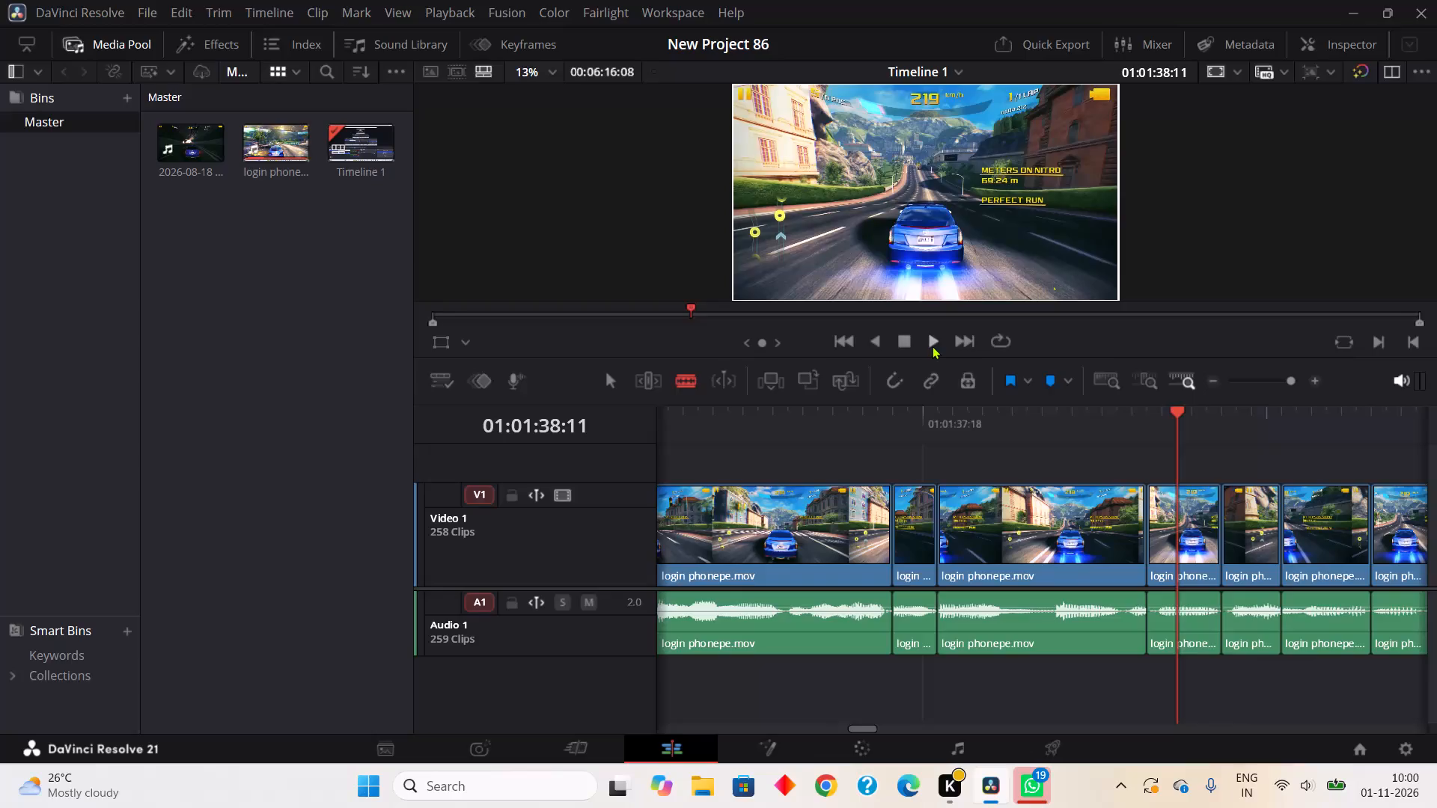
# Play on a little, split Audio 1 around the quiet gap from about 01:01:39:07 to 01:01:39:10, and Ripple Cut that piece.
pyautogui.click(932, 345)
pyautogui.click(900, 341)
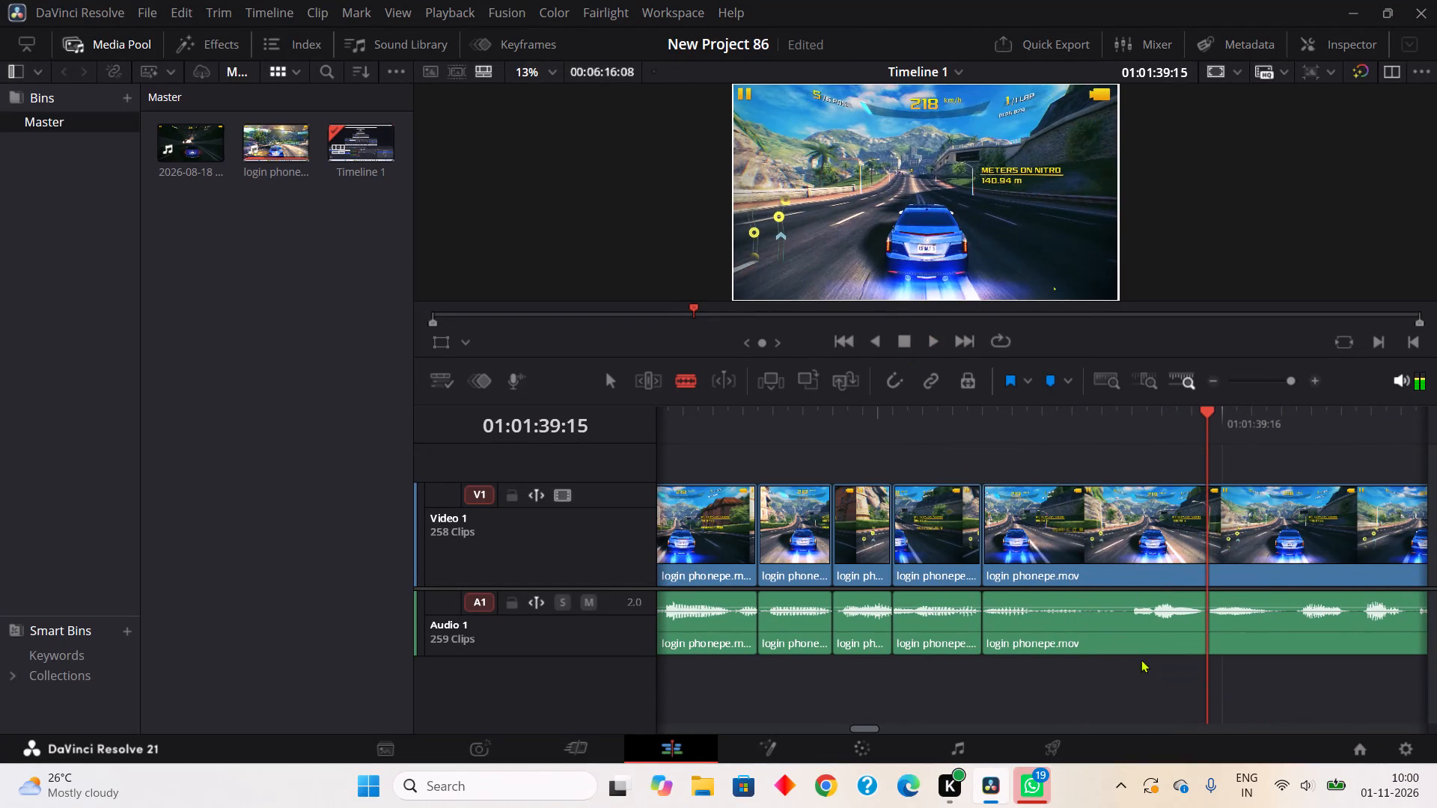
pyautogui.click(1093, 636)
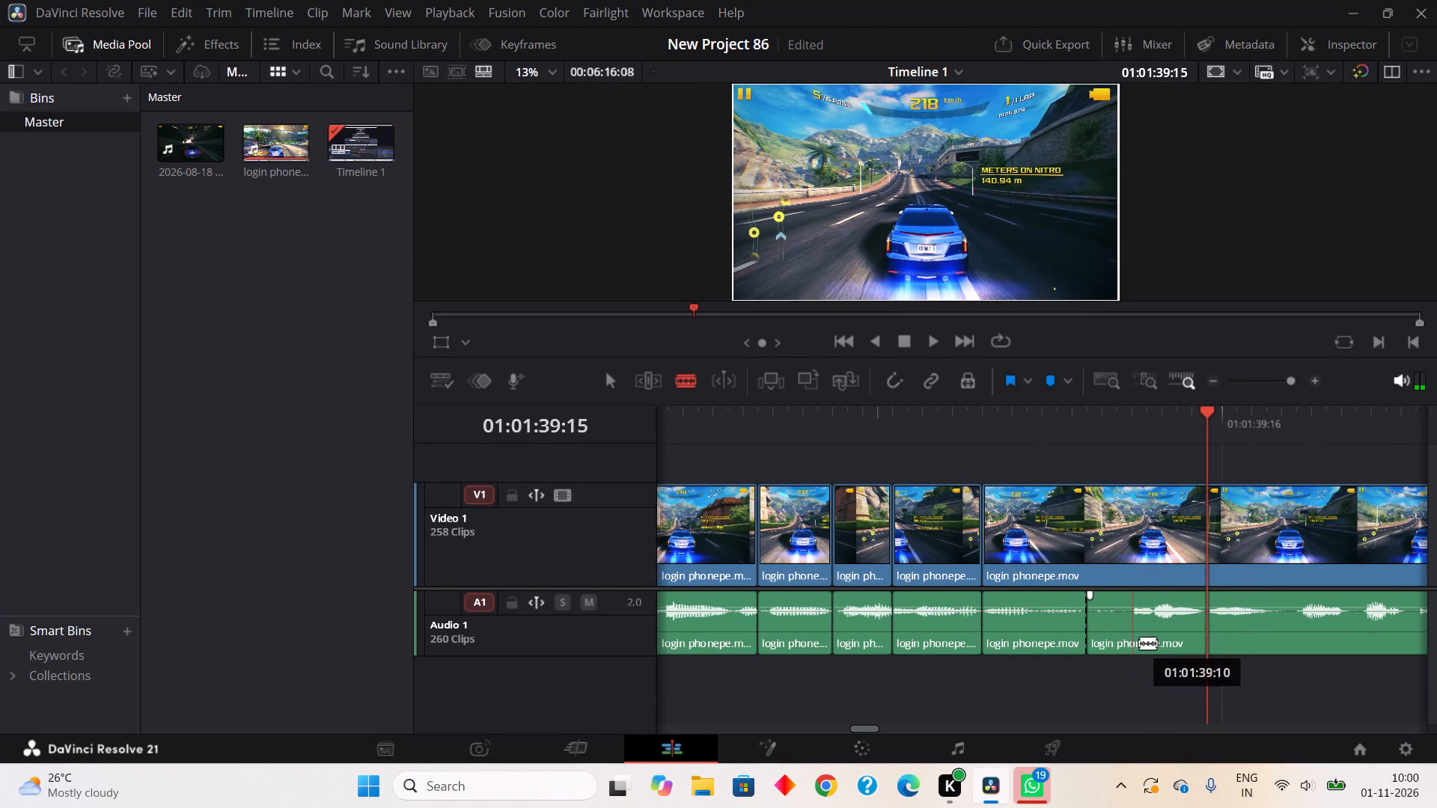
pyautogui.click(1139, 643)
pyautogui.rightClick(1122, 641)
pyautogui.click(1175, 303)
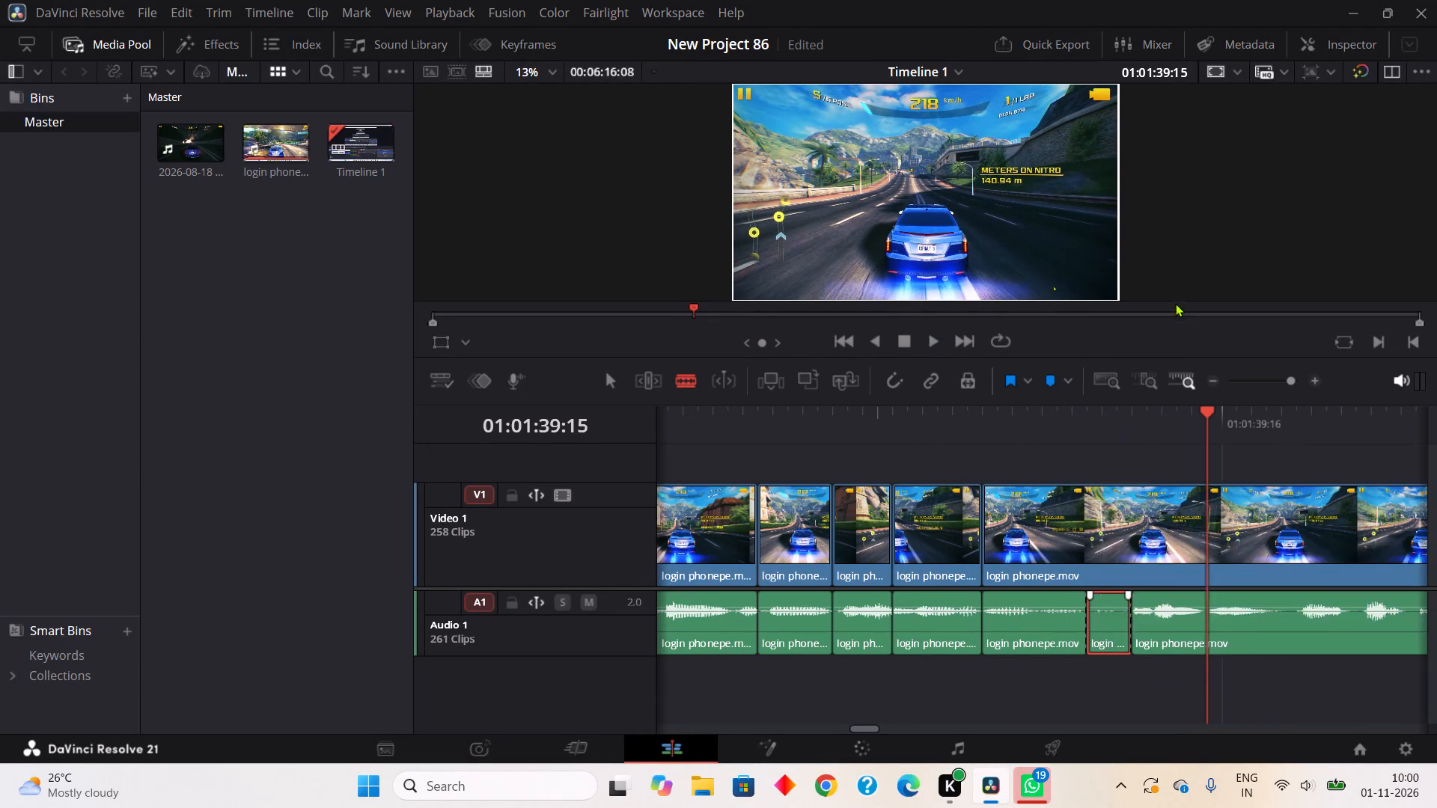
# Isolate the quiet stretch of Audio 1 from about 01:01:39:16 to 01:01:39:18 and remove it with Ripple Cut.
pyautogui.click(1224, 630)
pyautogui.click(1259, 628)
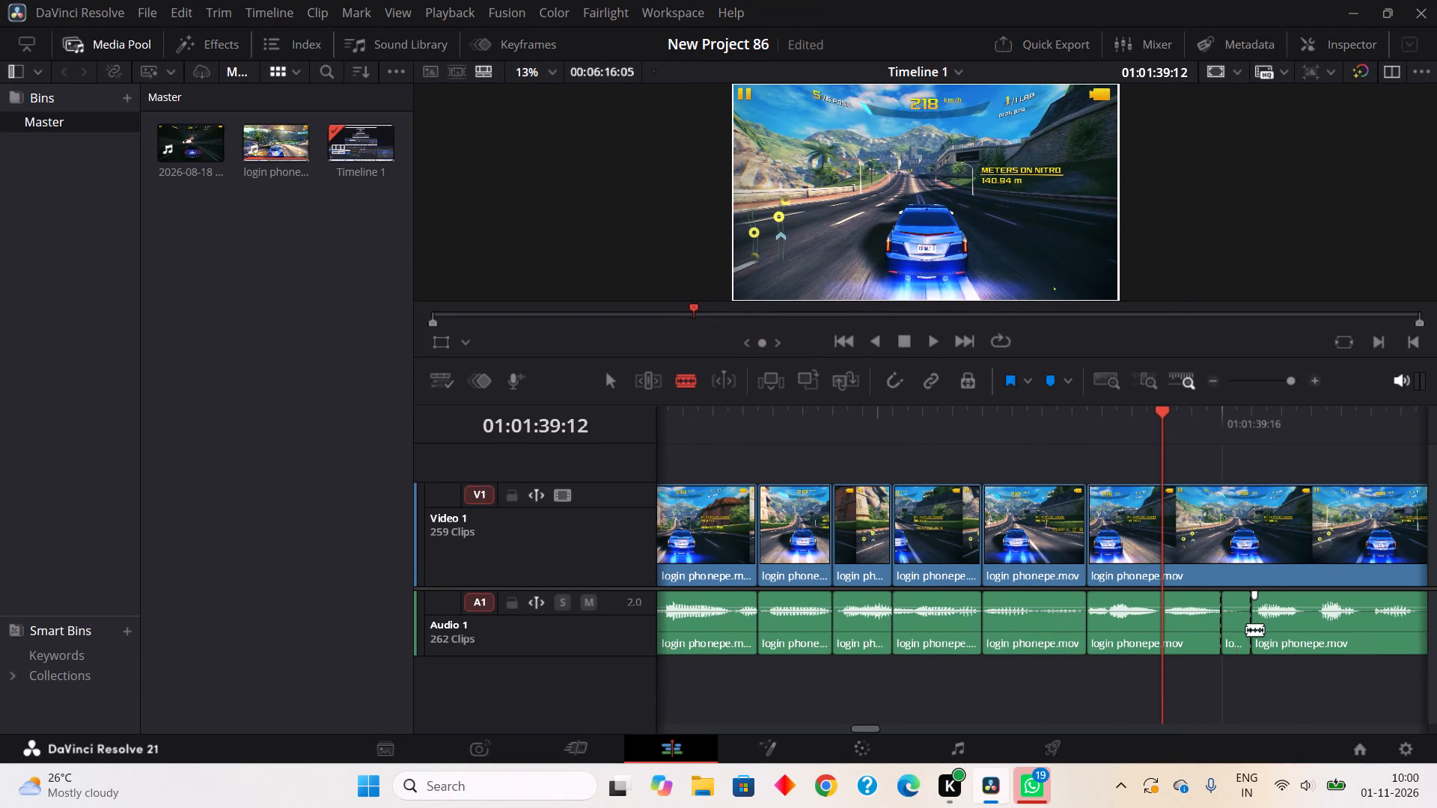
pyautogui.rightClick(1230, 637)
pyautogui.click(1228, 313)
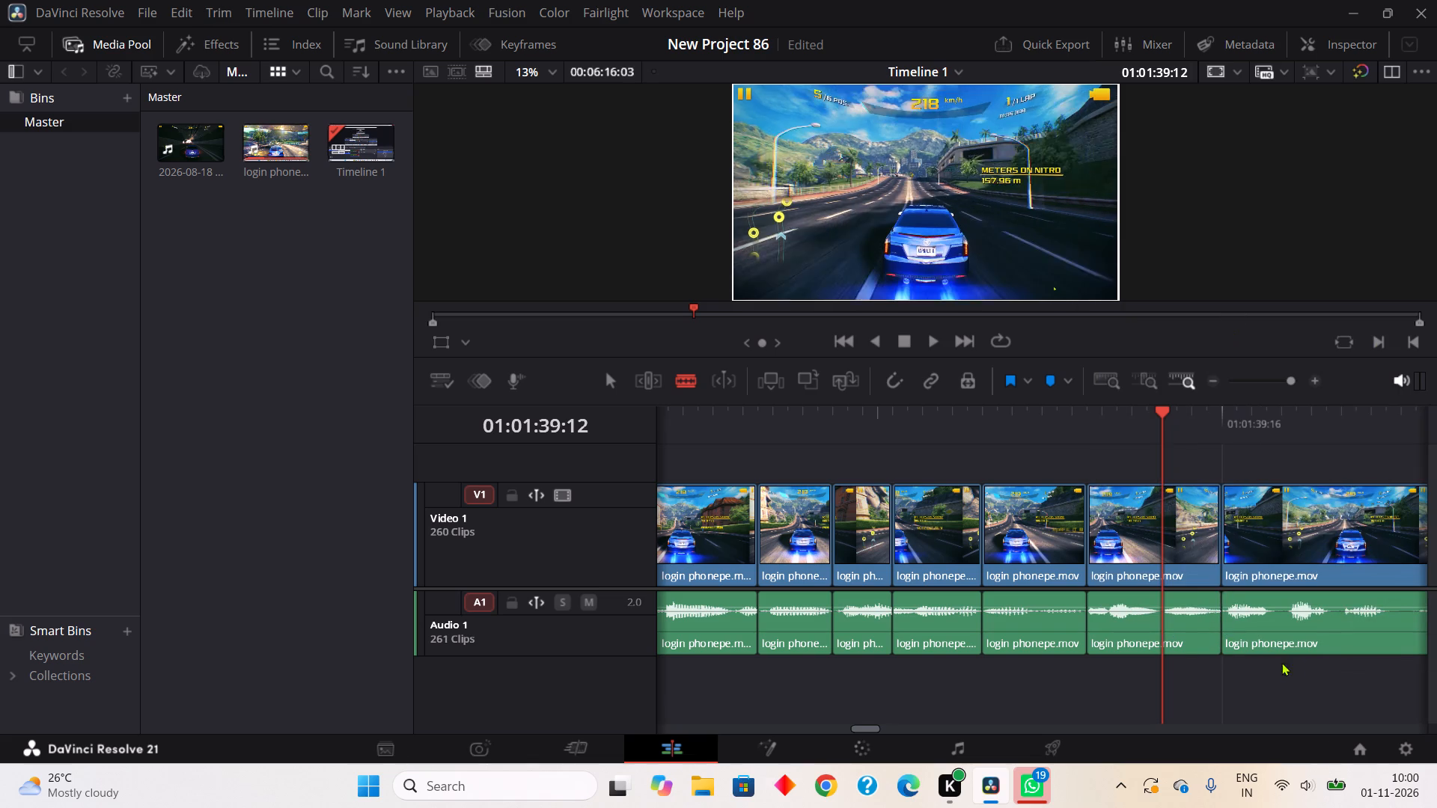
# Isolate the one-frame silence at about 01:01:39:19 on Audio 1 and remove it with Ripple Cut.
pyautogui.click(1273, 637)
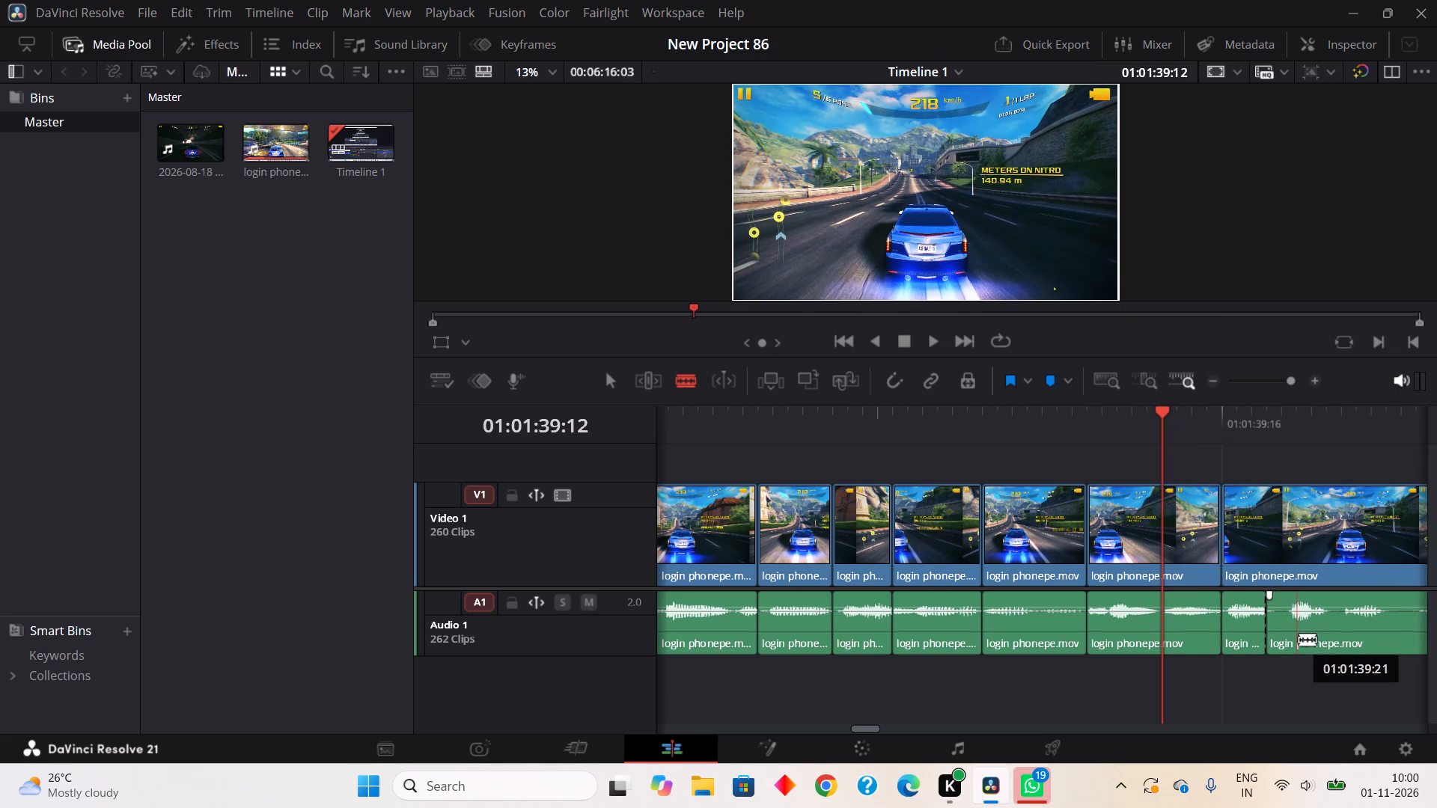
pyautogui.click(1295, 646)
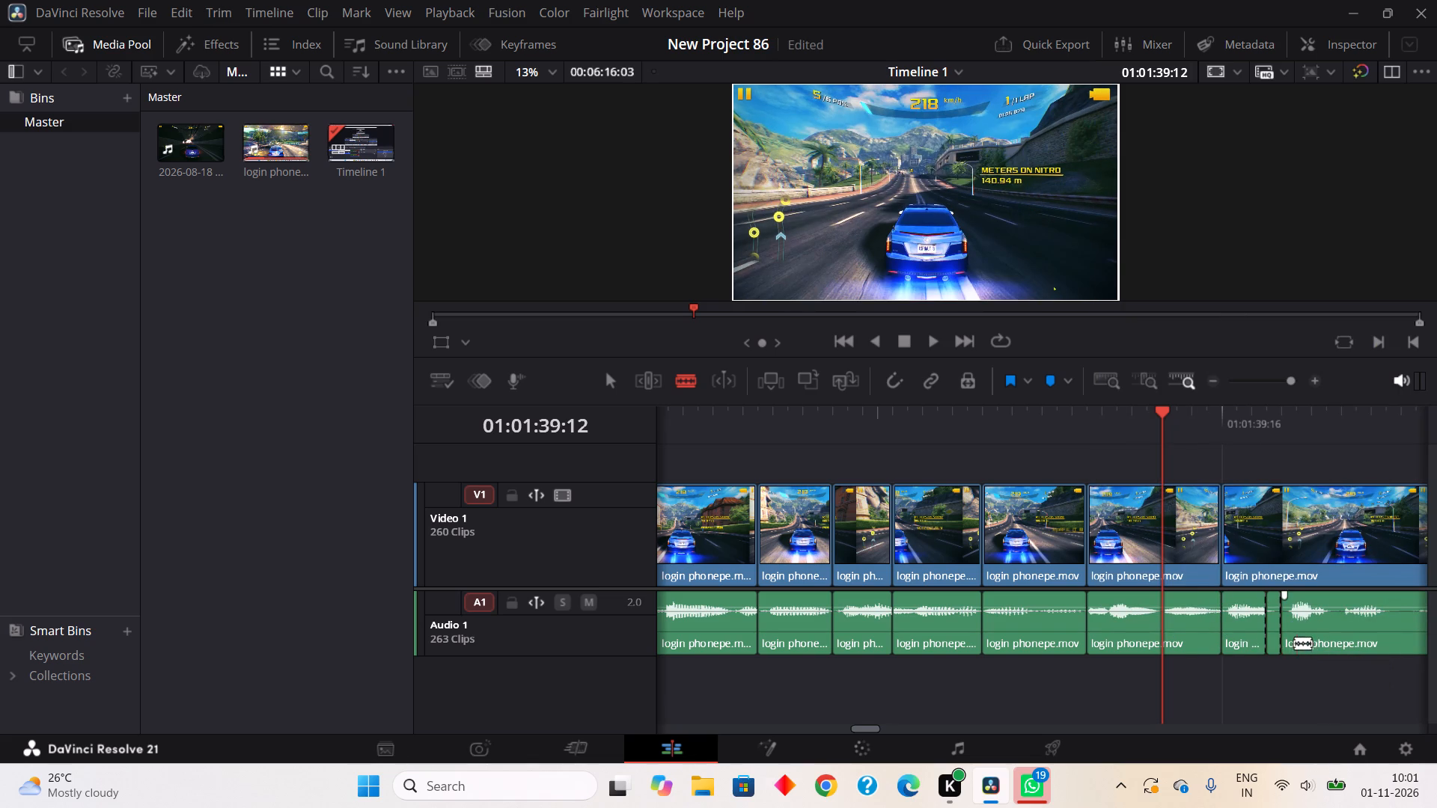
pyautogui.rightClick(1280, 640)
pyautogui.click(1172, 316)
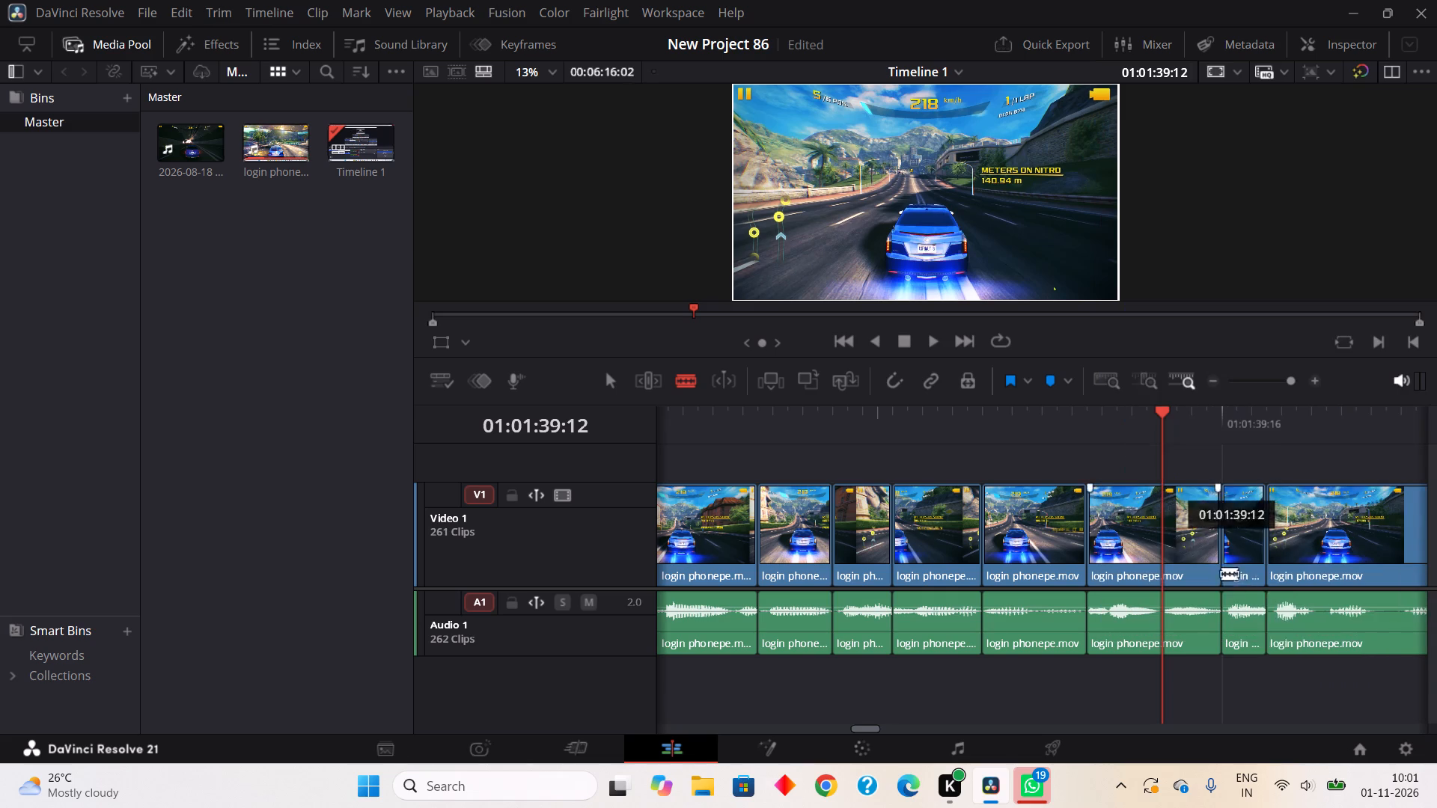
# Split Audio 1 at about 01:01:39:22 and 01:01:39:23 and Ripple Cut the one-frame quiet piece between the splits.
pyautogui.click(1322, 643)
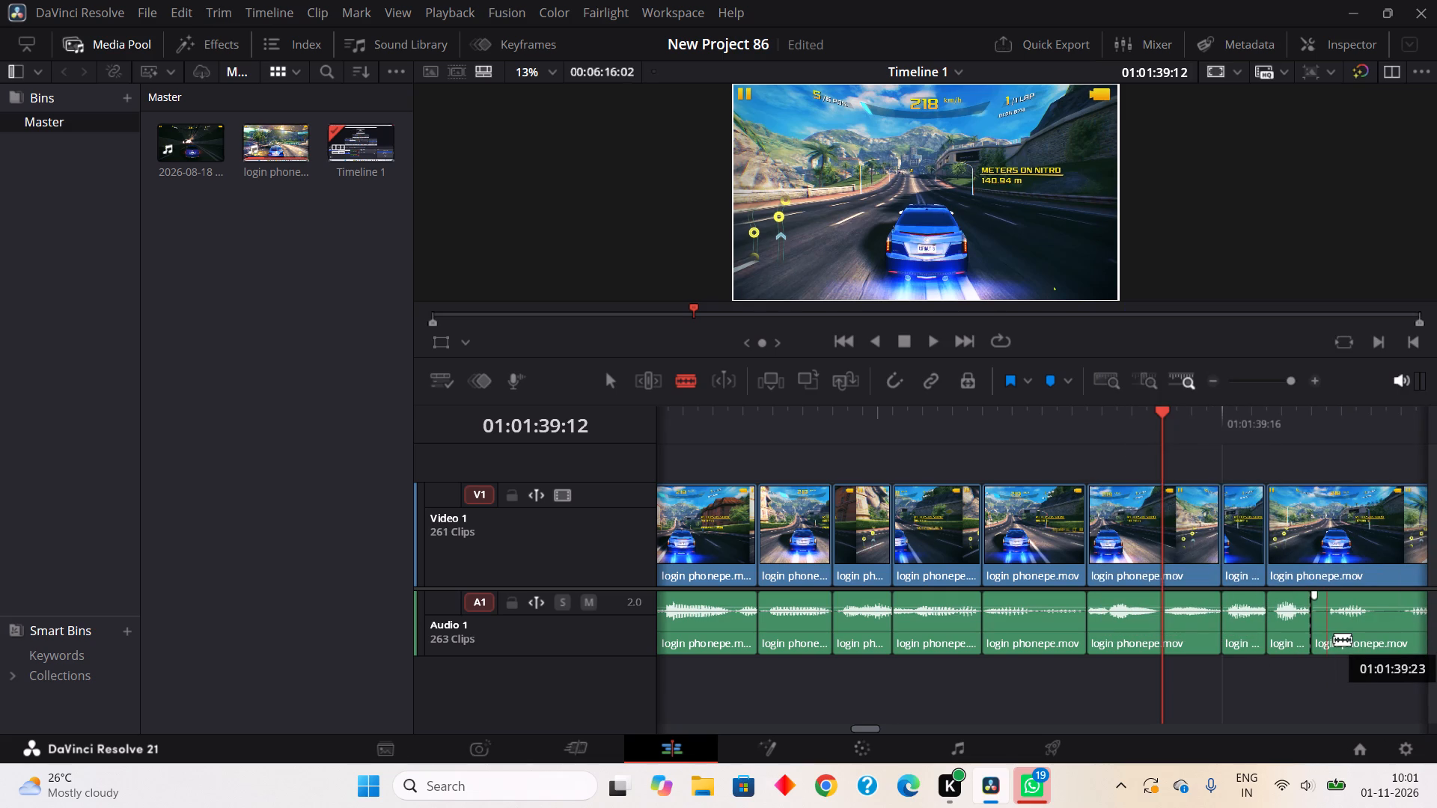
pyautogui.click(1334, 639)
pyautogui.rightClick(1314, 638)
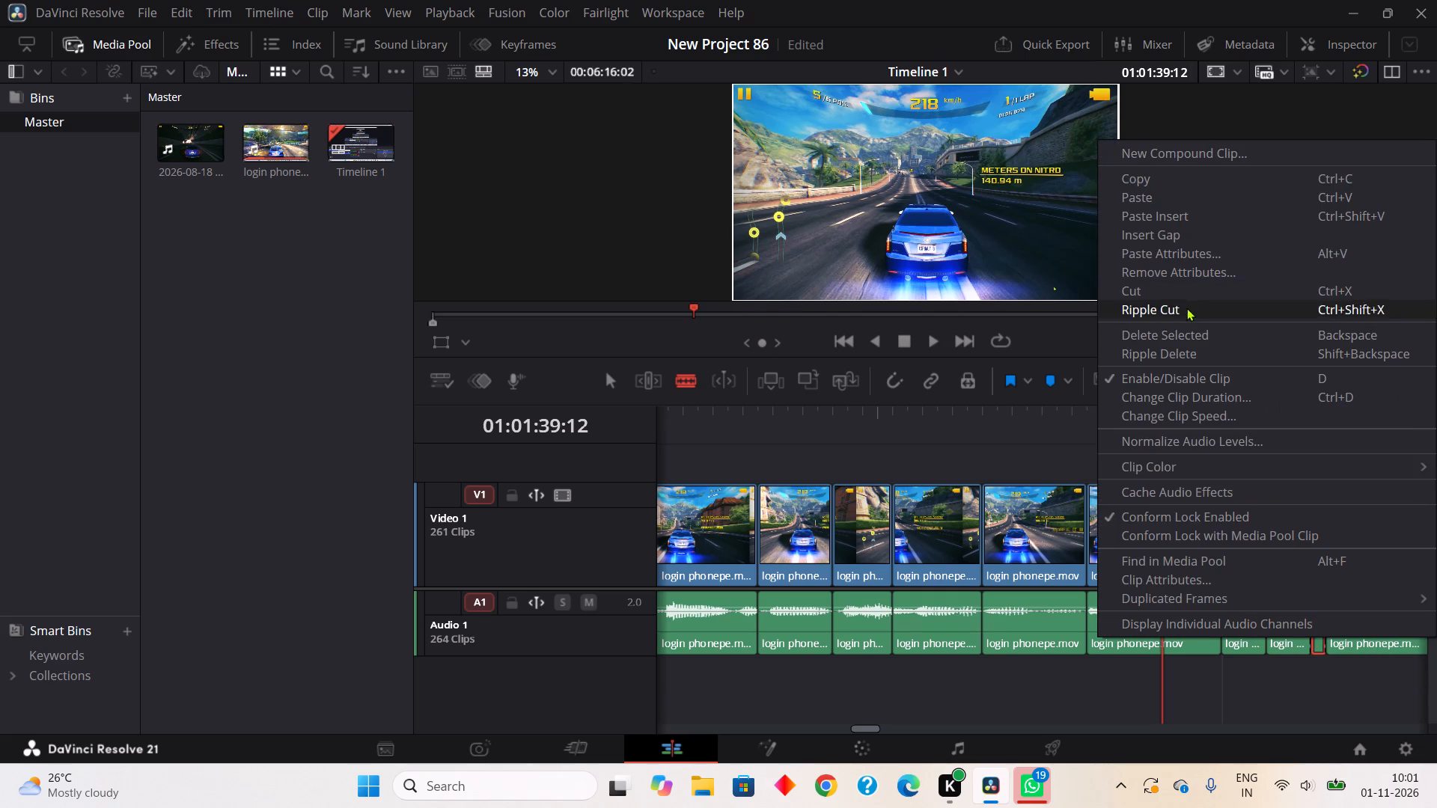
pyautogui.click(1186, 307)
# Split Audio 1 around the quiet gap from about 01:01:40:01 to 01:01:40:03 and Ripple Cut that piece.
pyautogui.click(1361, 629)
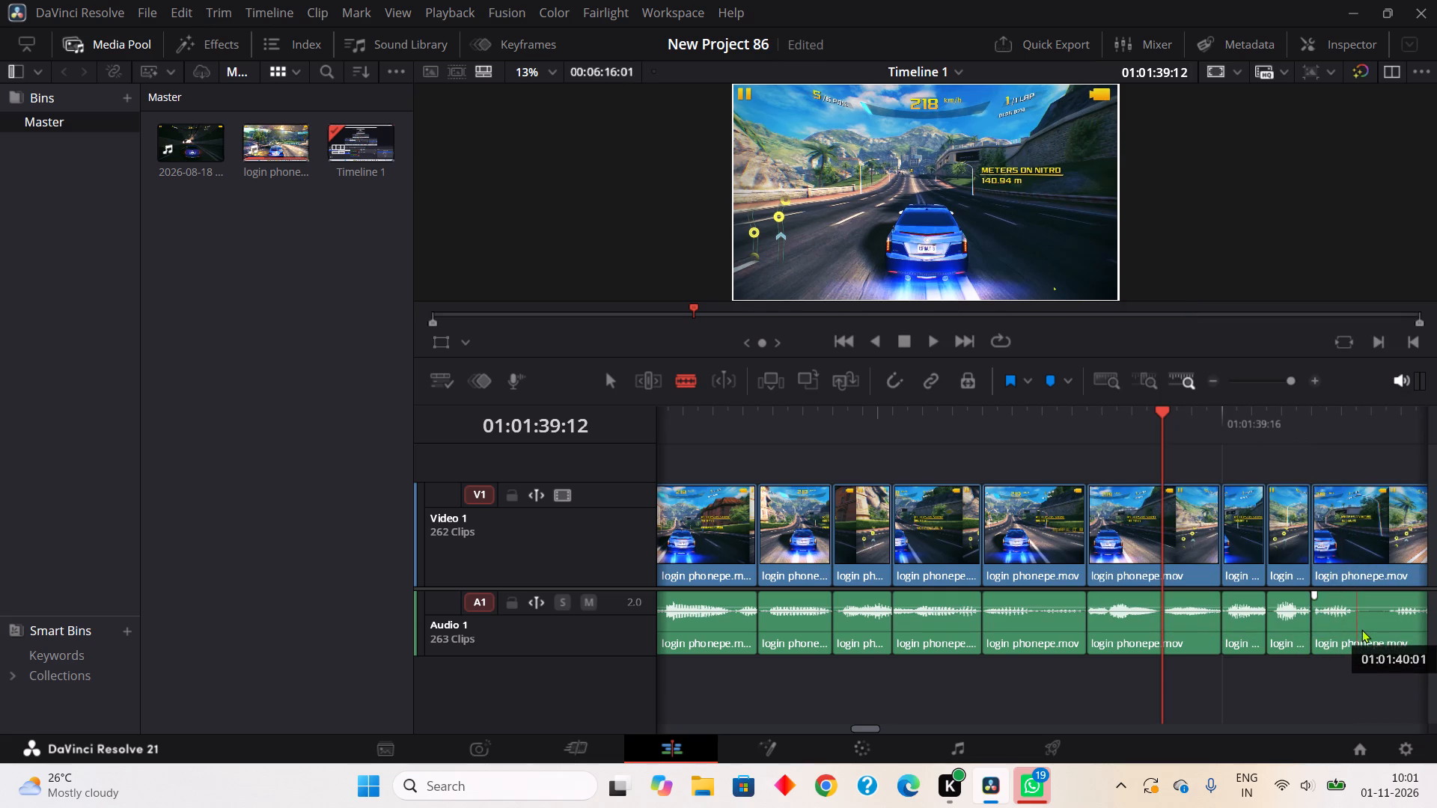
pyautogui.click(1397, 630)
pyautogui.rightClick(1379, 631)
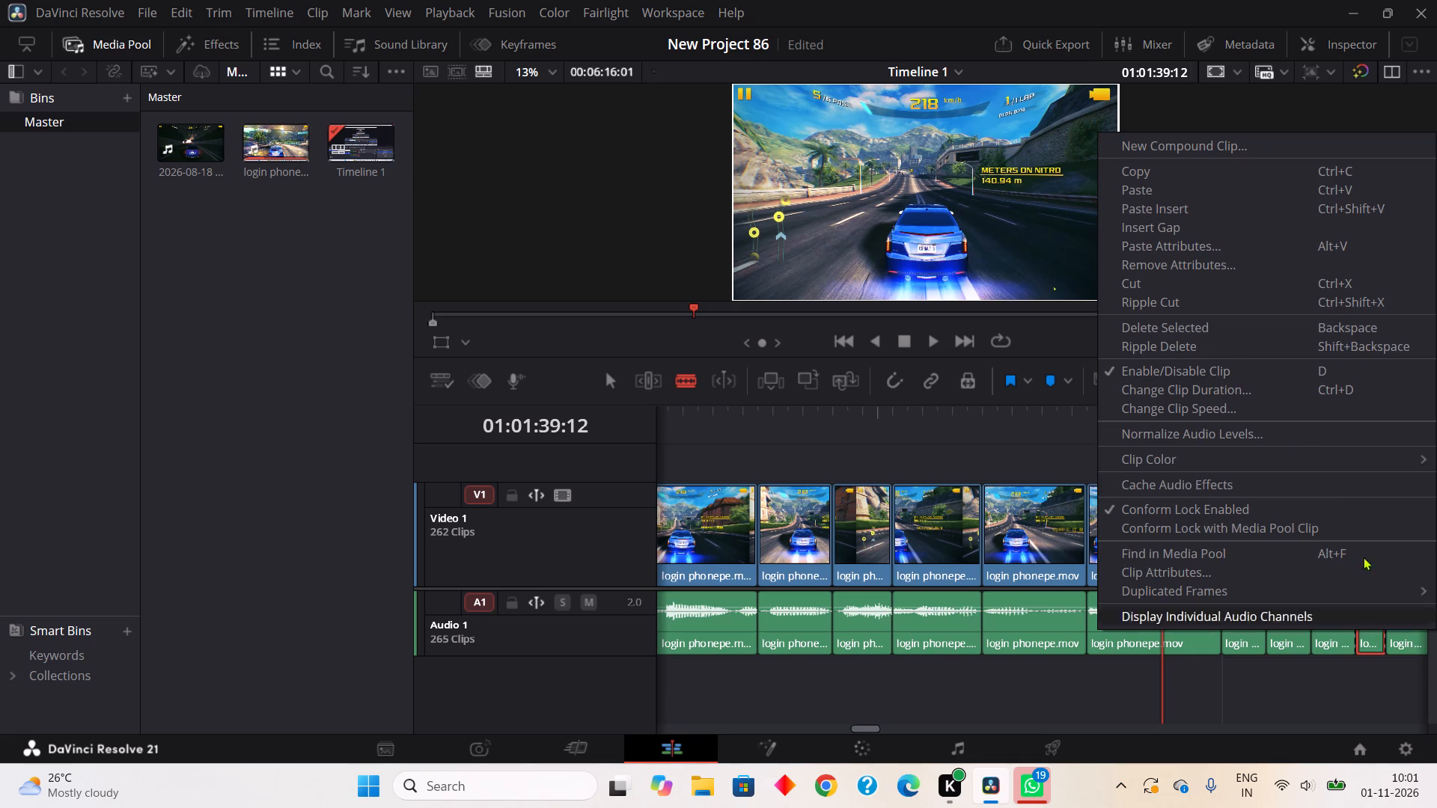
pyautogui.click(1187, 299)
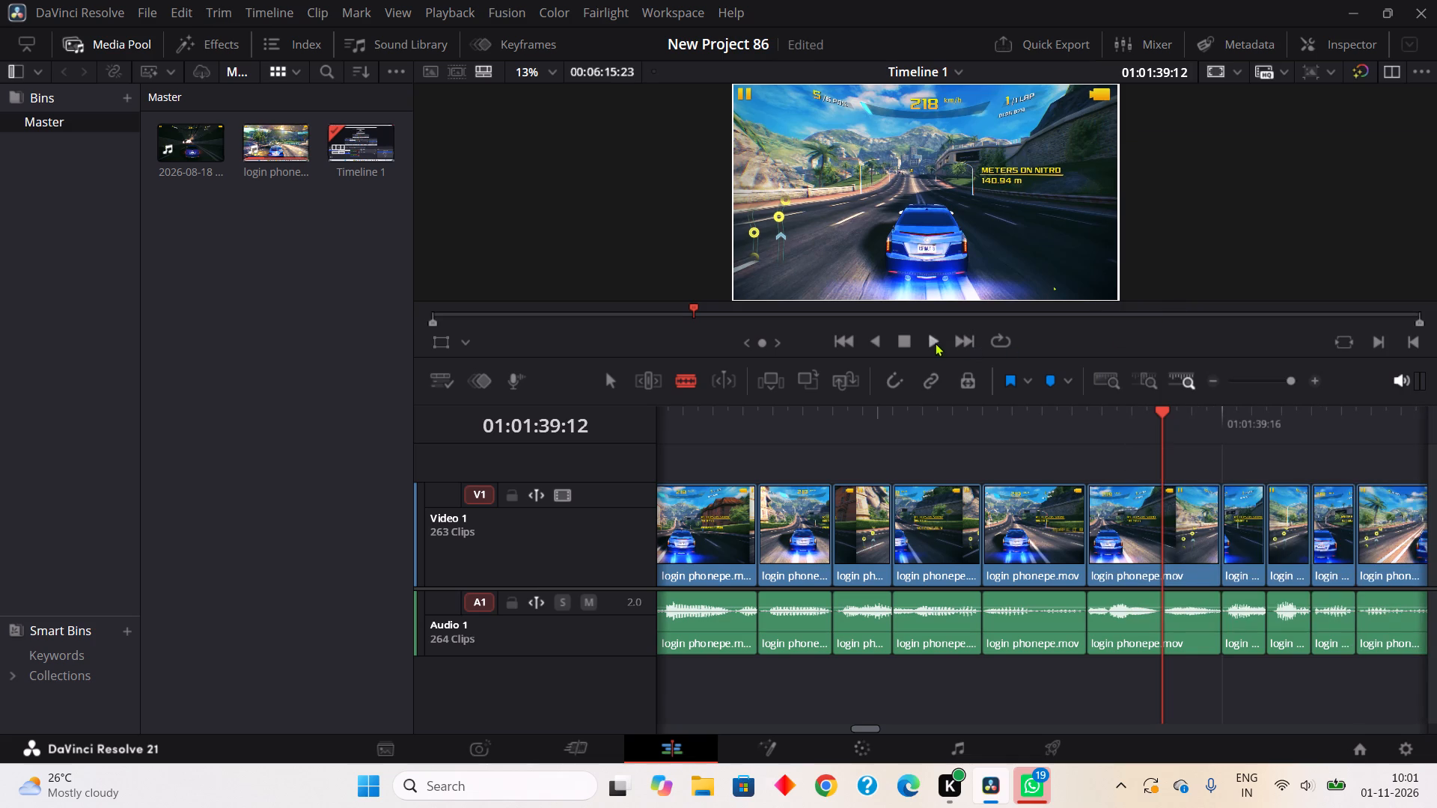
# Play the next stretch, isolate the silence on Audio 1 from about 01:01:40:08 to 01:01:40:11, and Ripple Cut it.
pyautogui.click(929, 341)
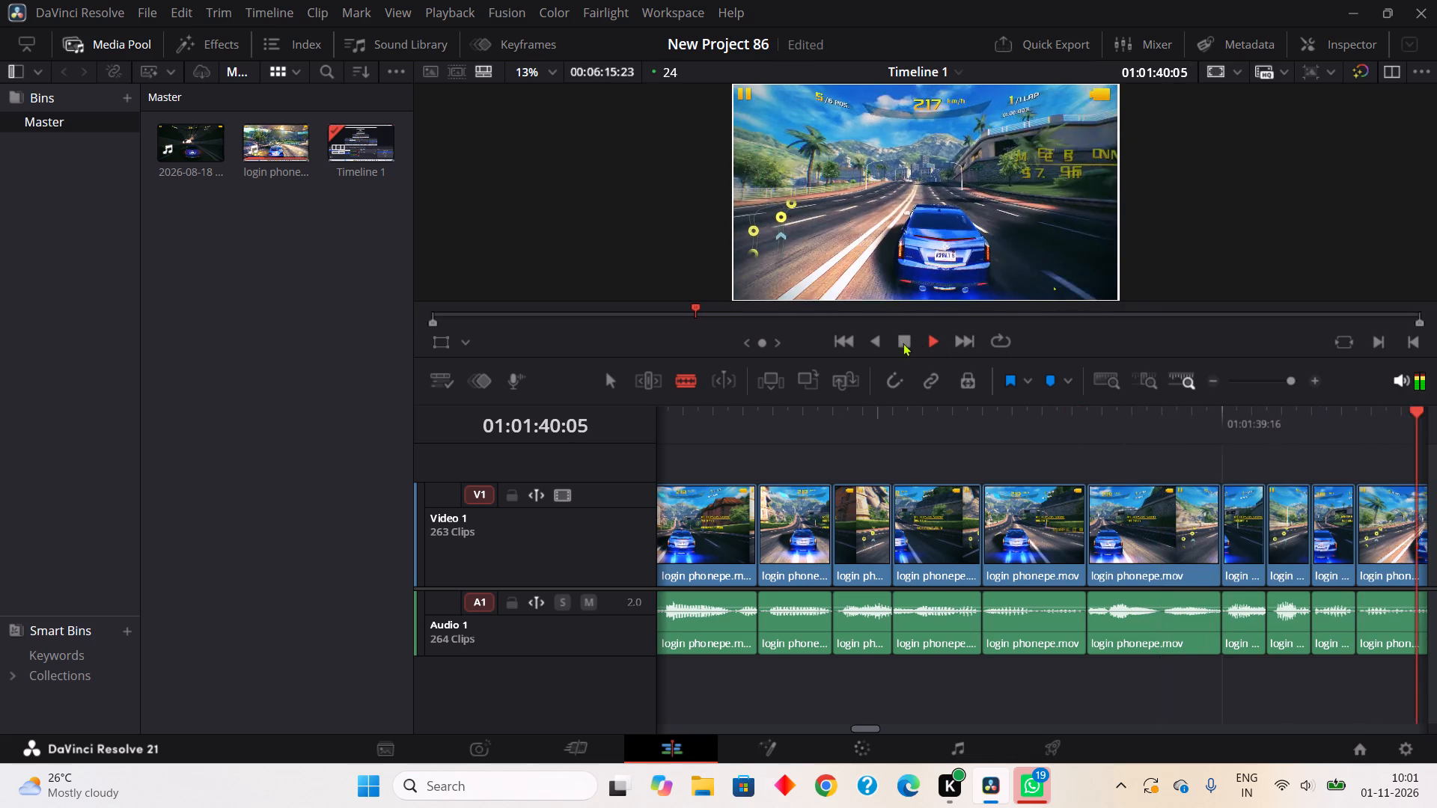
pyautogui.click(899, 343)
pyautogui.click(1079, 634)
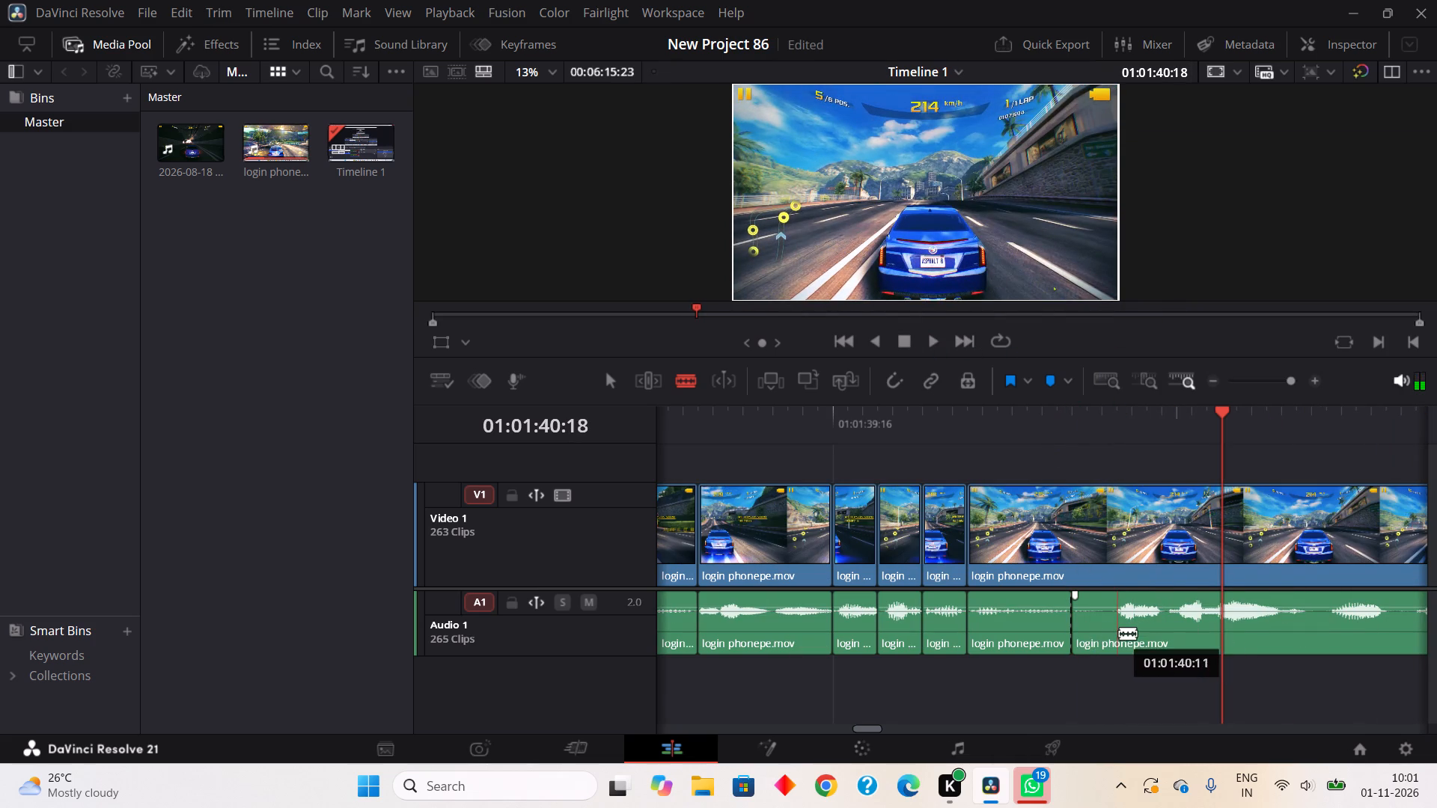
pyautogui.click(1119, 633)
pyautogui.rightClick(1096, 624)
pyautogui.click(1198, 290)
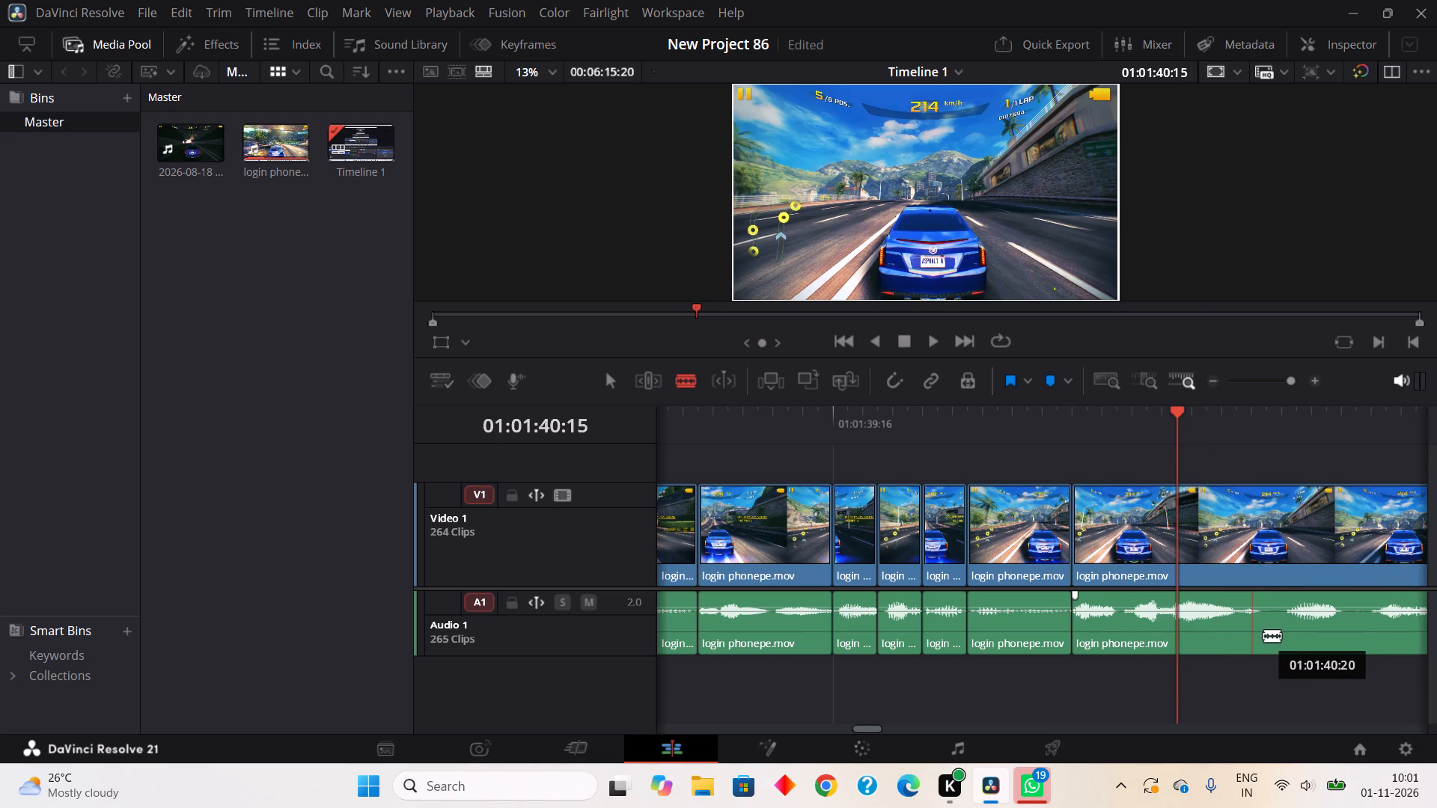
# Isolate the one-frame silence at about 01:01:40:21 on Audio 1 and remove it with Ripple Cut.
pyautogui.click(1267, 628)
pyautogui.click(1287, 618)
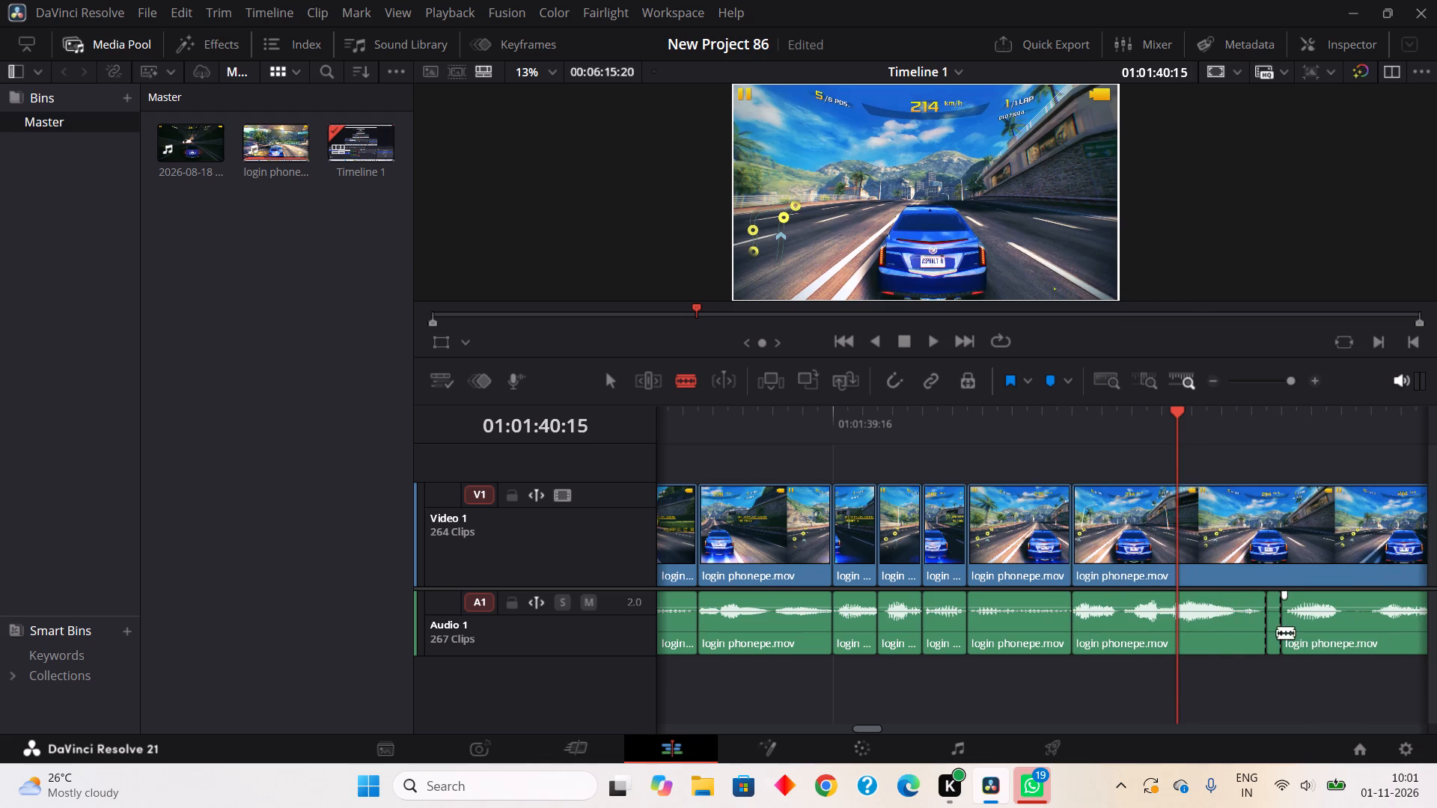
pyautogui.rightClick(1272, 635)
pyautogui.click(1205, 472)
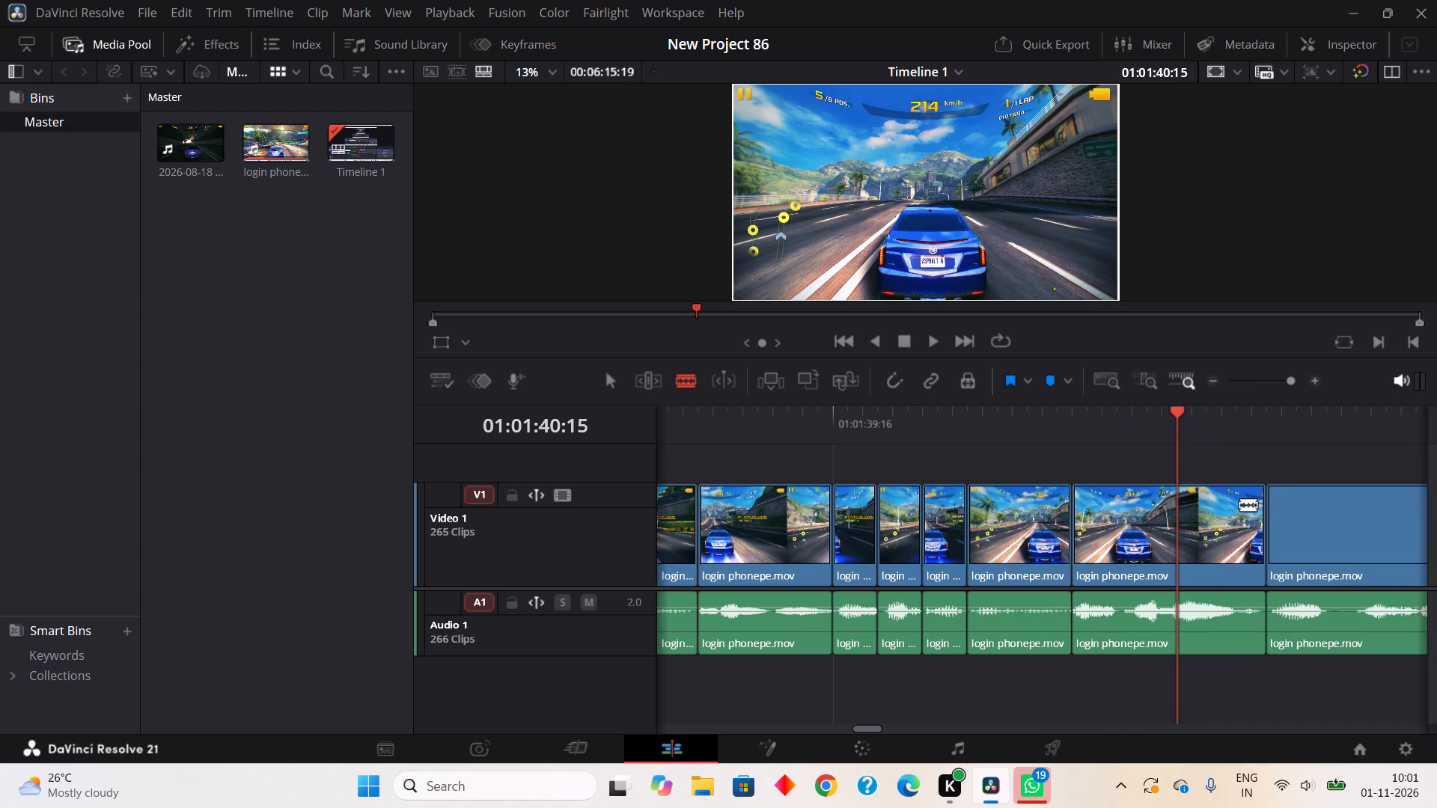
# Split Audio 1 around the quiet gap from about 01:01:41:01 to 01:01:41:03 and Ripple Cut that piece.
pyautogui.click(1333, 640)
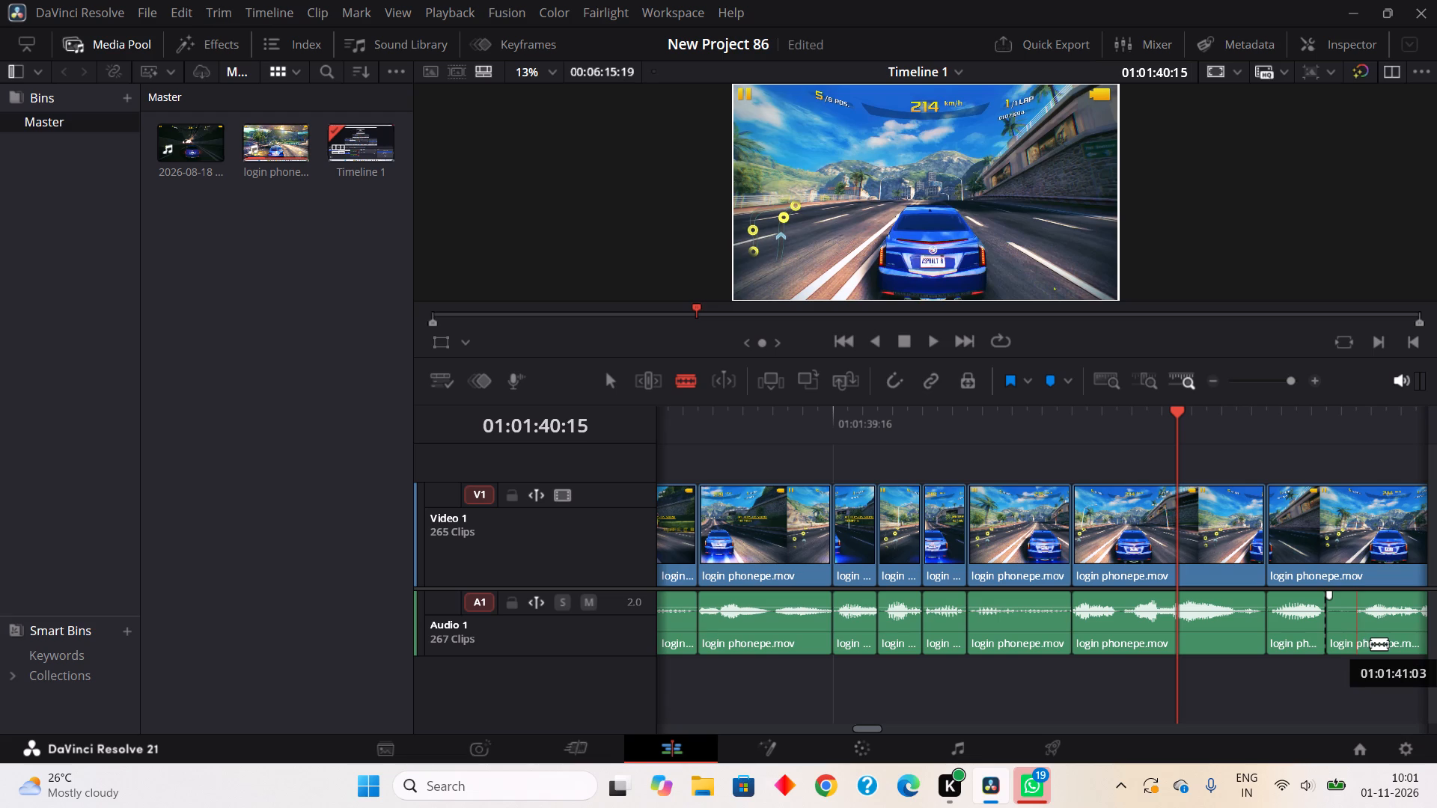
pyautogui.click(1370, 643)
pyautogui.rightClick(1347, 638)
pyautogui.click(1157, 304)
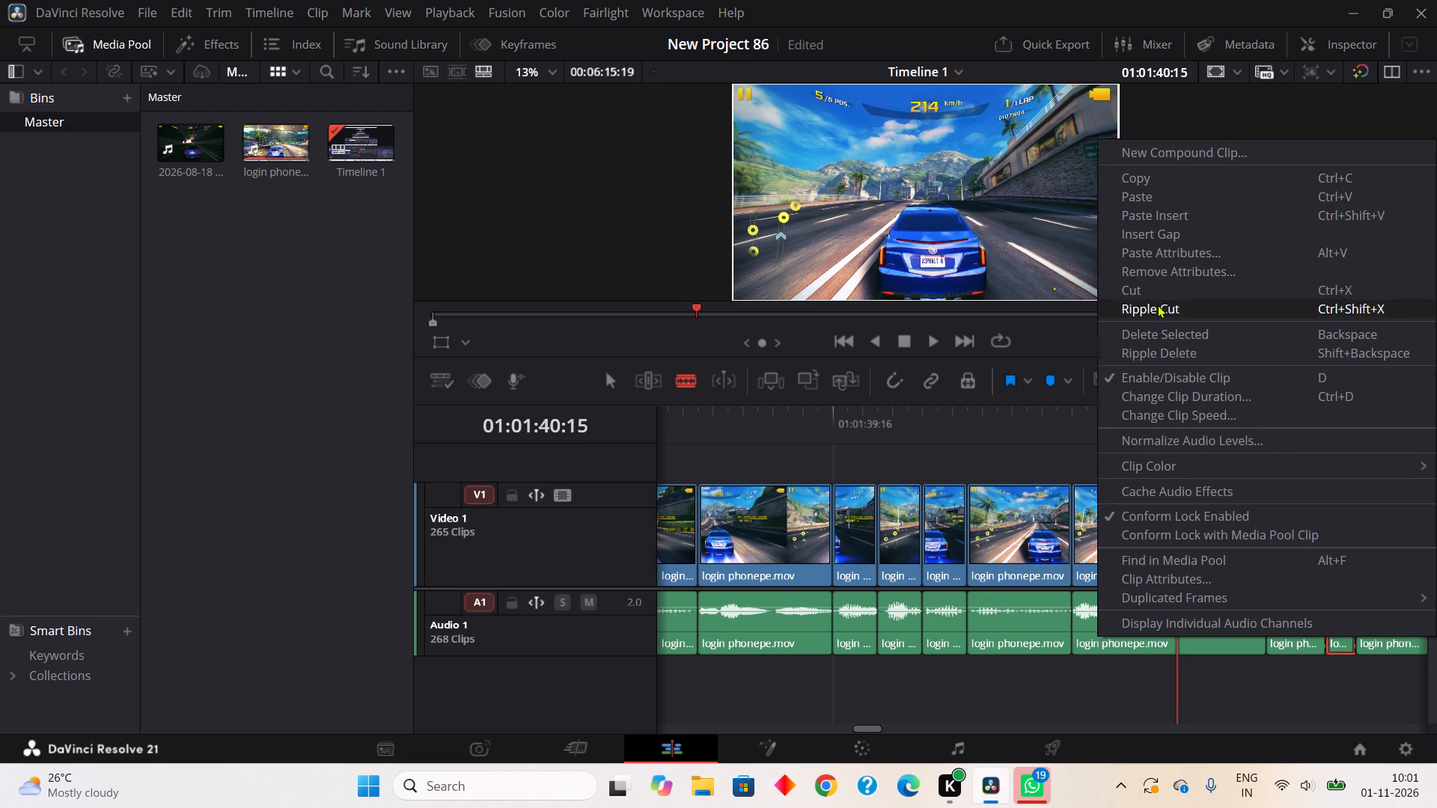
# Play the next stretch, isolate the silence on Audio 1 from about 01:01:41:13 to 01:01:41:17, and Ripple Cut it.
pyautogui.click(934, 343)
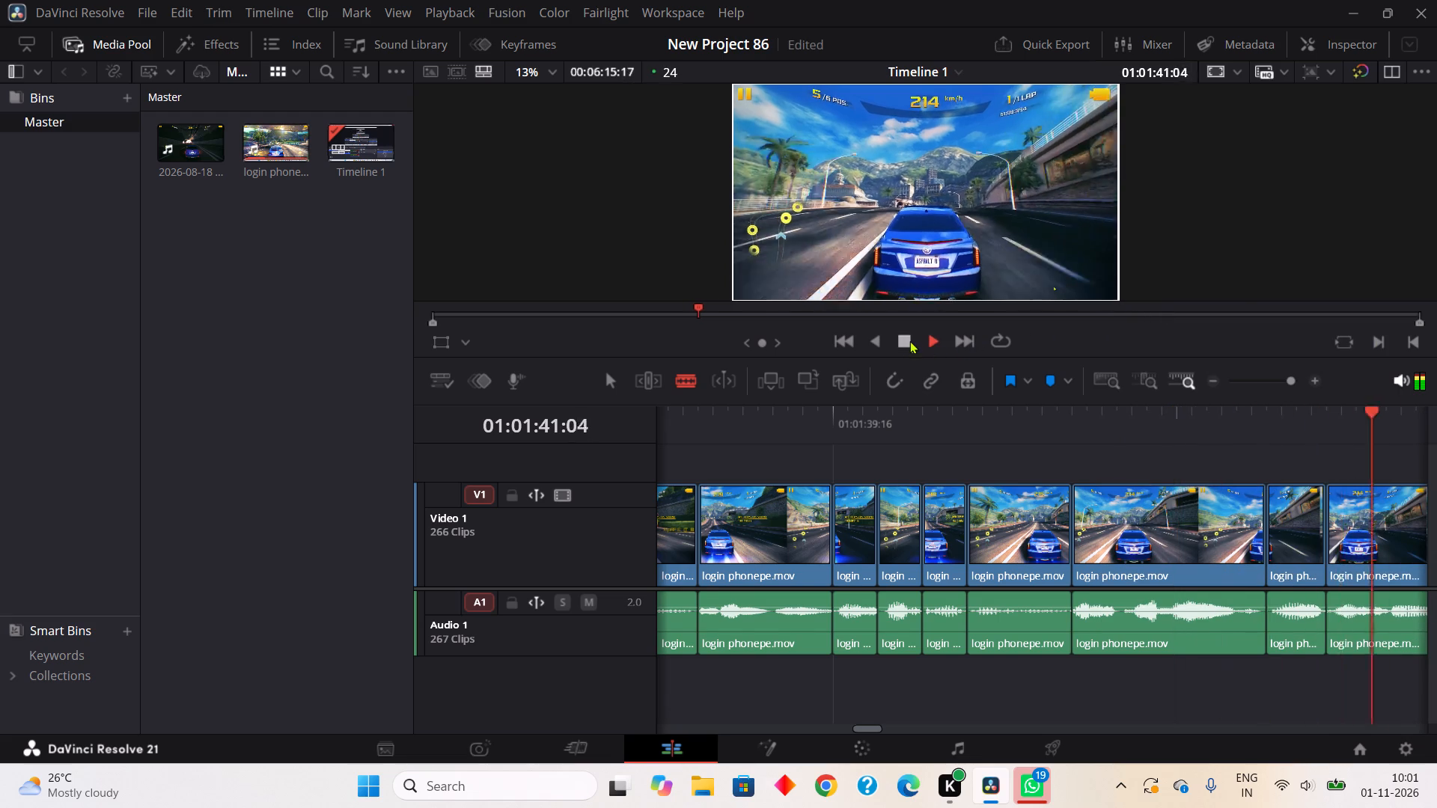
pyautogui.click(904, 341)
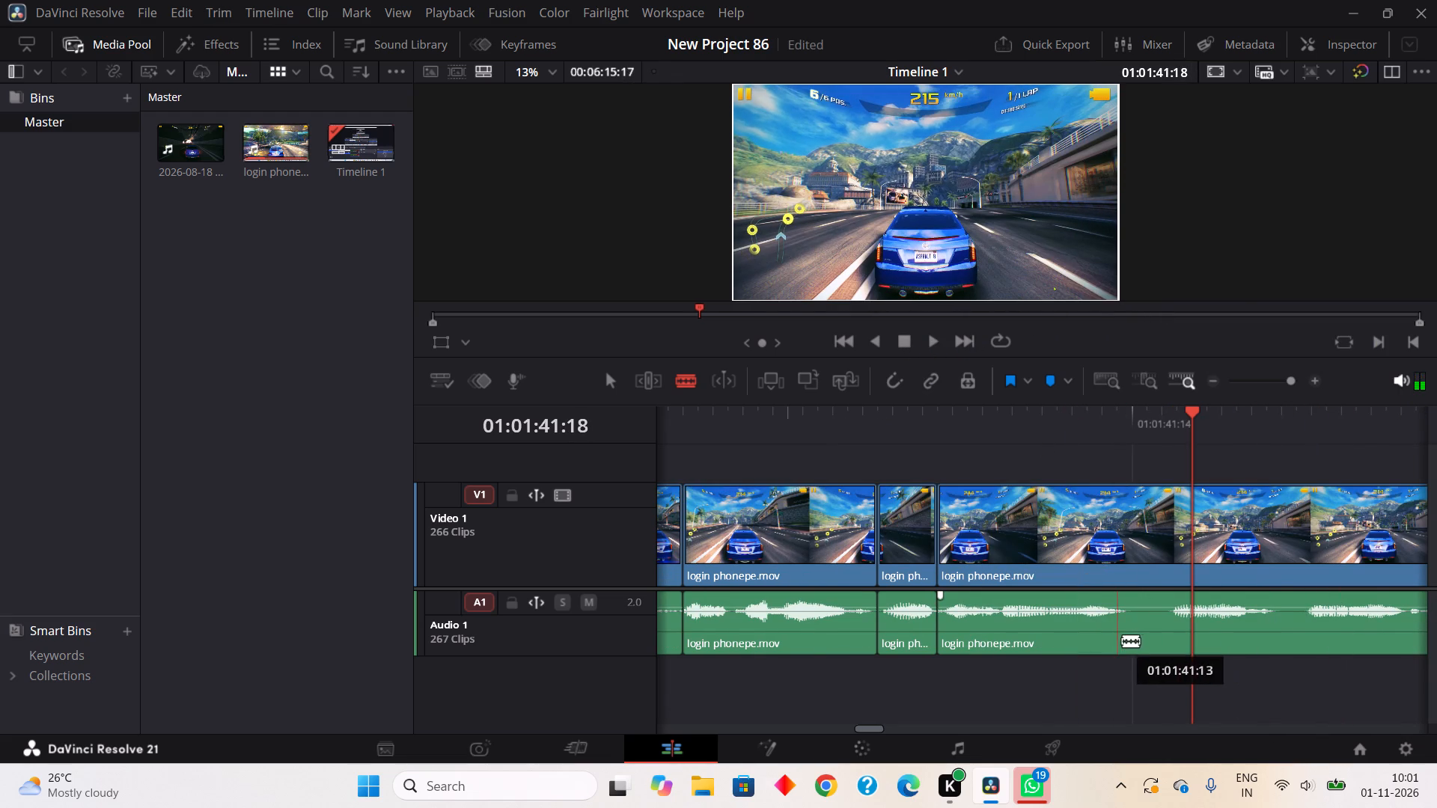
pyautogui.click(1122, 640)
pyautogui.click(1186, 634)
pyautogui.rightClick(1128, 626)
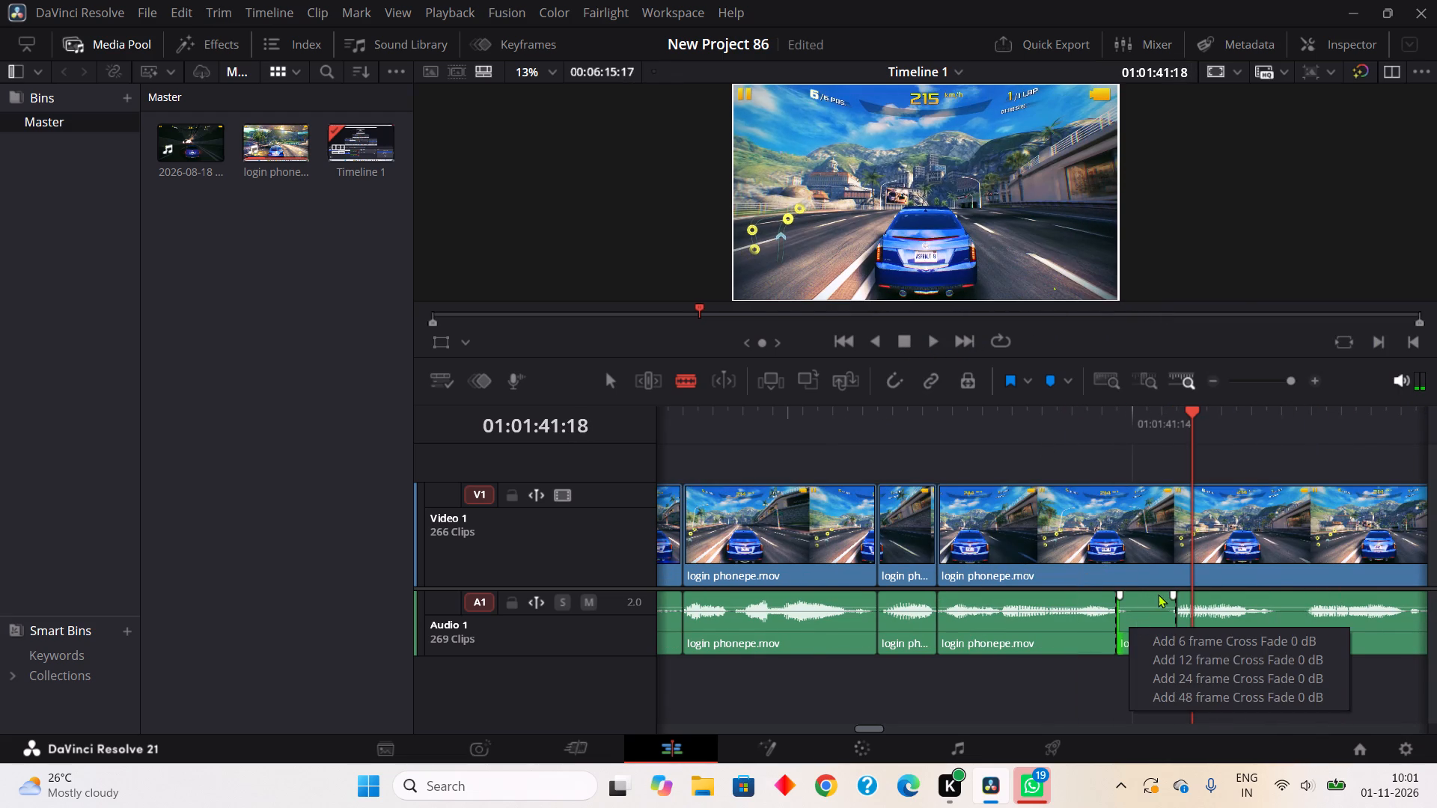
pyautogui.rightClick(1158, 594)
pyautogui.click(1189, 263)
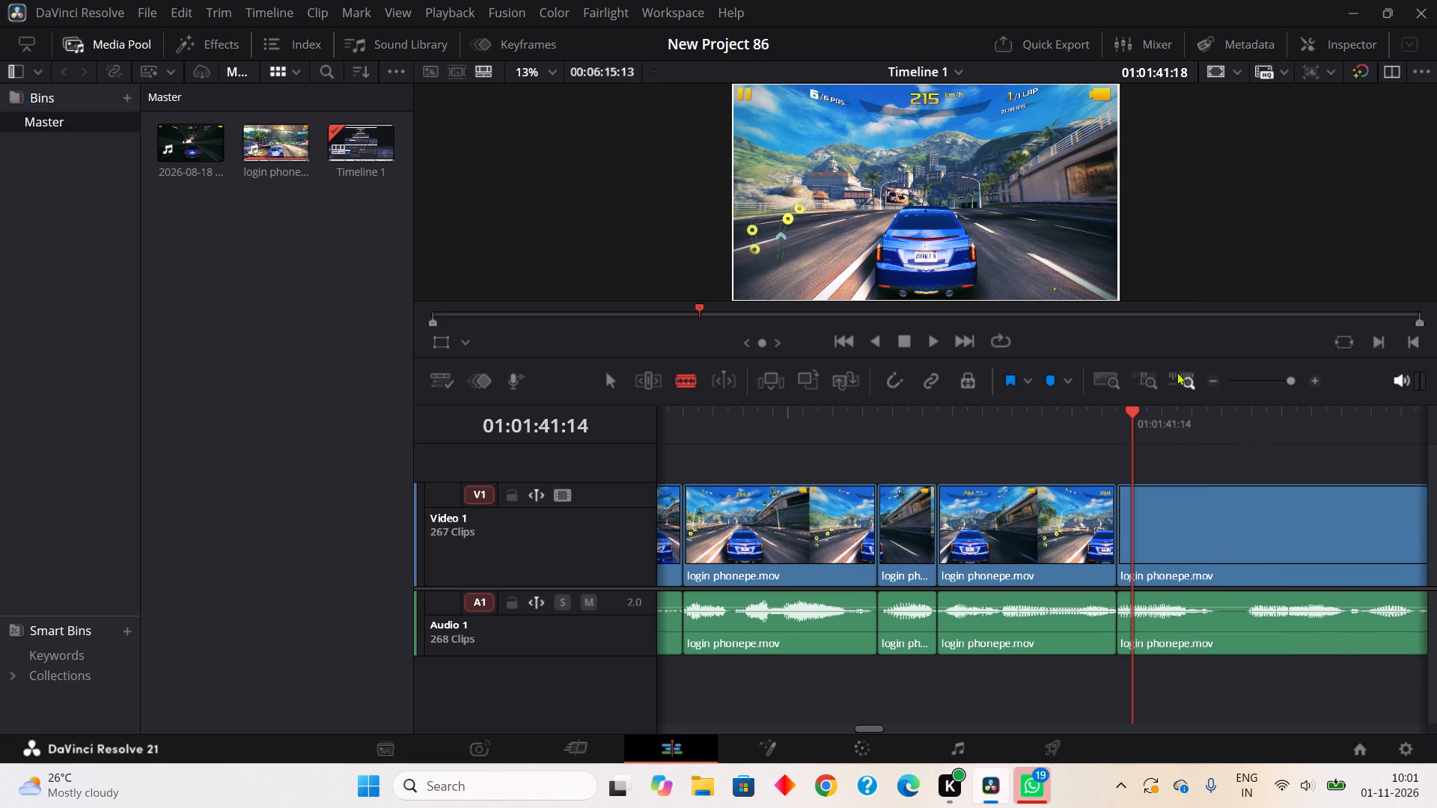
# Split Audio 1 around the quiet gap from about 01:01:41:19 to 01:01:41:21 and Ripple Cut that piece.
pyautogui.click(1221, 640)
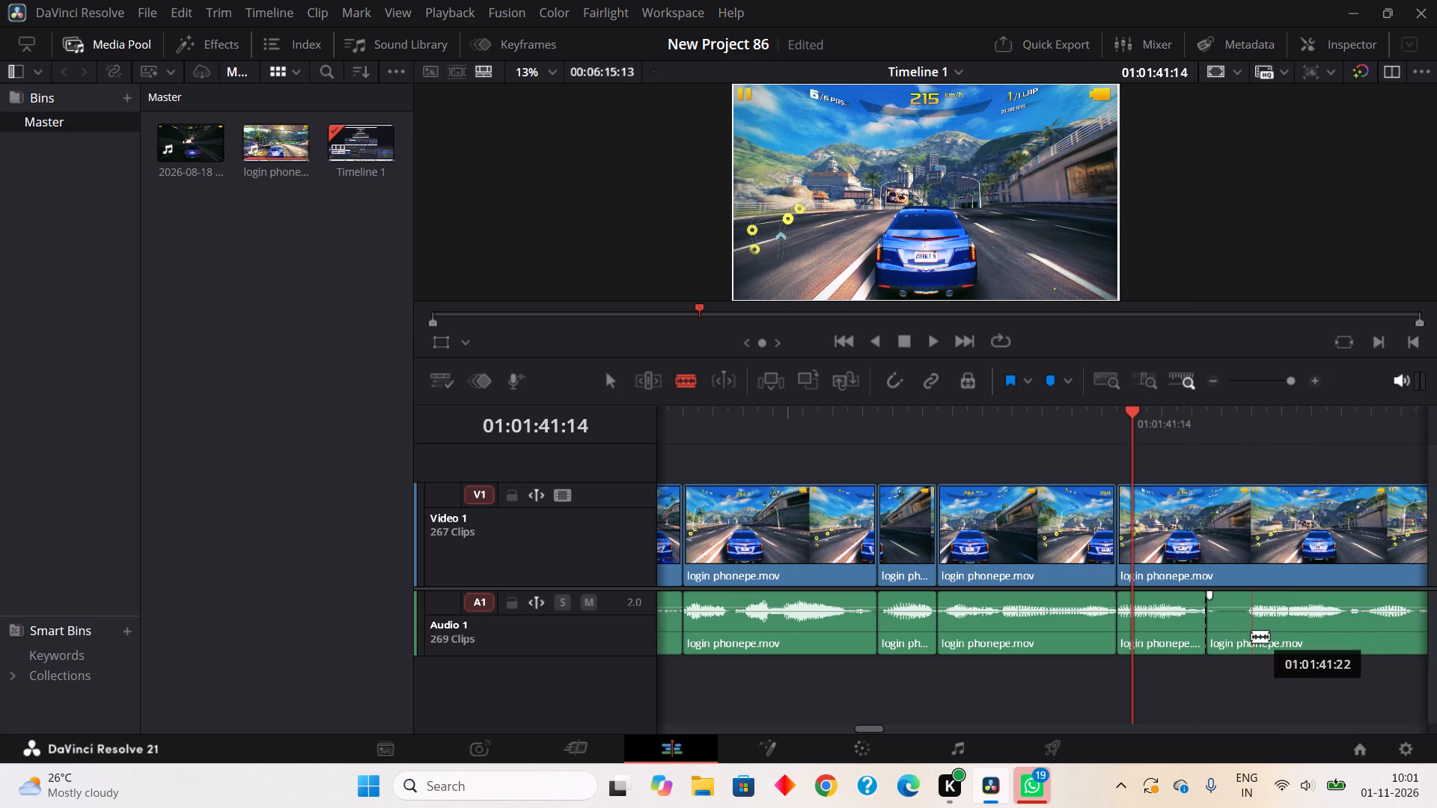
pyautogui.click(1251, 636)
pyautogui.rightClick(1232, 634)
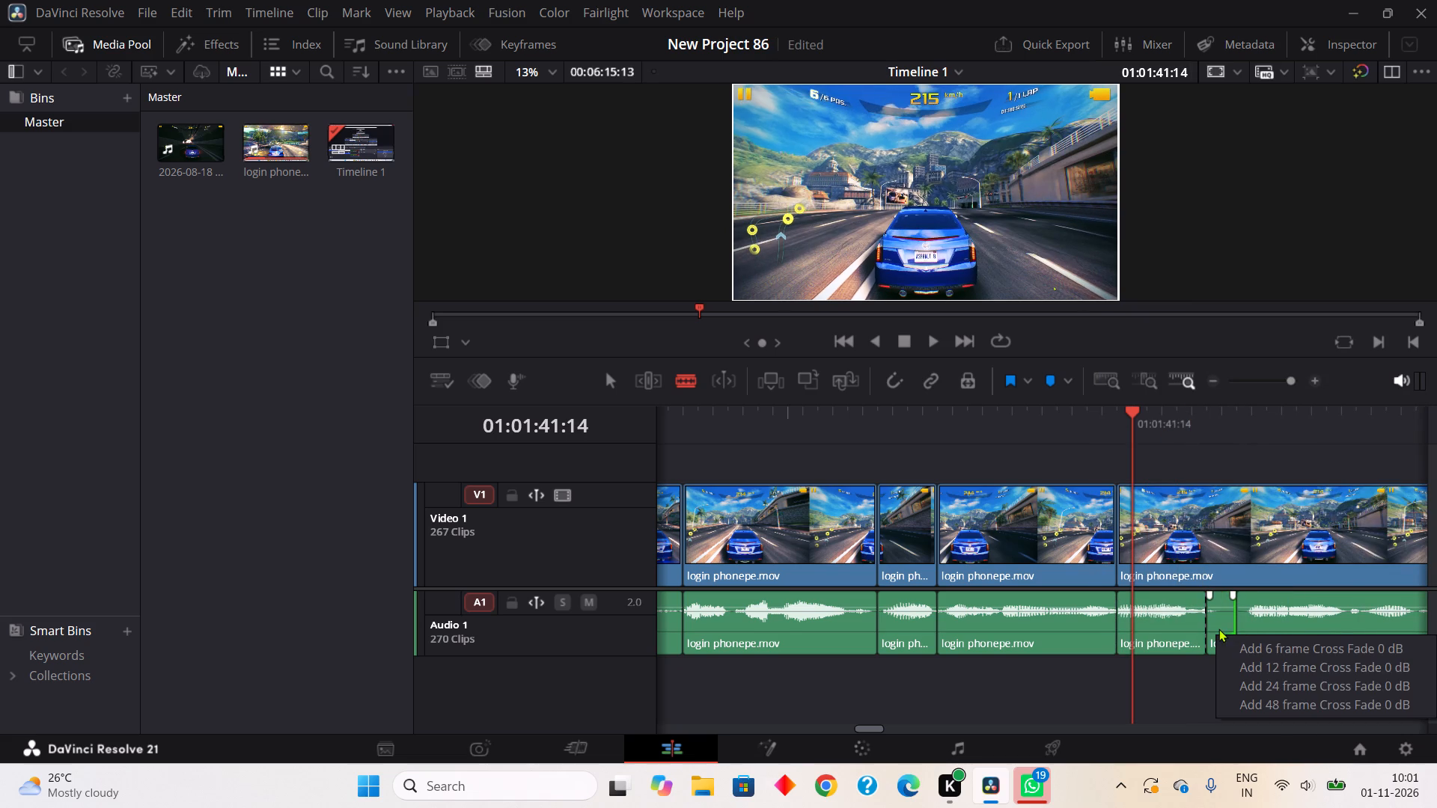
pyautogui.rightClick(1220, 628)
pyautogui.click(1129, 303)
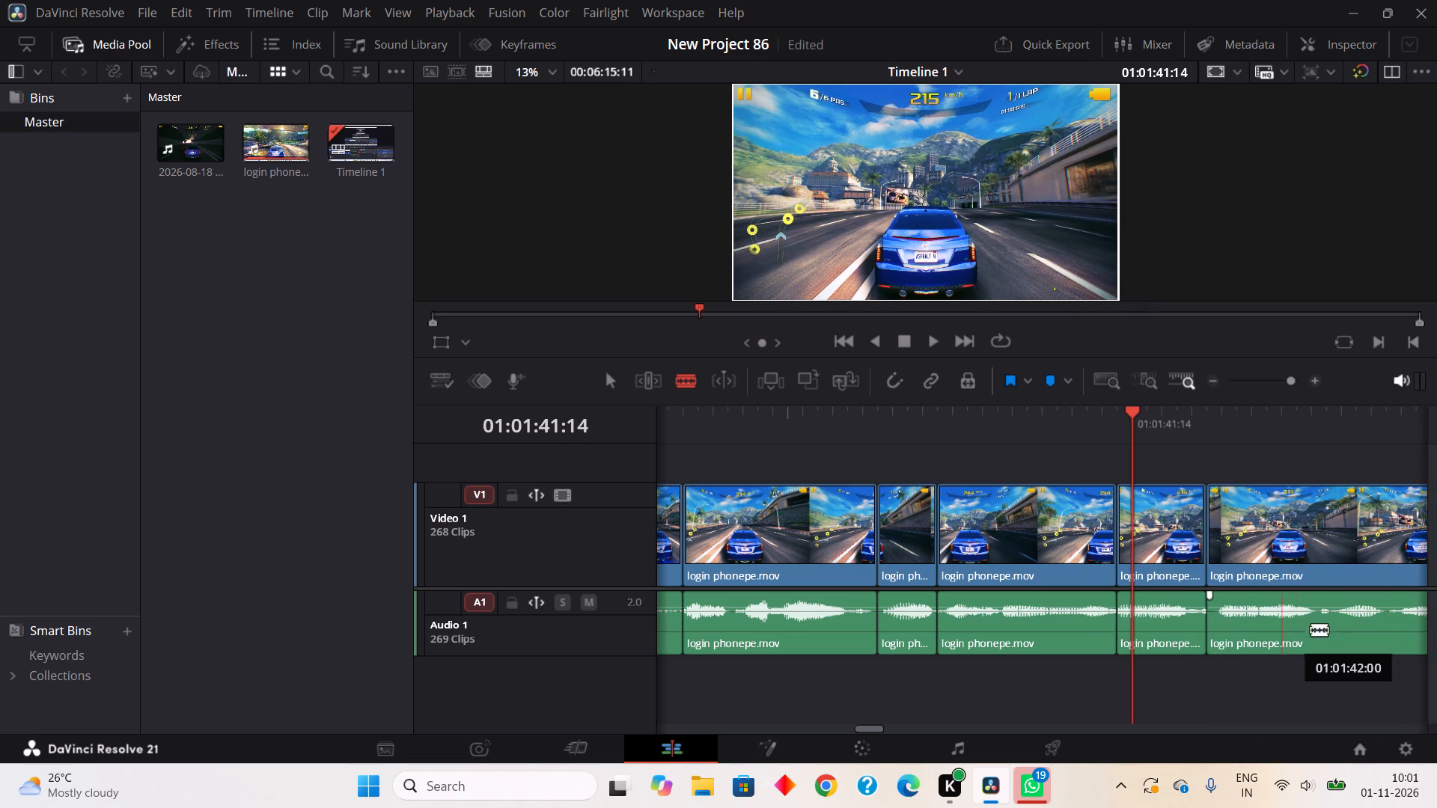
# Split Audio 1 at about 01:01:41:20 and Ripple Cut the leftover one-frame quiet piece before the split.
pyautogui.click(1232, 630)
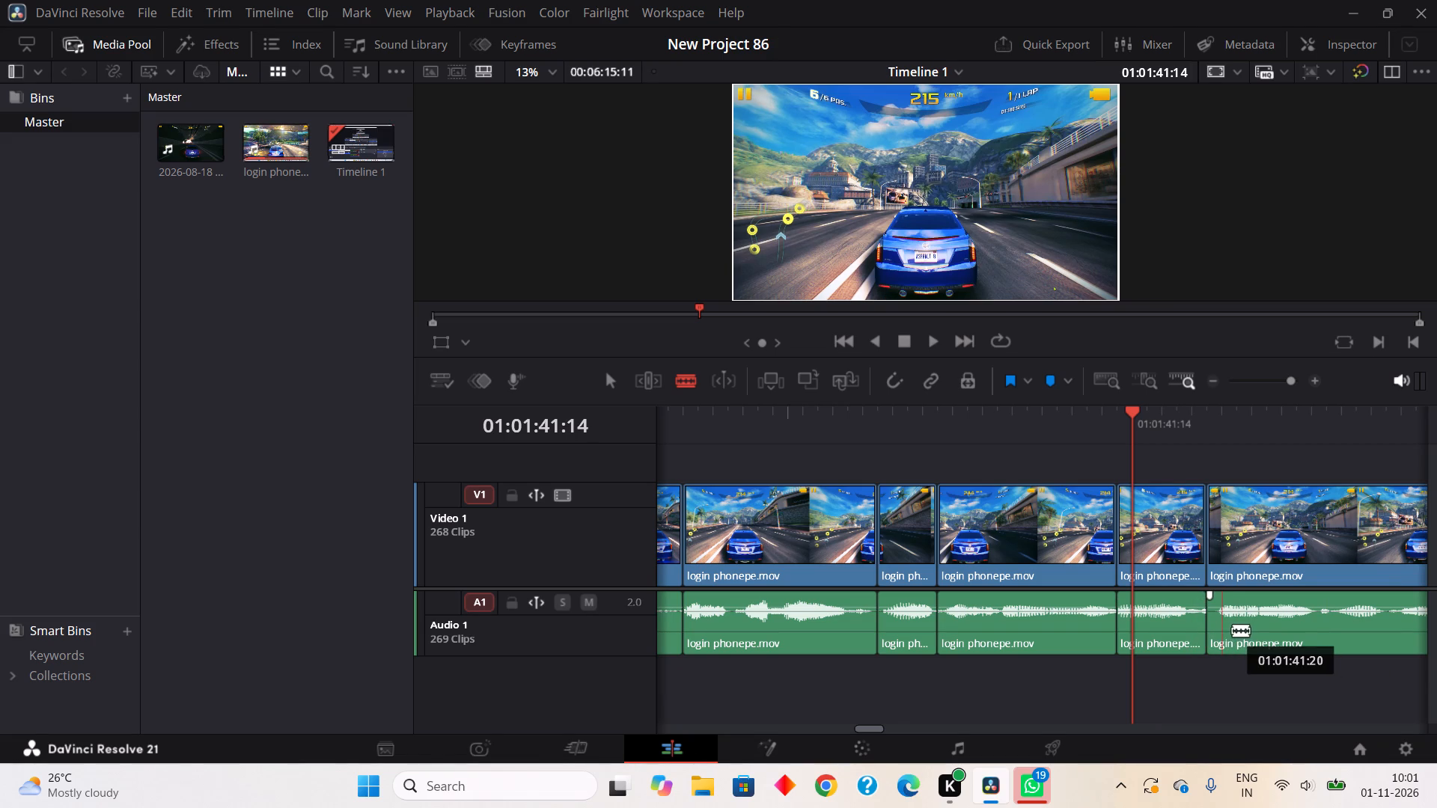
pyautogui.rightClick(1218, 642)
pyautogui.click(1186, 312)
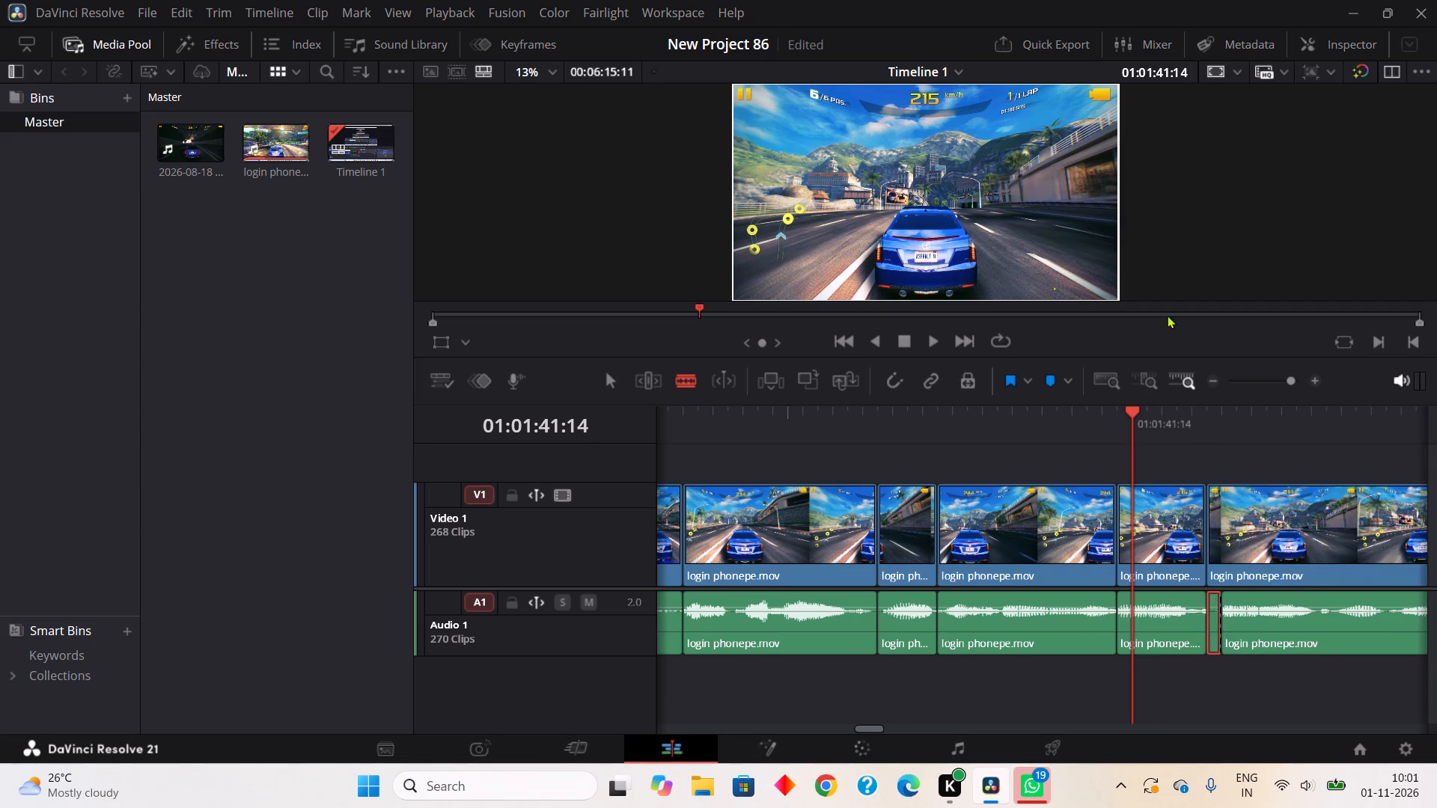
# Play the next stretch, isolate the quiet gap on Audio 1 from about 01:01:42:01 to 01:01:42:03, and Ripple Cut it.
pyautogui.click(930, 341)
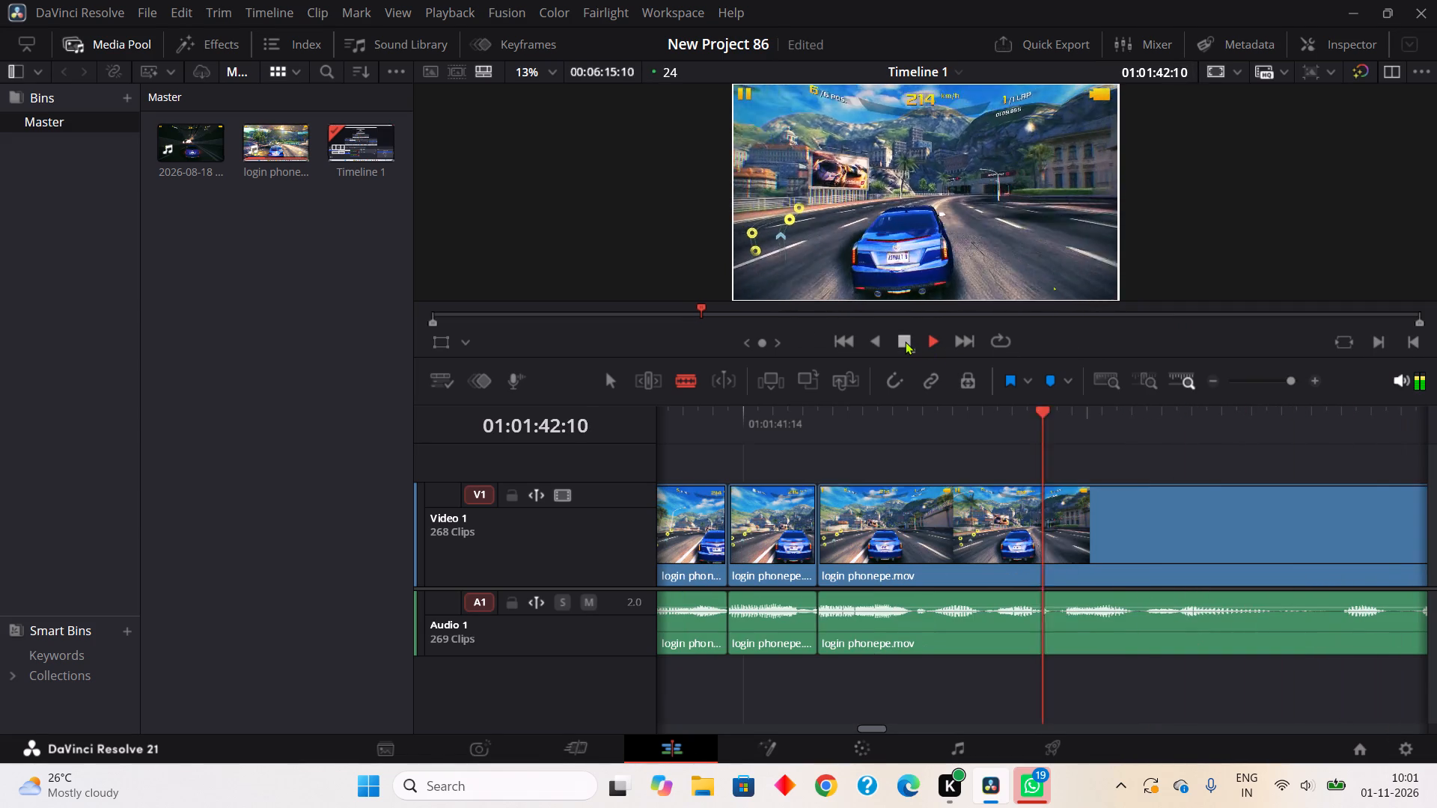
pyautogui.click(905, 341)
pyautogui.click(916, 637)
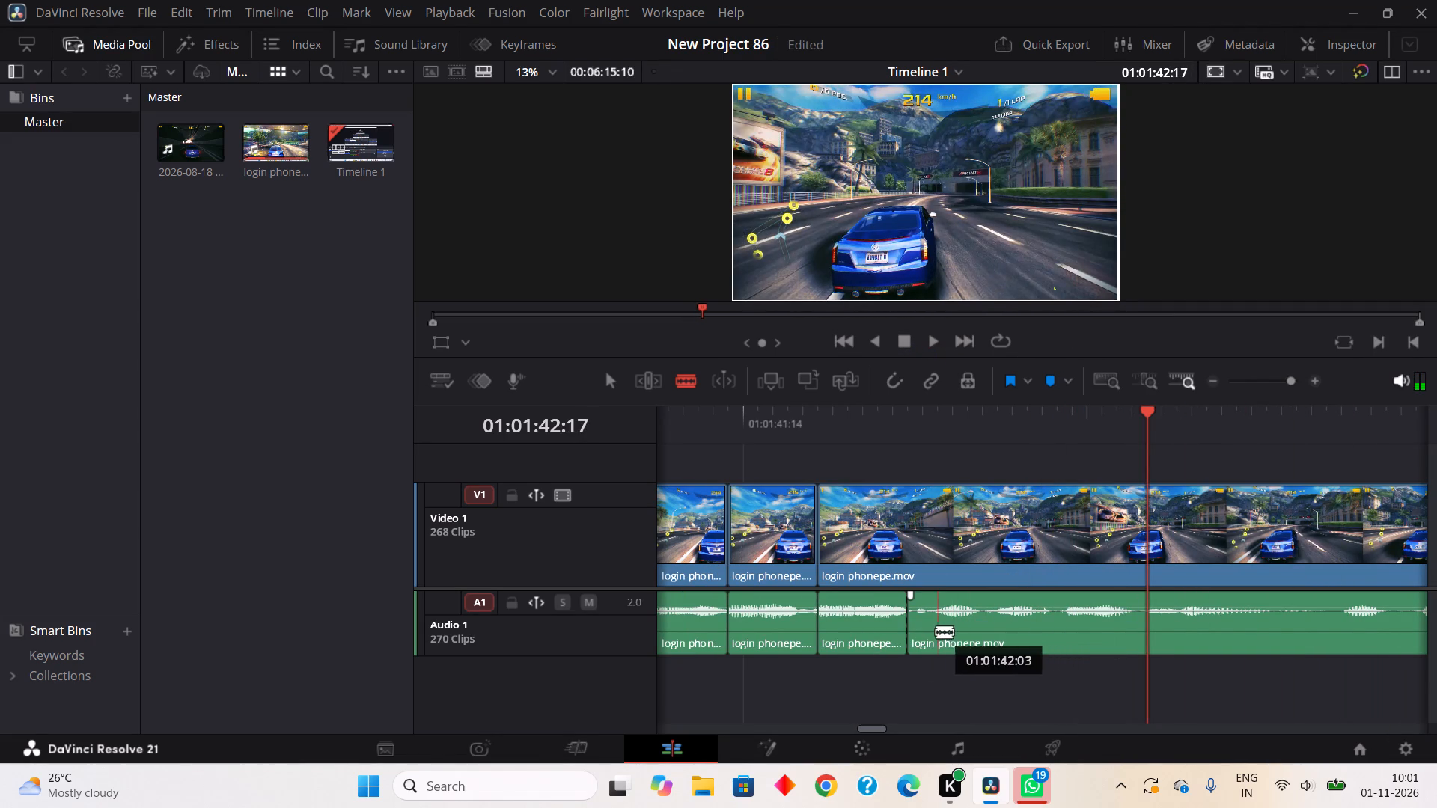
pyautogui.click(947, 634)
pyautogui.rightClick(915, 630)
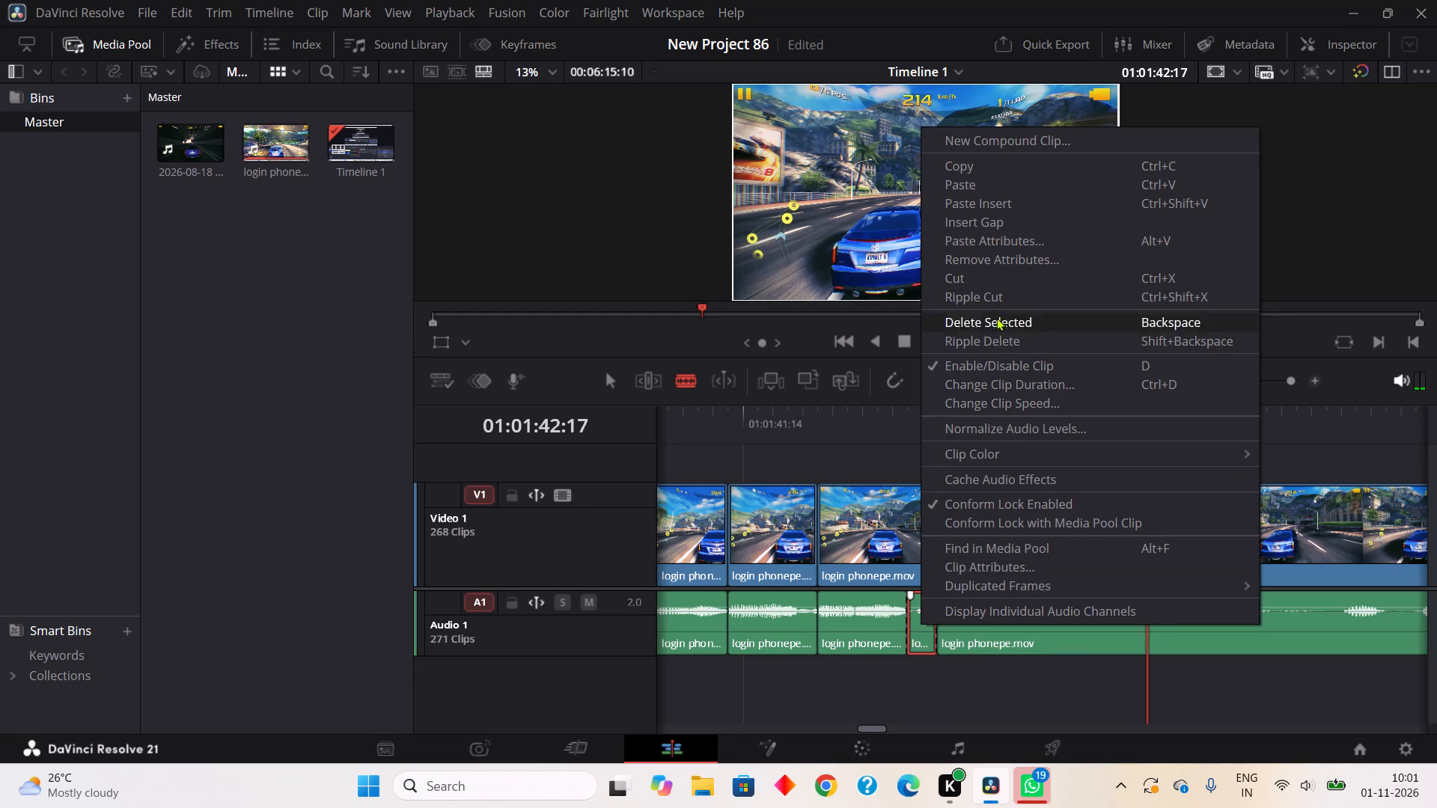
pyautogui.moveTo(978, 284); pyautogui.dragTo(986, 298)
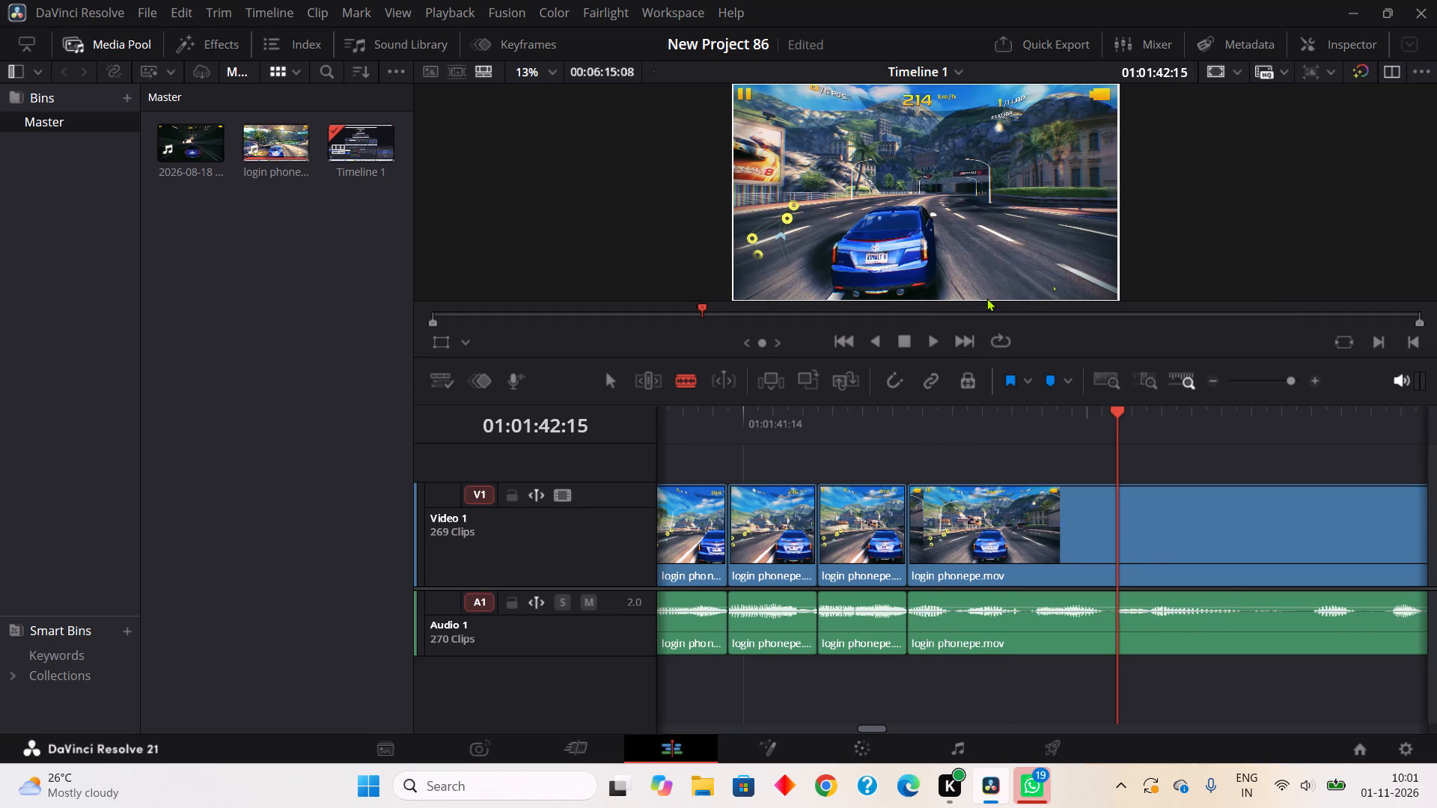
# Split Audio 1 around the one-frame quiet gap from about 01:01:42:08 to 01:01:42:09 and Ripple Cut it.
pyautogui.click(1019, 644)
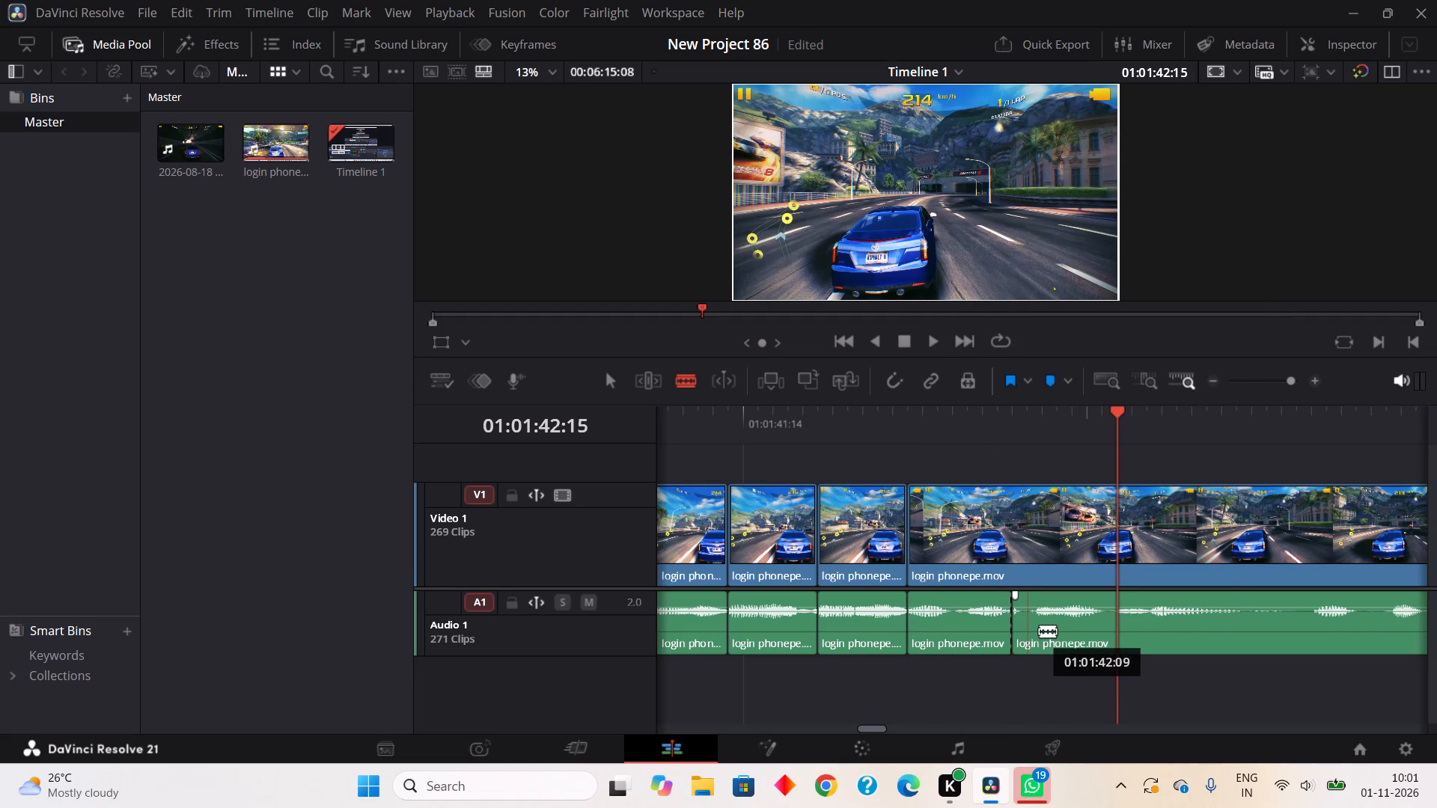
pyautogui.click(1040, 632)
pyautogui.rightClick(1027, 637)
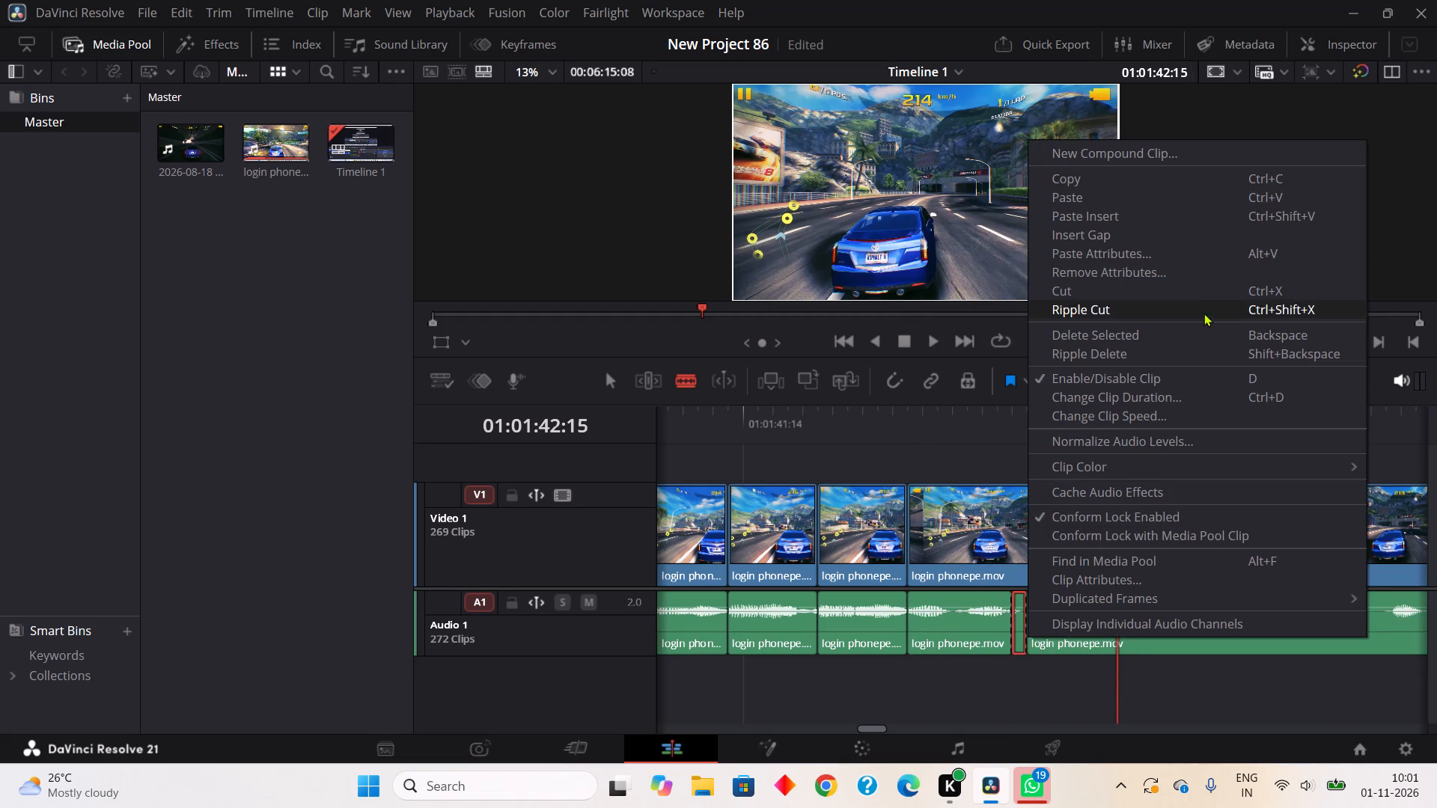
pyautogui.click(1200, 302)
# Isolate the one-frame quiet gap on Audio 1 from about 01:01:42:13 to 01:01:42:14 and Ripple Cut it.
pyautogui.click(1093, 622)
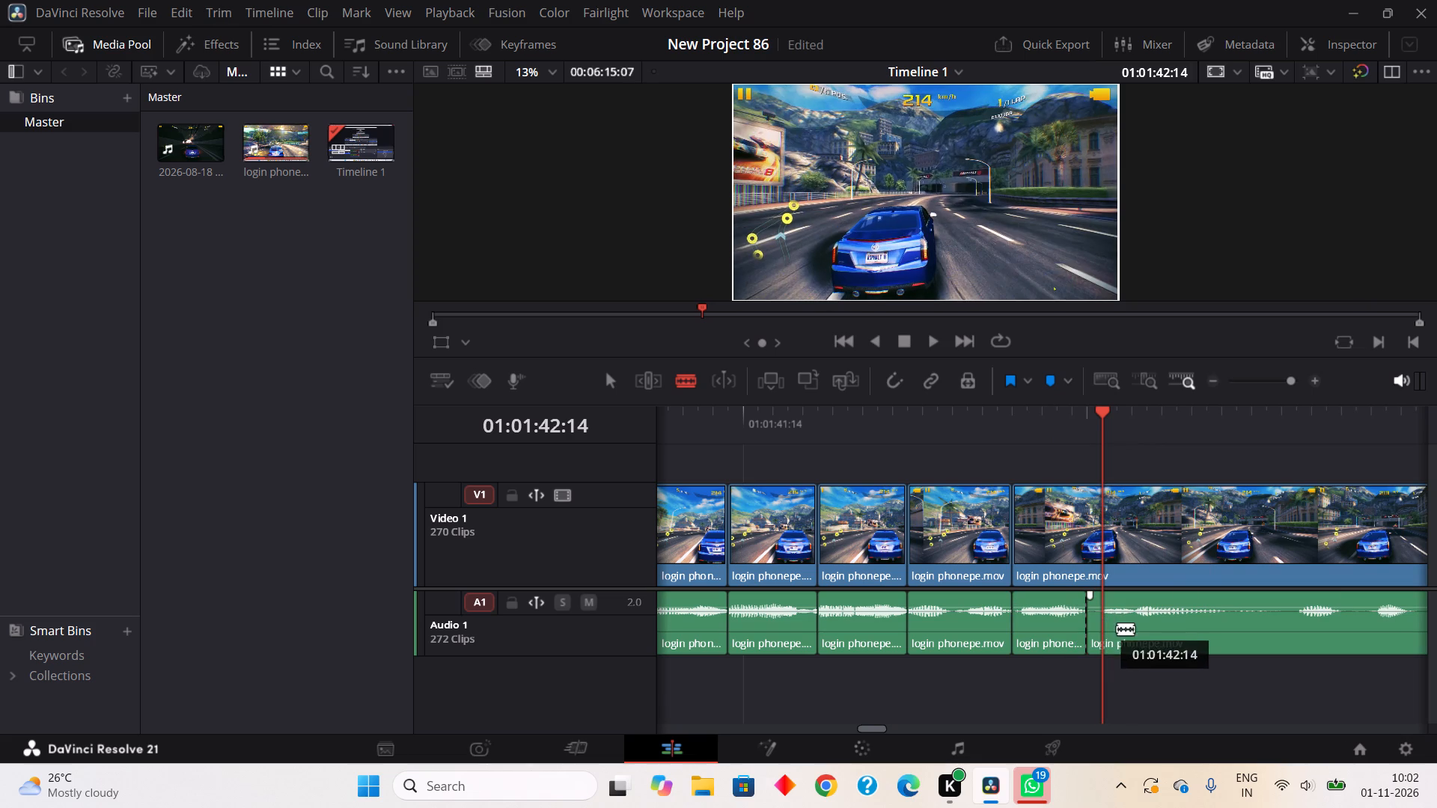
pyautogui.click(1109, 638)
pyautogui.rightClick(1100, 634)
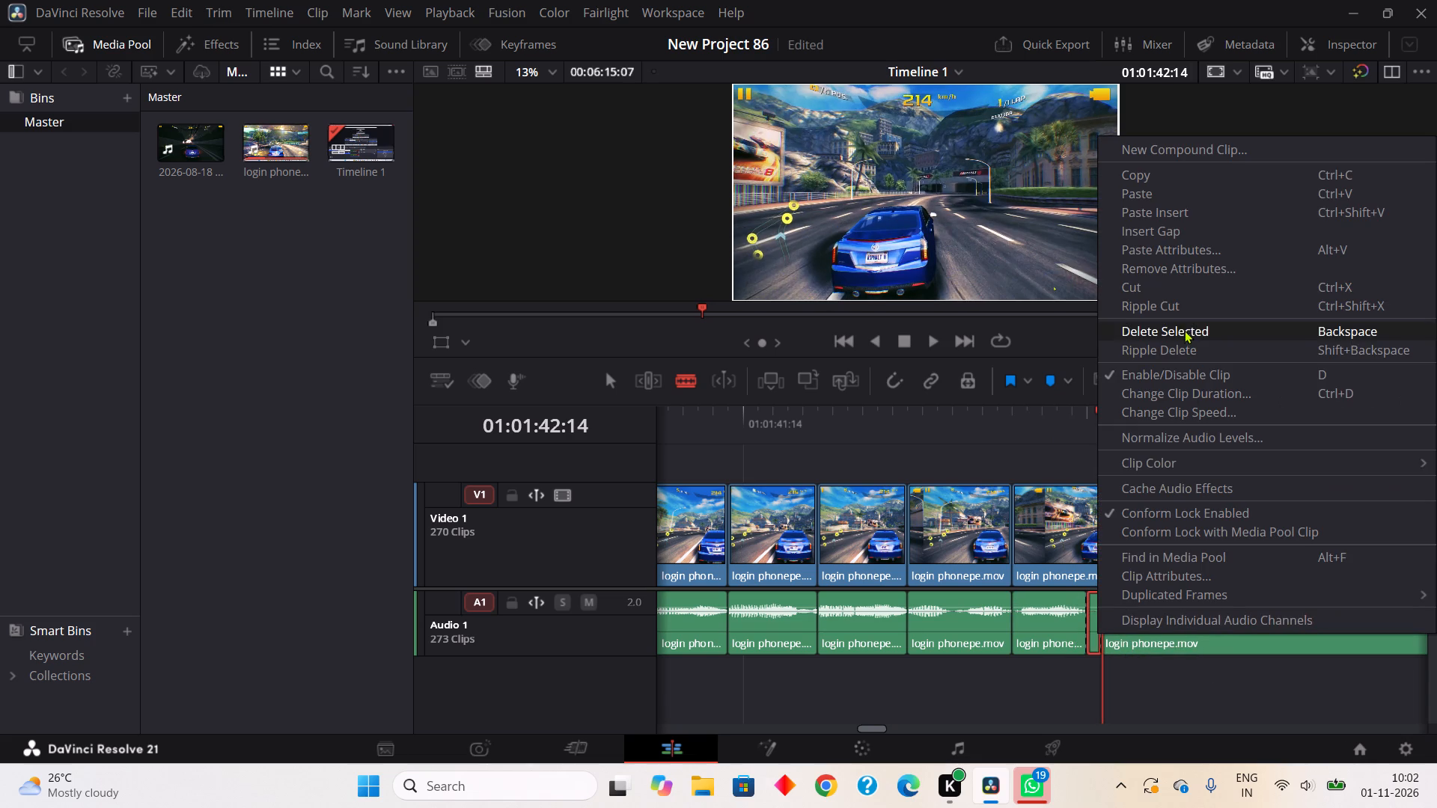
pyautogui.moveTo(1180, 316); pyautogui.dragTo(1178, 304)
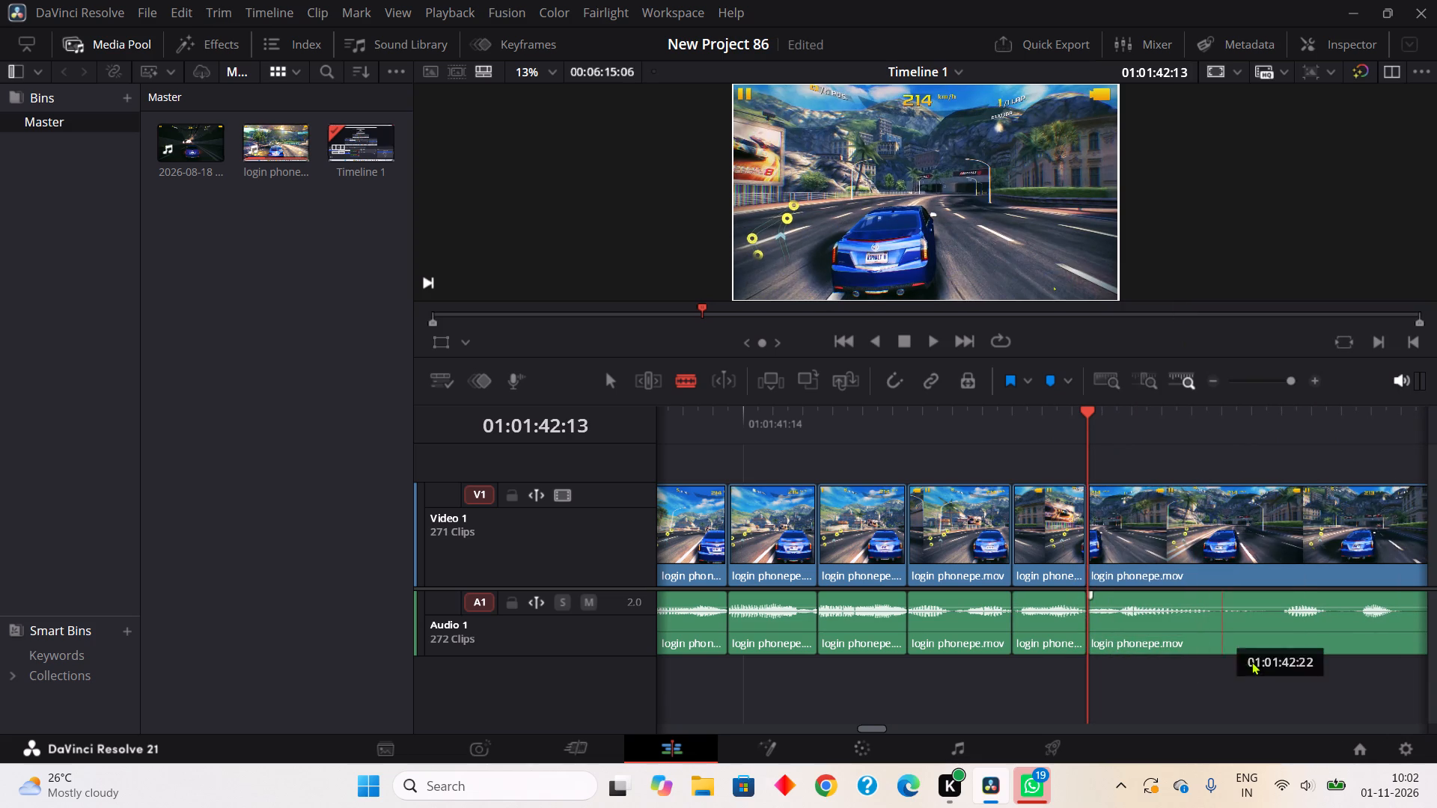
# Split Audio 1 around the silence from about 01:01:42:21 to 01:01:43:02 and Ripple Cut that piece.
pyautogui.click(1212, 643)
pyautogui.click(1287, 628)
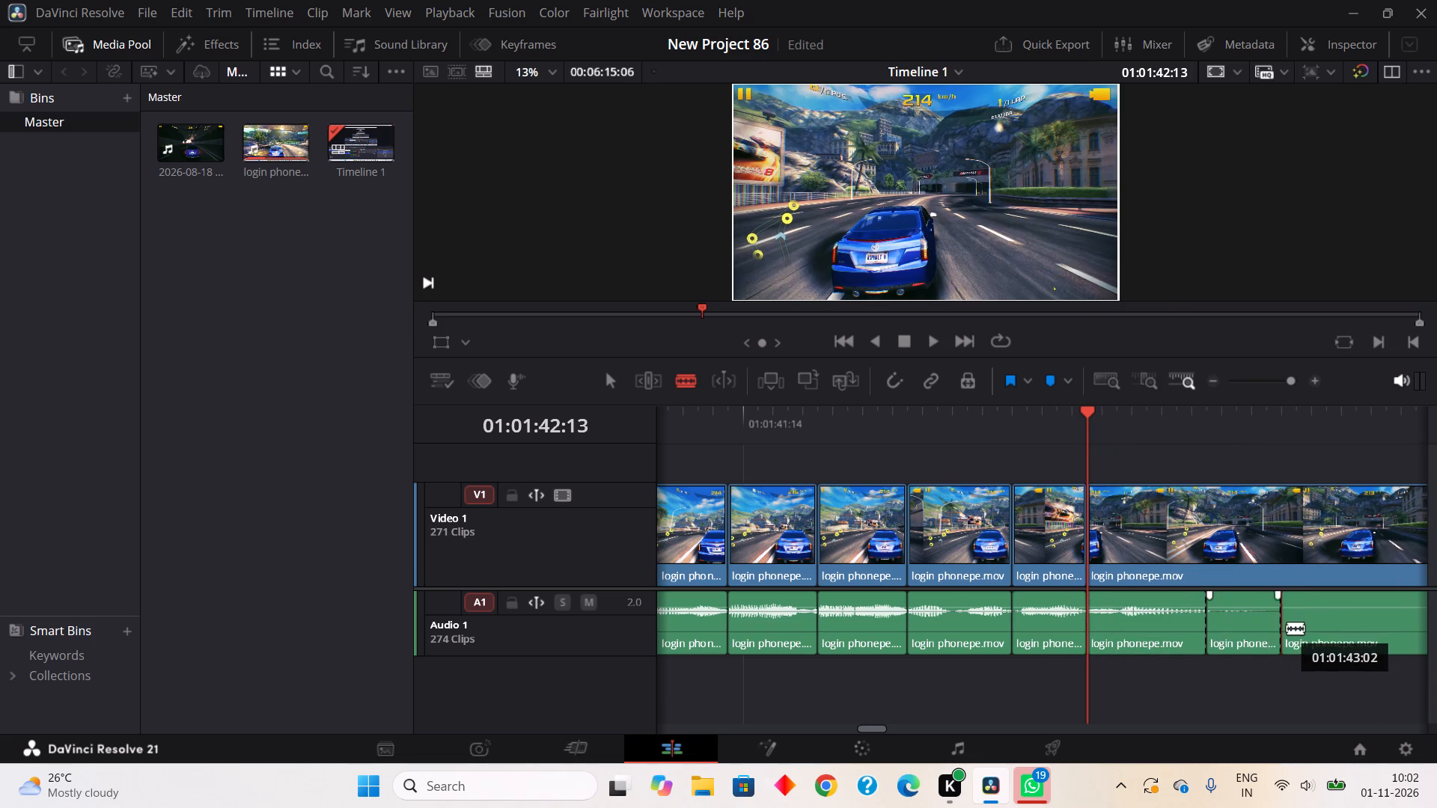
pyautogui.rightClick(1218, 616)
pyautogui.rightClick(1242, 607)
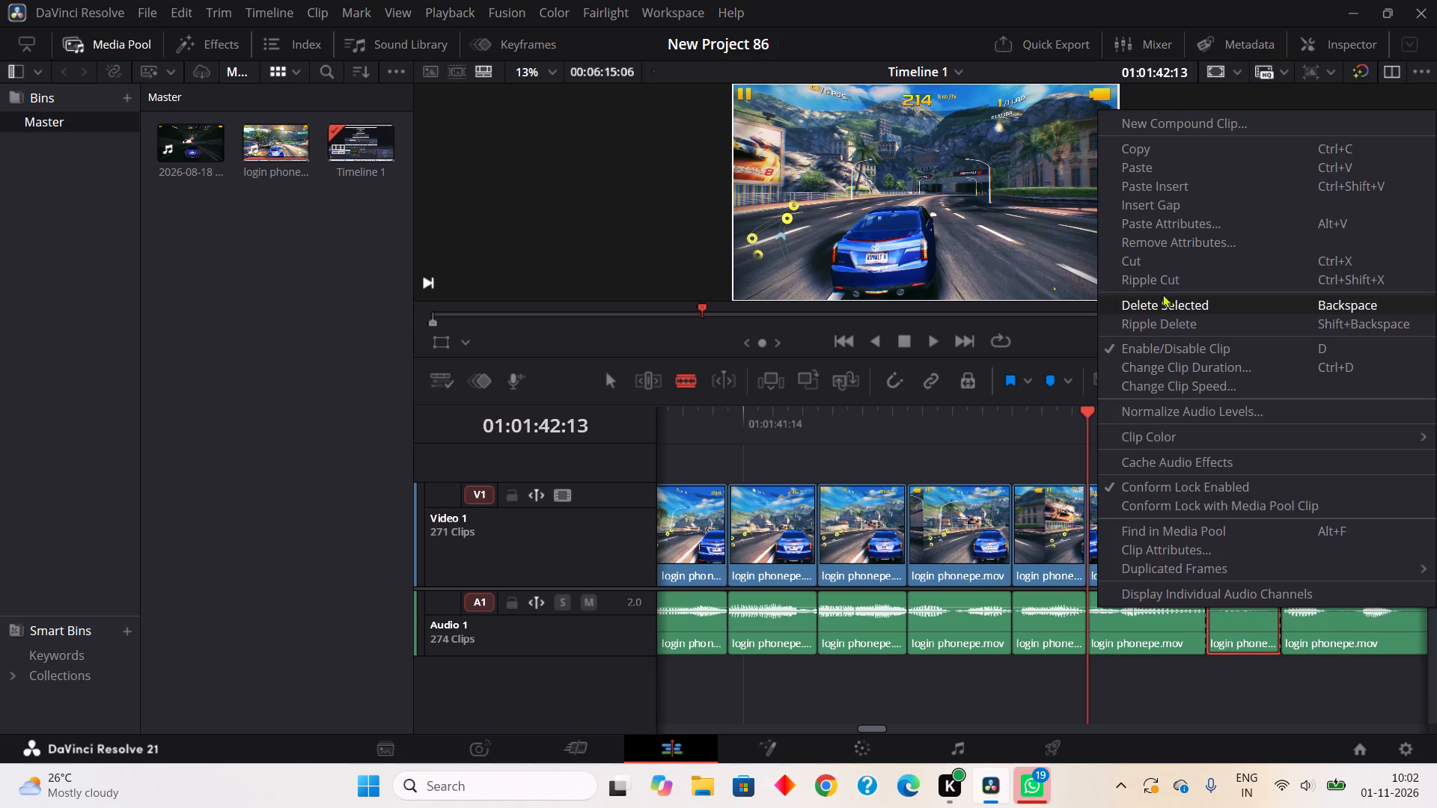
pyautogui.click(1171, 275)
# Isolate the quiet gap on Audio 1 from about 01:01:43:00 to 01:01:43:02 and Ripple Cut it.
pyautogui.click(1257, 641)
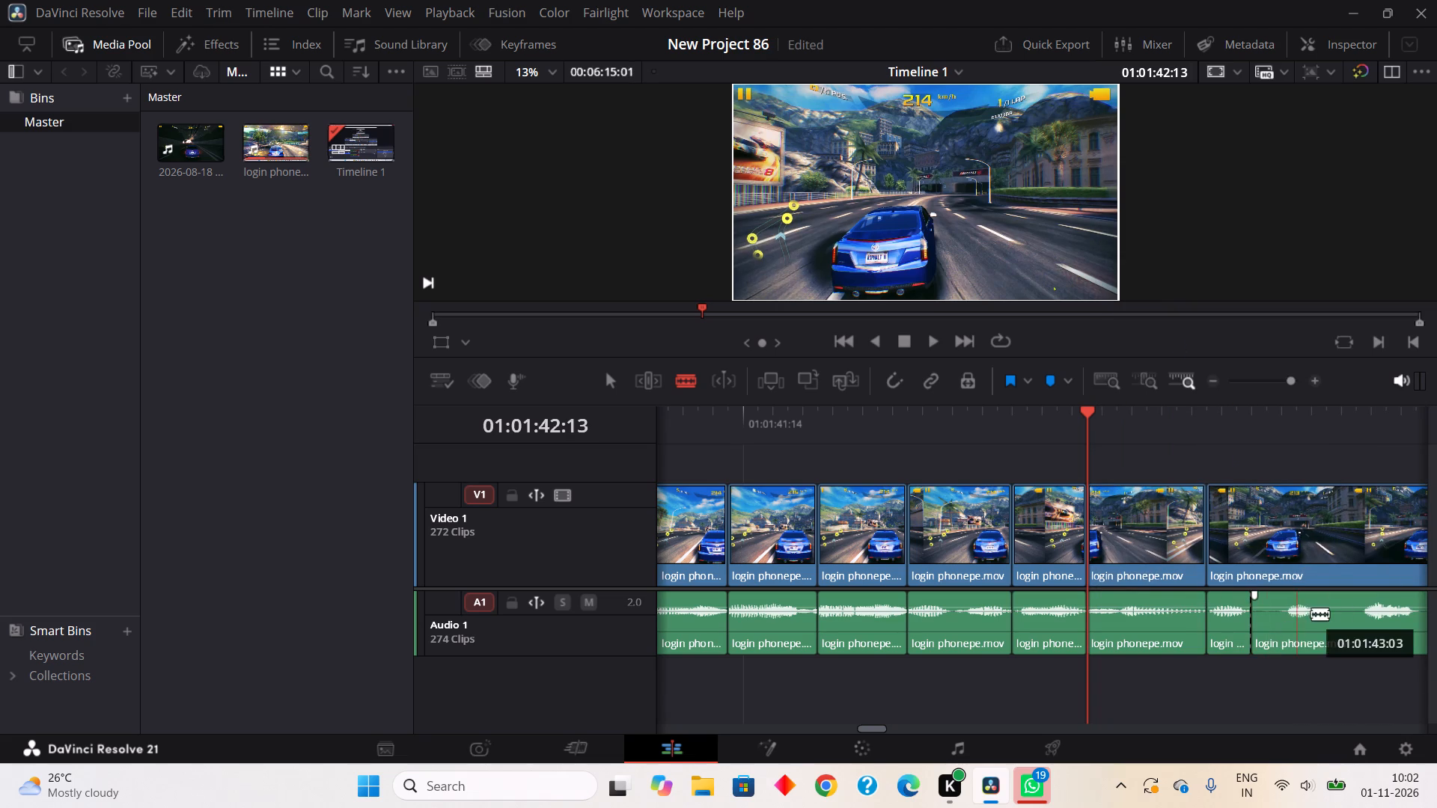
pyautogui.click(1287, 648)
pyautogui.rightClick(1269, 636)
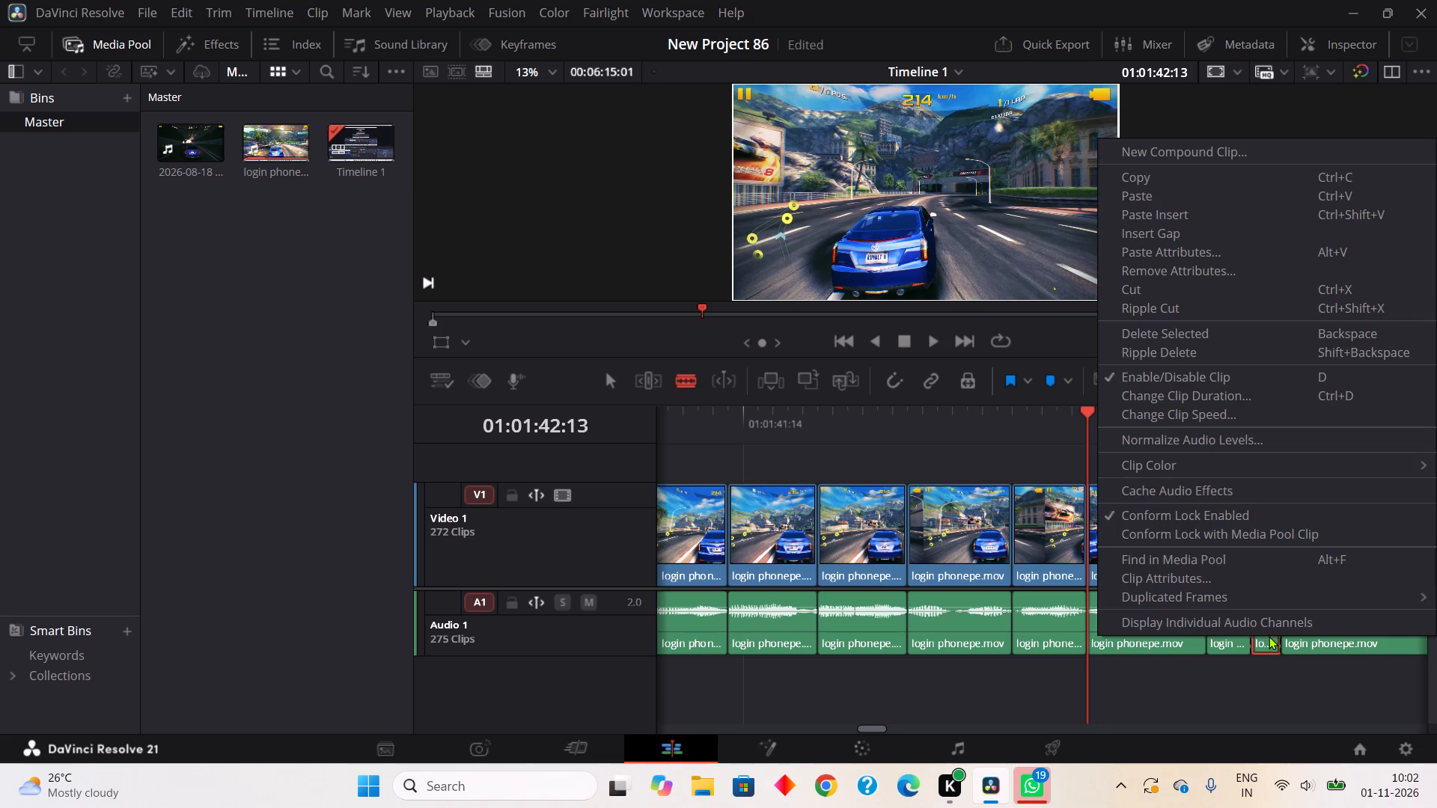
pyautogui.click(1168, 308)
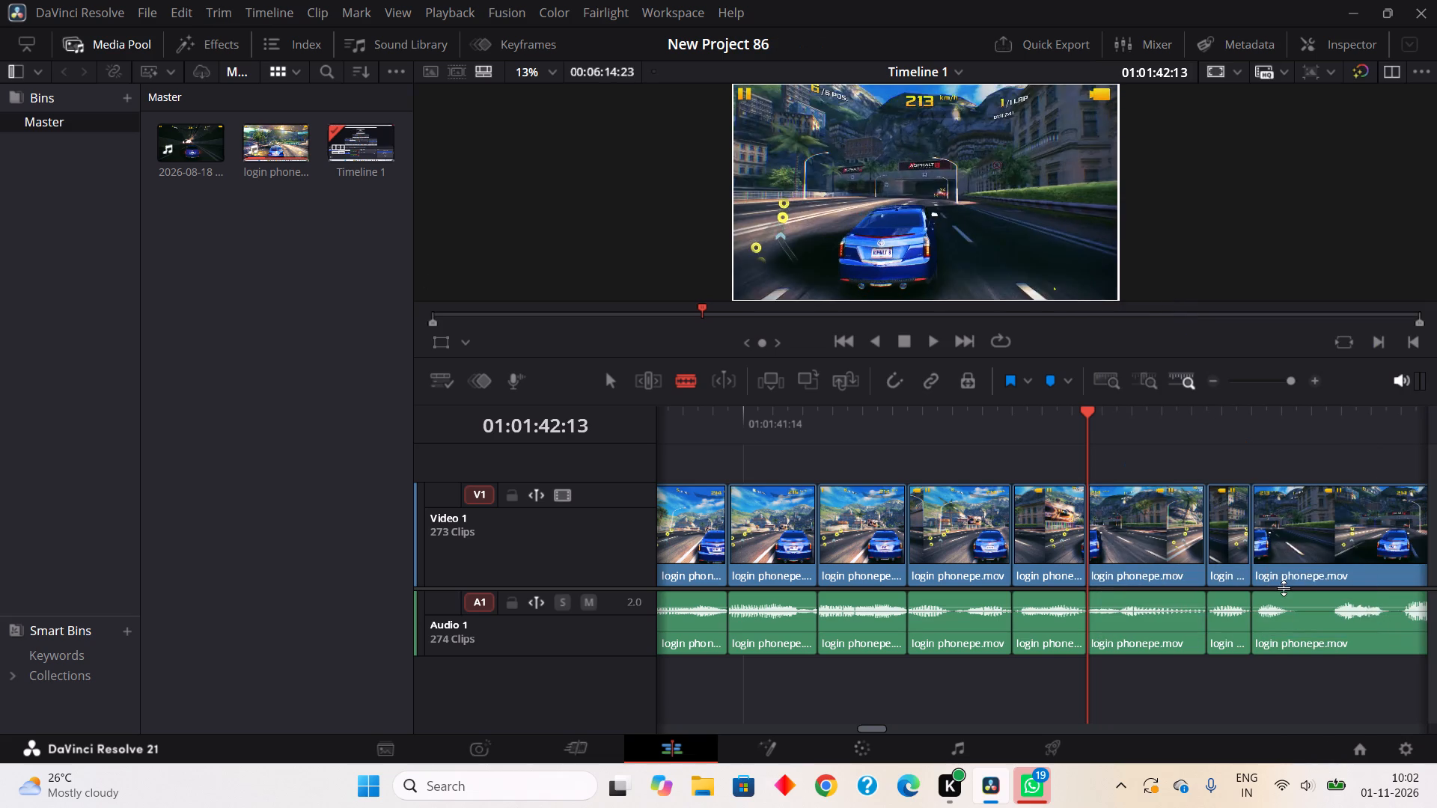
# Split Audio 1 around the quiet gap from about 01:01:43:03 to 01:01:43:06 and Ripple Cut that piece.
pyautogui.click(1297, 644)
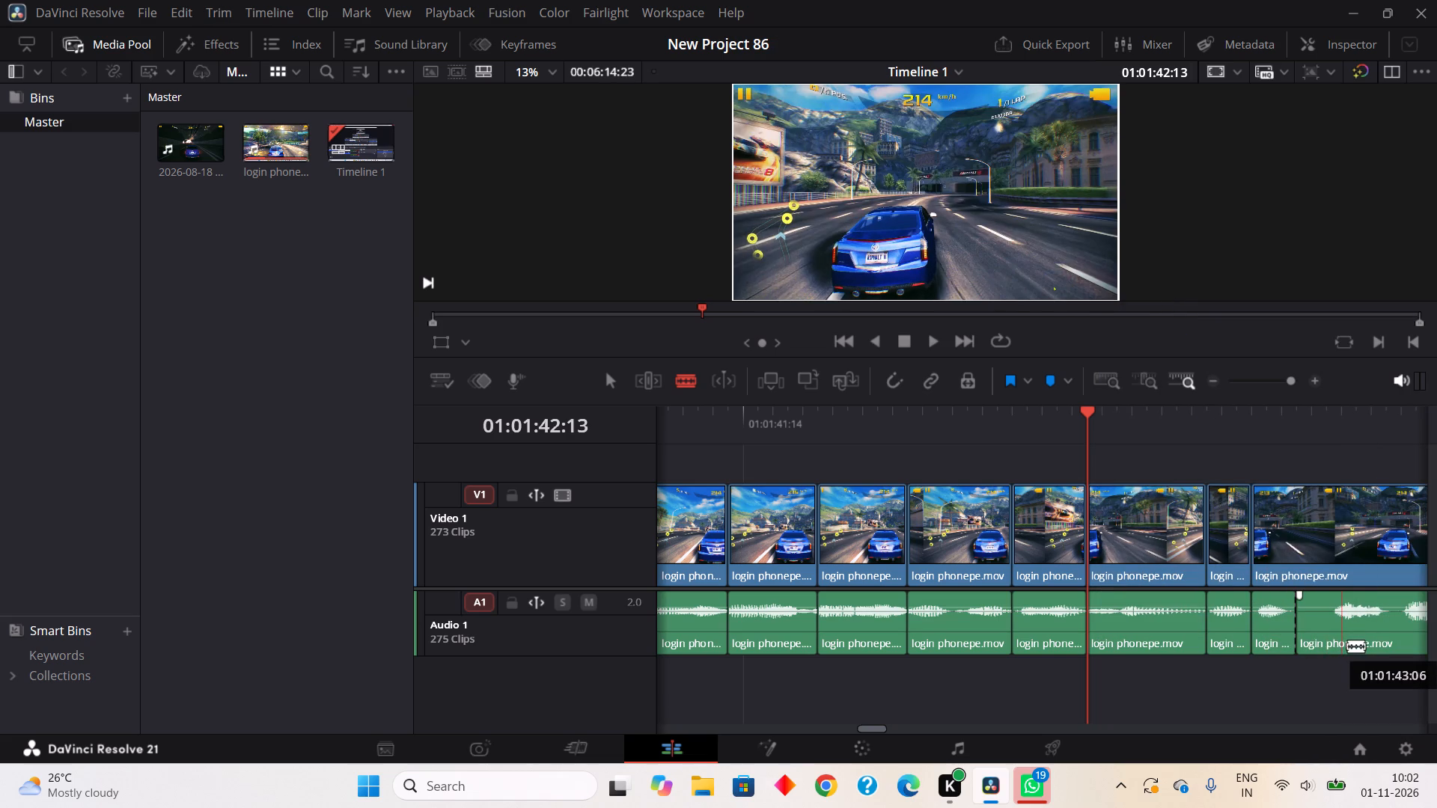
pyautogui.click(1347, 646)
pyautogui.rightClick(1299, 642)
pyautogui.rightClick(1320, 616)
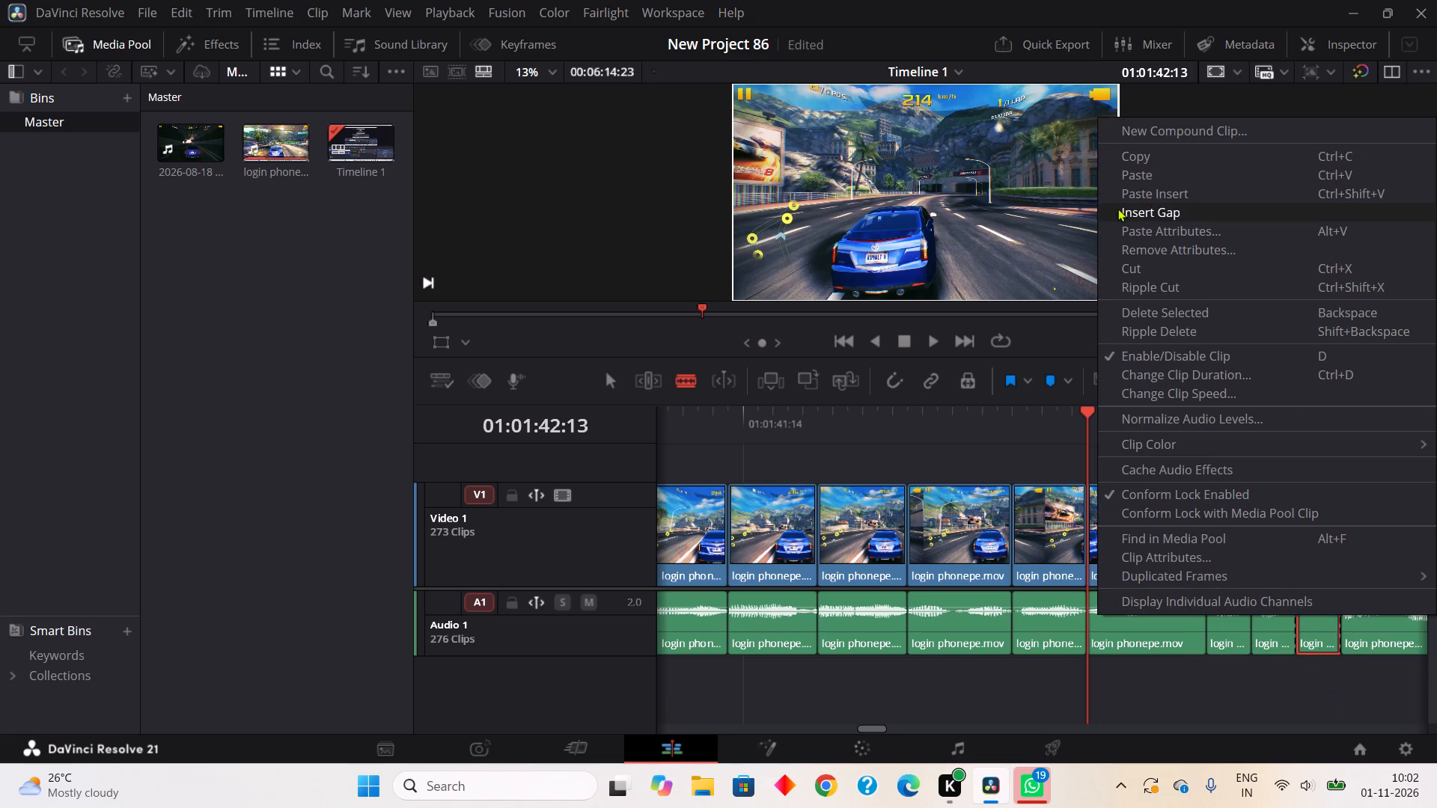
pyautogui.click(1141, 278)
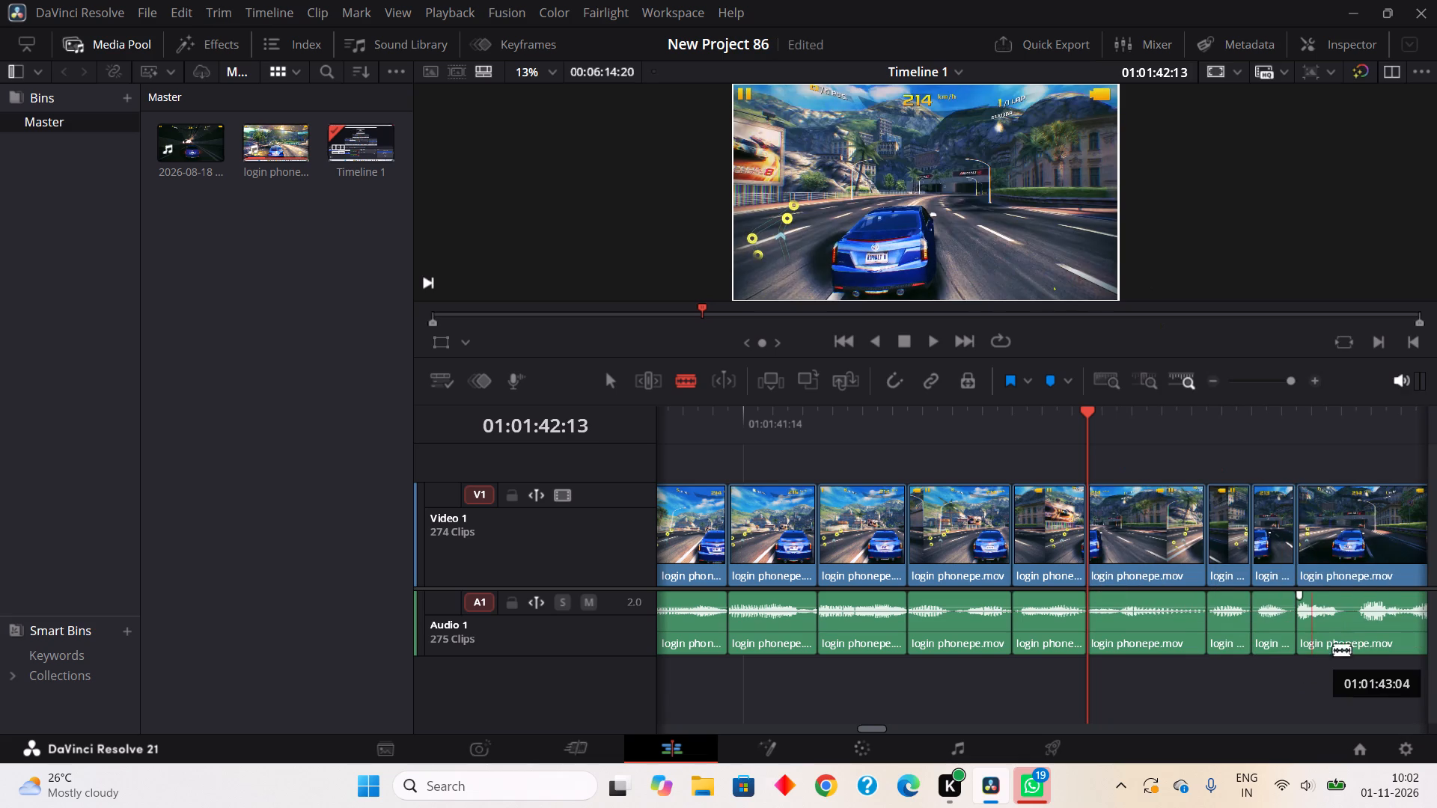
# Isolate the one-frame quiet piece on Audio 1 from about 01:01:43:06 to 01:01:43:07 and remove it with Delete Selected.
pyautogui.click(1352, 636)
pyautogui.click(1370, 631)
pyautogui.rightClick(1352, 642)
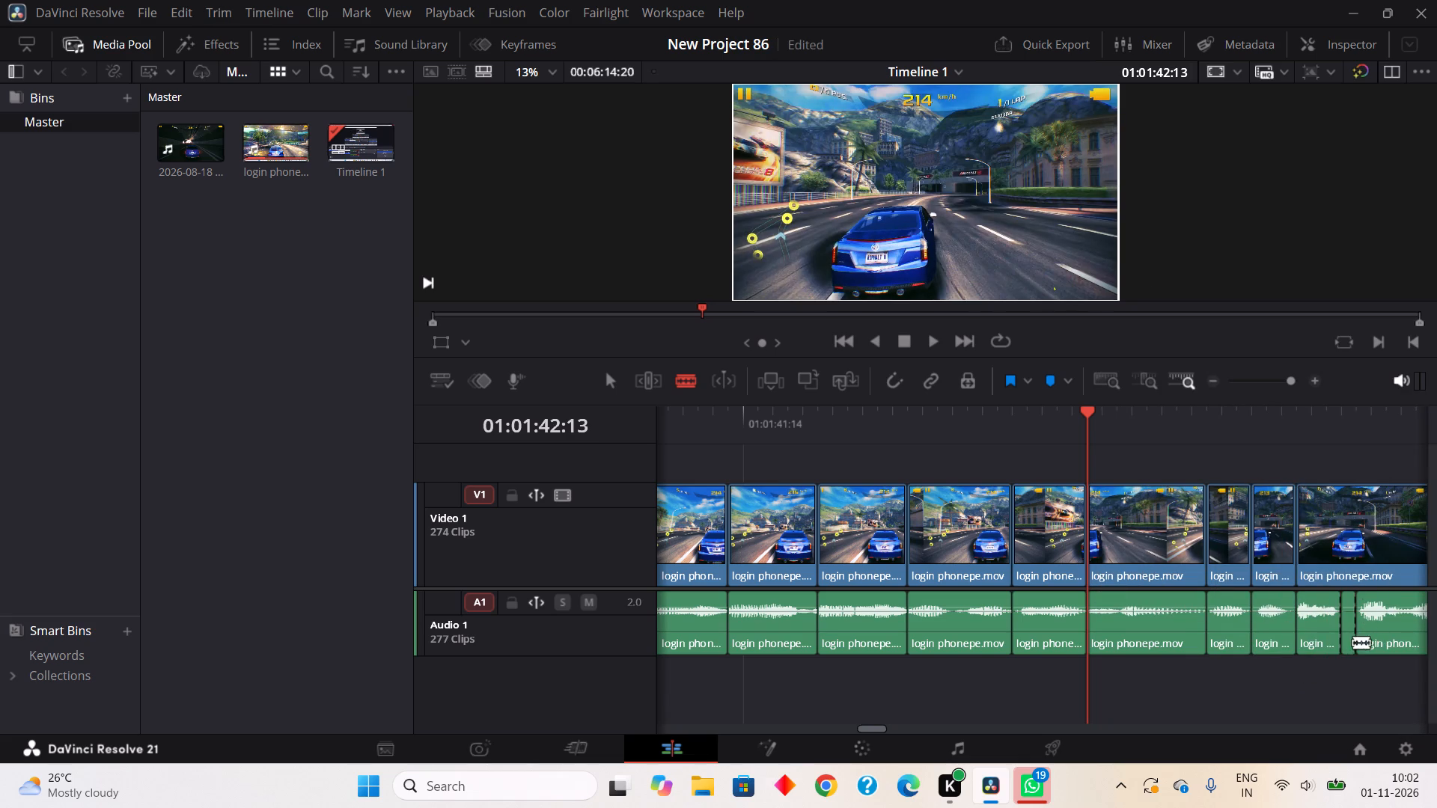
pyautogui.click(1198, 331)
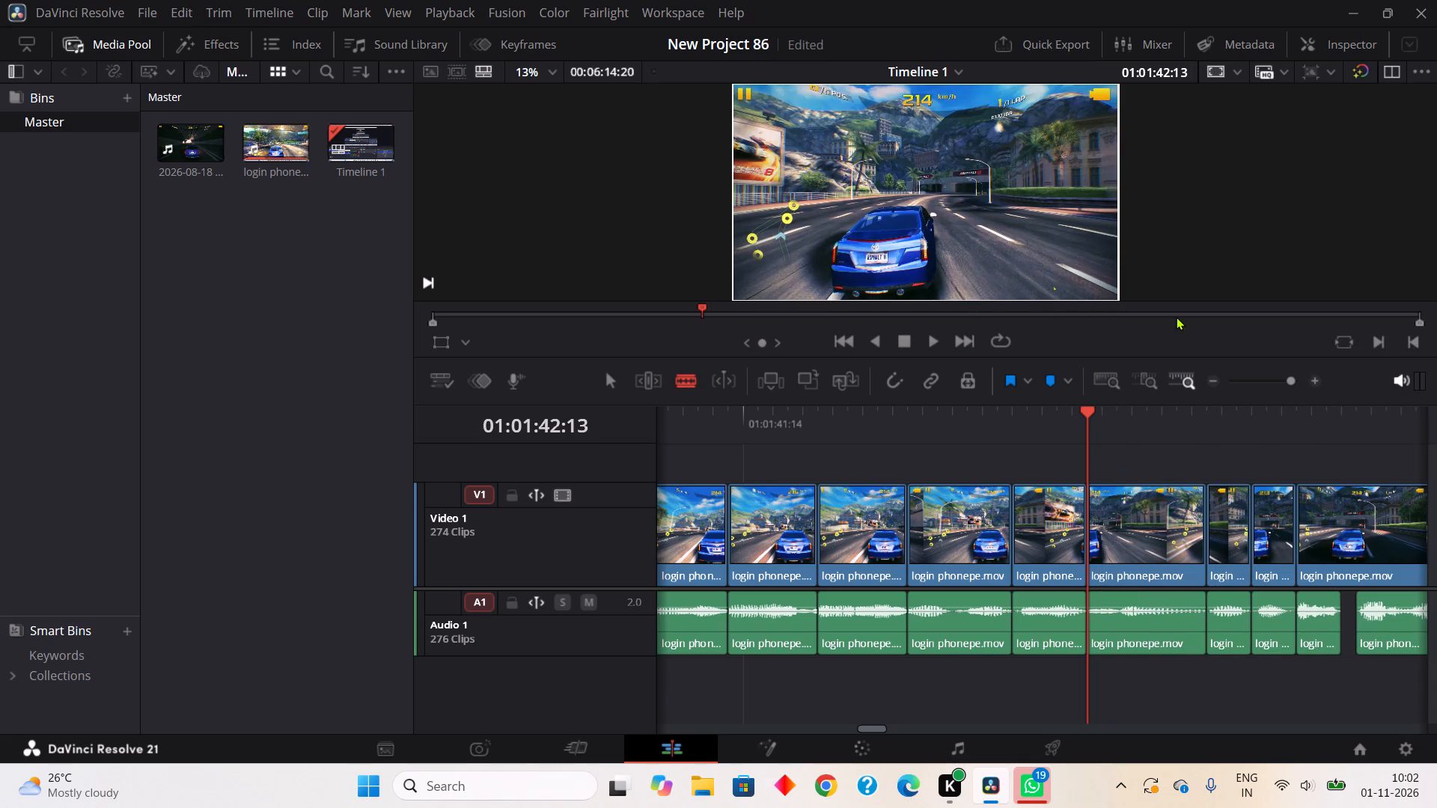
# Play the next stretch, isolate the one-frame quiet gap on Audio 1 from about 01:01:43:13 to 01:01:43:14, and Ripple Cut it.
pyautogui.click(935, 336)
pyautogui.click(891, 341)
pyautogui.click(906, 341)
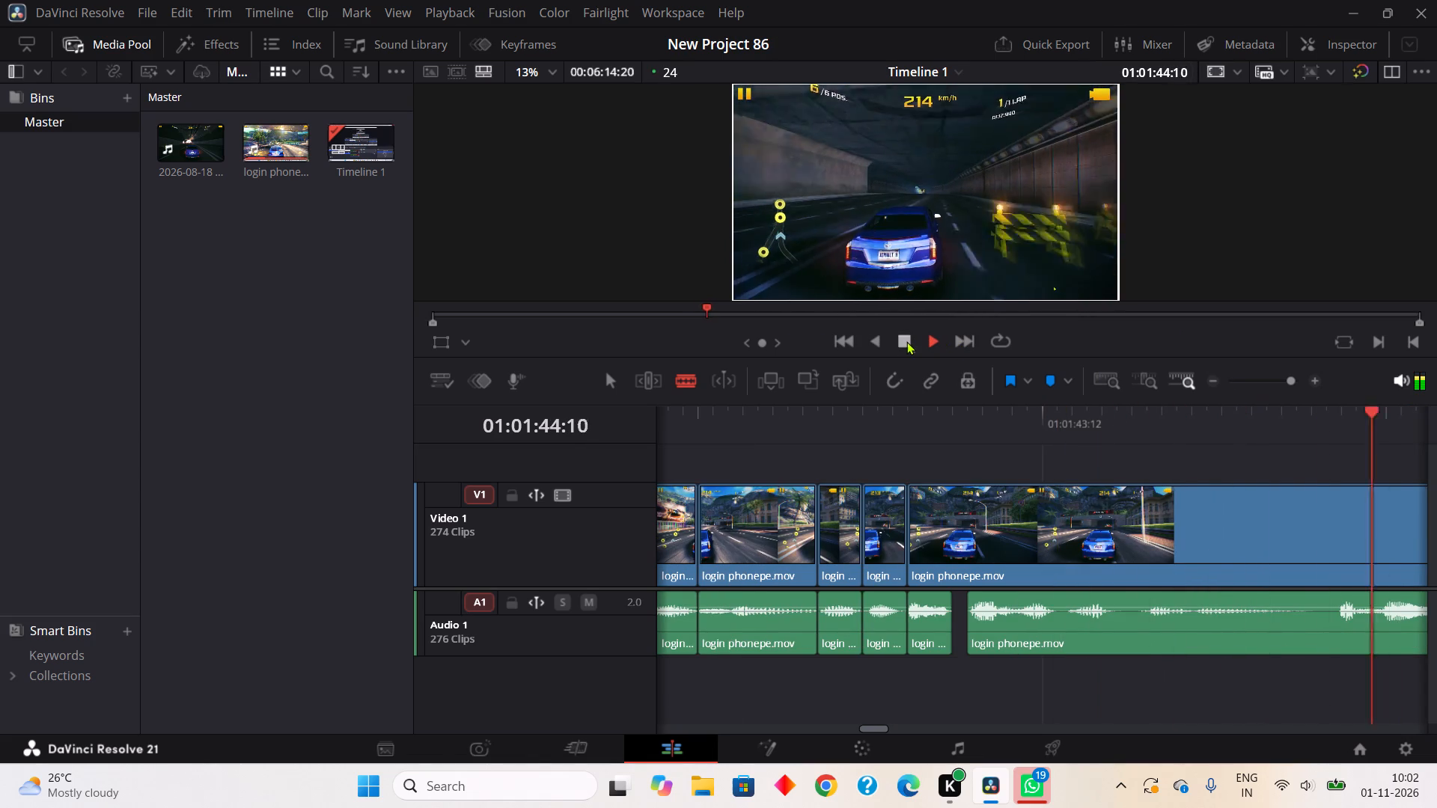
pyautogui.click(1067, 646)
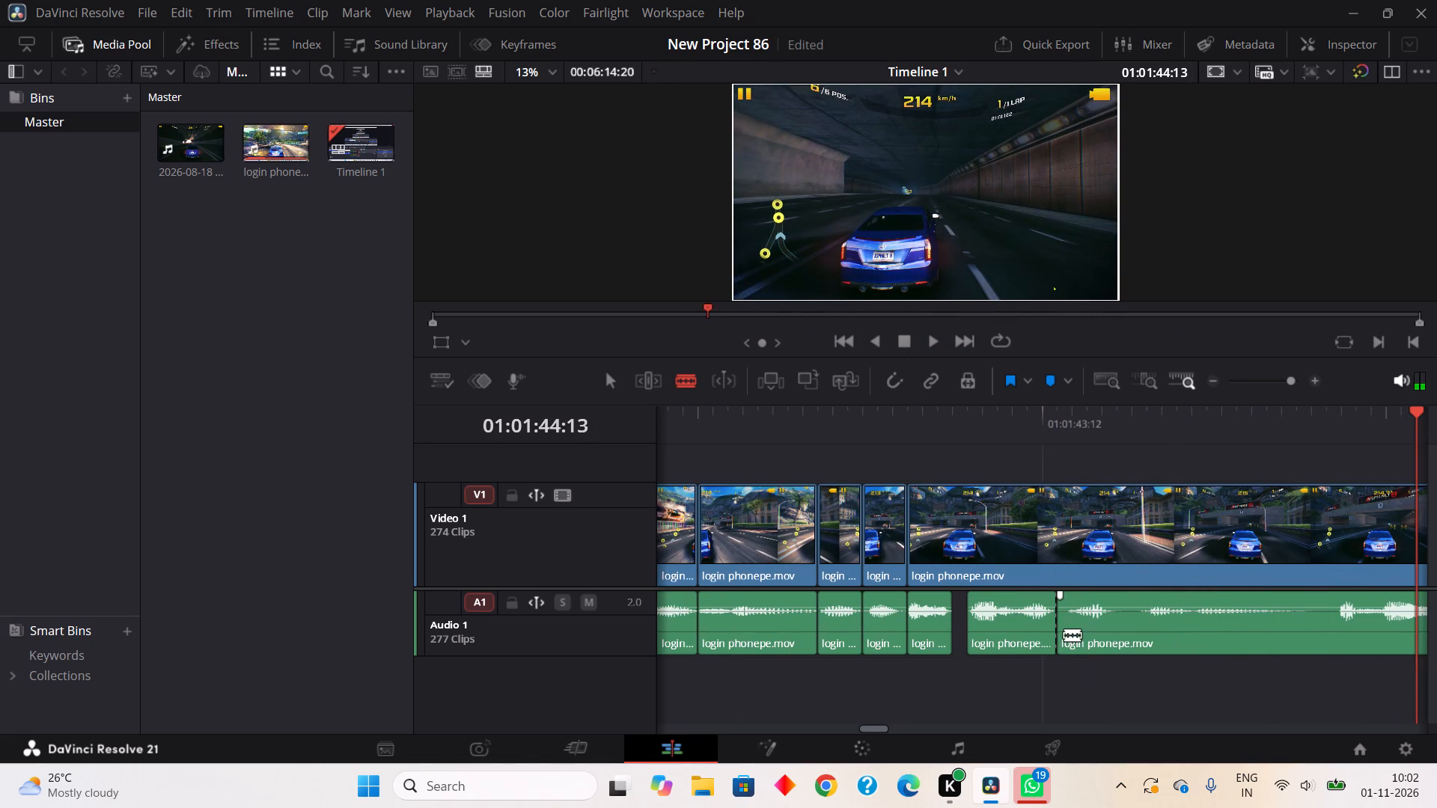
pyautogui.click(1080, 625)
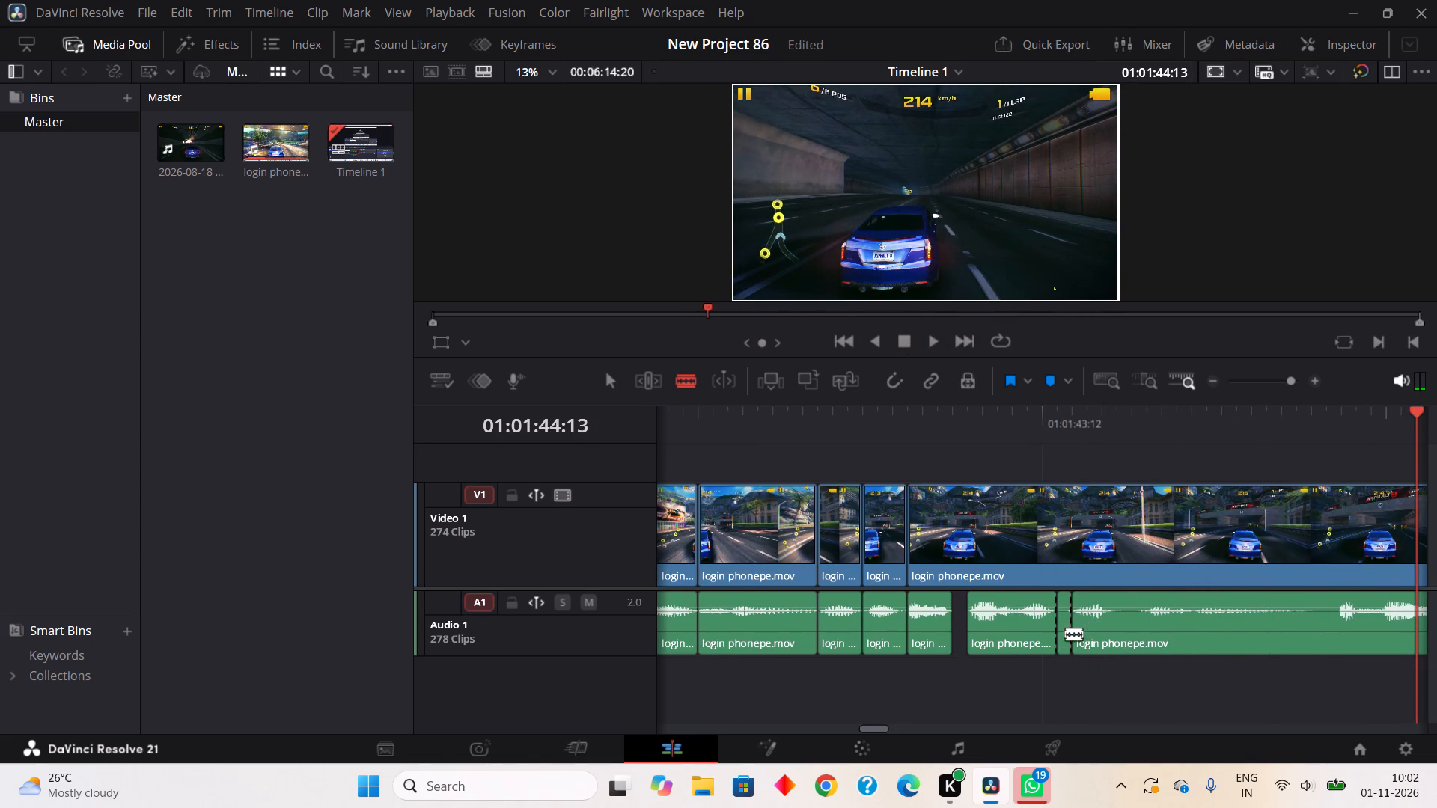
pyautogui.rightClick(1065, 634)
pyautogui.click(1197, 305)
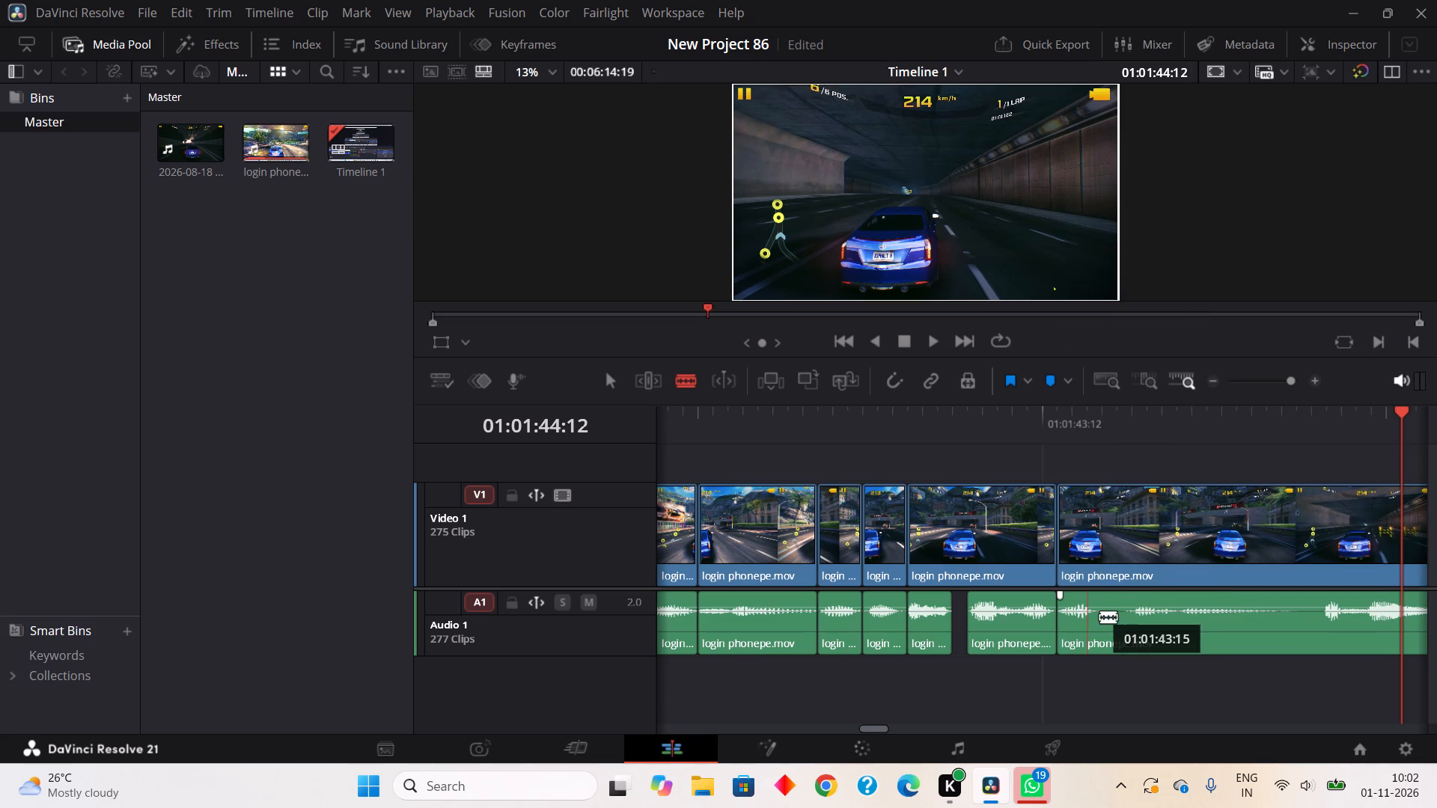
# Split Audio 1 around the quiet gap from about 01:01:43:16 to 01:01:43:18 and Ripple Cut that piece.
pyautogui.click(1102, 625)
pyautogui.click(1142, 637)
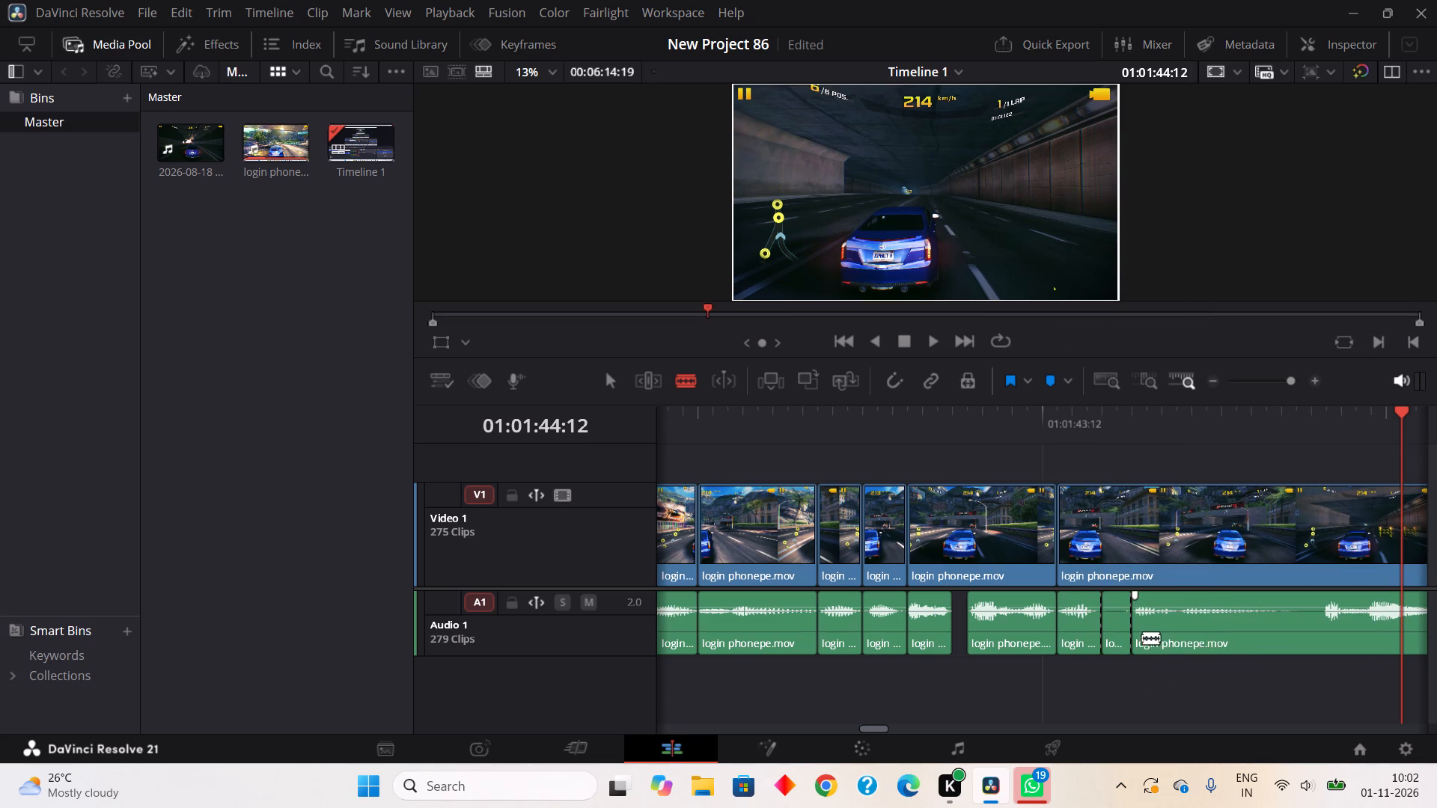
pyautogui.rightClick(1119, 628)
pyautogui.click(1132, 300)
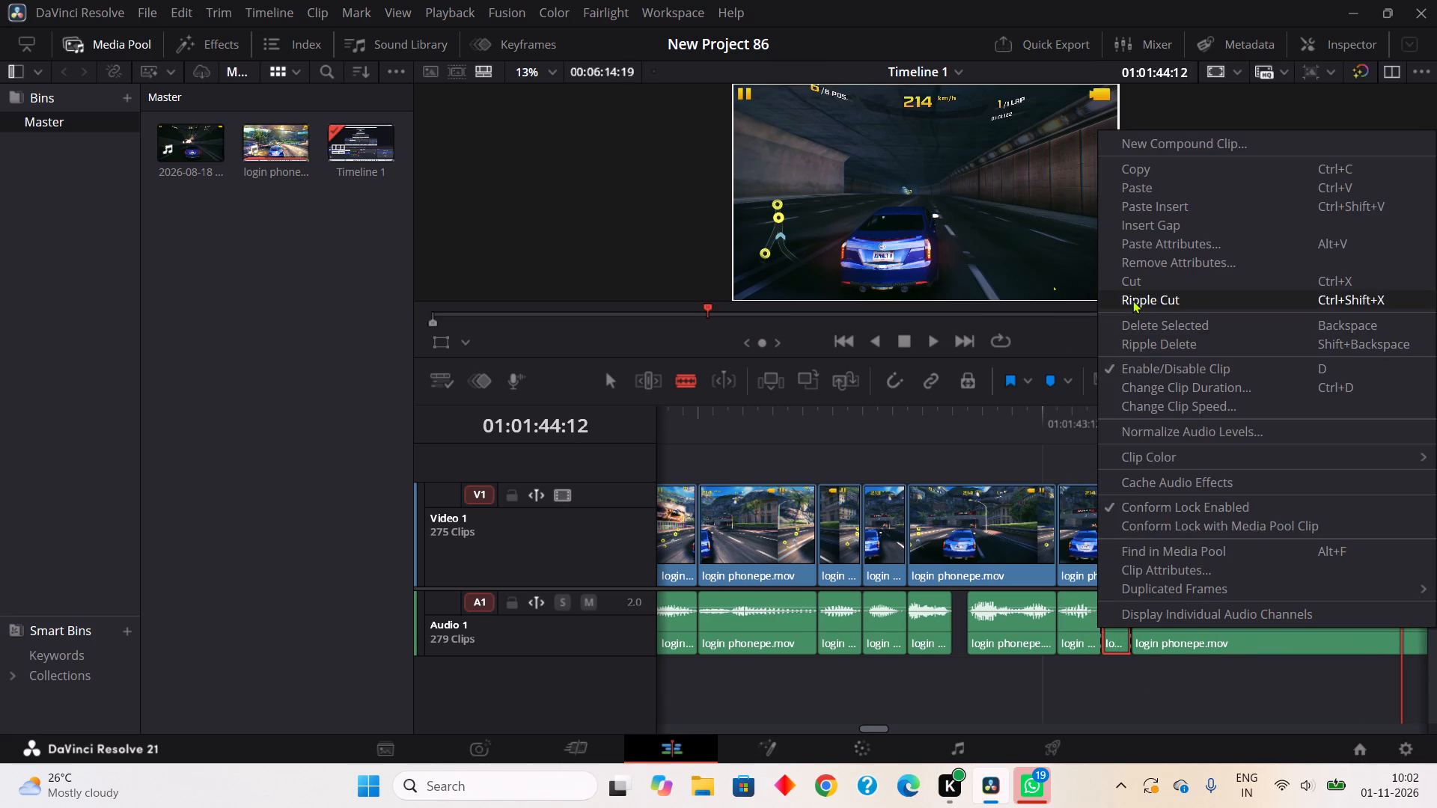
# Isolate the silence on Audio 1 from about 01:01:44:01 to 01:01:44:05 and Ripple Cut it.
pyautogui.click(1242, 642)
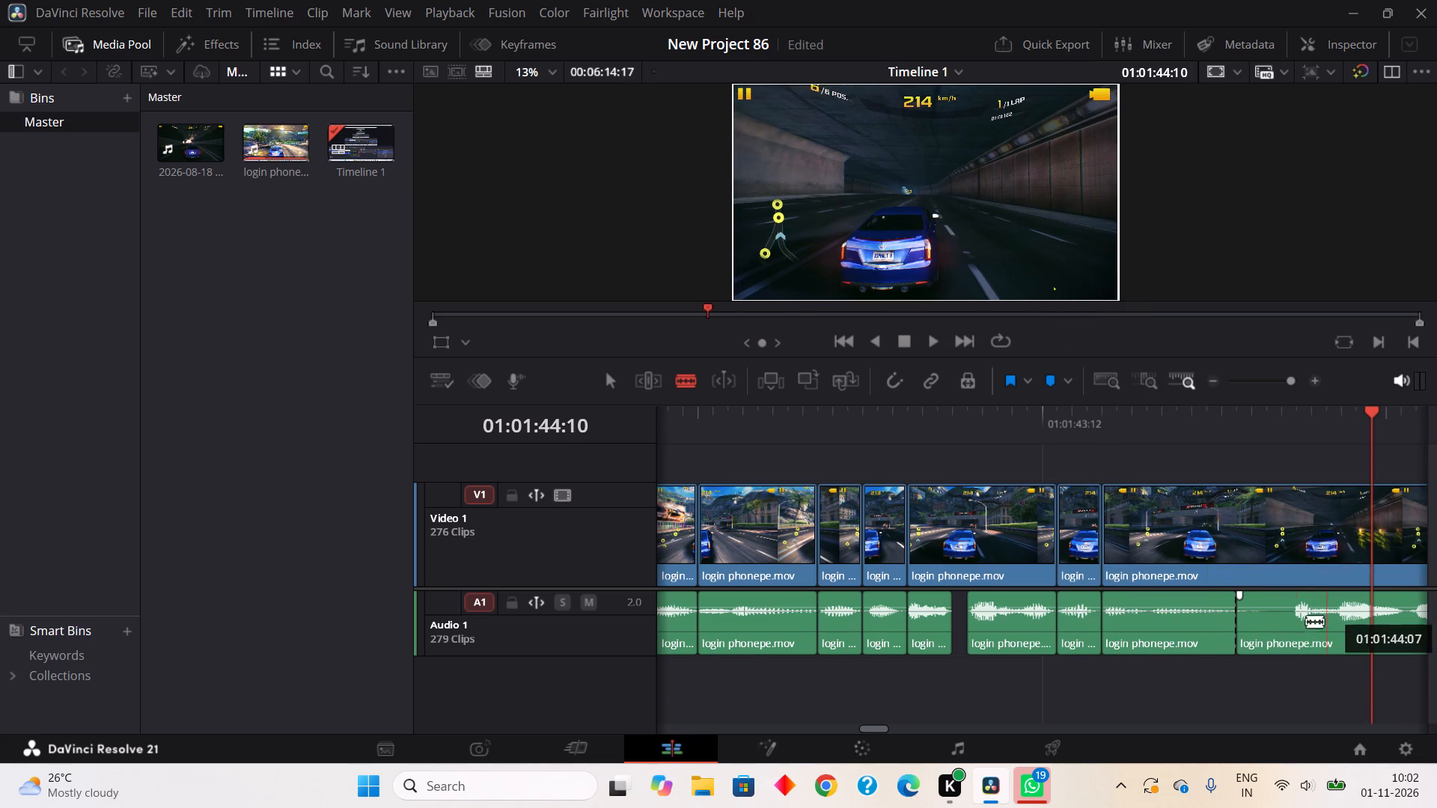
pyautogui.click(1299, 625)
pyautogui.rightClick(1273, 621)
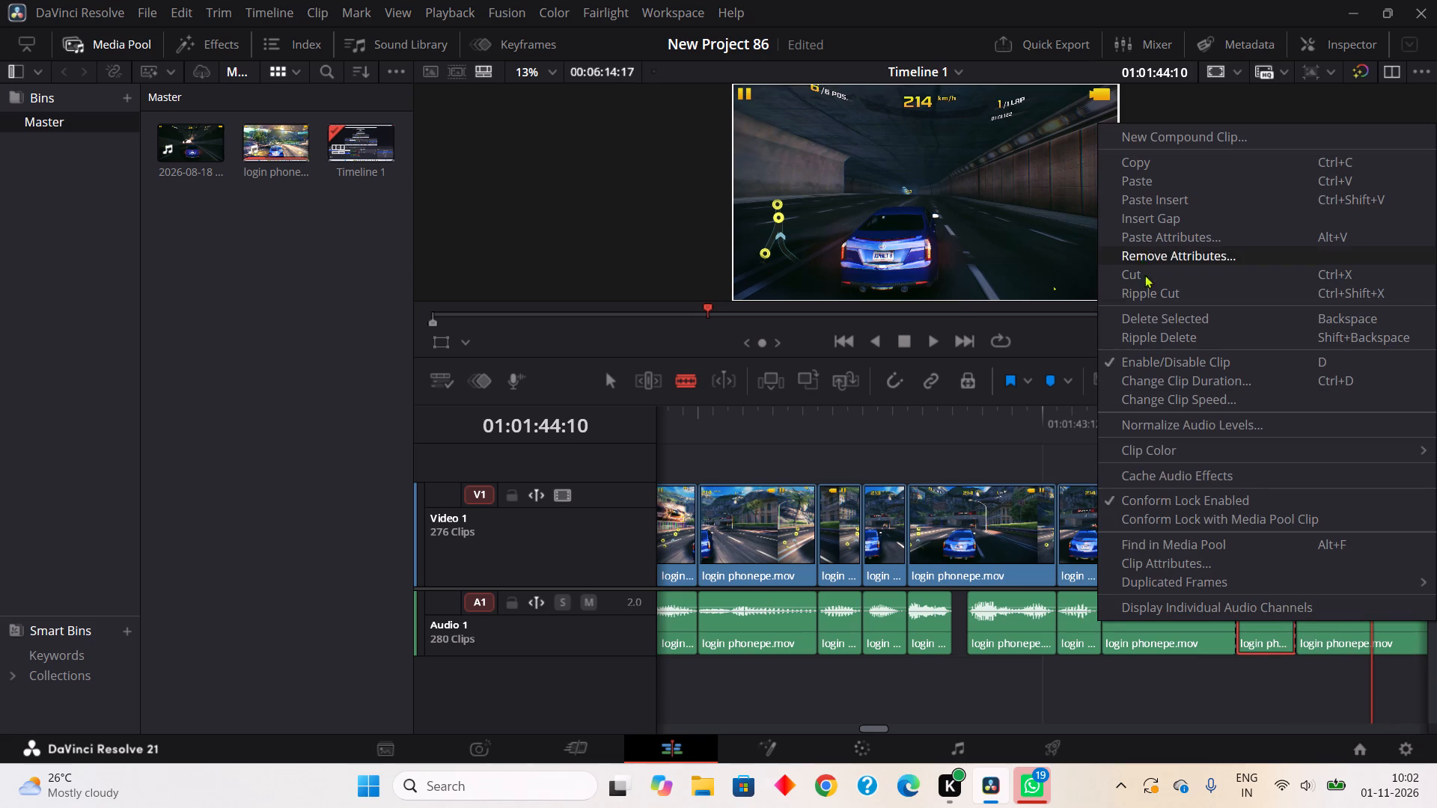
pyautogui.click(1160, 299)
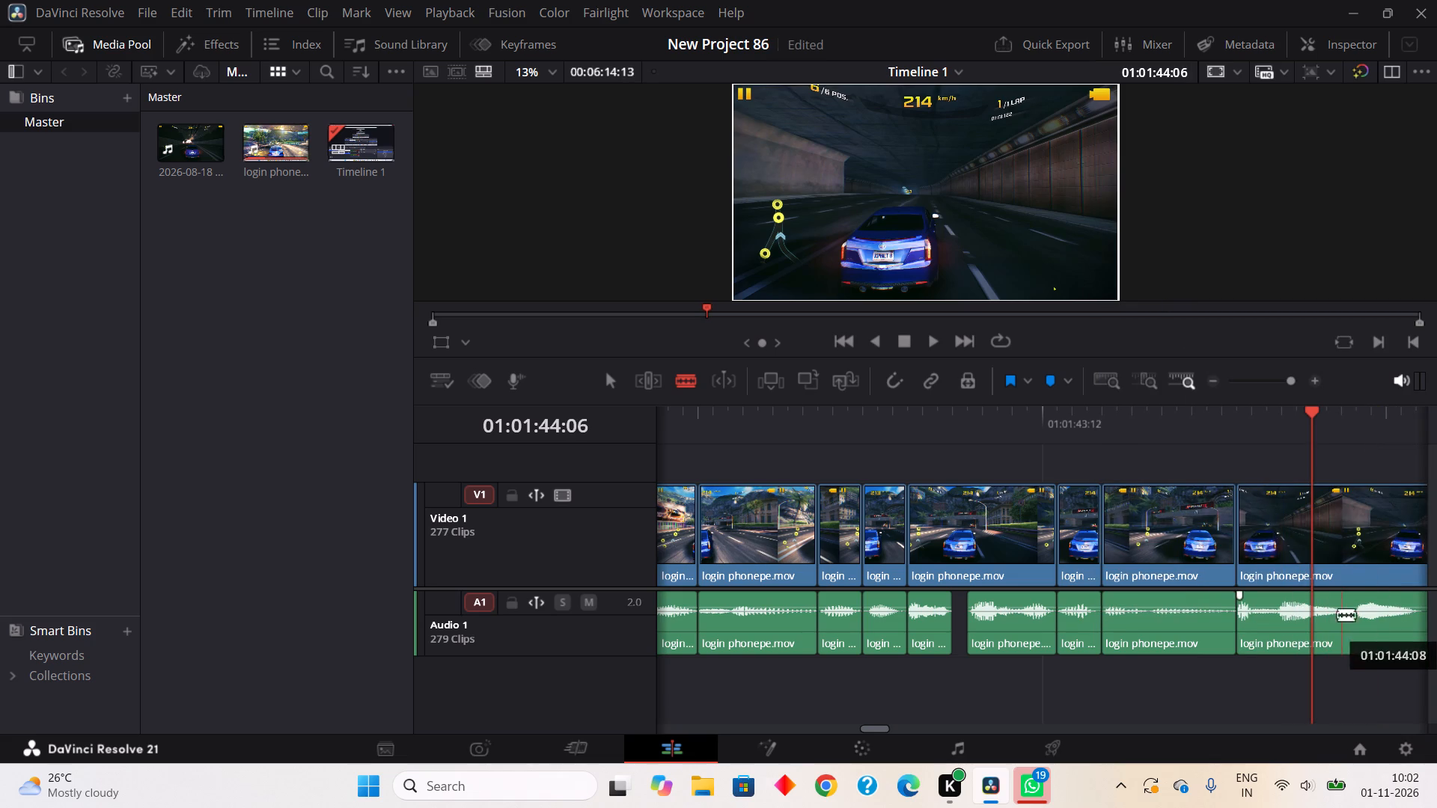
# Play the next stretch, isolate the quiet gap on Audio 1 from about 01:01:44:13 to 01:01:44:15, and Ripple Cut it.
pyautogui.click(930, 336)
pyautogui.click(904, 340)
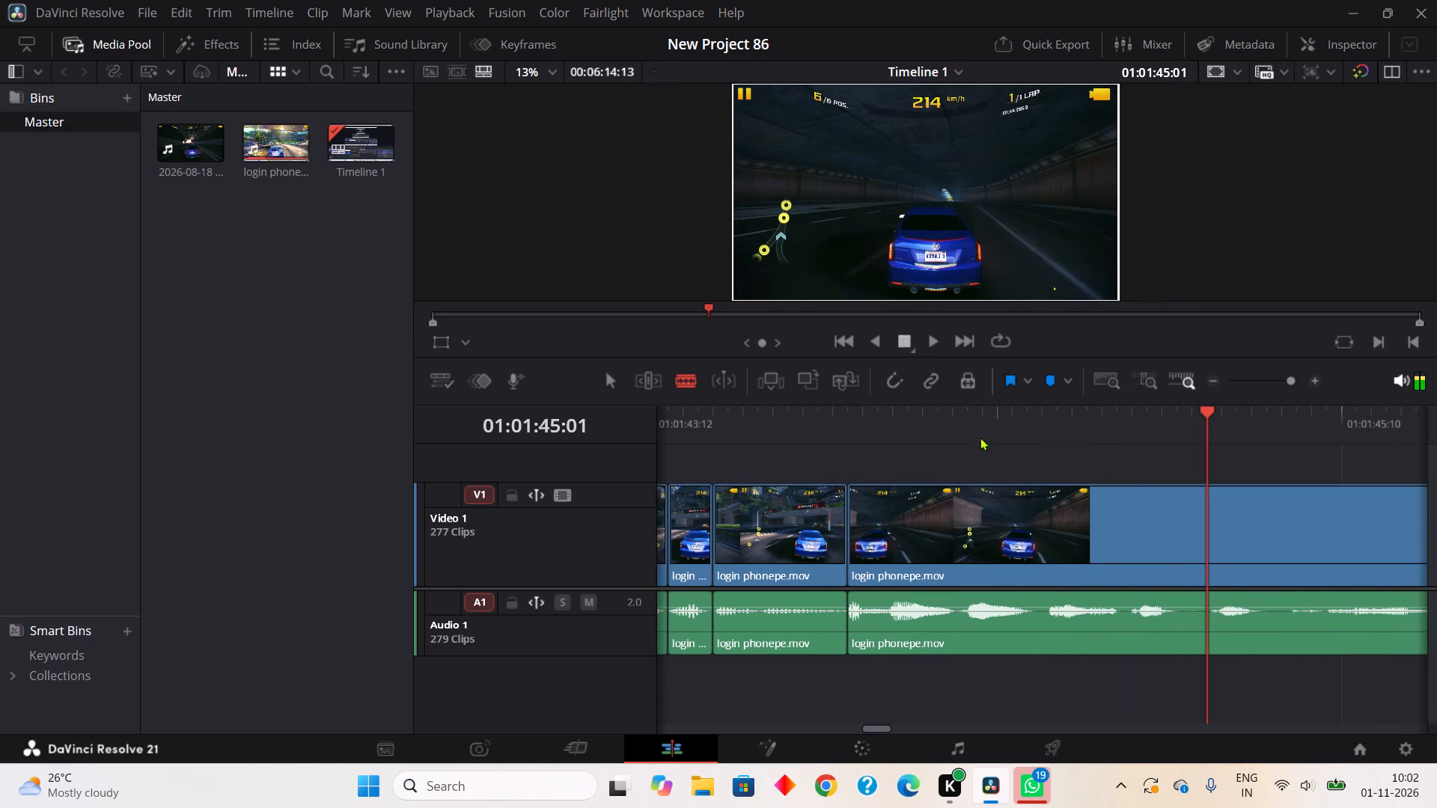
pyautogui.click(1034, 640)
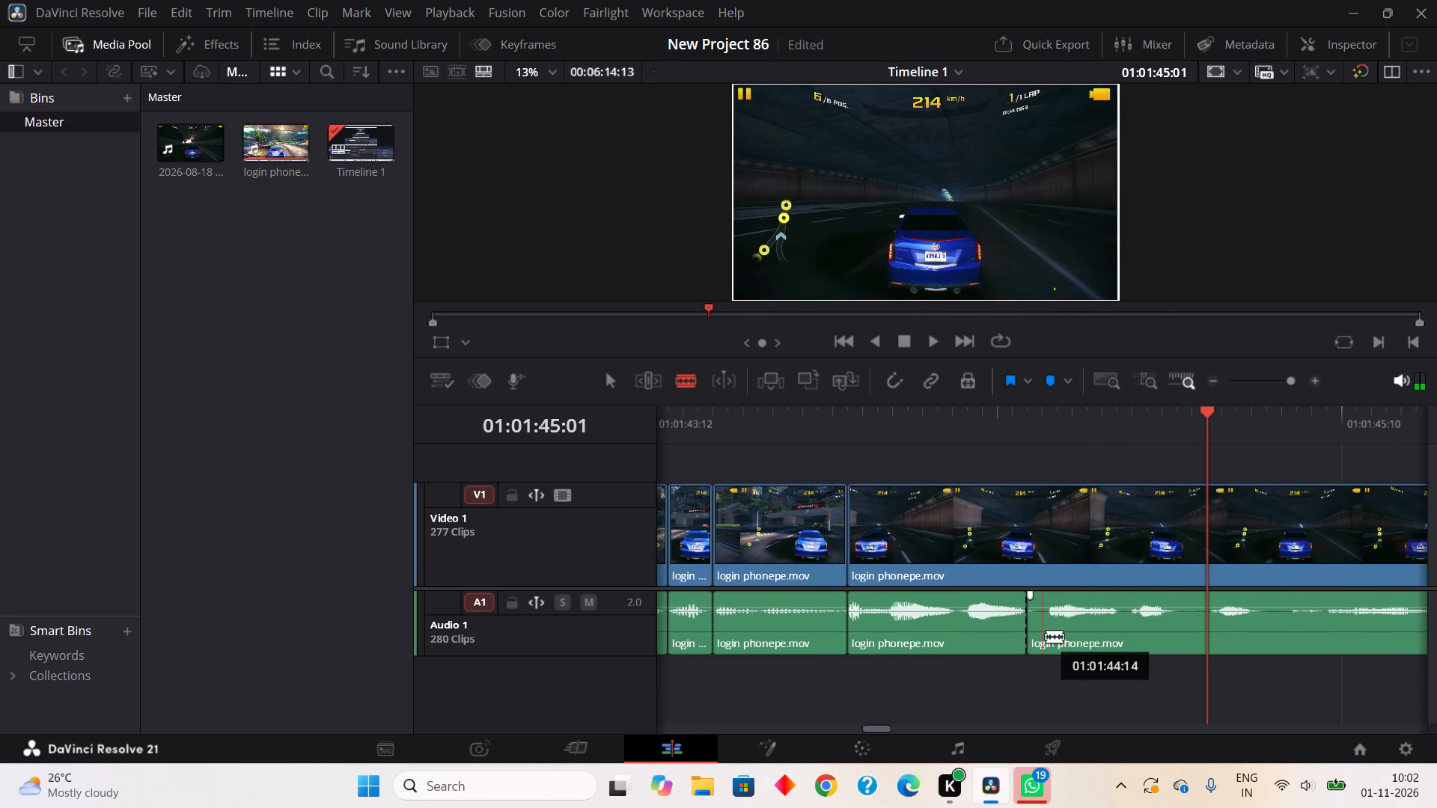
pyautogui.click(1061, 637)
pyautogui.rightClick(1037, 633)
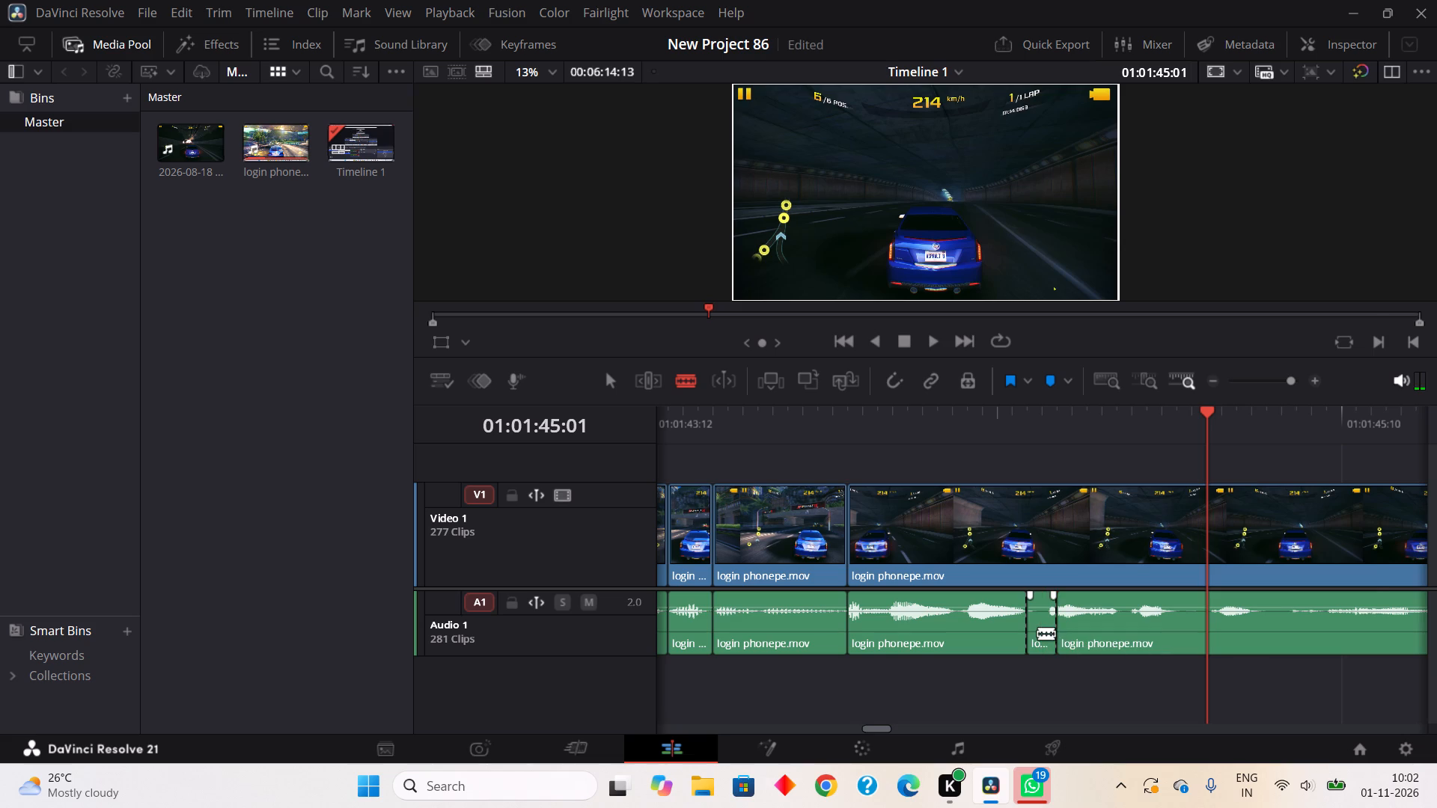
pyautogui.click(1097, 304)
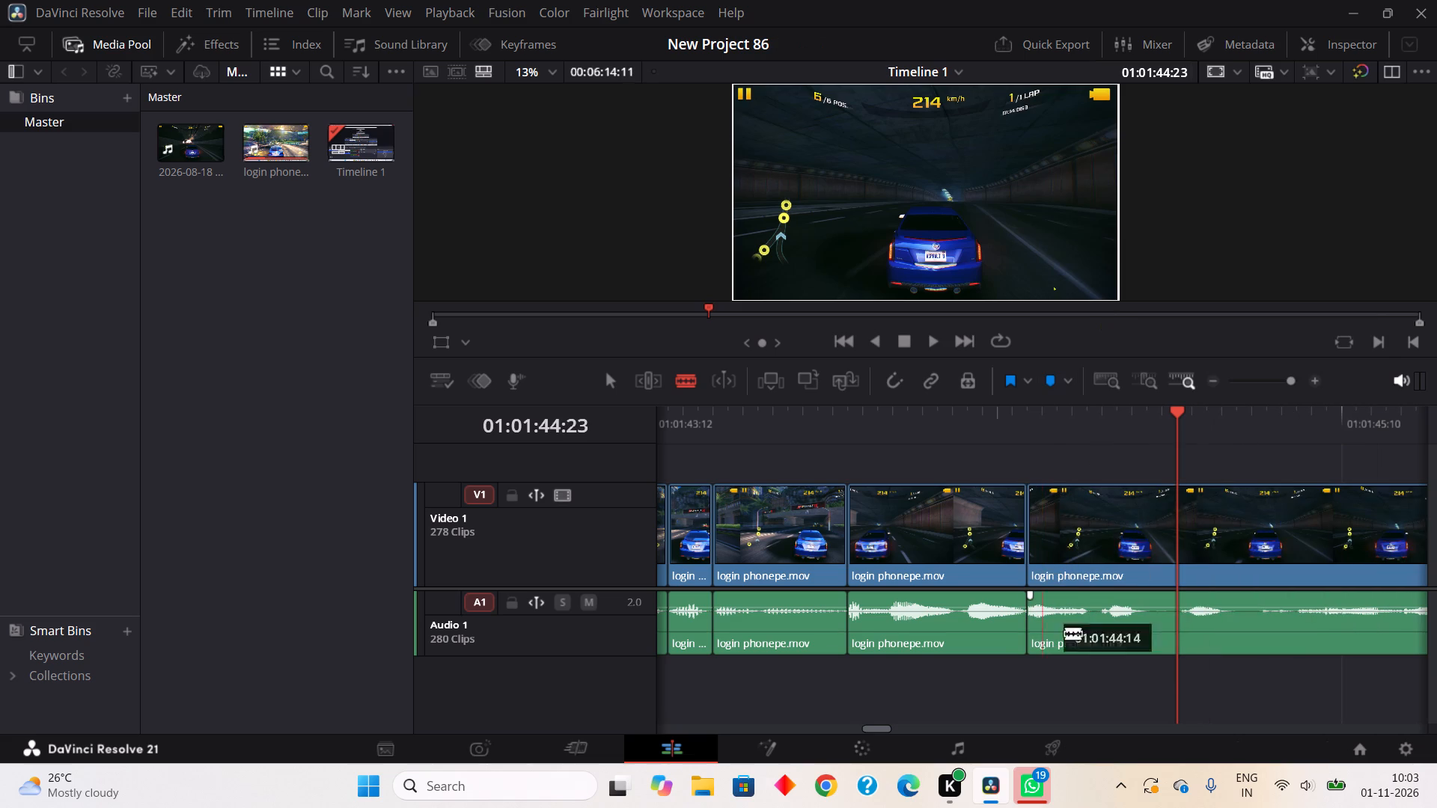
# Split Audio 1 around the one-frame quiet gap from about 01:01:44:17 to 01:01:44:18 and Ripple Cut it.
pyautogui.click(1099, 643)
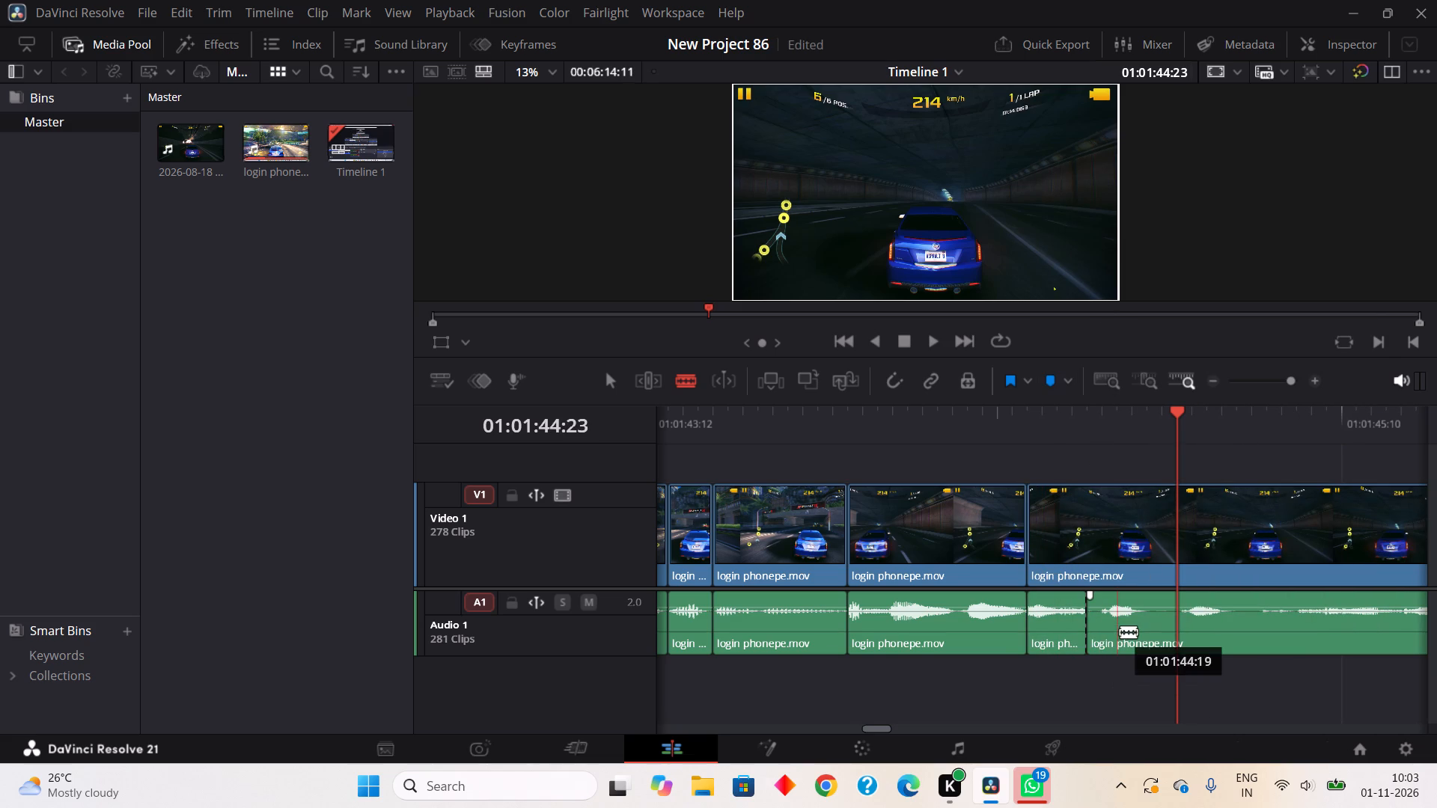
pyautogui.click(1114, 634)
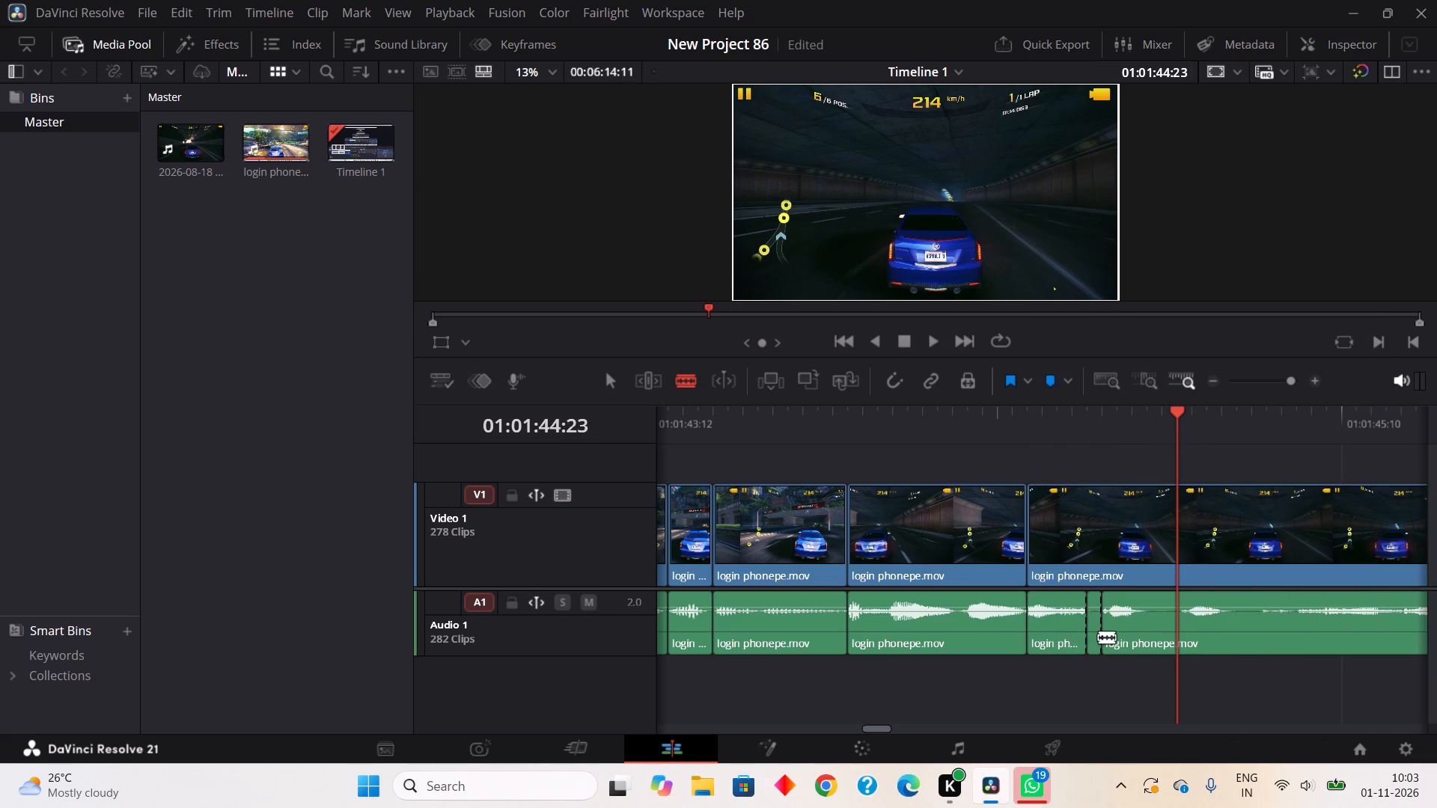
pyautogui.rightClick(1098, 637)
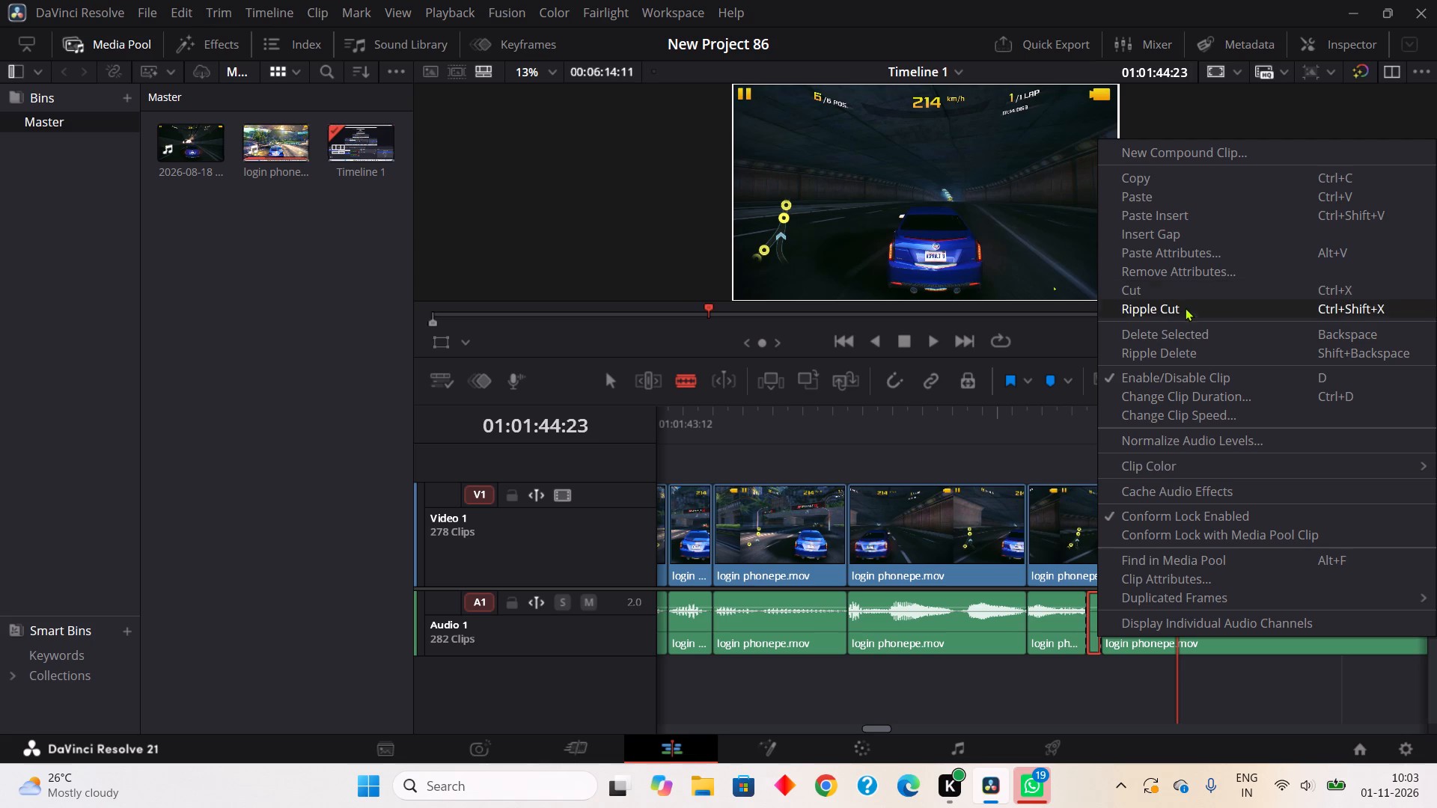
pyautogui.moveTo(1187, 312); pyautogui.dragTo(1194, 312)
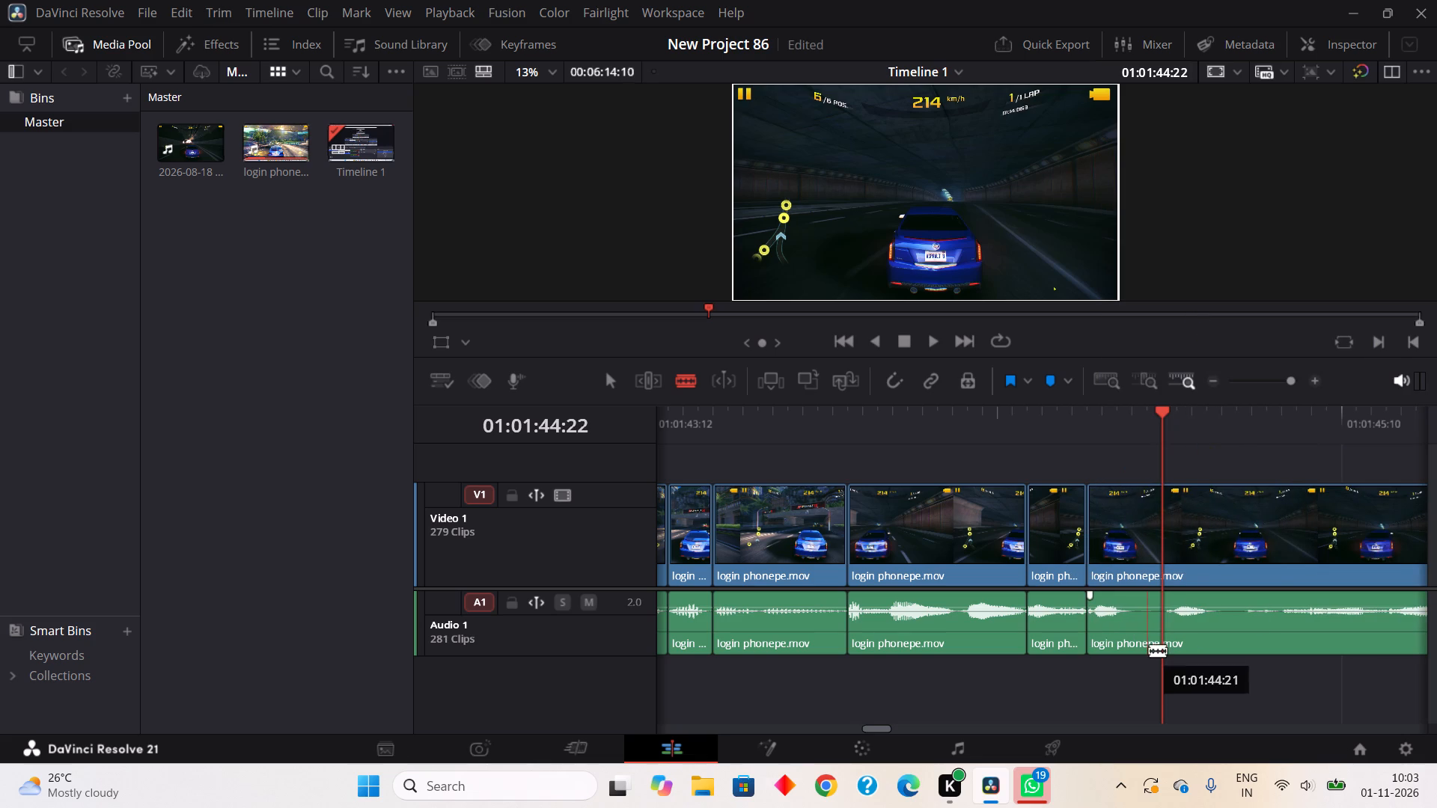
# Split Audio 1 around the quiet gap from about 01:01:44:20 to 01:01:44:22 and Ripple Cut that piece.
pyautogui.click(1141, 634)
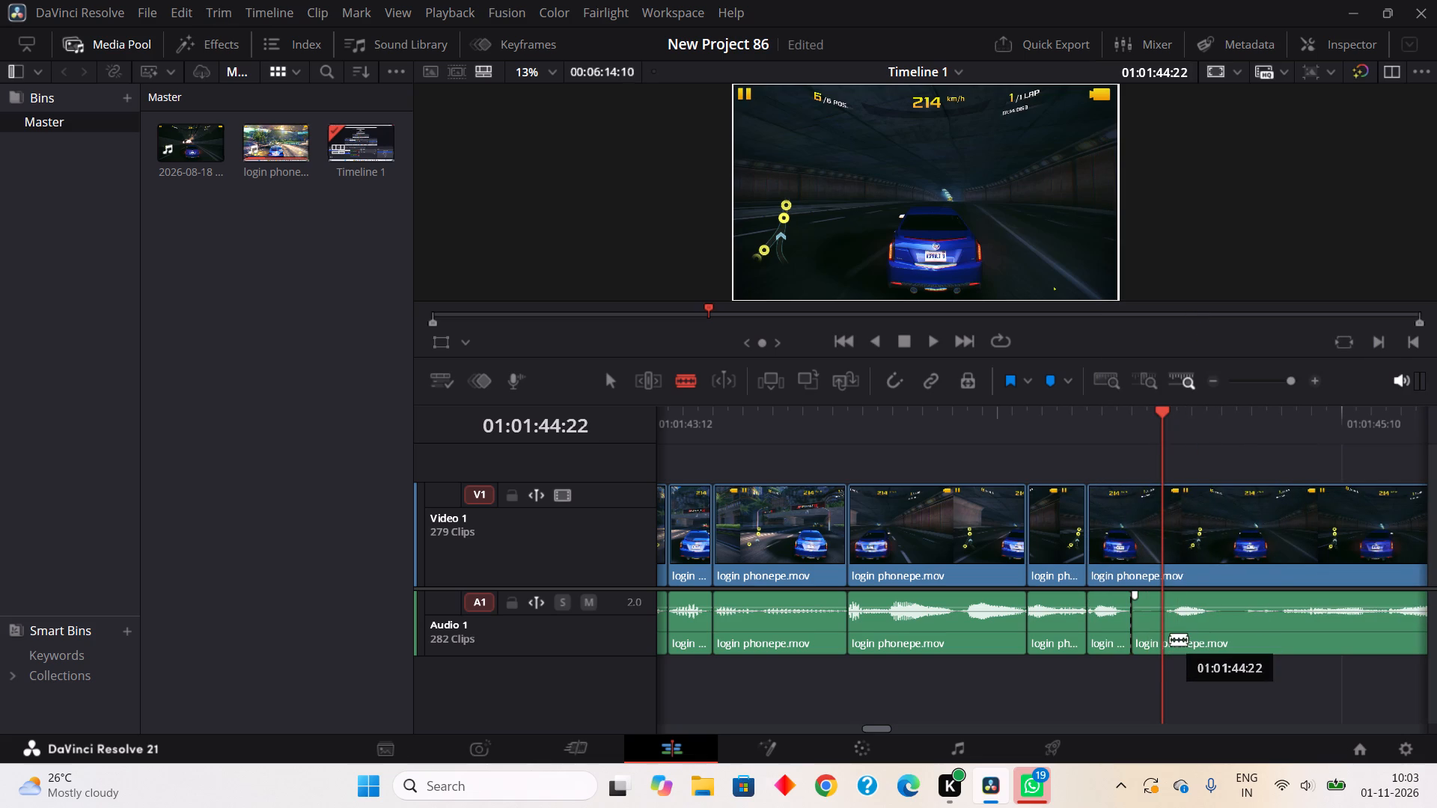
pyautogui.click(1170, 639)
pyautogui.rightClick(1159, 622)
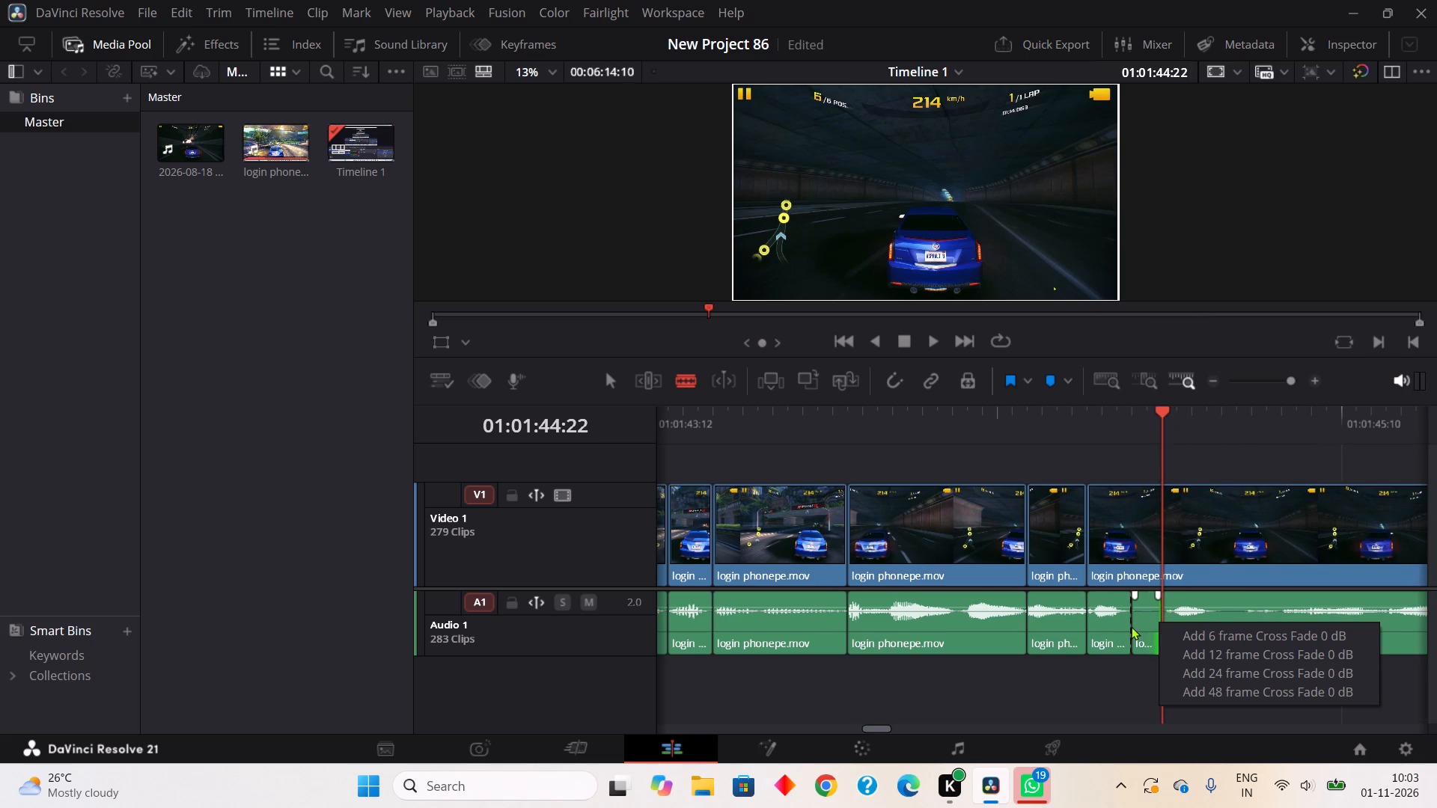
pyautogui.rightClick(1150, 612)
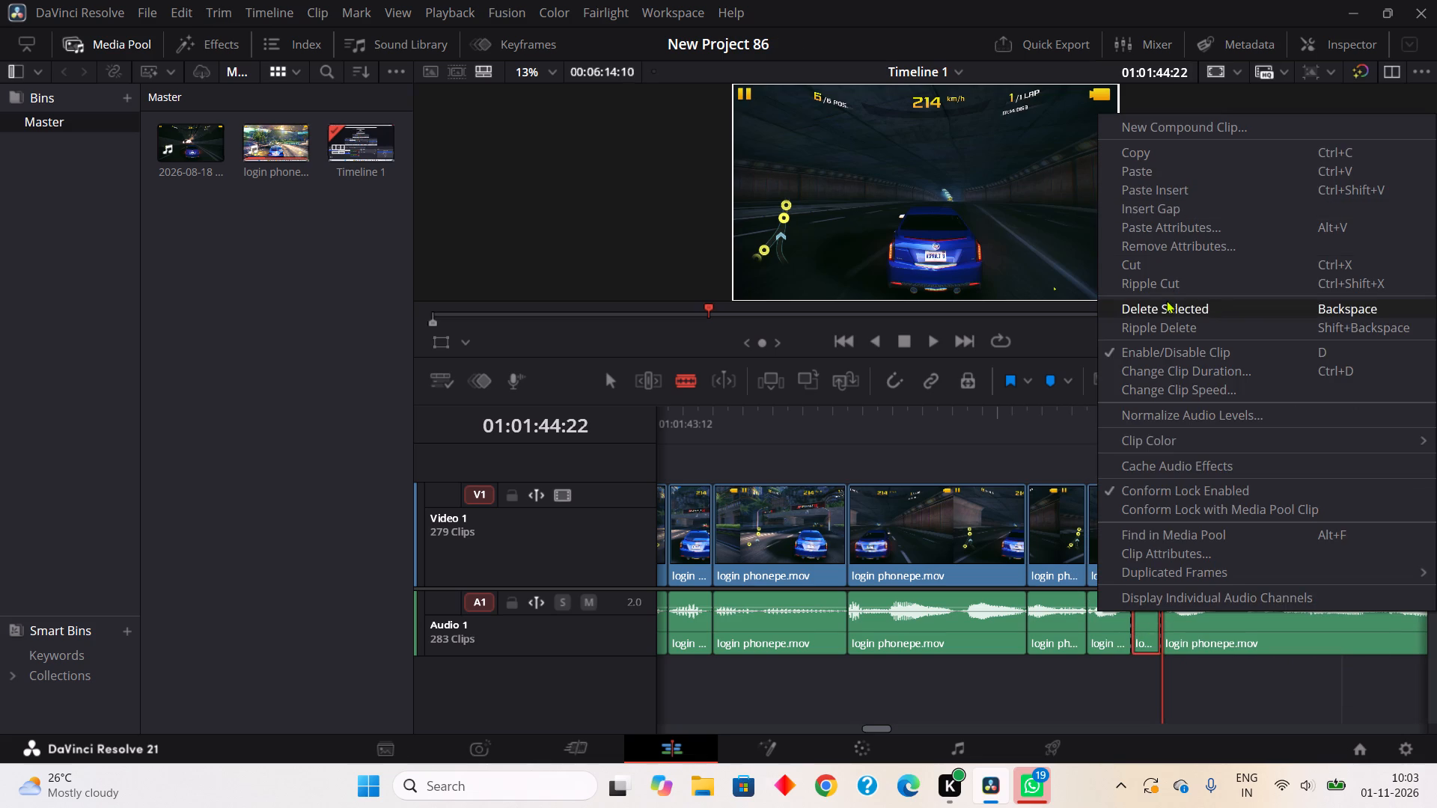
pyautogui.click(1165, 279)
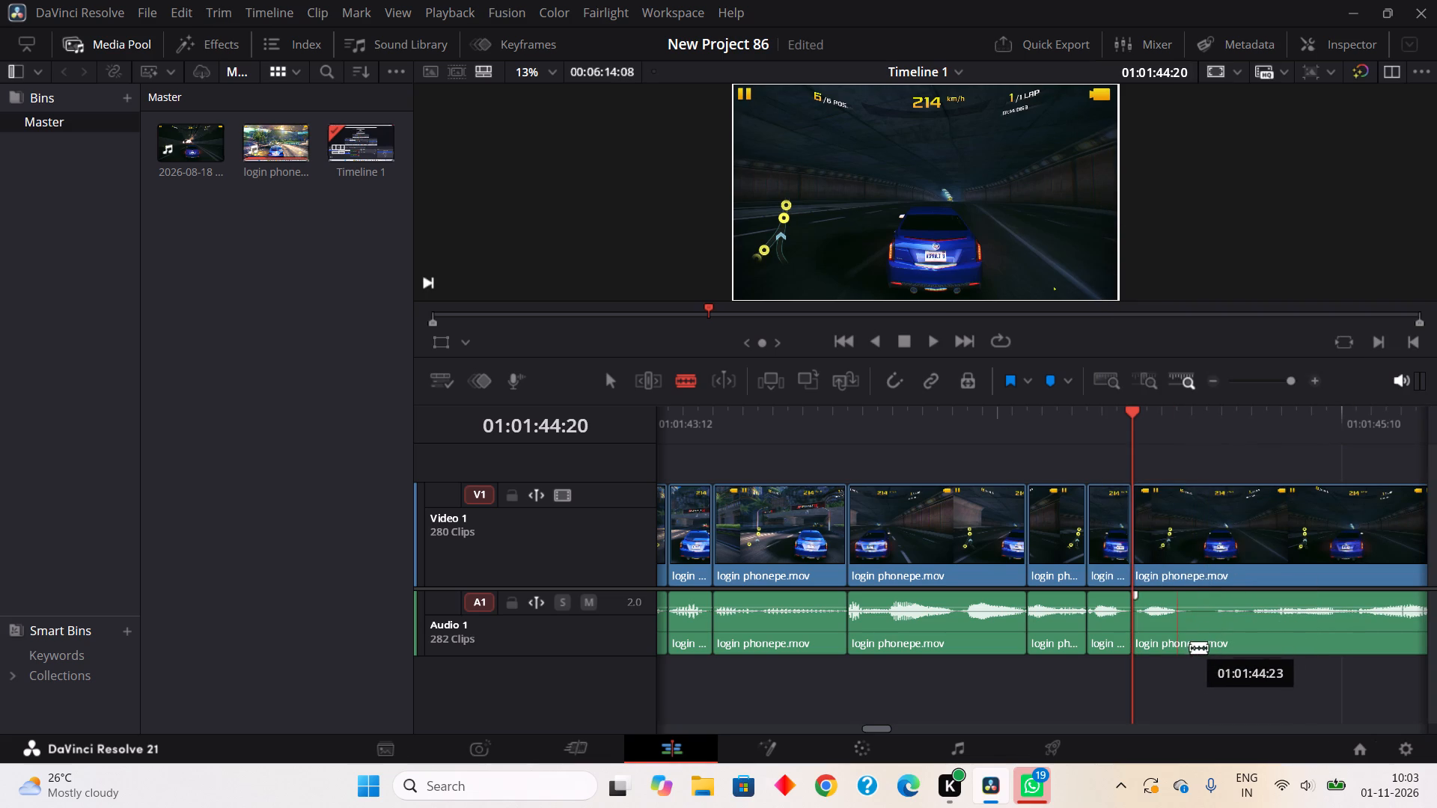
# Isolate the quiet stretch on Audio 1 from about 01:01:44:23 to 01:01:45:03 and Ripple Cut it.
pyautogui.click(1192, 648)
pyautogui.click(1240, 619)
pyautogui.rightClick(1206, 625)
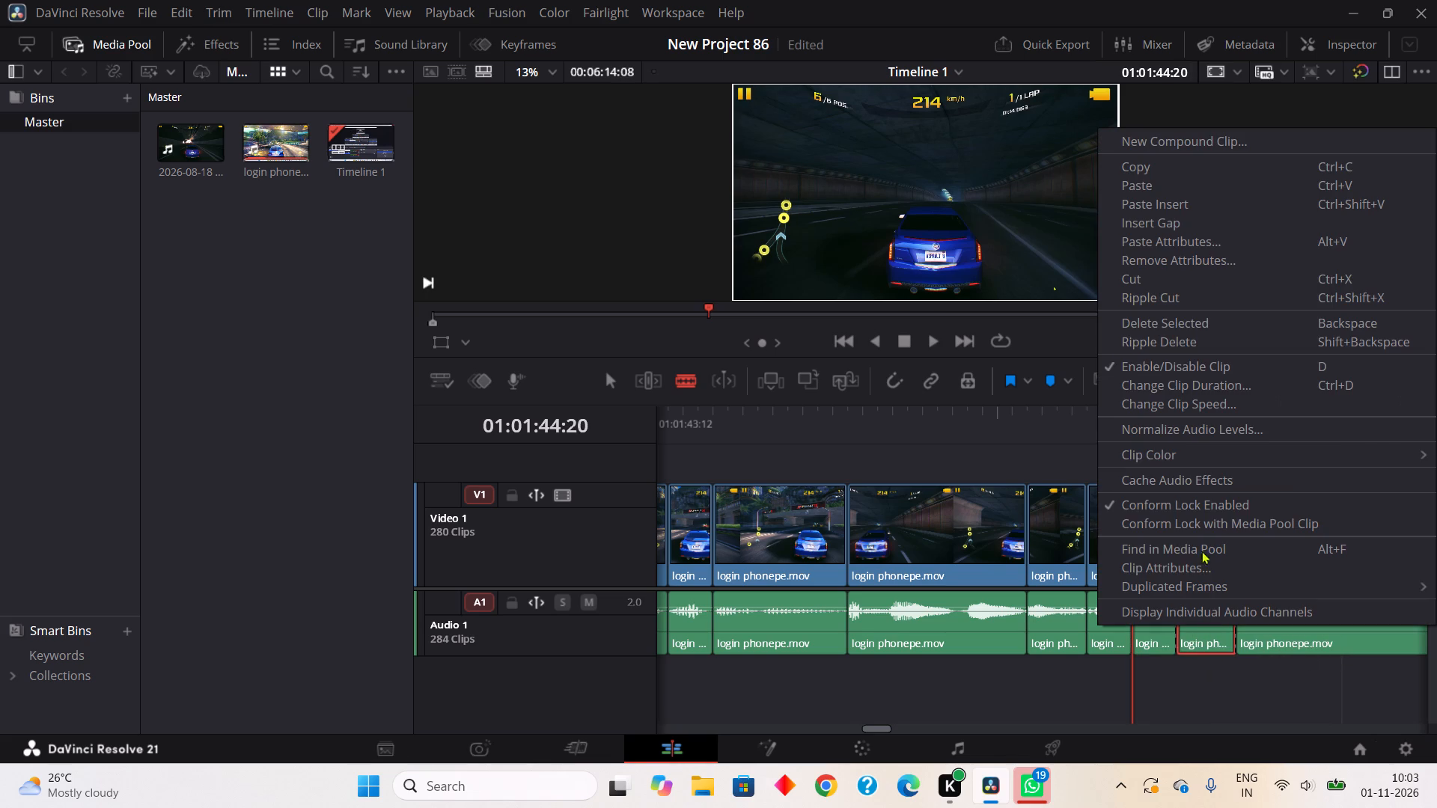
pyautogui.click(1124, 296)
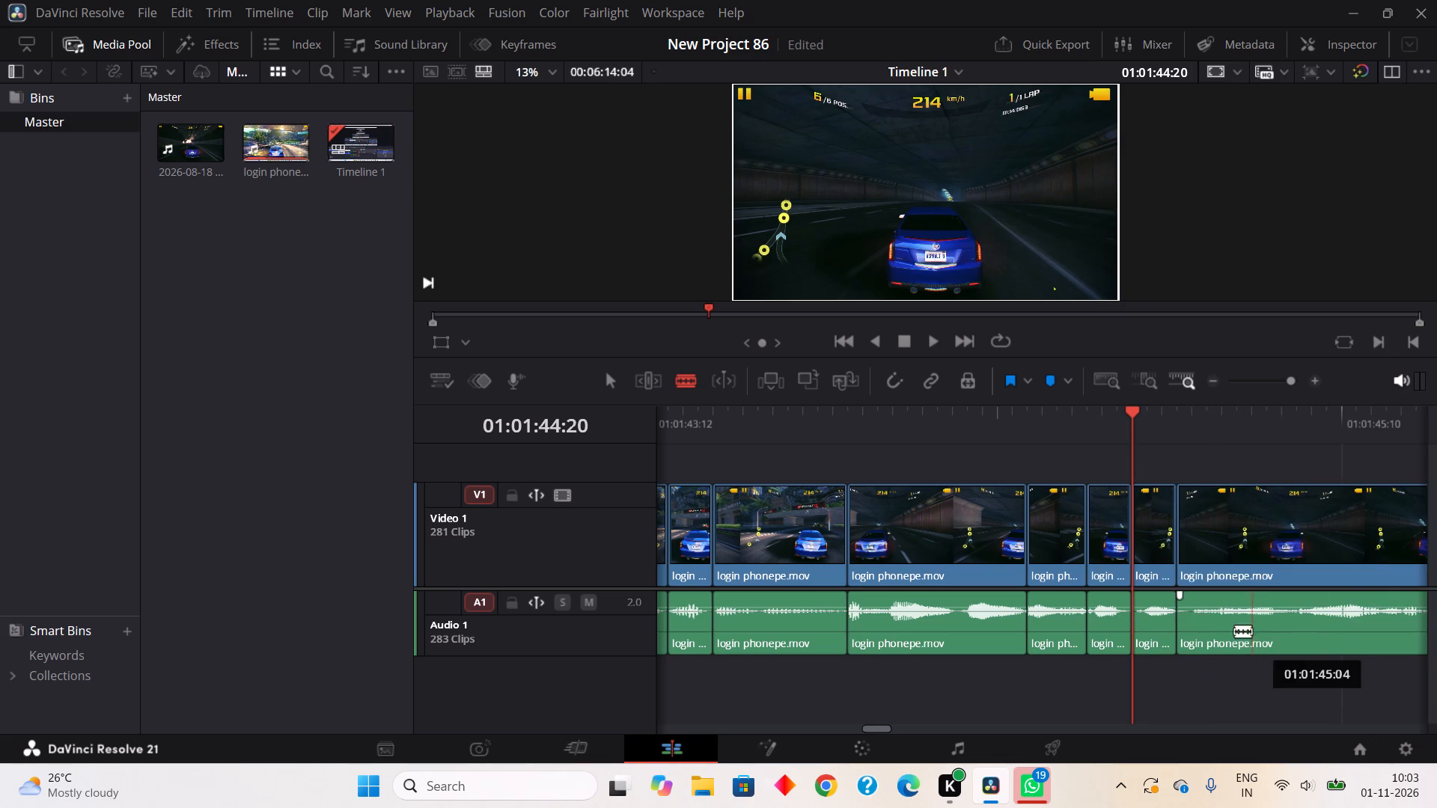
# Play the next stretch, isolate the silence on Audio 1 from about 01:01:45:18 to 01:01:46:01, and Ripple Cut it.
pyautogui.click(921, 334)
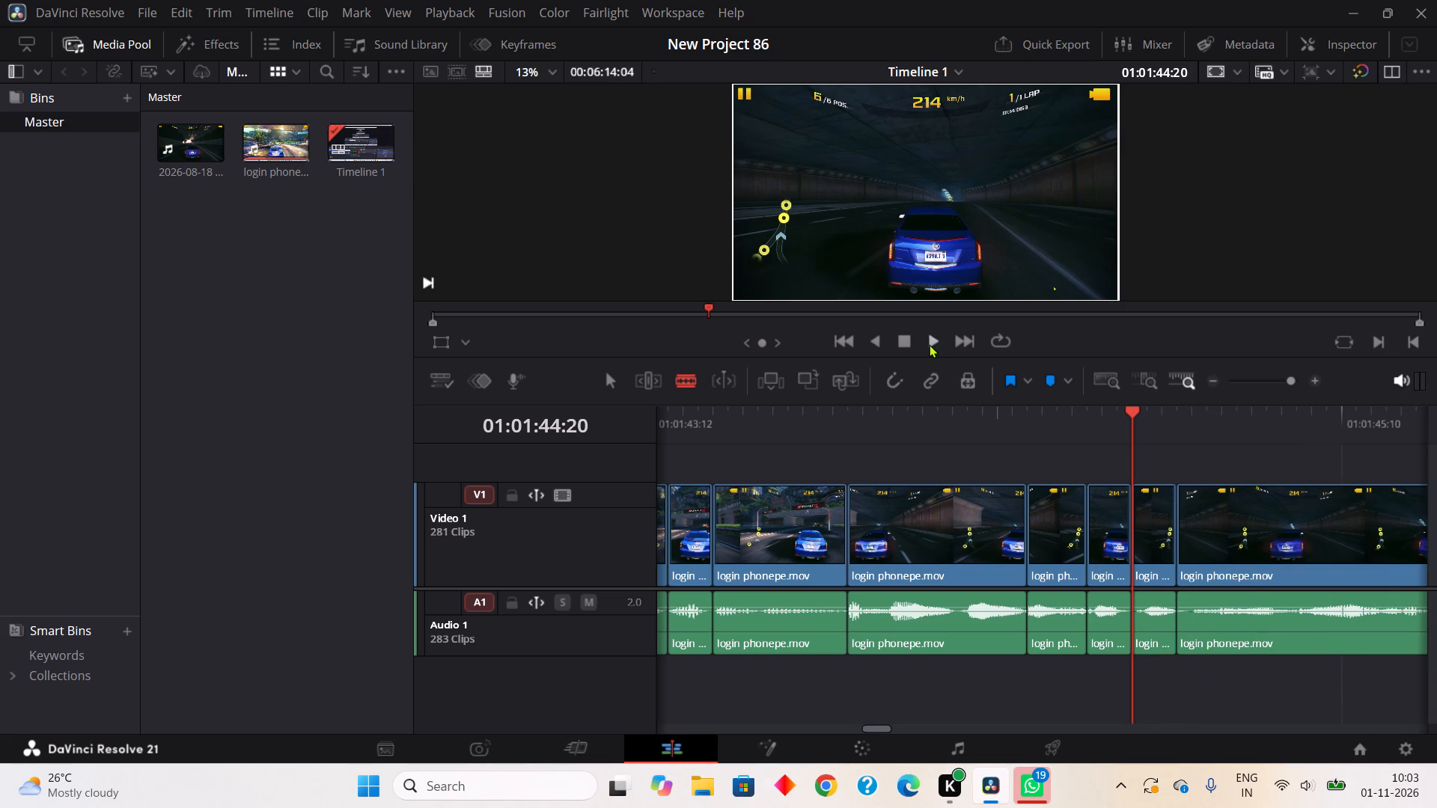
pyautogui.click(929, 344)
pyautogui.click(899, 337)
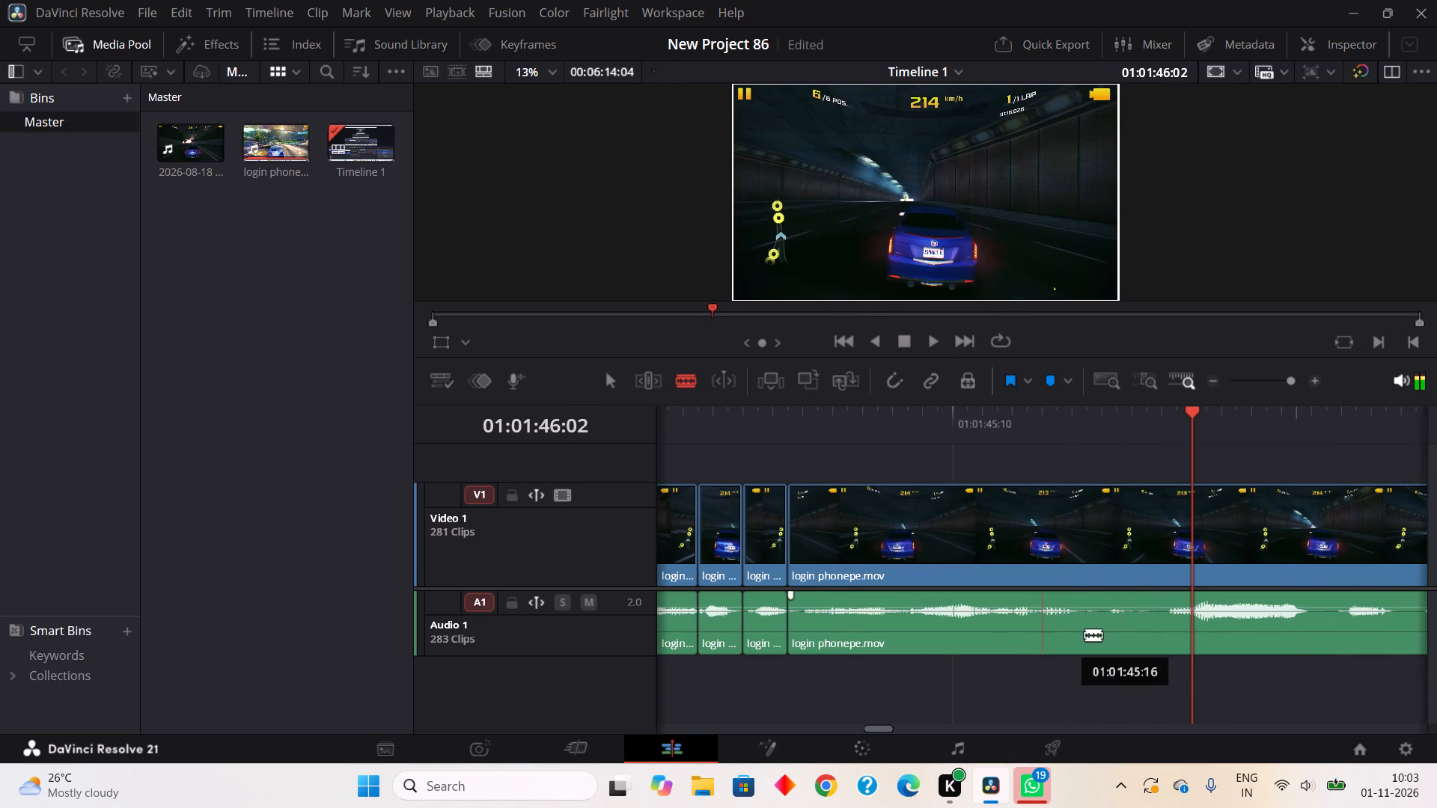
pyautogui.click(1084, 633)
pyautogui.click(1180, 630)
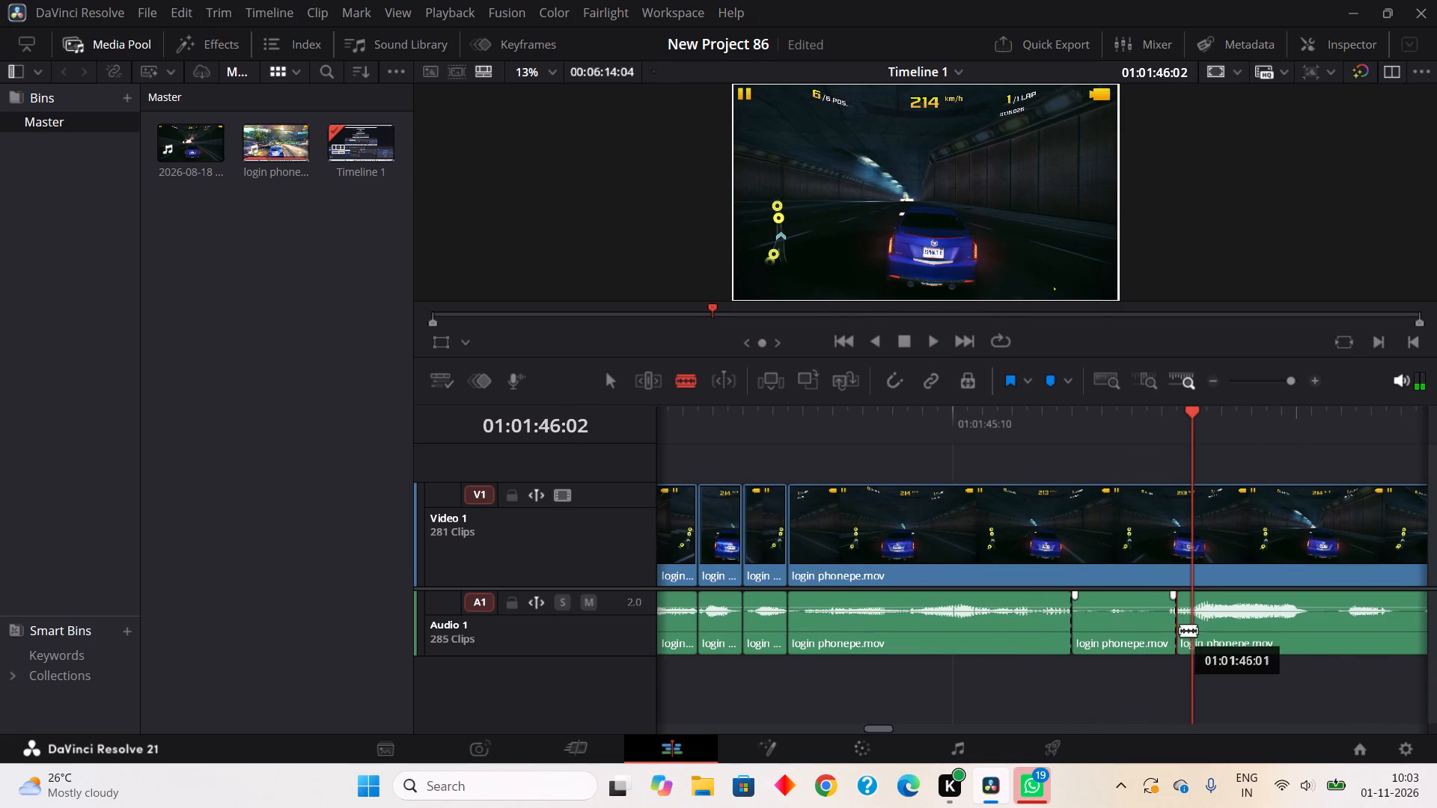
pyautogui.rightClick(1108, 612)
pyautogui.click(1178, 280)
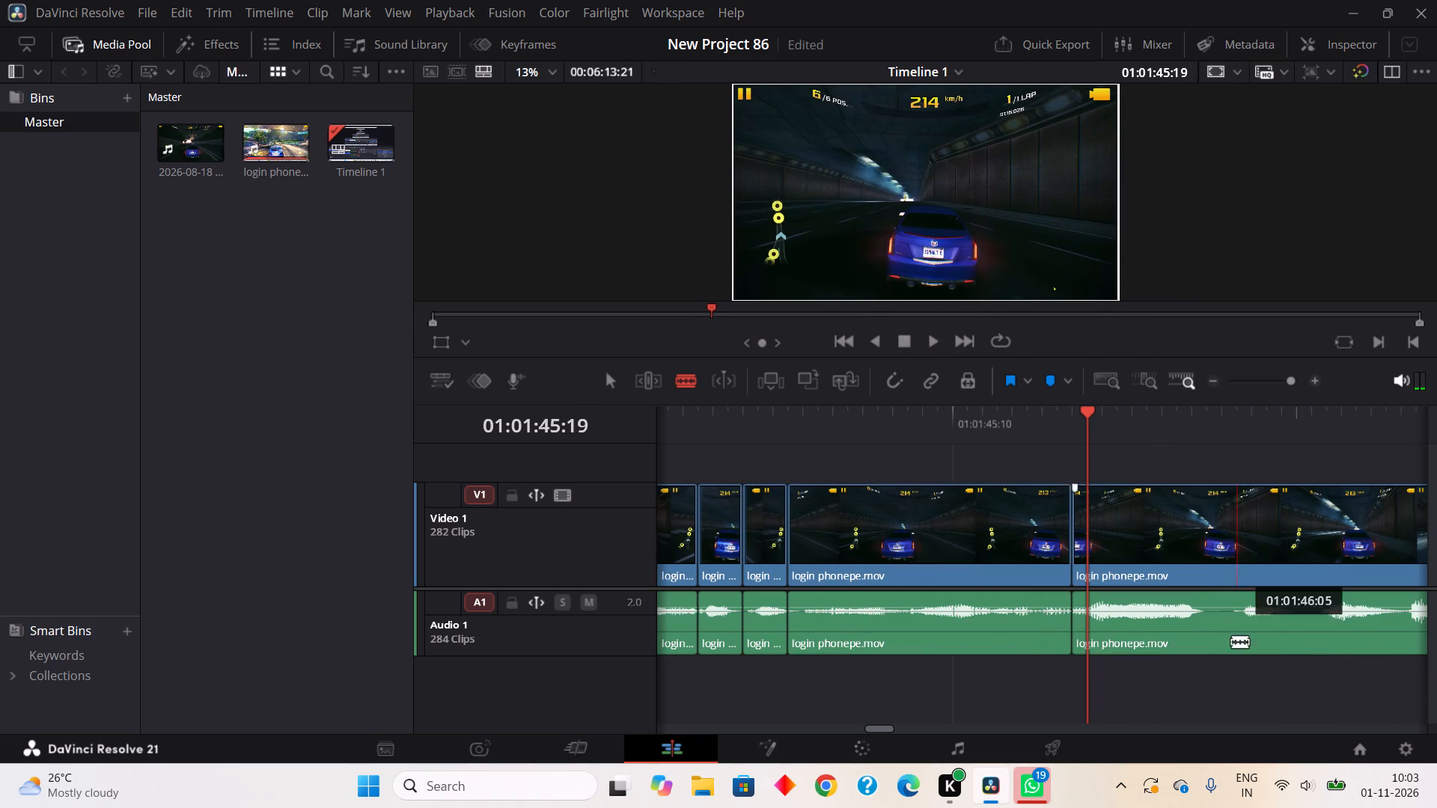
# Split Audio 1 around the quiet gap from about 01:01:46:03 to 01:01:46:05 and Ripple Cut that piece.
pyautogui.moveTo(1209, 628); pyautogui.dragTo(1237, 621)
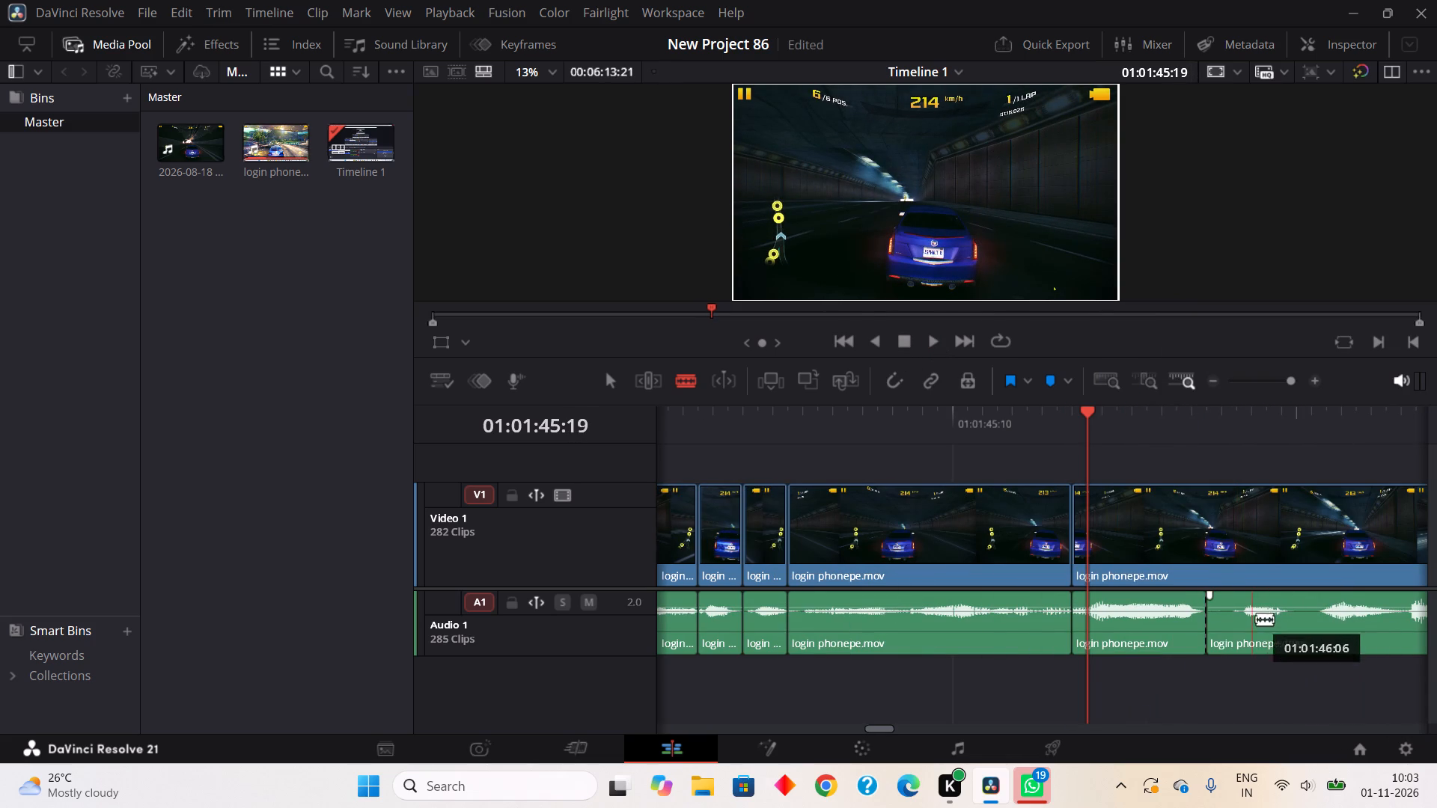
pyautogui.click(1245, 630)
pyautogui.rightClick(1231, 625)
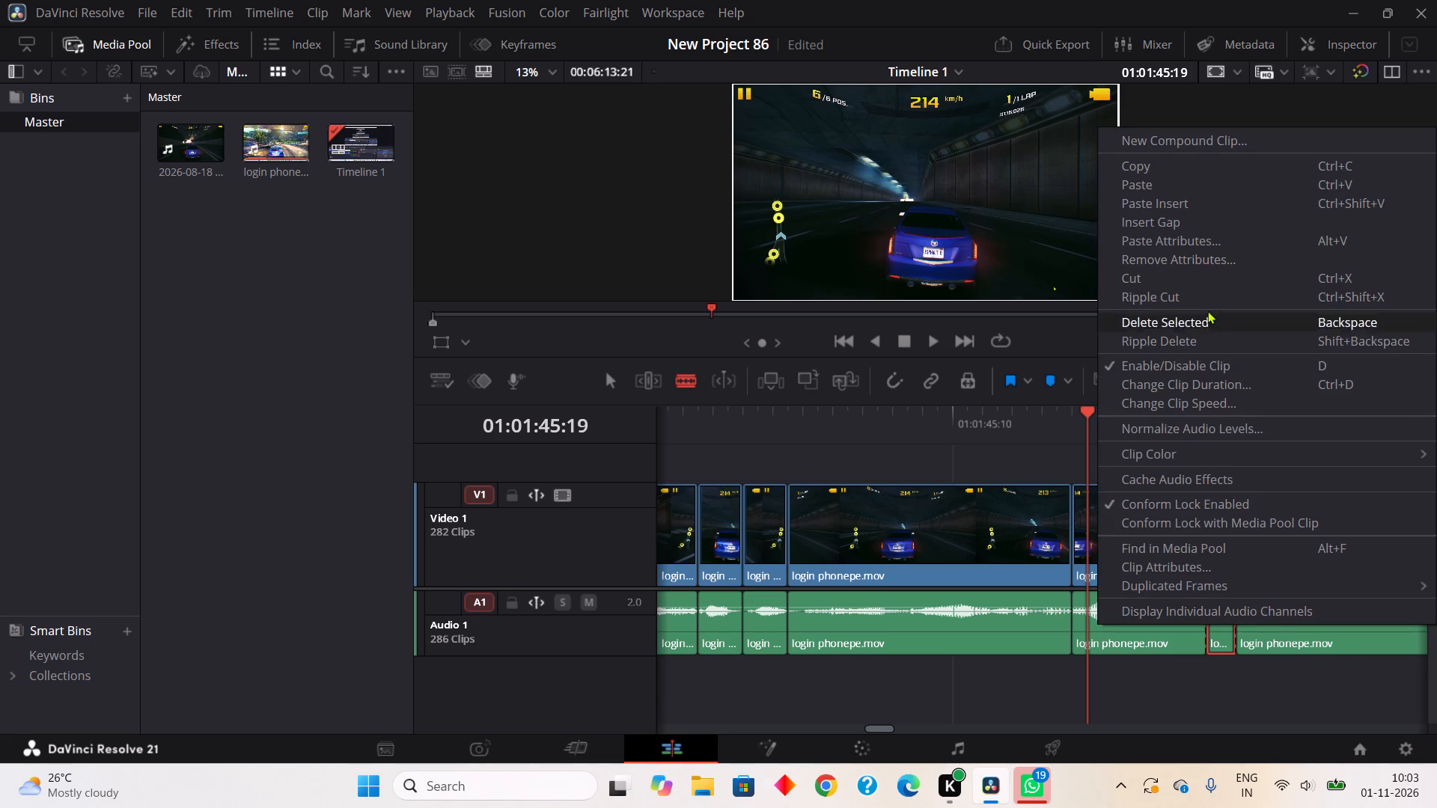
pyautogui.click(1193, 290)
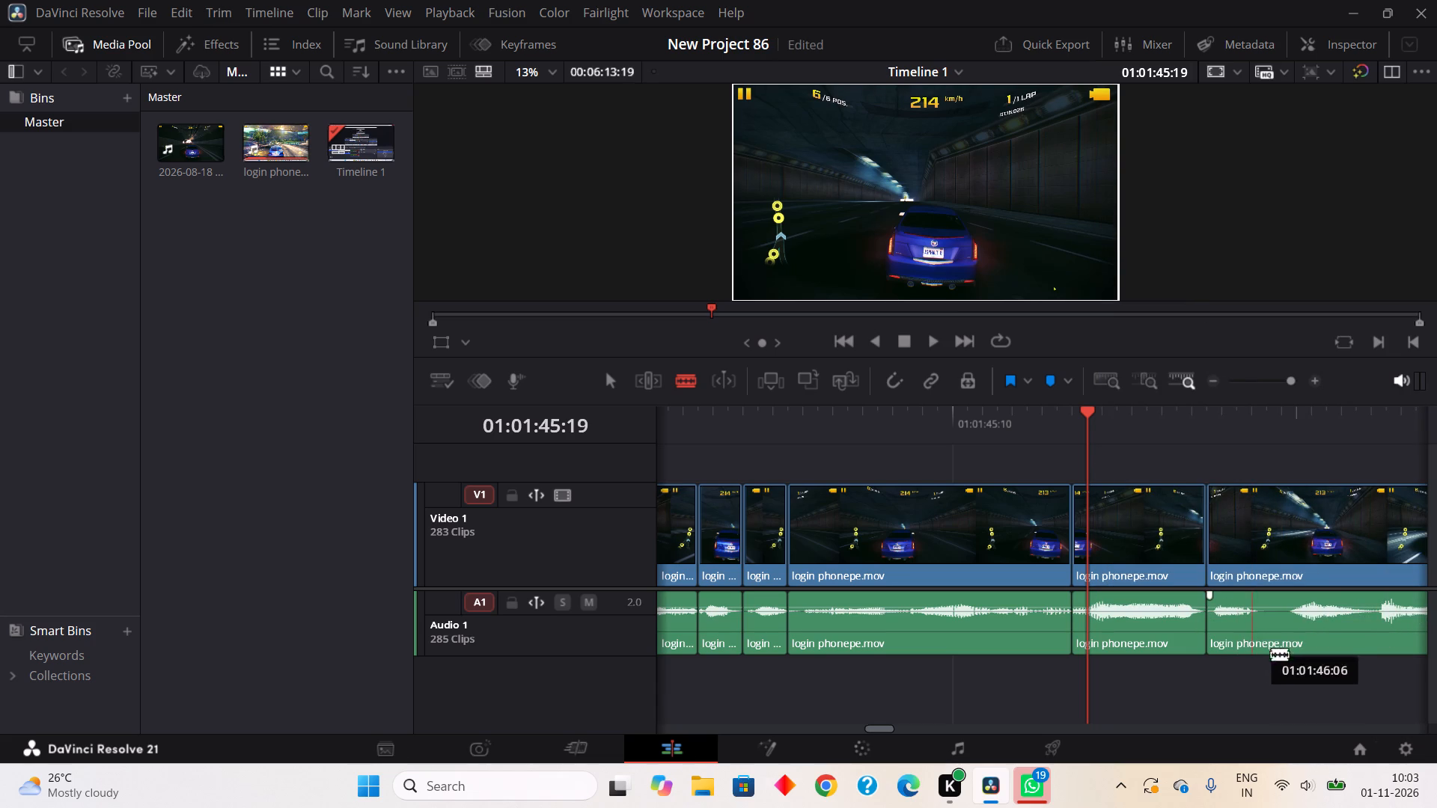
# Isolate the silence on Audio 1 from about 01:01:46:06 to 01:01:46:09 and Ripple Cut it.
pyautogui.click(1265, 640)
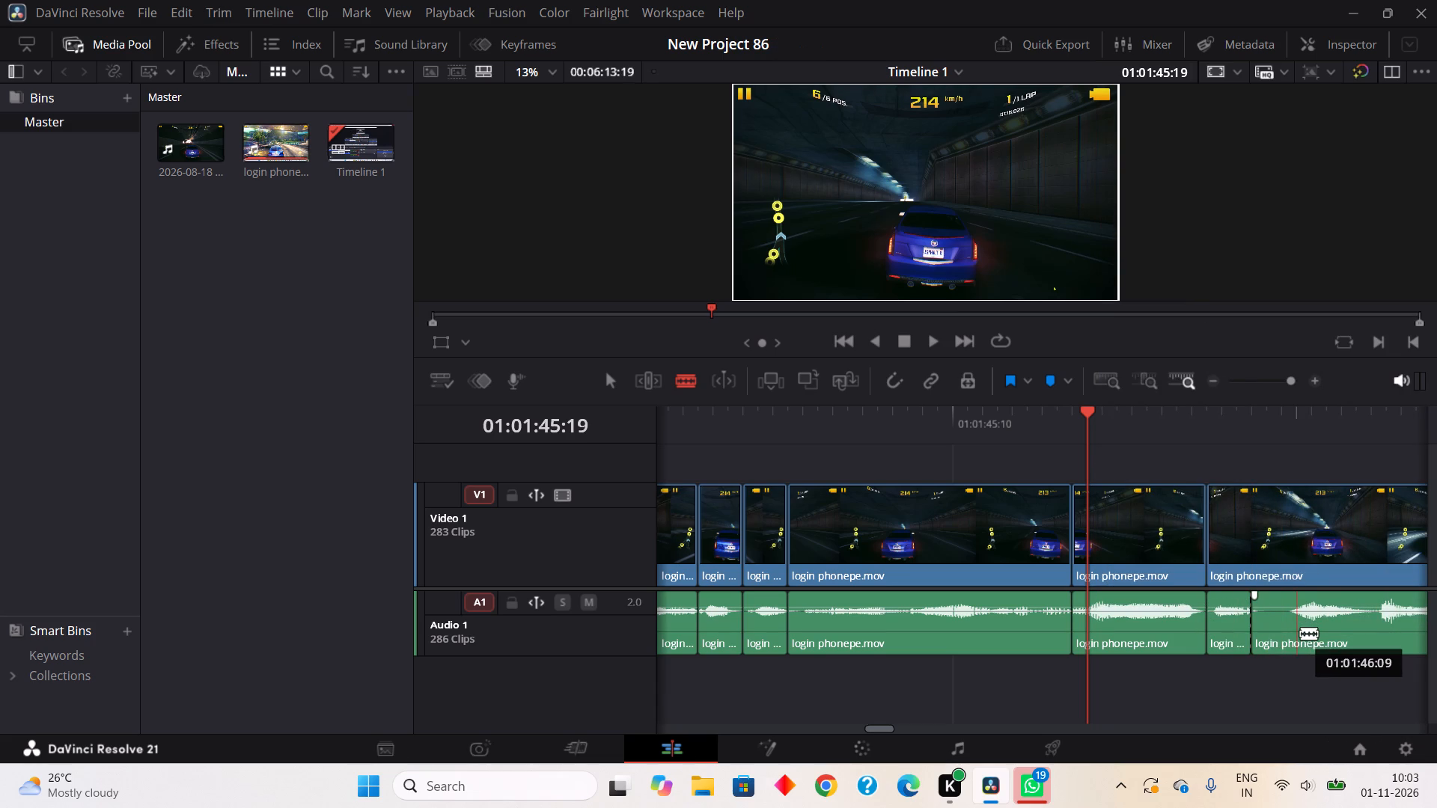
pyautogui.click(1300, 633)
pyautogui.rightClick(1282, 630)
pyautogui.click(1206, 295)
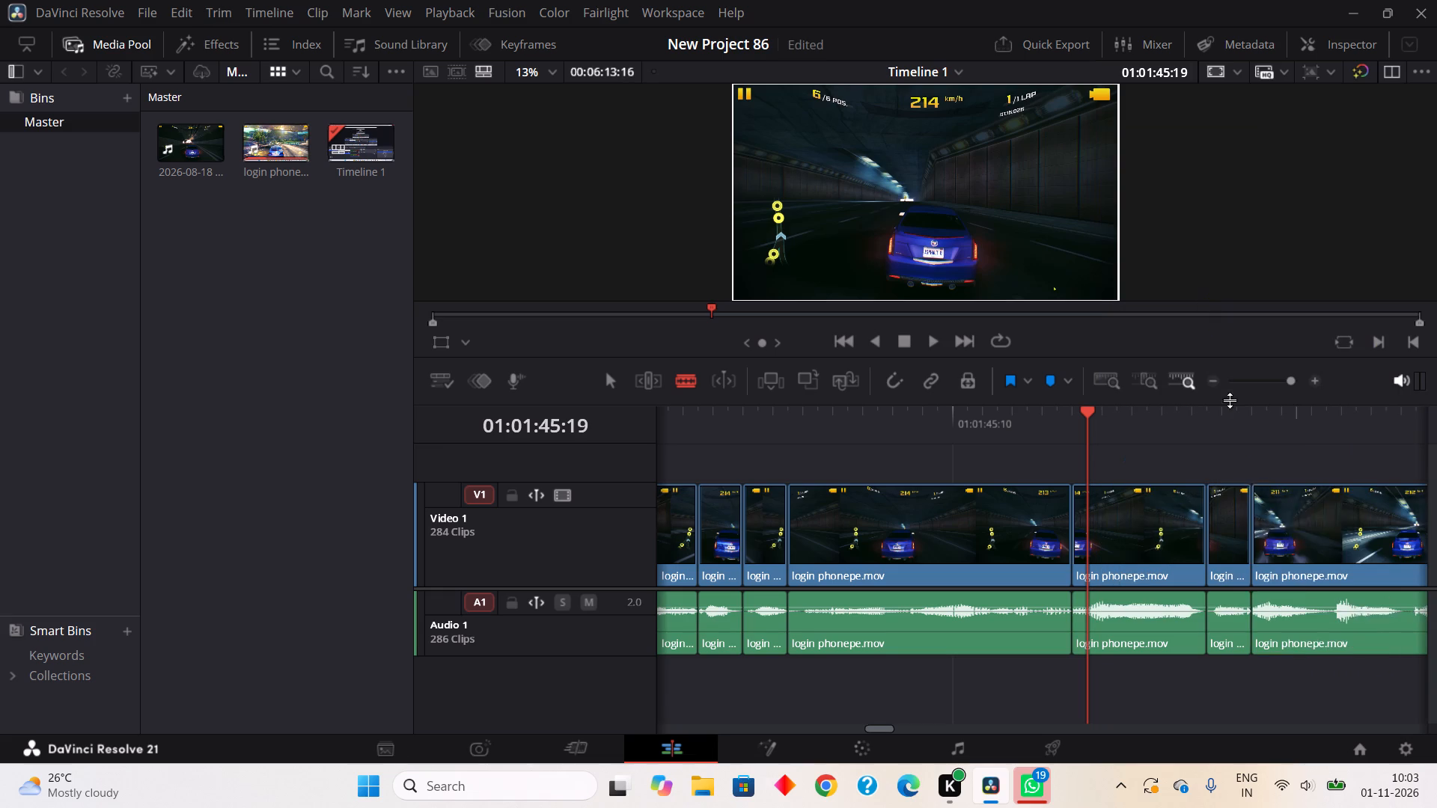
# Split Audio 1 around the one-frame quiet gap from about 01:01:46:16 to 01:01:46:17 and Ripple Cut it.
pyautogui.click(1411, 640)
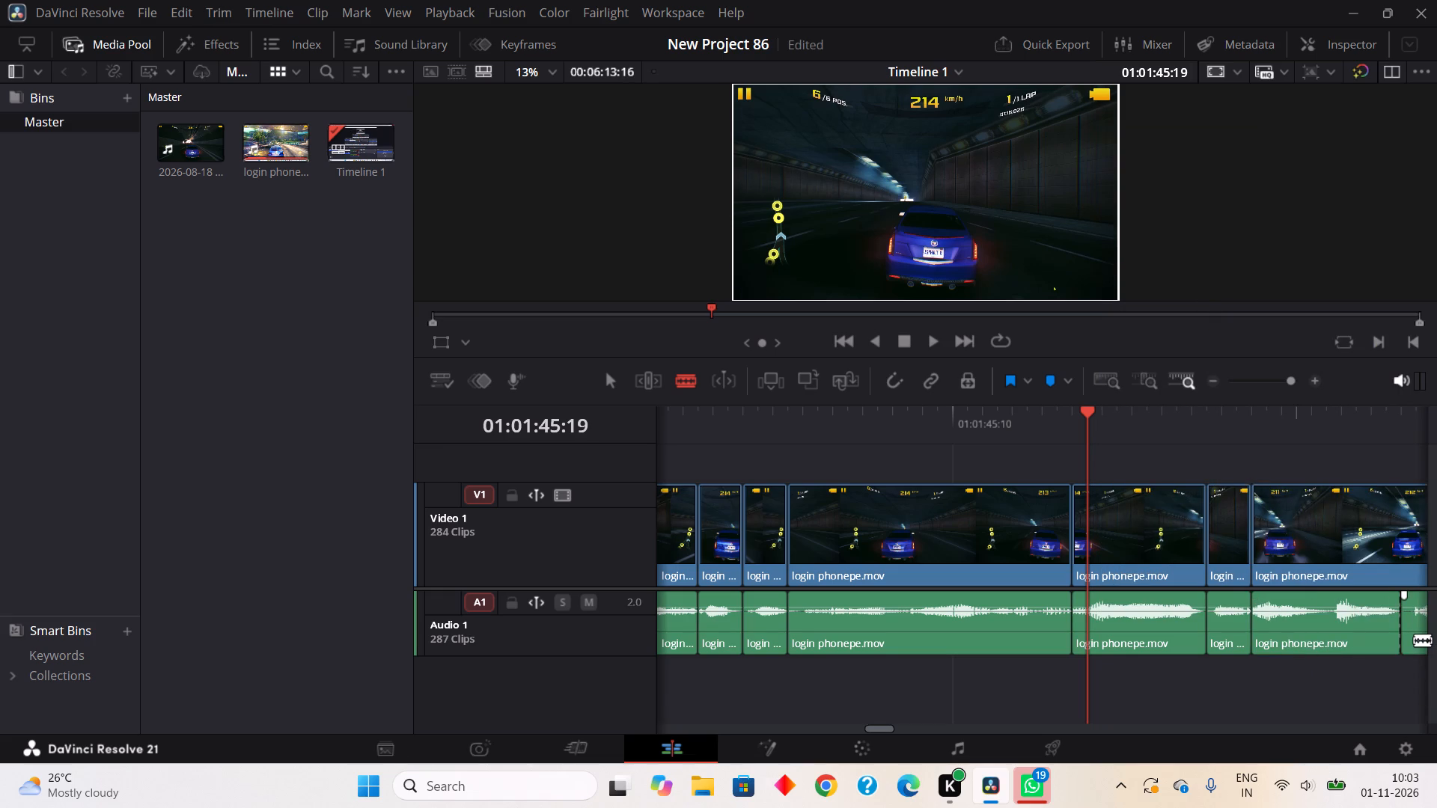
pyautogui.click(1421, 633)
pyautogui.rightClick(1412, 633)
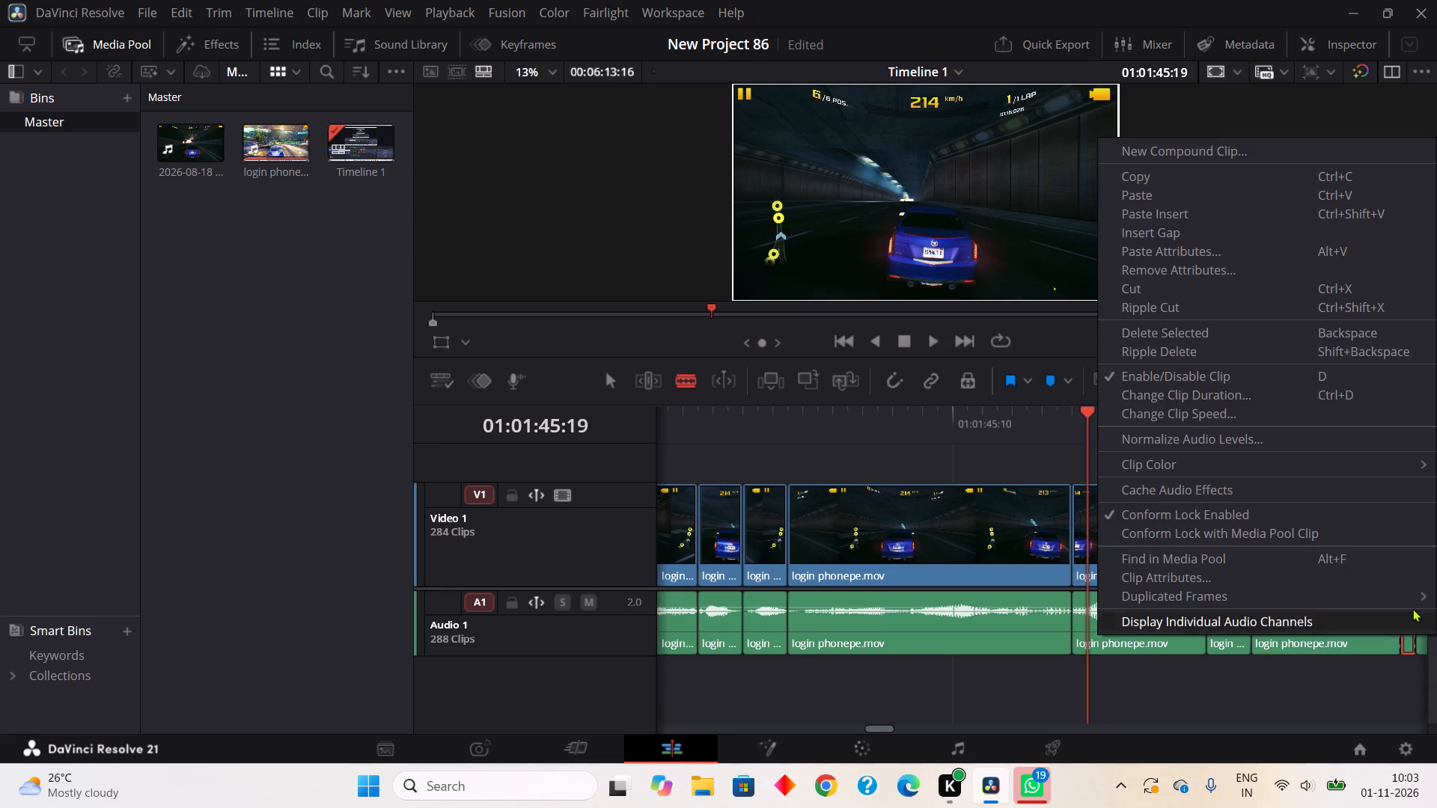
pyautogui.click(1174, 302)
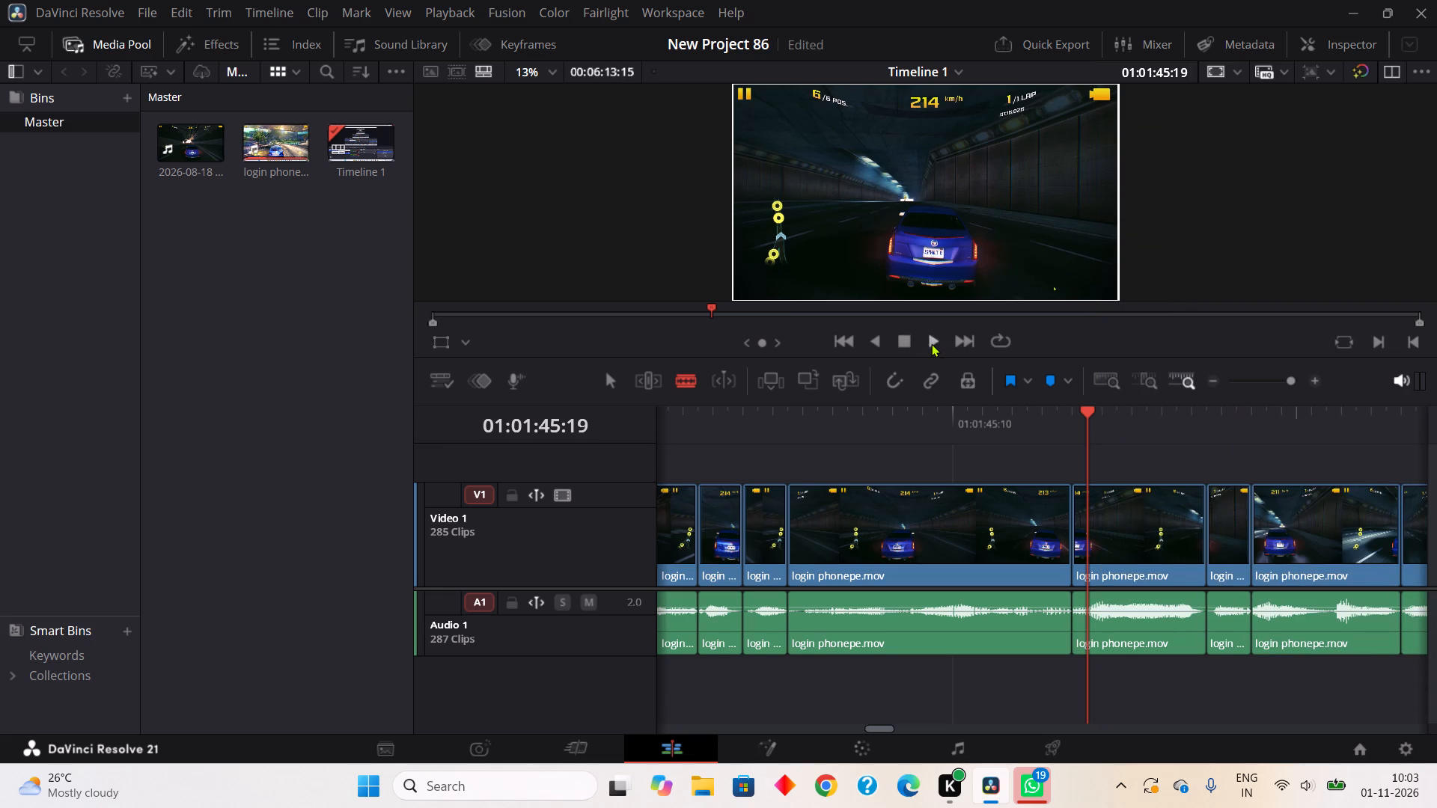
# Play the next stretch, isolate the one-frame gap on Audio 1 from about 01:01:47:06 to 01:01:47:07, and Ripple Cut it.
pyautogui.click(931, 343)
pyautogui.click(911, 338)
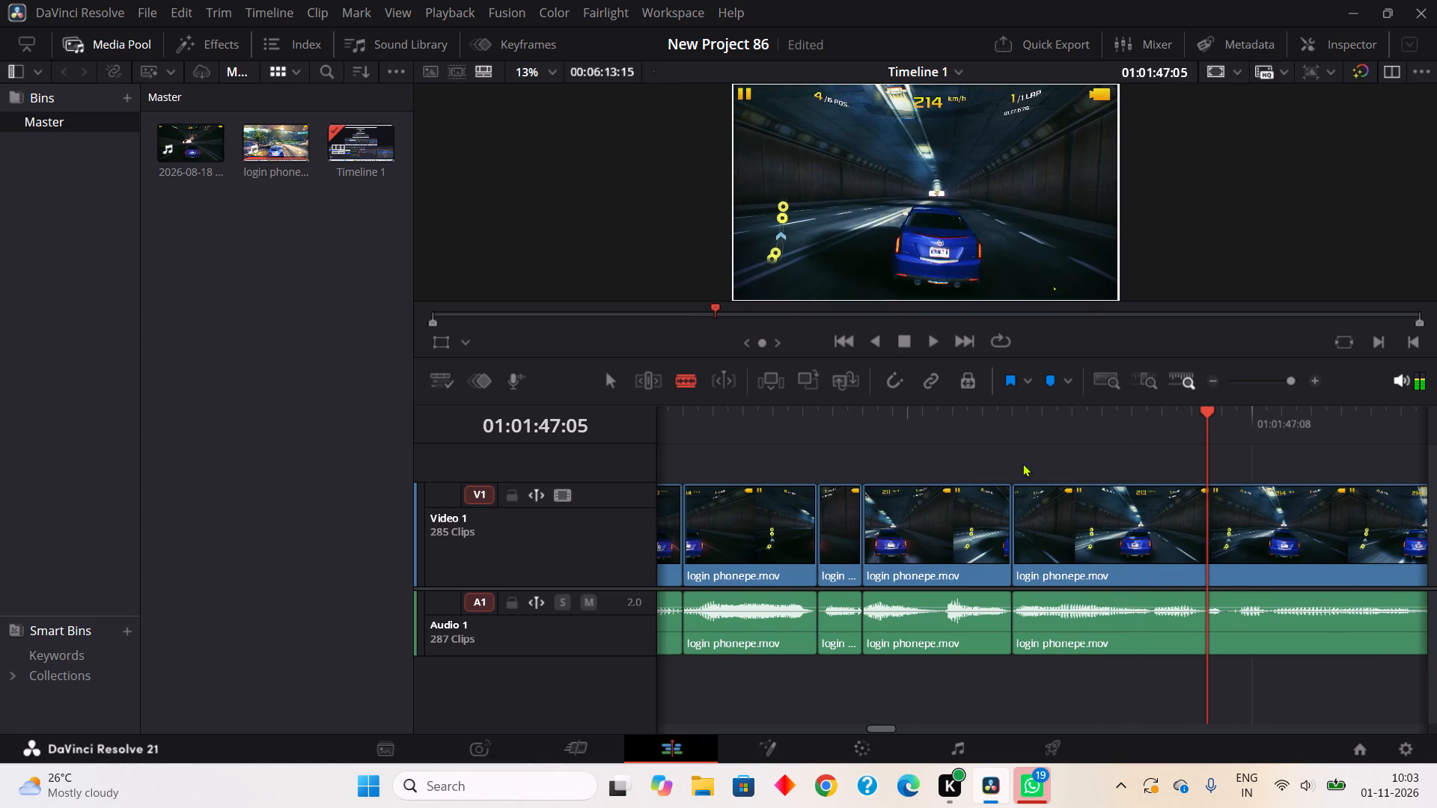
pyautogui.click(1229, 632)
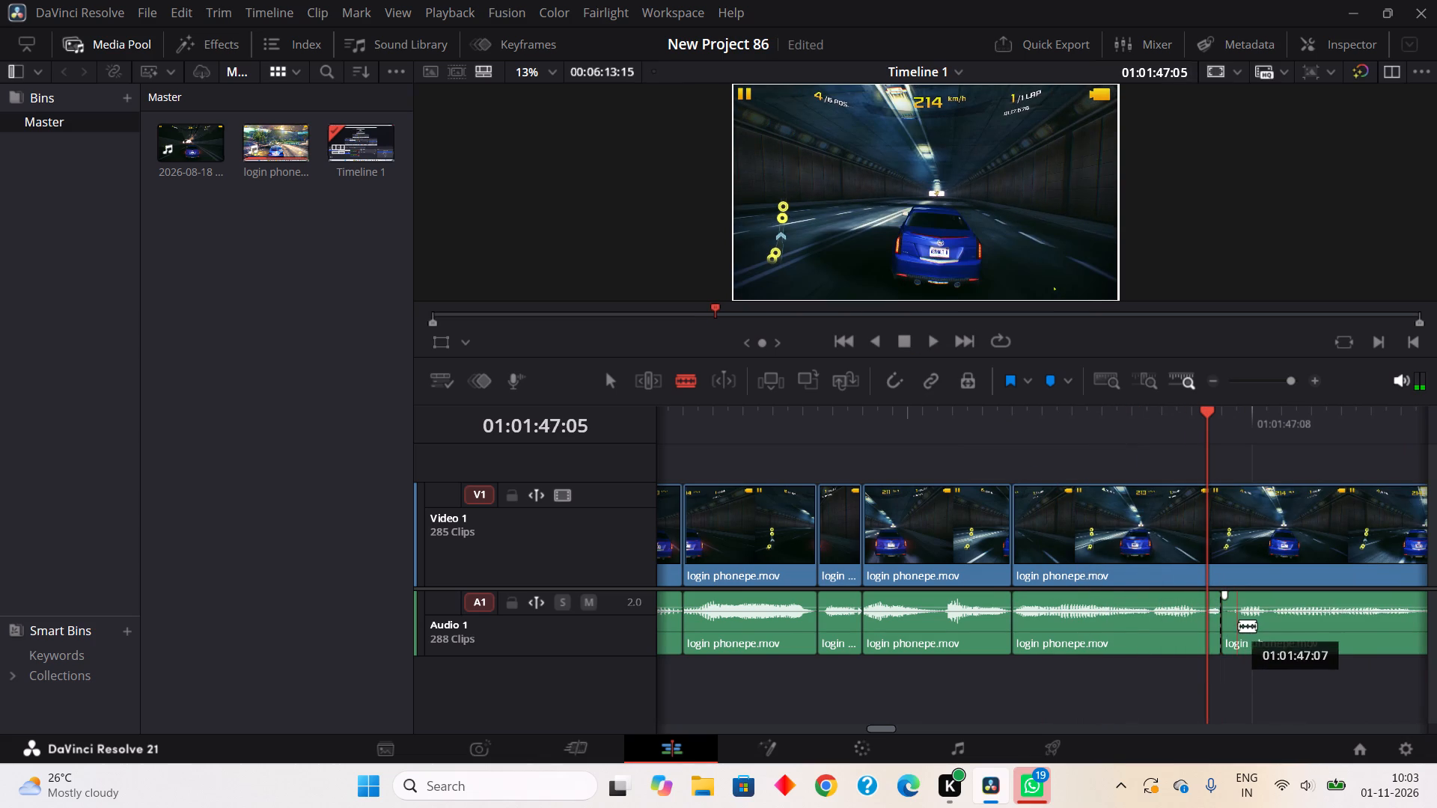
pyautogui.click(1239, 625)
pyautogui.rightClick(1227, 632)
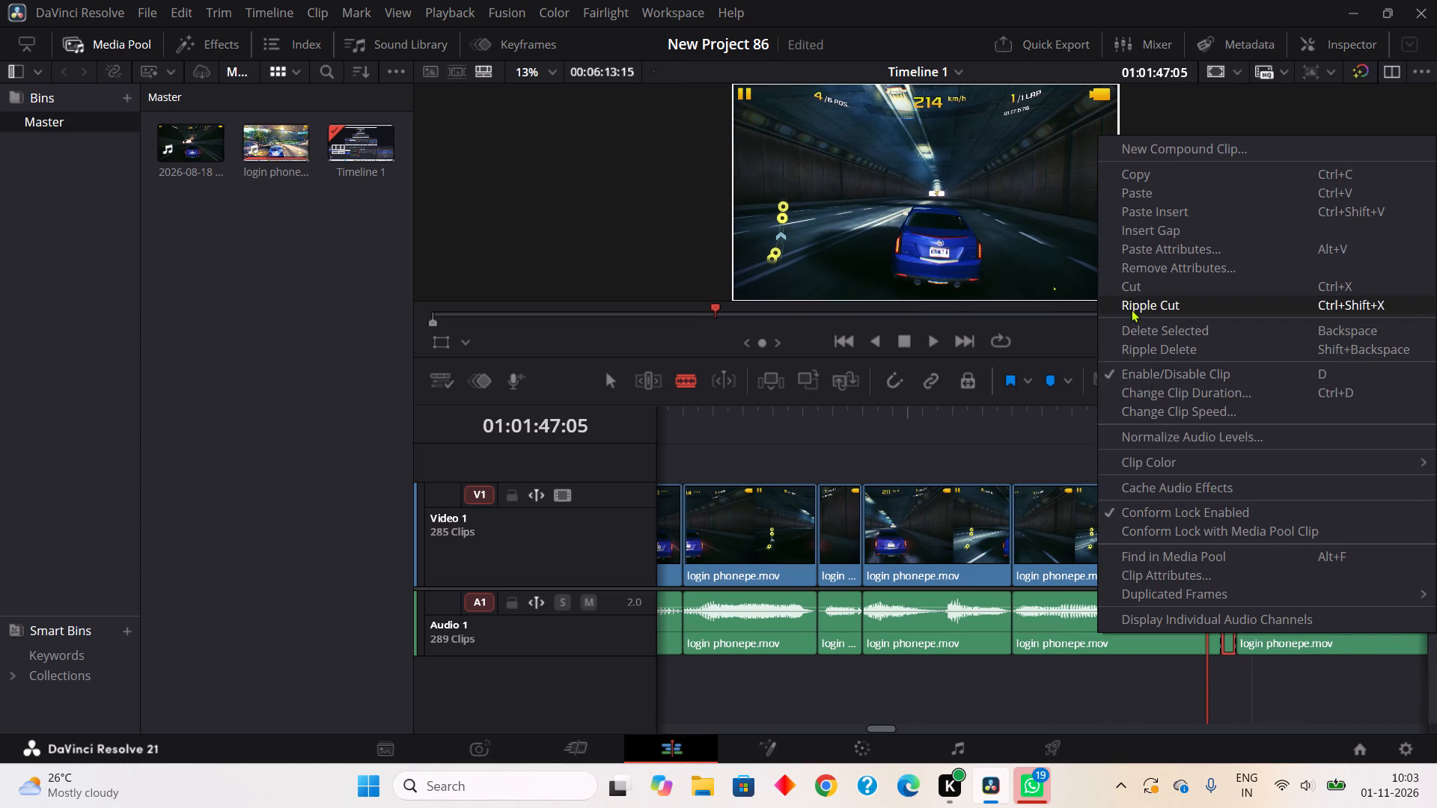
pyautogui.click(1131, 309)
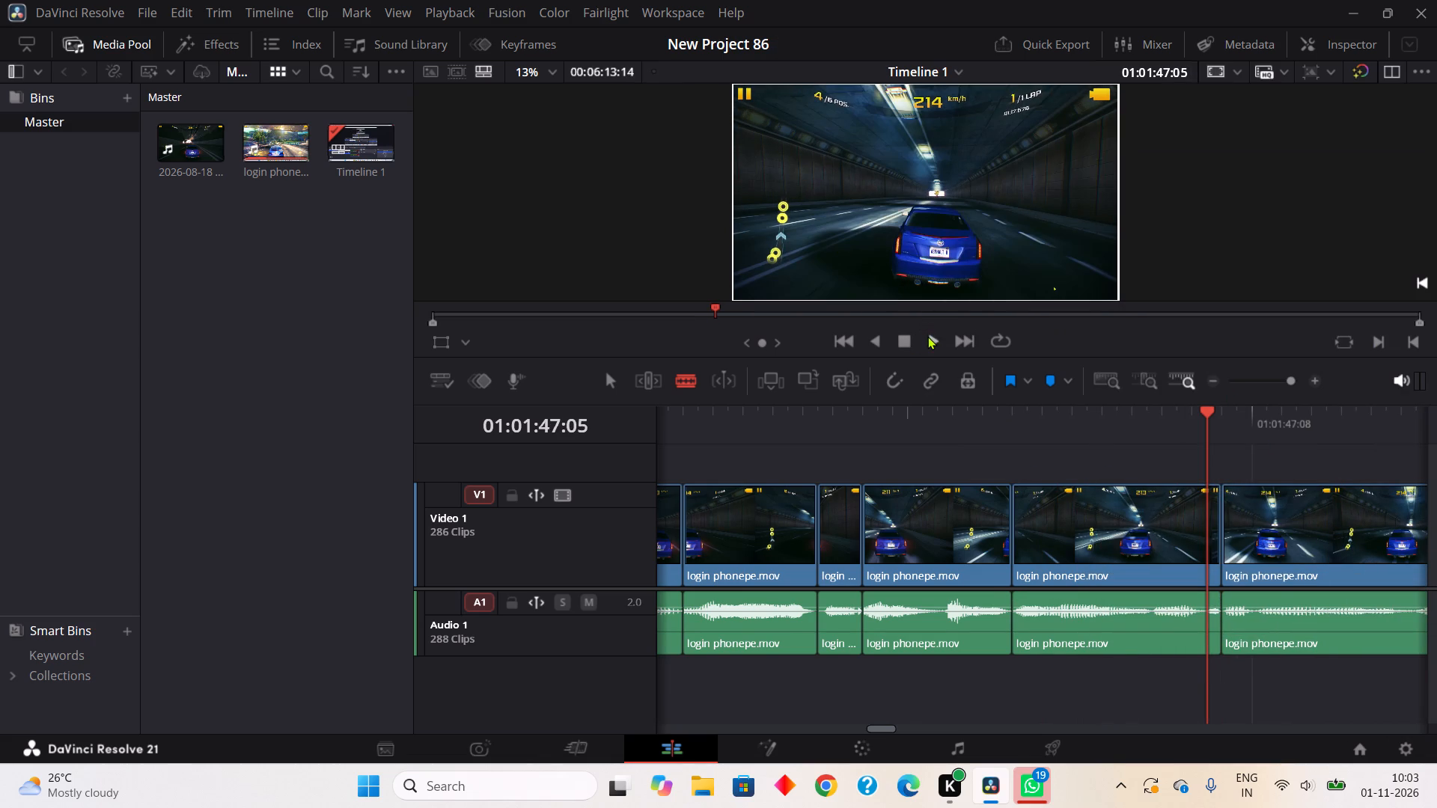
# Play further, isolate the one-frame quiet gap on Audio 1 from about 01:01:47:22 to 01:01:47:23, and Ripple Cut it.
pyautogui.click(927, 336)
pyautogui.click(901, 338)
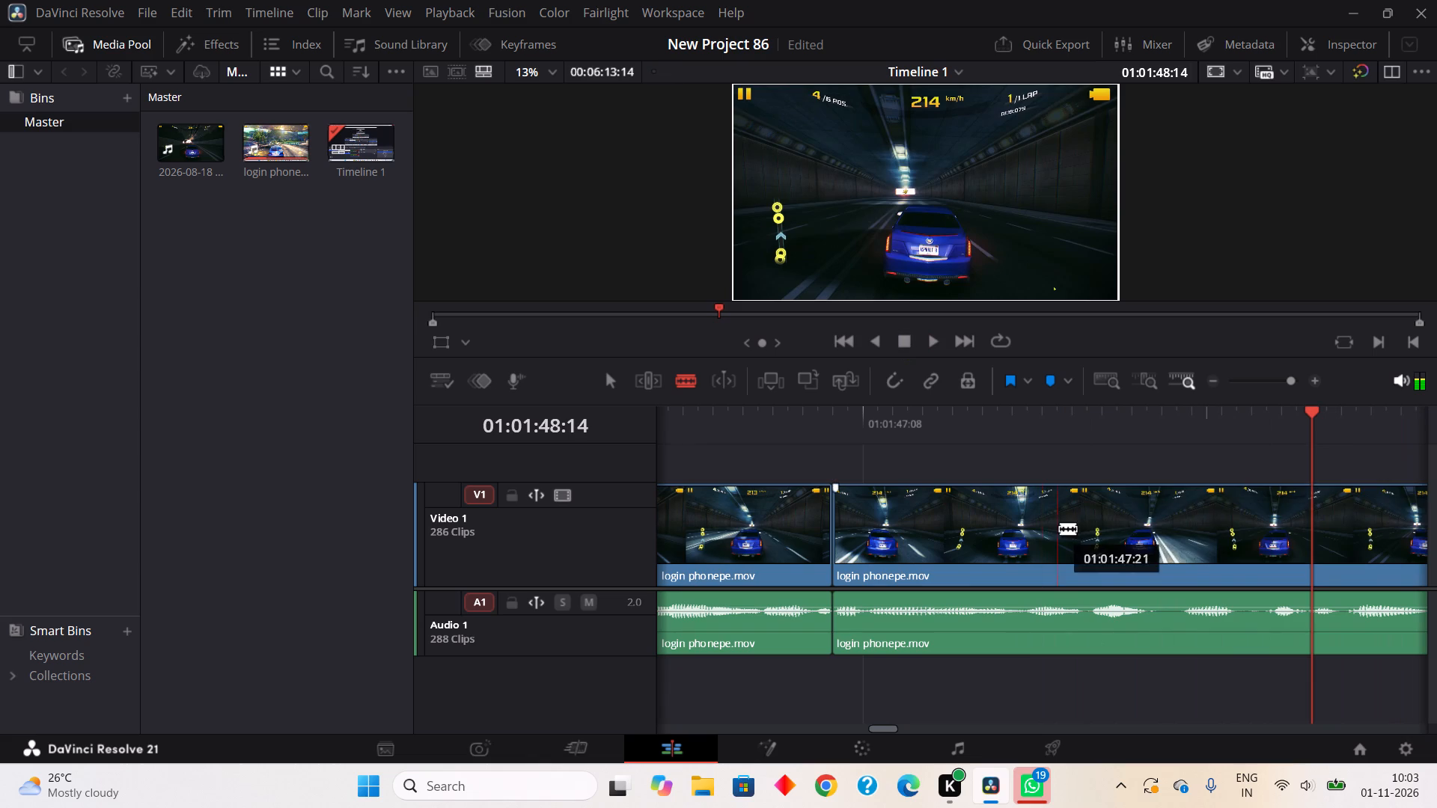
pyautogui.click(1084, 645)
pyautogui.click(1098, 636)
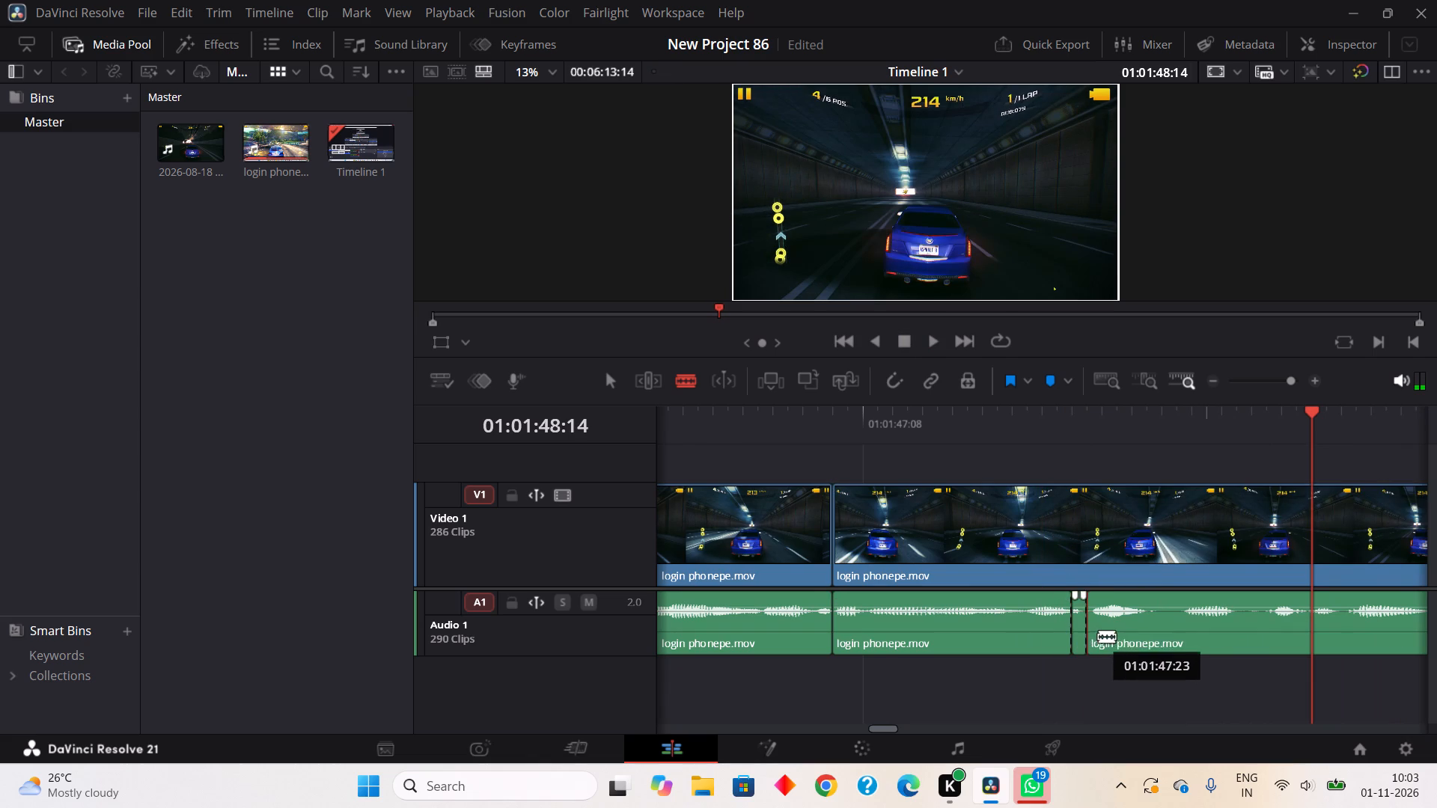
pyautogui.rightClick(1084, 637)
pyautogui.click(1142, 307)
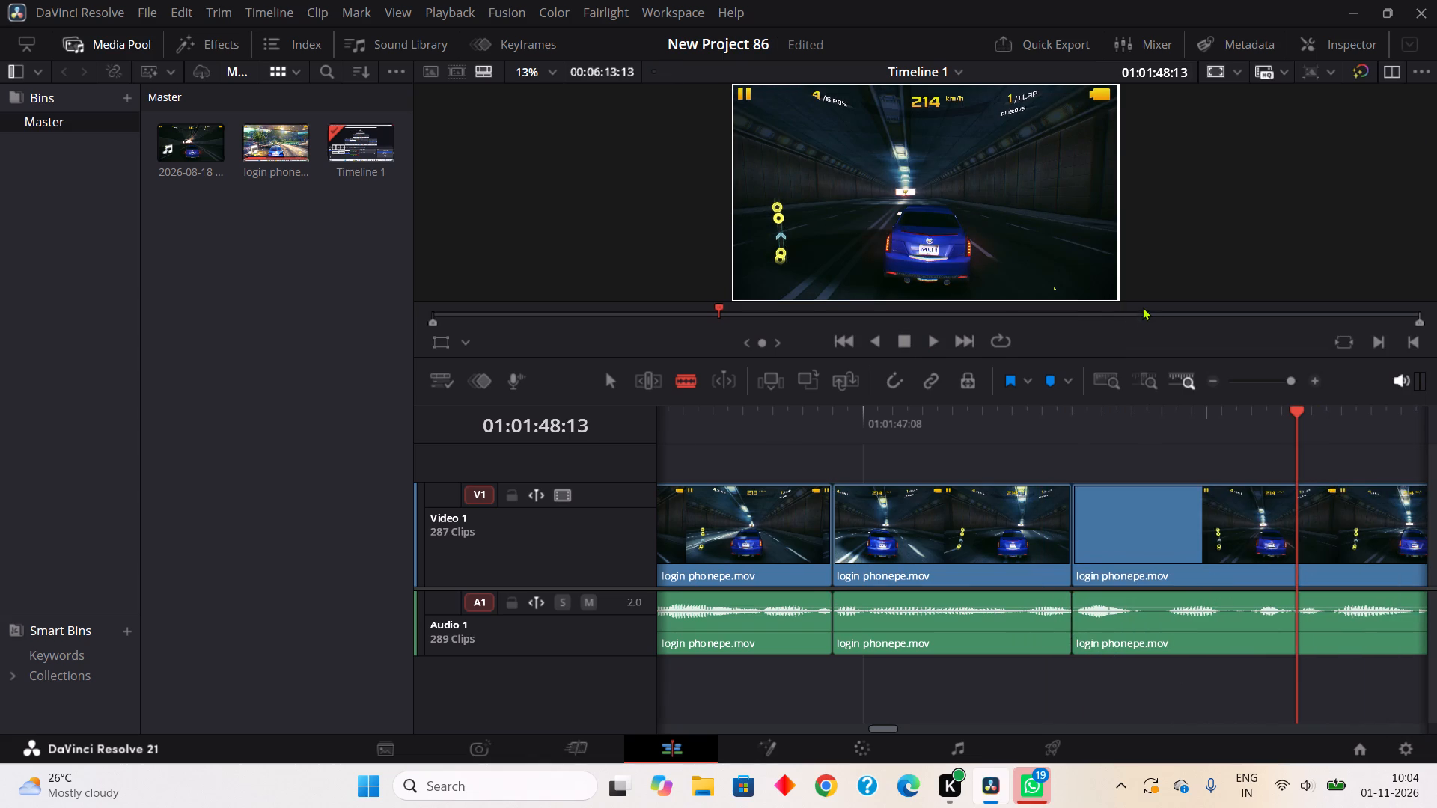
# Split Audio 1 around the silence from about 01:01:48:02 to 01:01:48:05 and Ripple Cut that piece.
pyautogui.click(1138, 642)
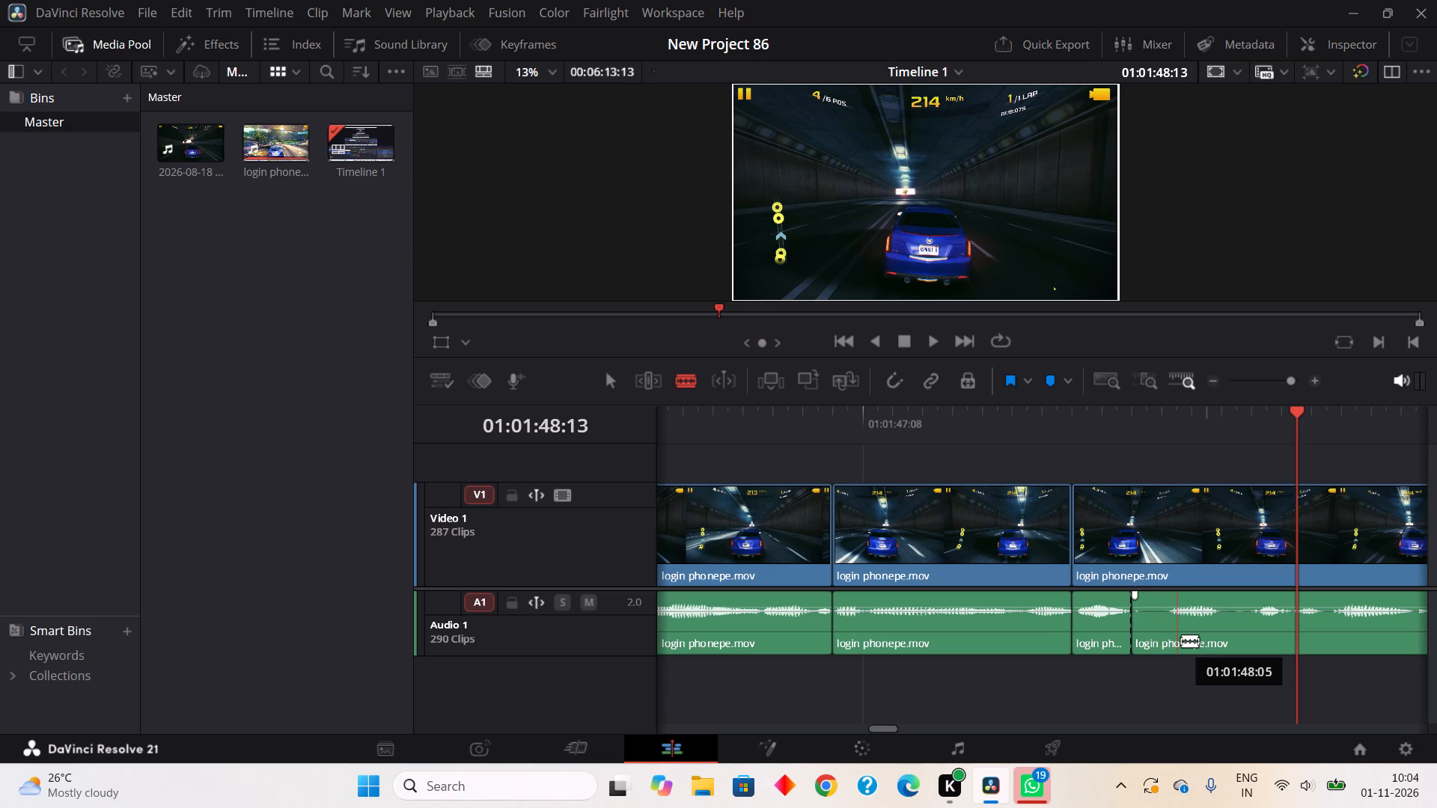
pyautogui.click(1181, 640)
pyautogui.rightClick(1151, 628)
pyautogui.click(1191, 299)
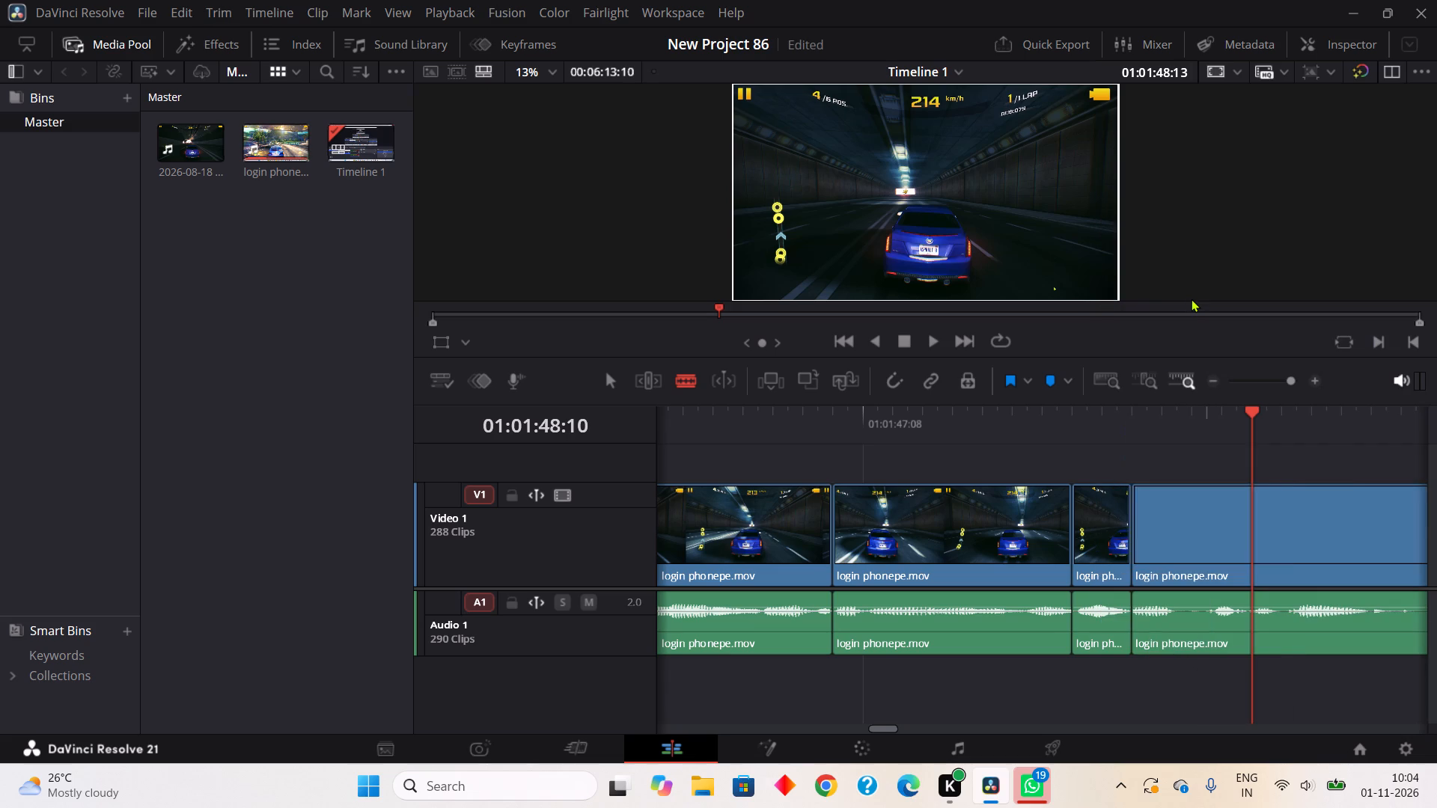
# Isolate the quiet gap on Audio 1 from about 01:01:48:05 to 01:01:48:07 and Ripple Cut it.
pyautogui.click(1180, 646)
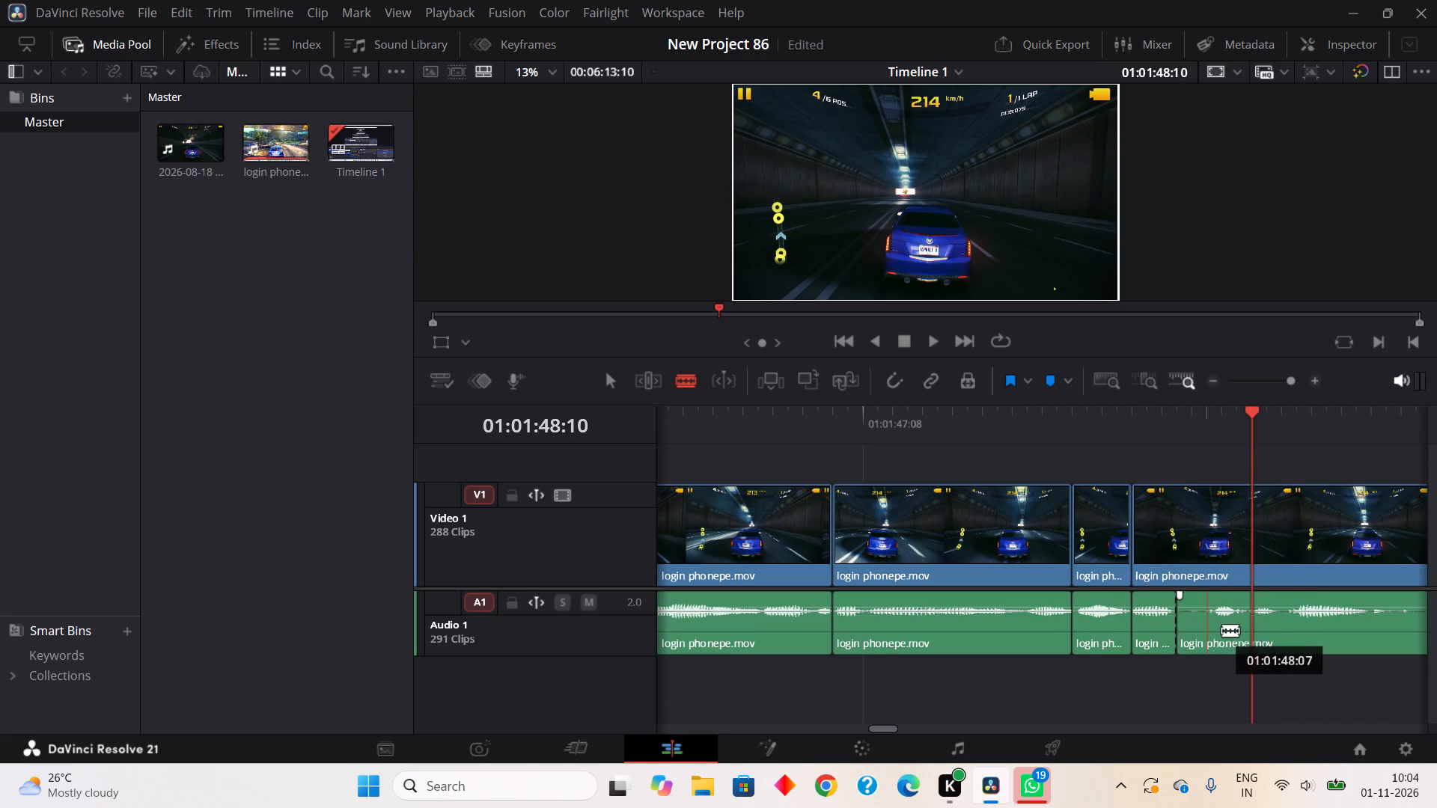
pyautogui.click(1221, 630)
pyautogui.rightClick(1189, 625)
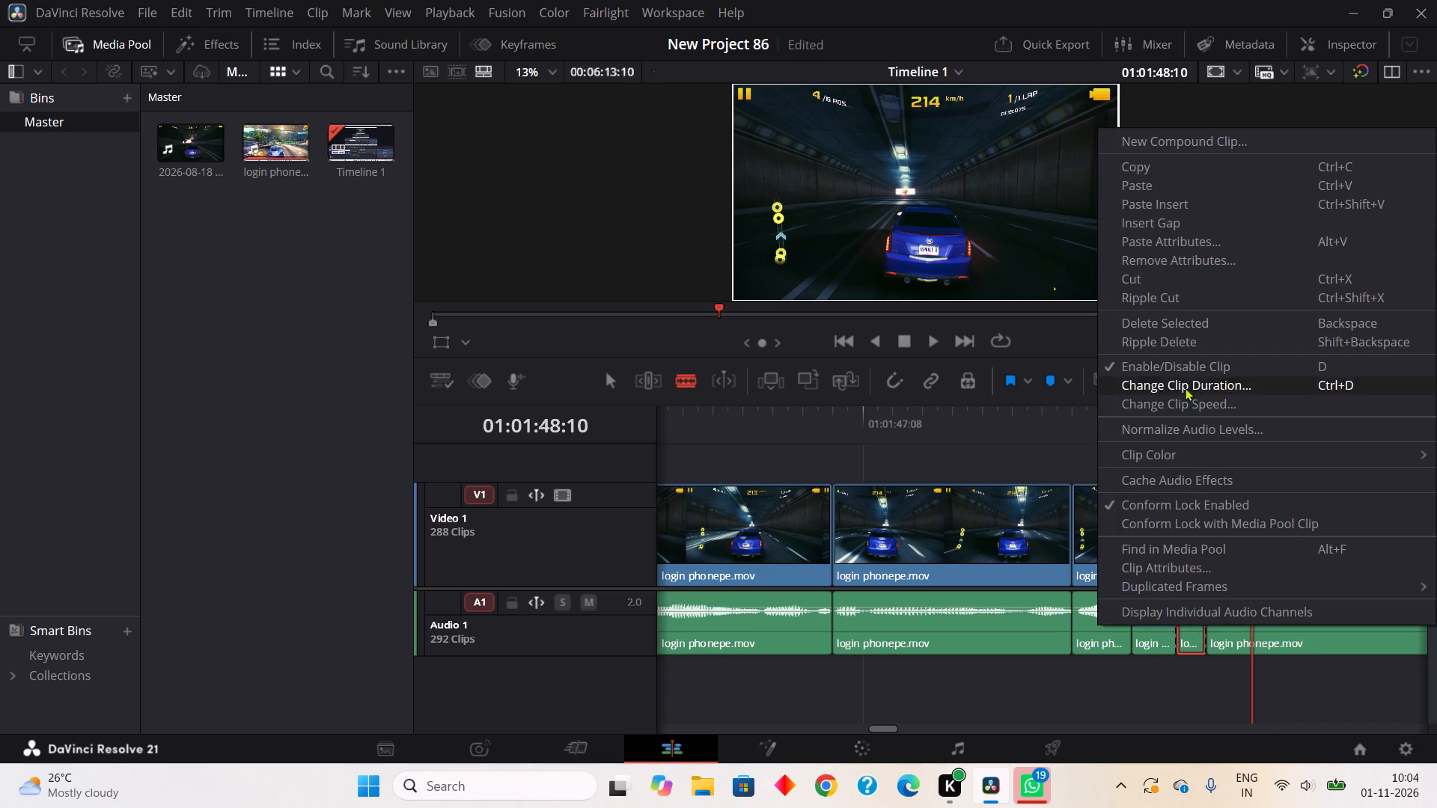
pyautogui.click(1159, 303)
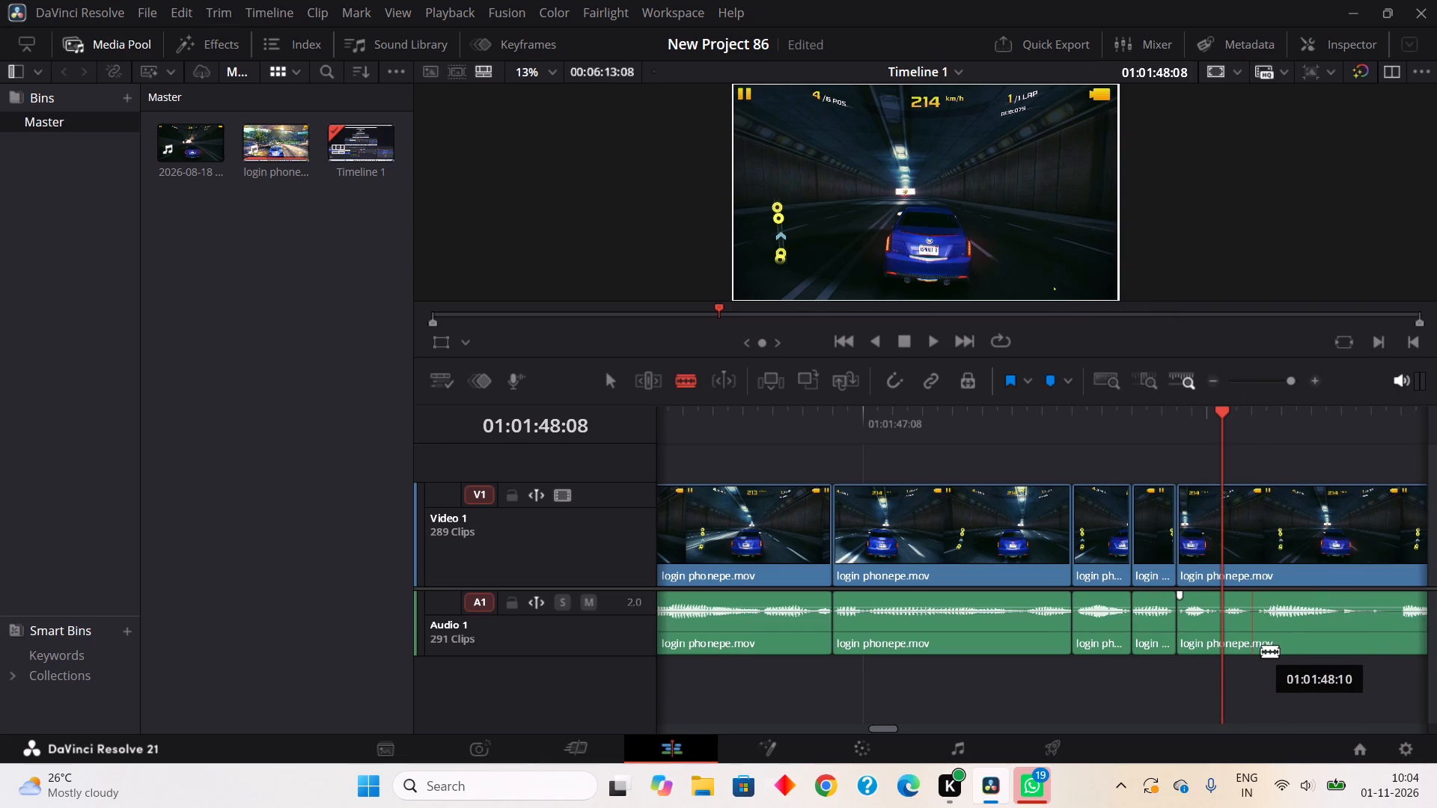
# Split Audio 1 around the quiet gap from about 01:01:48:09 to 01:01:48:11 and Ripple Cut that piece.
pyautogui.click(1249, 640)
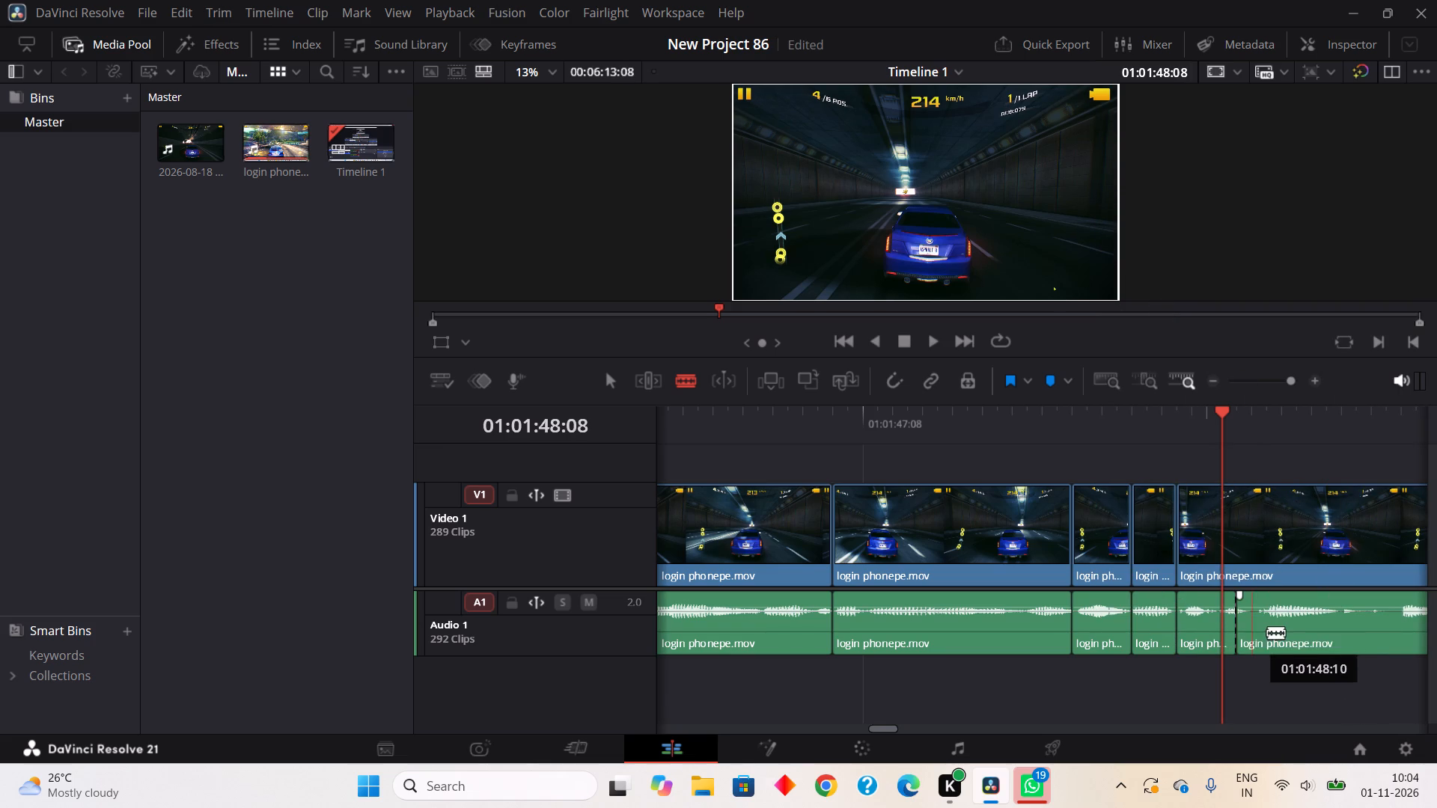
pyautogui.click(1275, 627)
pyautogui.rightClick(1263, 630)
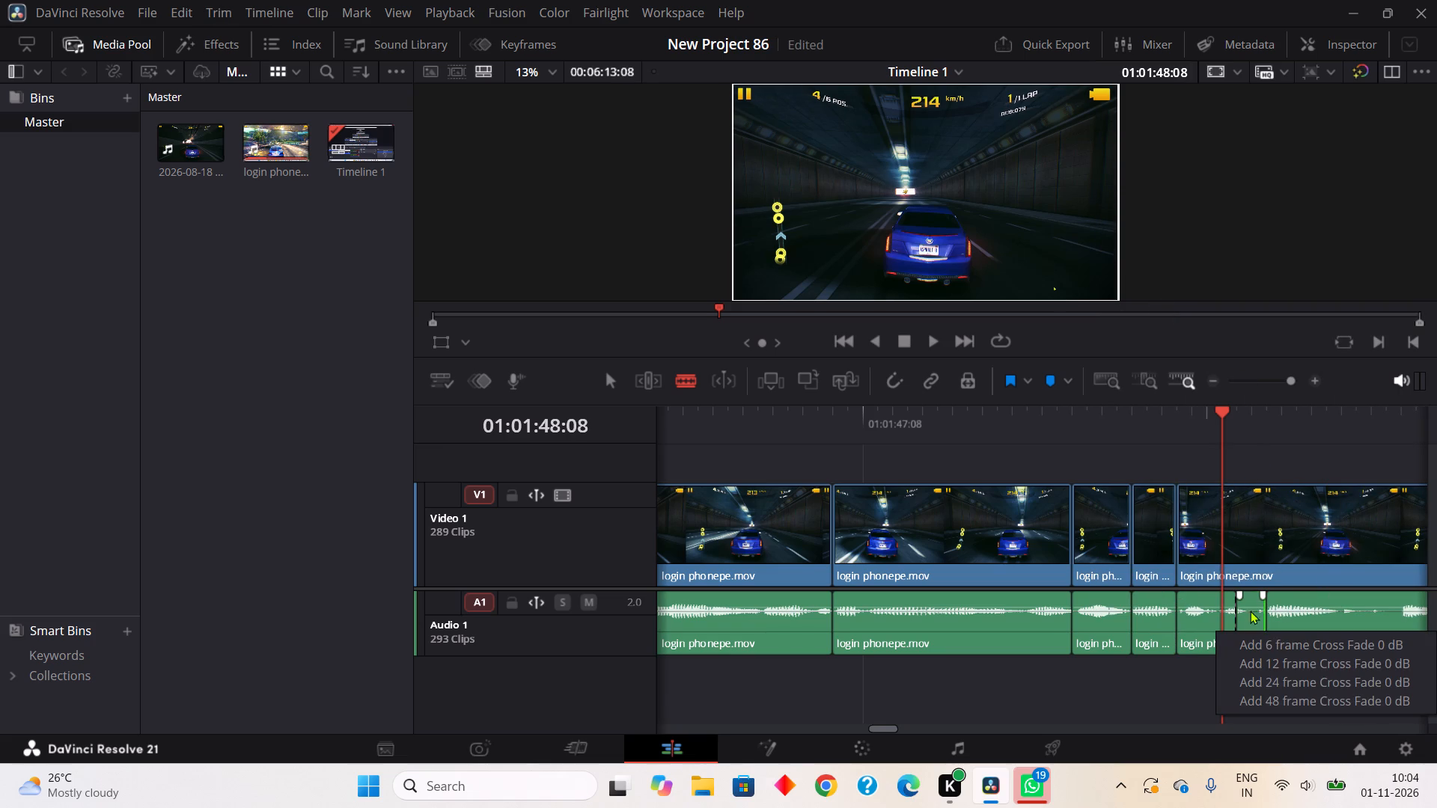
pyautogui.rightClick(1247, 616)
pyautogui.click(1175, 281)
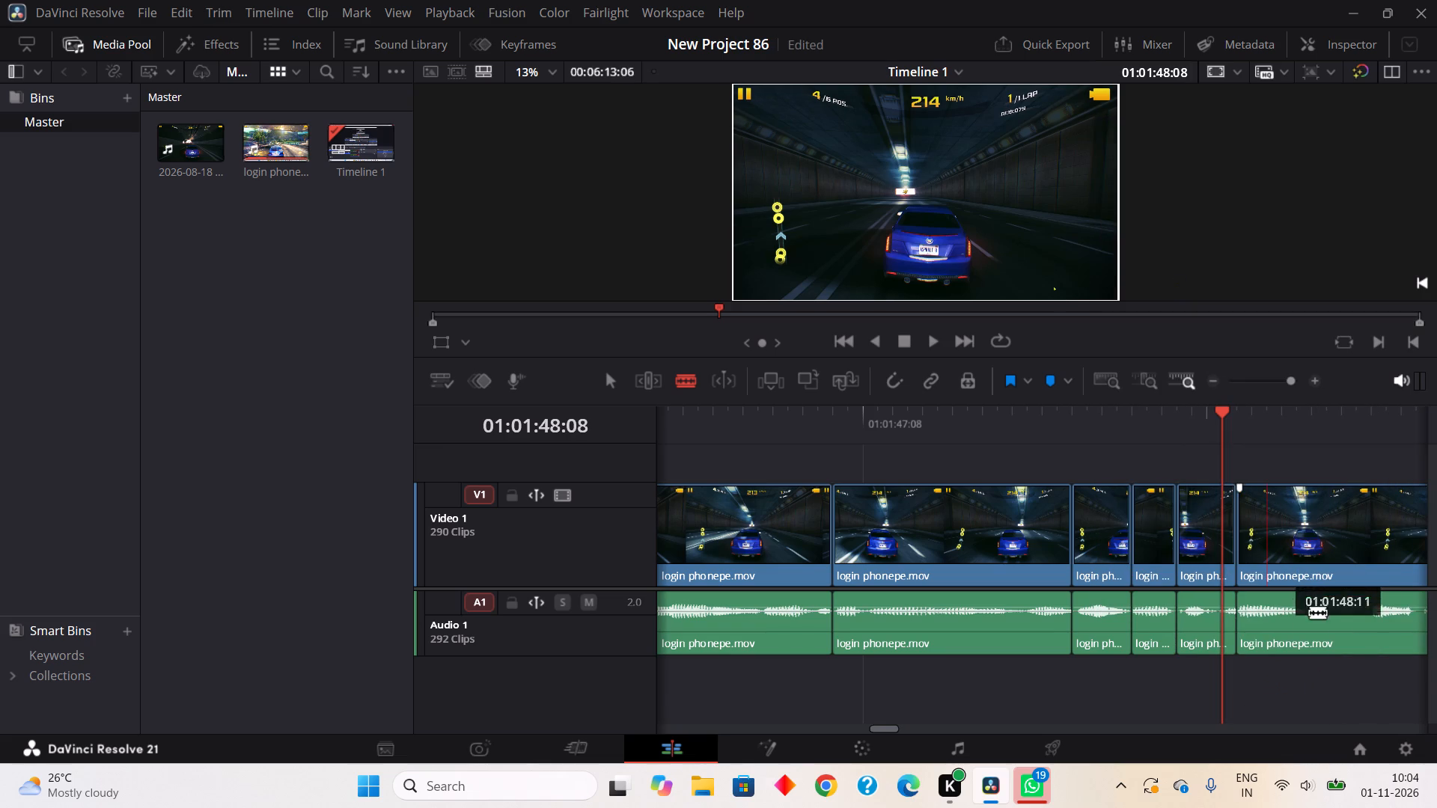
# Isolate the silence on Audio 1 from about 01:01:48:15 to 01:01:48:18 and Ripple Cut it.
pyautogui.click(1331, 639)
pyautogui.click(1376, 630)
pyautogui.rightClick(1349, 636)
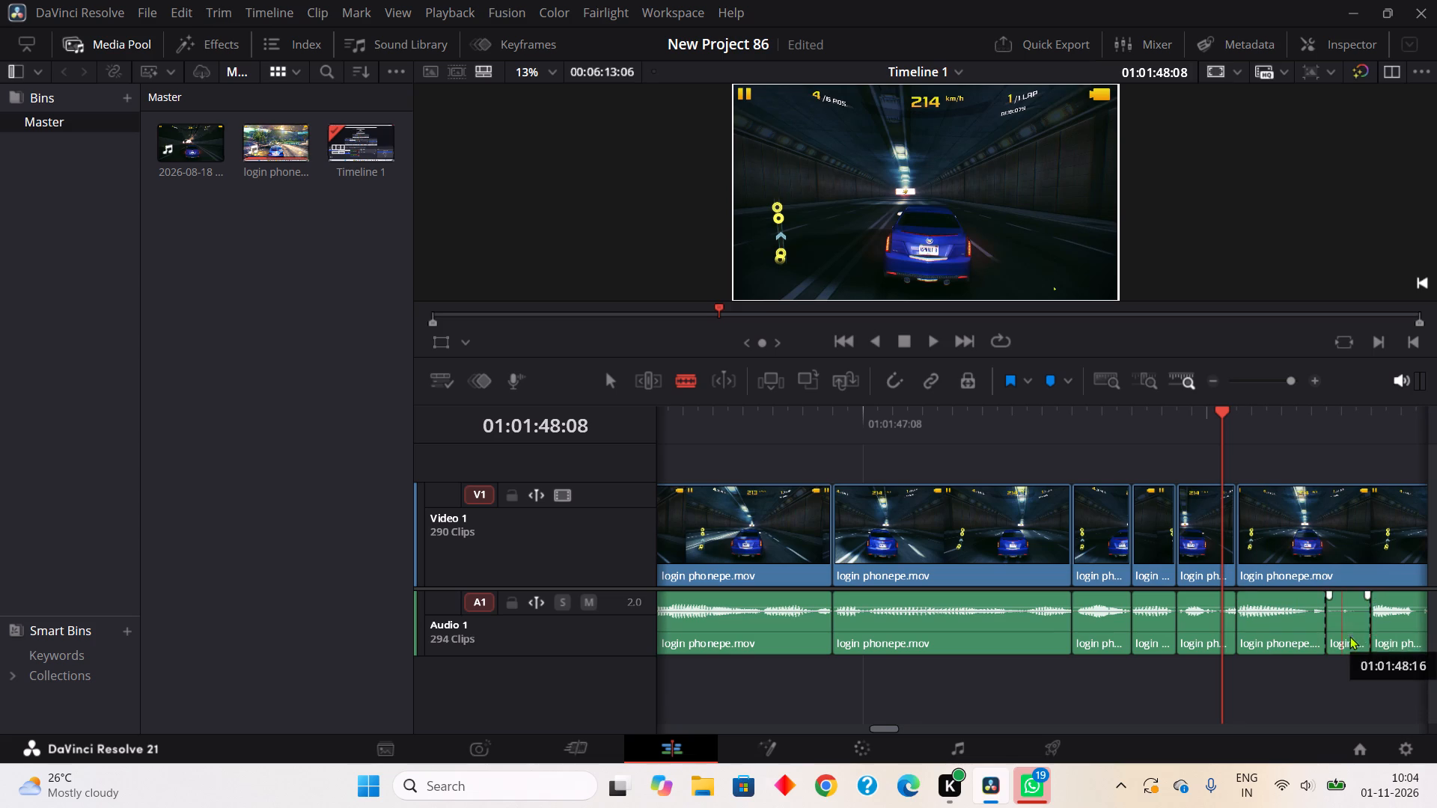
pyautogui.click(1189, 302)
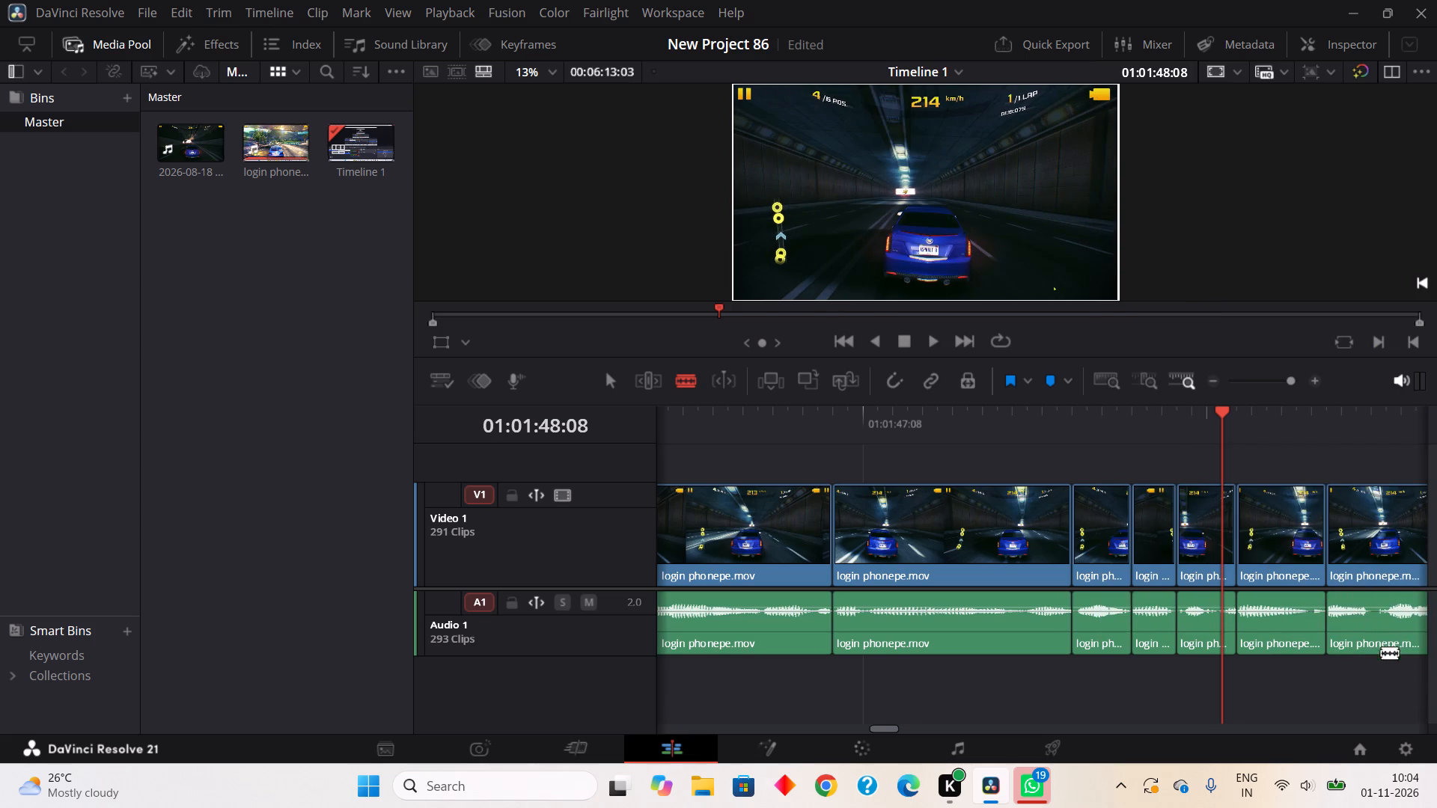
# Split Audio 1 around the quiet gap from about 01:01:48:18 to 01:01:48:19 and Ripple Cut that piece.
pyautogui.click(1376, 638)
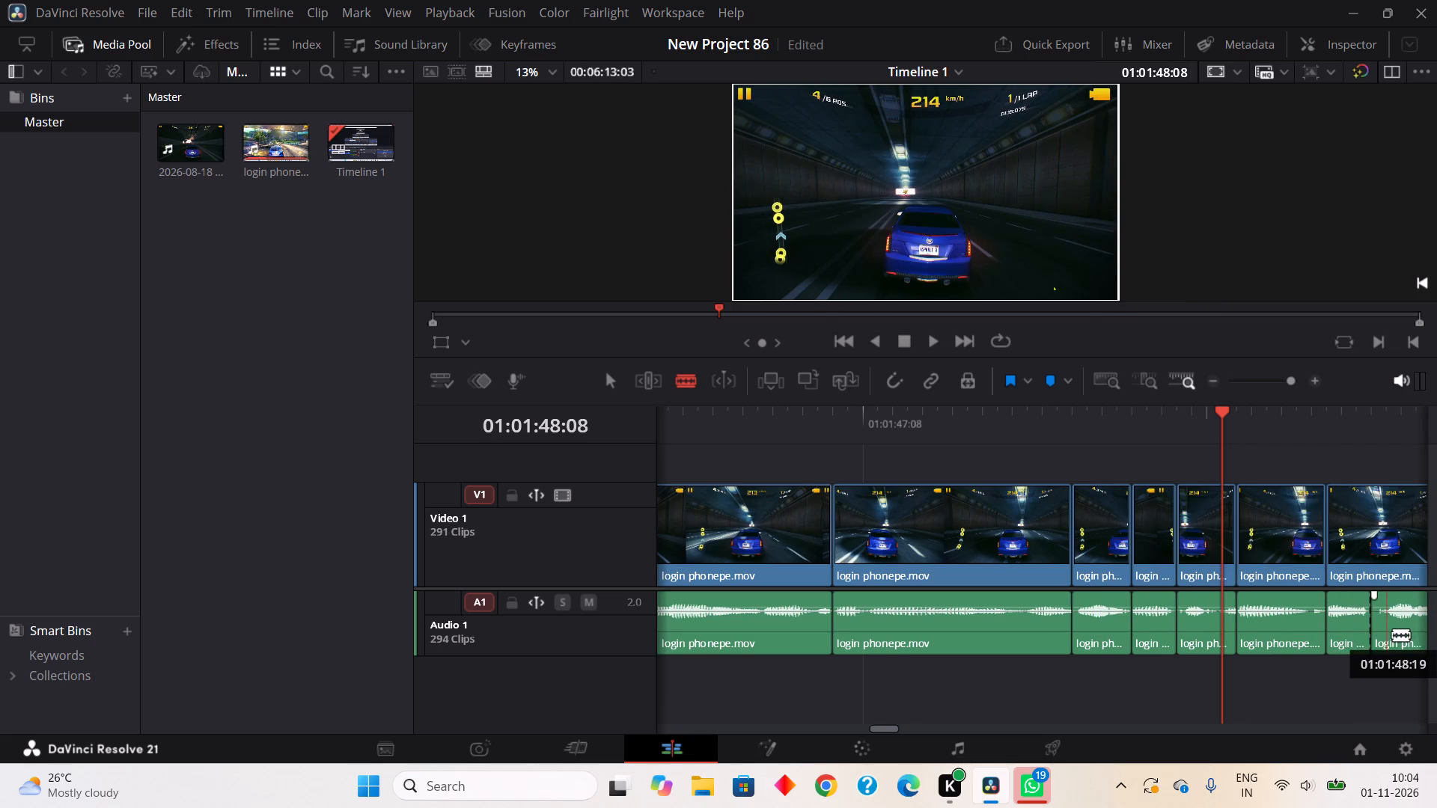
pyautogui.click(1392, 634)
pyautogui.rightClick(1382, 634)
pyautogui.moveTo(1129, 296); pyautogui.dragTo(1135, 304)
# Play on, isolate the silence on Audio 1 from about 01:01:49:02 to 01:01:49:03, and Ripple Cut it.
pyautogui.click(936, 346)
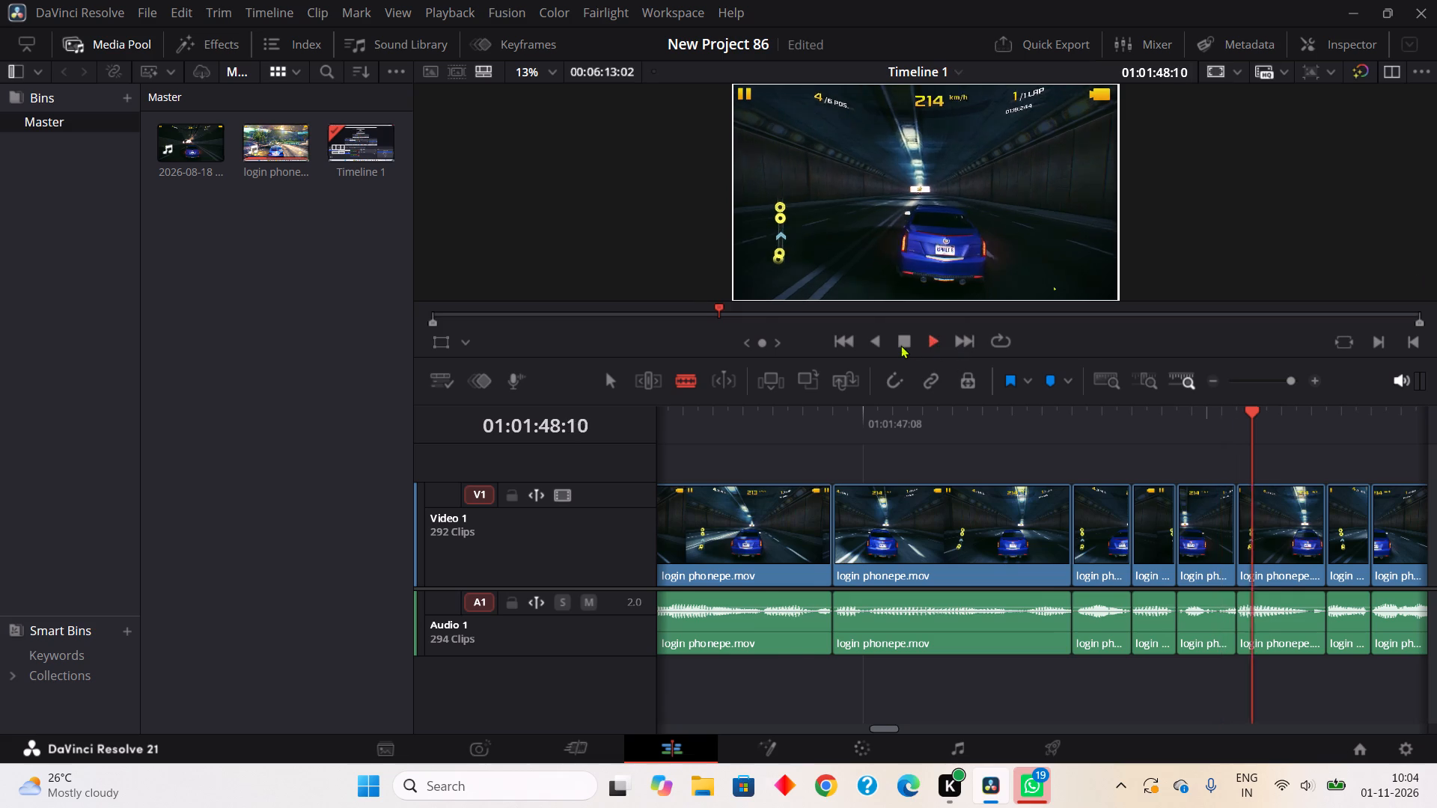
pyautogui.click(907, 340)
pyautogui.click(1114, 637)
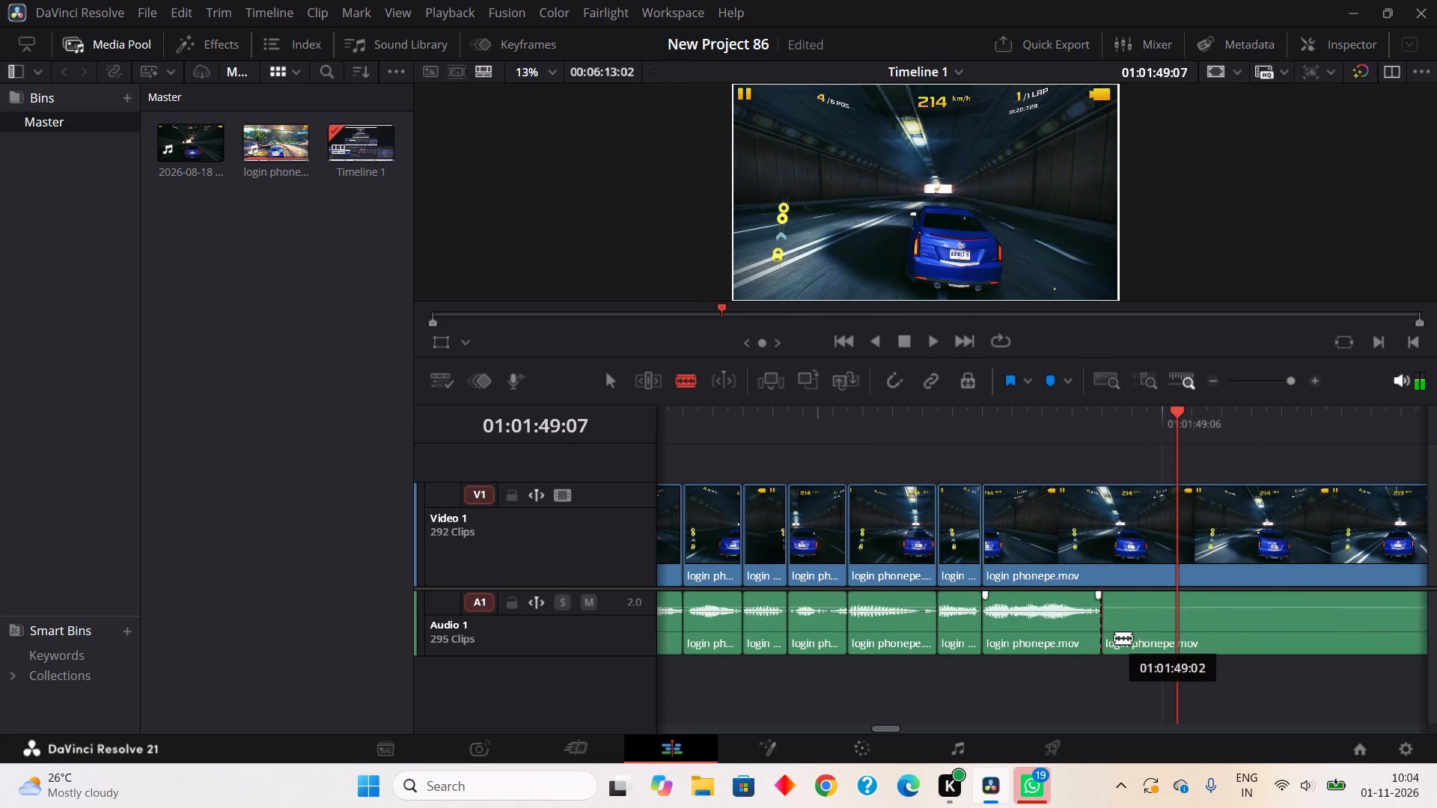
pyautogui.click(1131, 639)
pyautogui.rightClick(1104, 634)
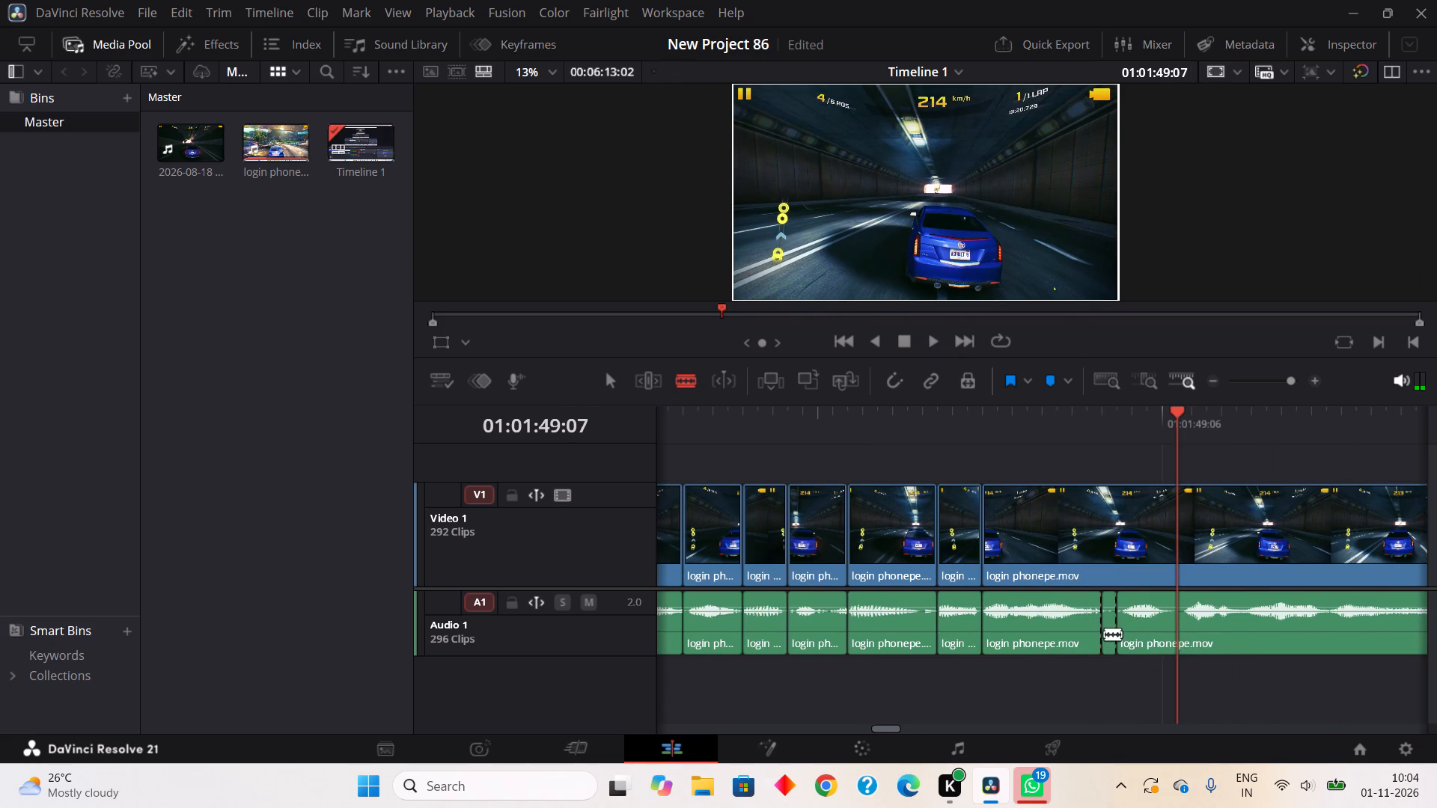
pyautogui.click(1141, 313)
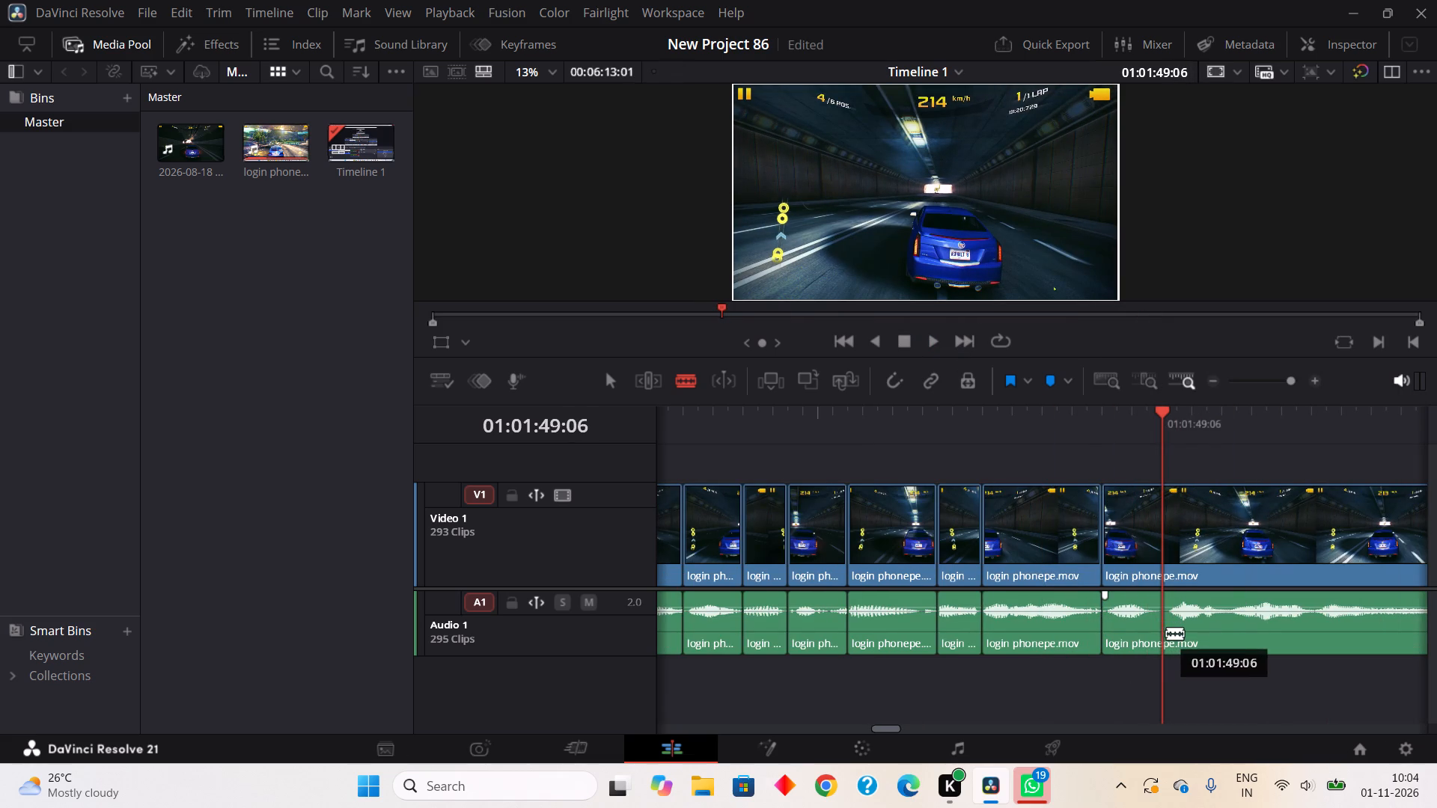
# Isolate the quiet gap on Audio 1 from about 01:01:49:06 to 01:01:49:07 and Ripple Cut it.
pyautogui.click(1166, 633)
pyautogui.click(1177, 632)
pyautogui.rightClick(1172, 634)
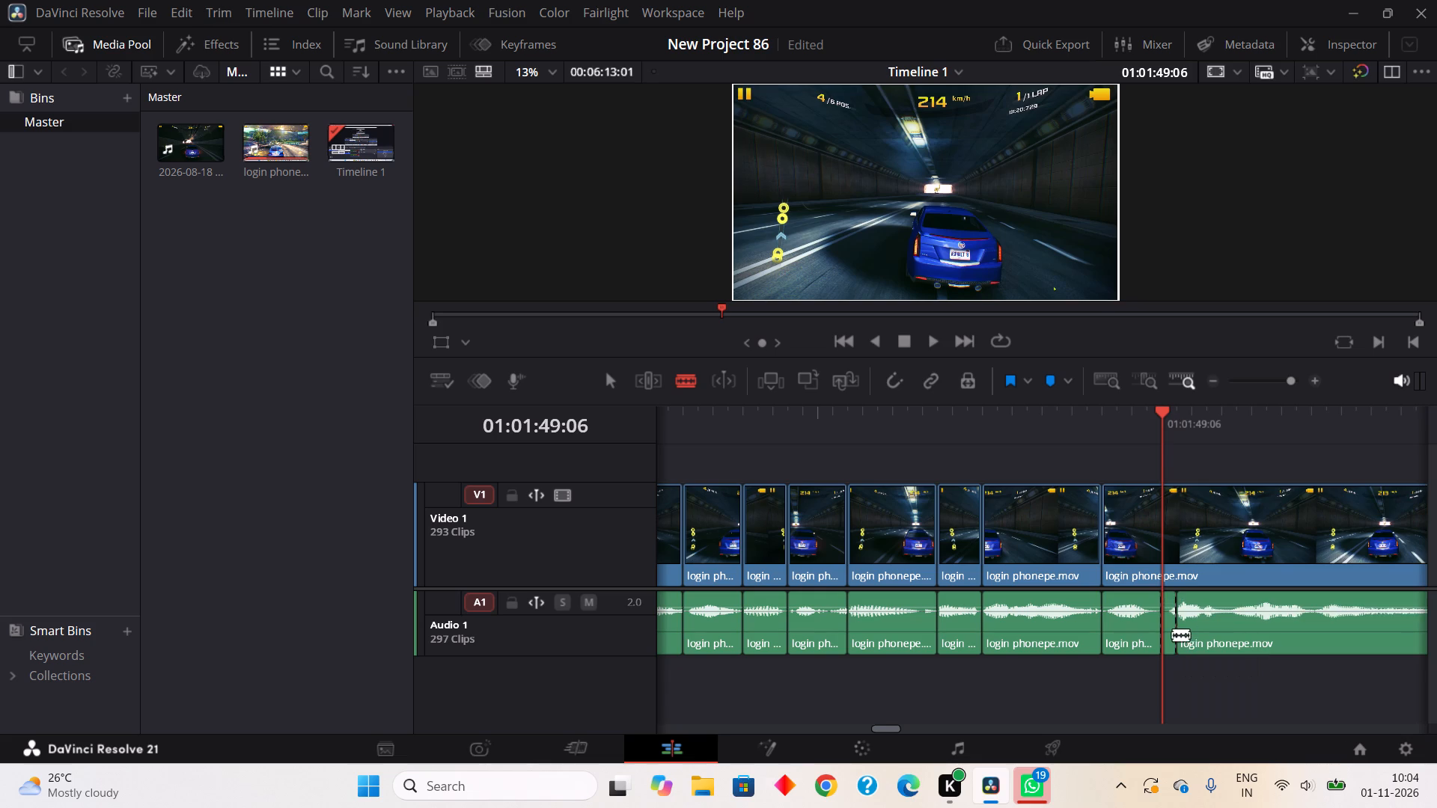
pyautogui.click(1170, 299)
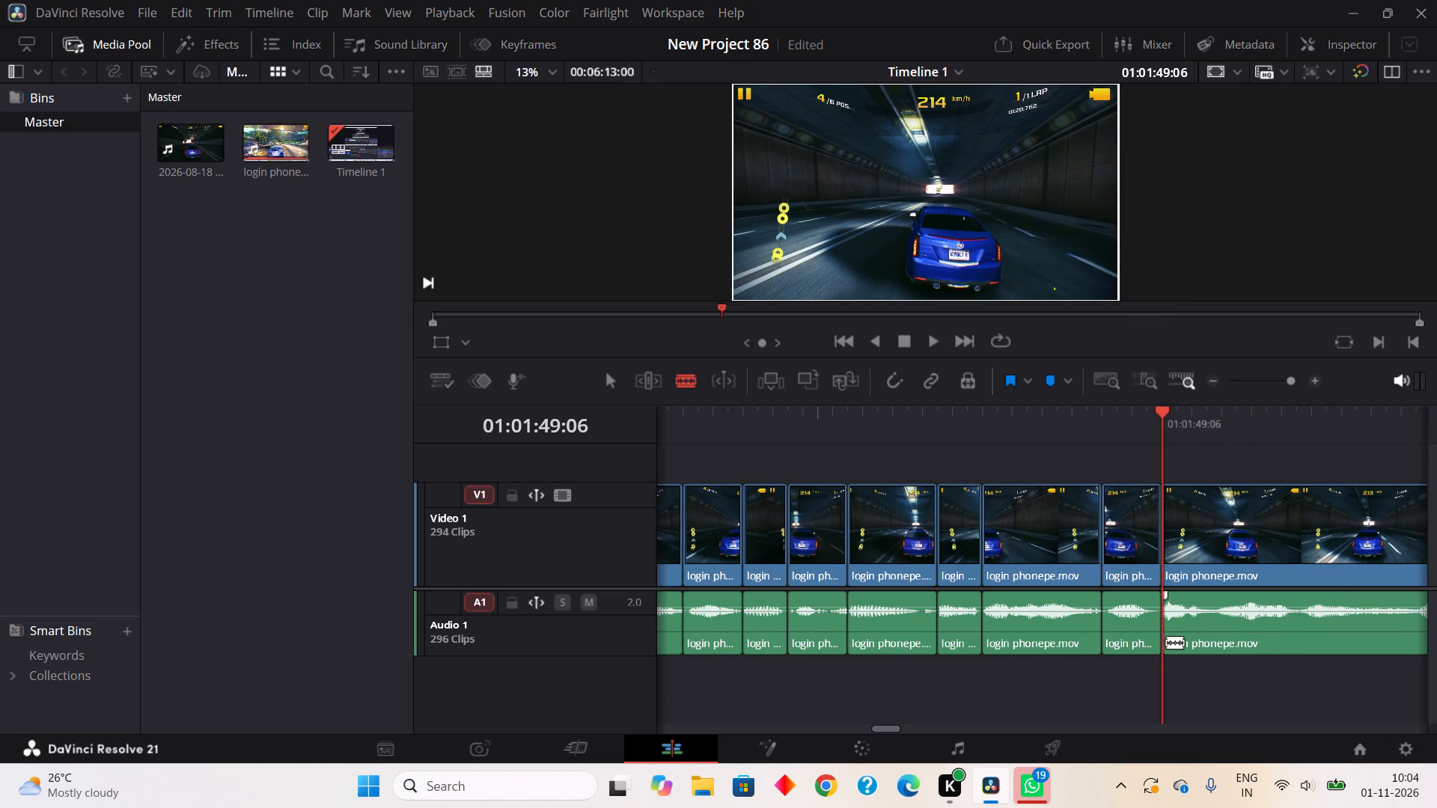
# Split off the remaining silence on Audio 1 from about 01:01:49:05 to 01:01:49:06 and Ripple Cut it.
pyautogui.click(1158, 637)
pyautogui.rightClick(1158, 637)
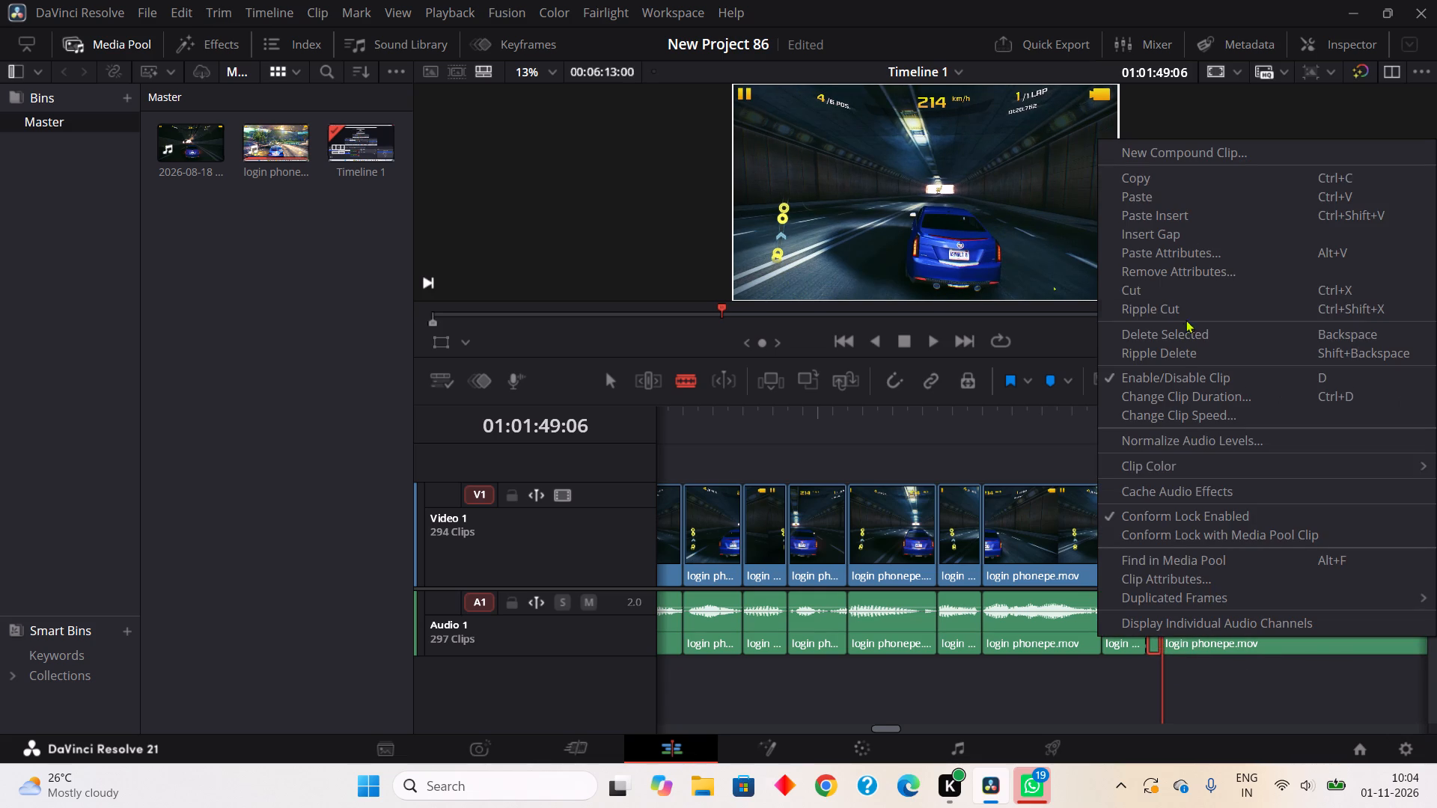
pyautogui.click(1166, 304)
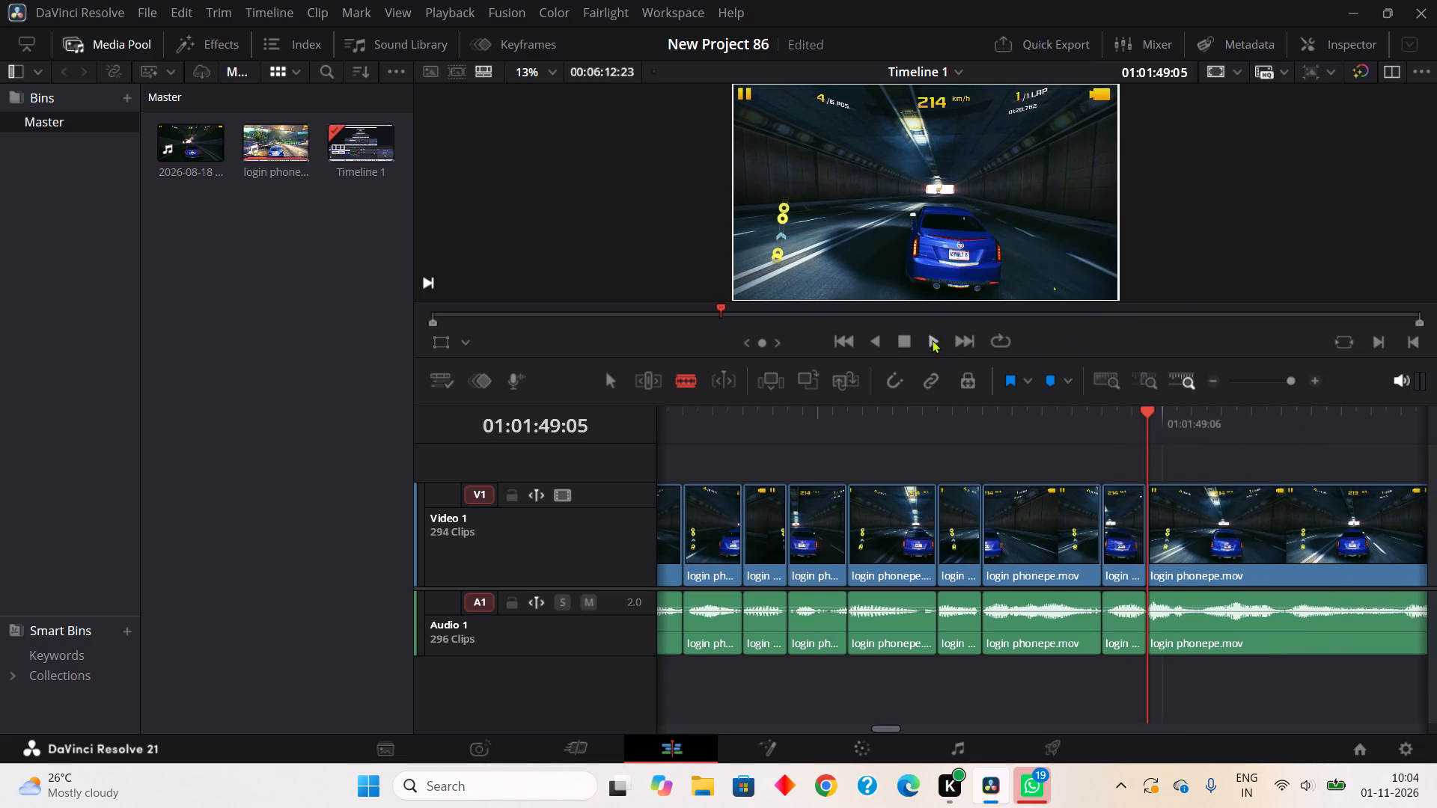
# Play on, split Audio 1 around the silence from about 01:01:50:10 to 01:01:50:11, and Ripple Cut that piece.
pyautogui.click(933, 337)
pyautogui.click(902, 343)
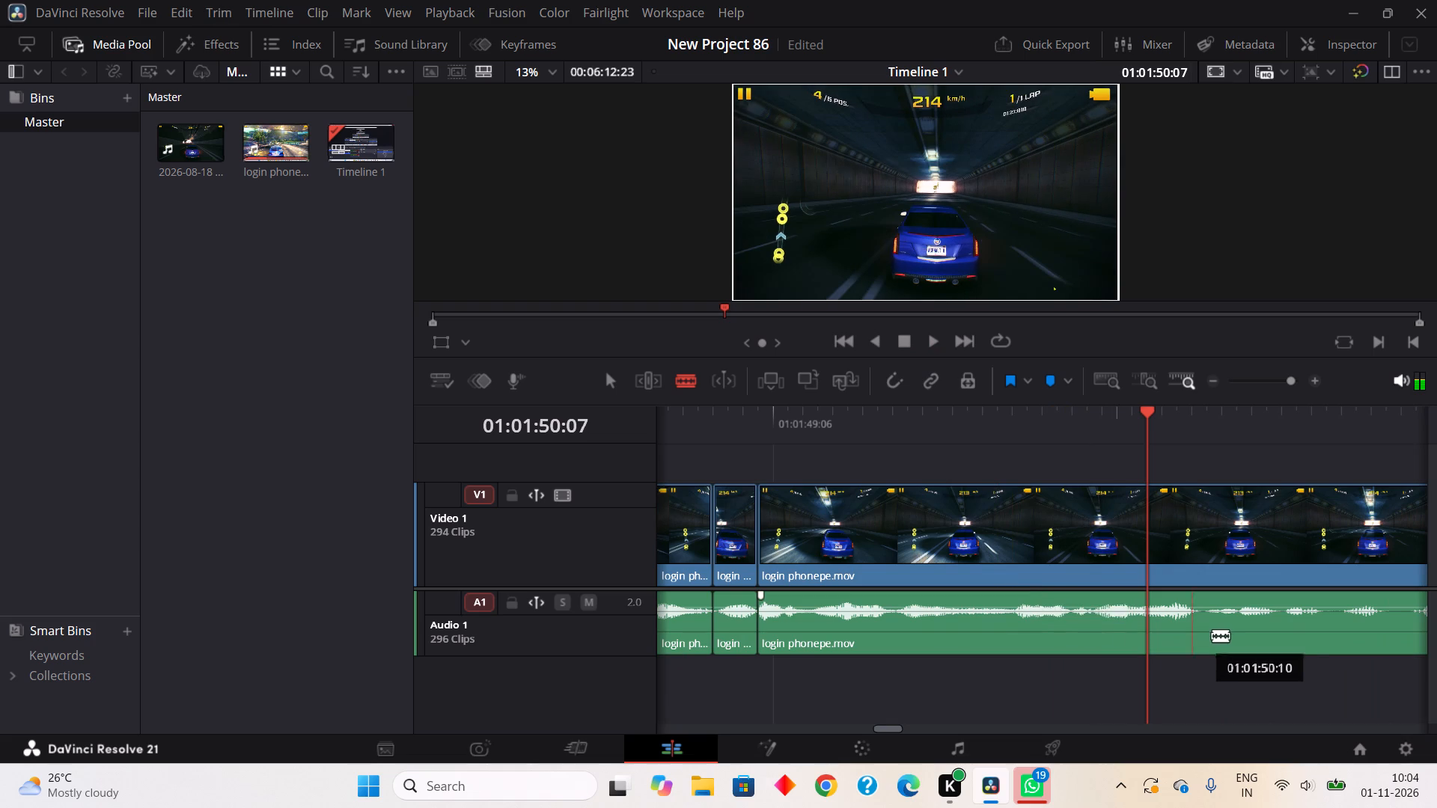
pyautogui.click(1206, 641)
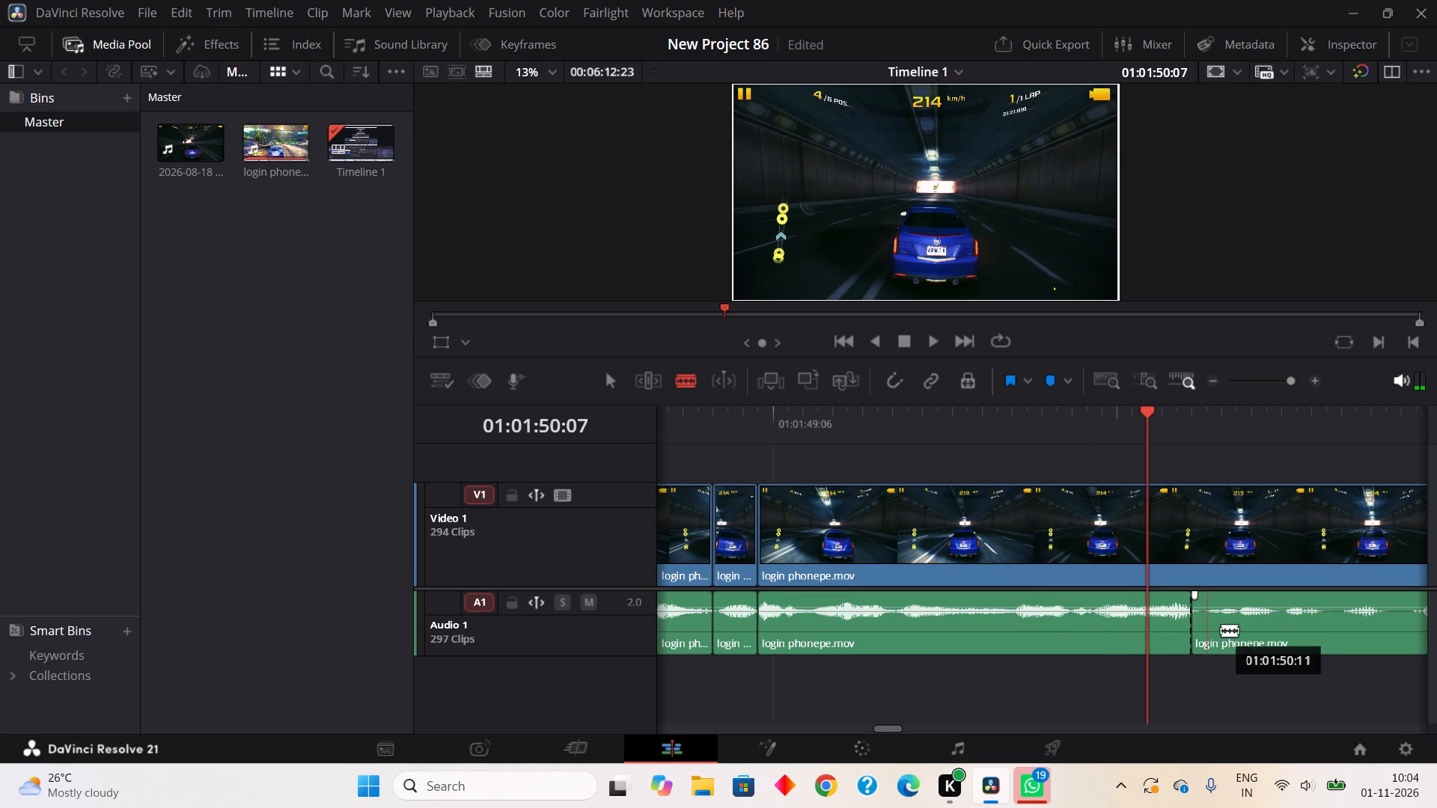
pyautogui.click(1221, 630)
pyautogui.rightClick(1195, 637)
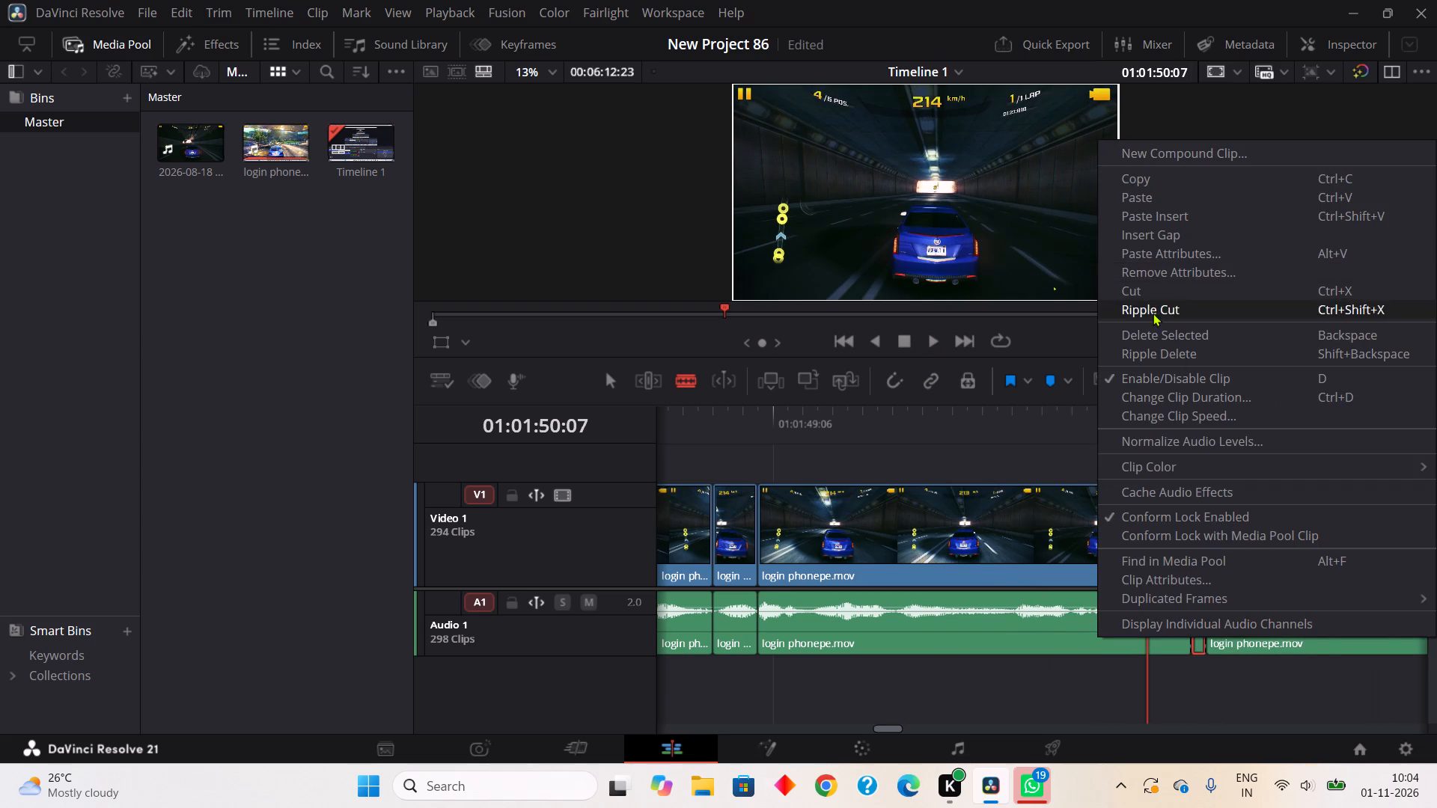
pyautogui.click(1153, 313)
# Isolate the quiet gap on Audio 1 from about 01:01:50:14 to 01:01:50:15 and Ripple Cut it.
pyautogui.click(1259, 627)
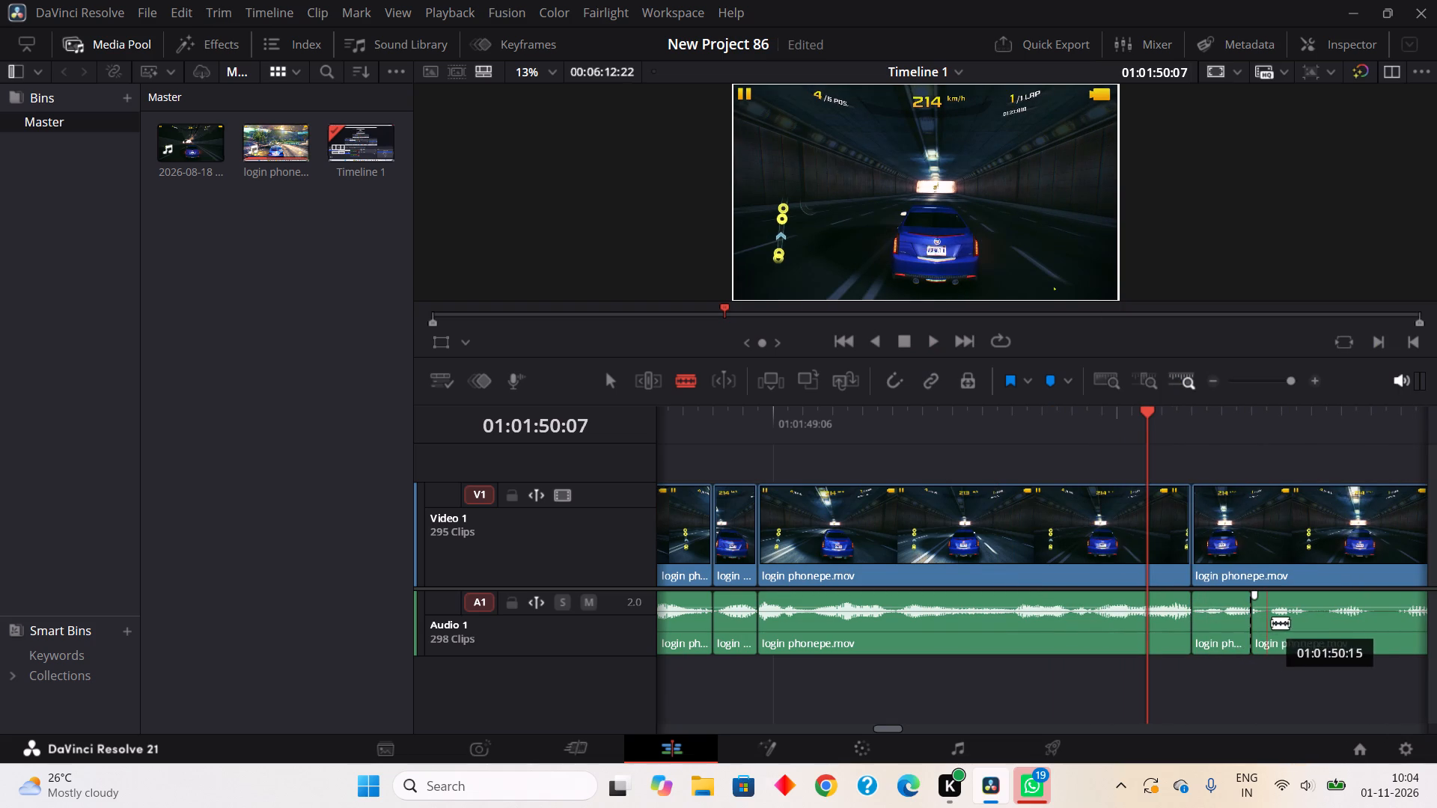
pyautogui.click(1277, 628)
pyautogui.rightClick(1257, 636)
pyautogui.click(1166, 310)
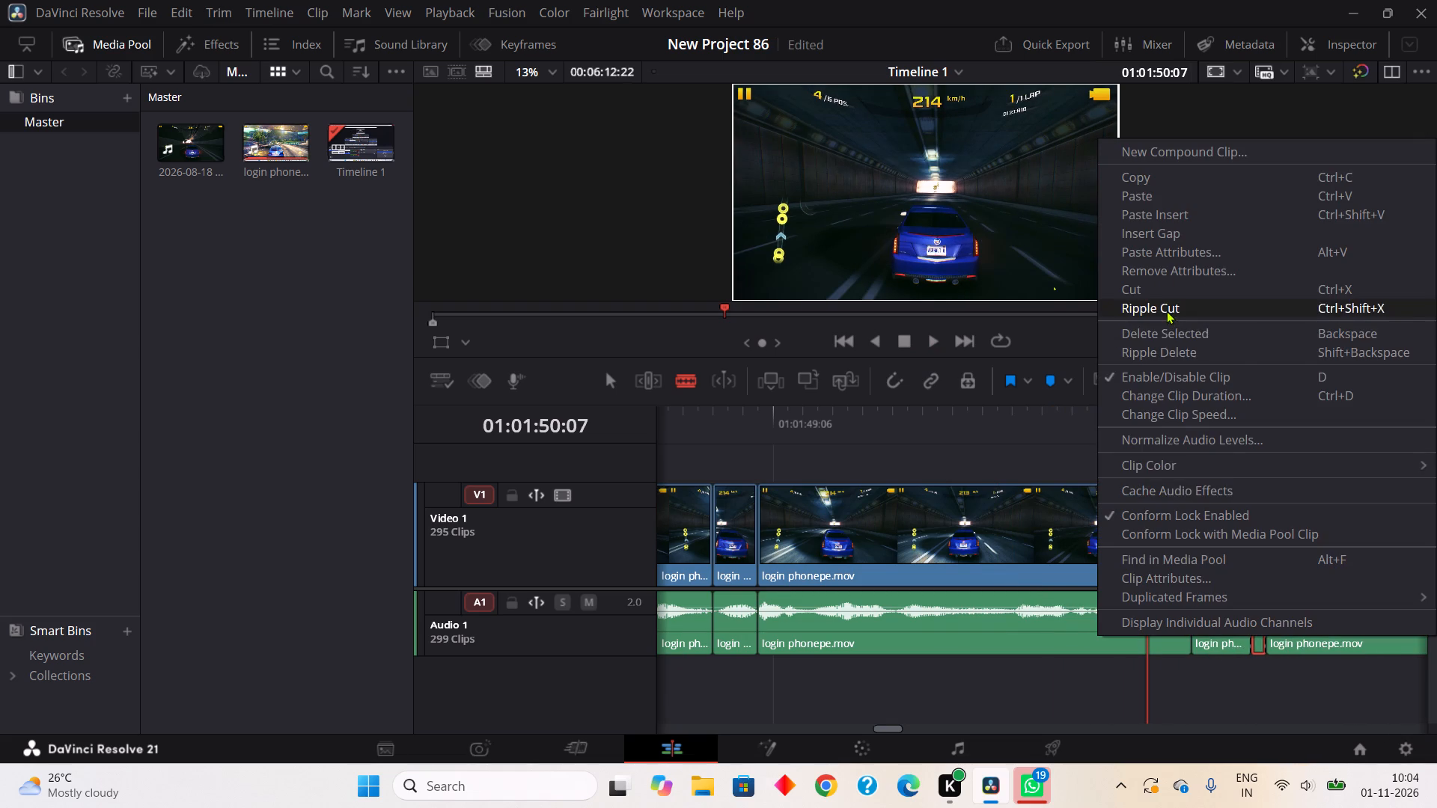
# Split Audio 1 around the quiet gap from about 01:01:50:17 to 01:01:50:18 and Ripple Cut that piece.
pyautogui.click(1299, 642)
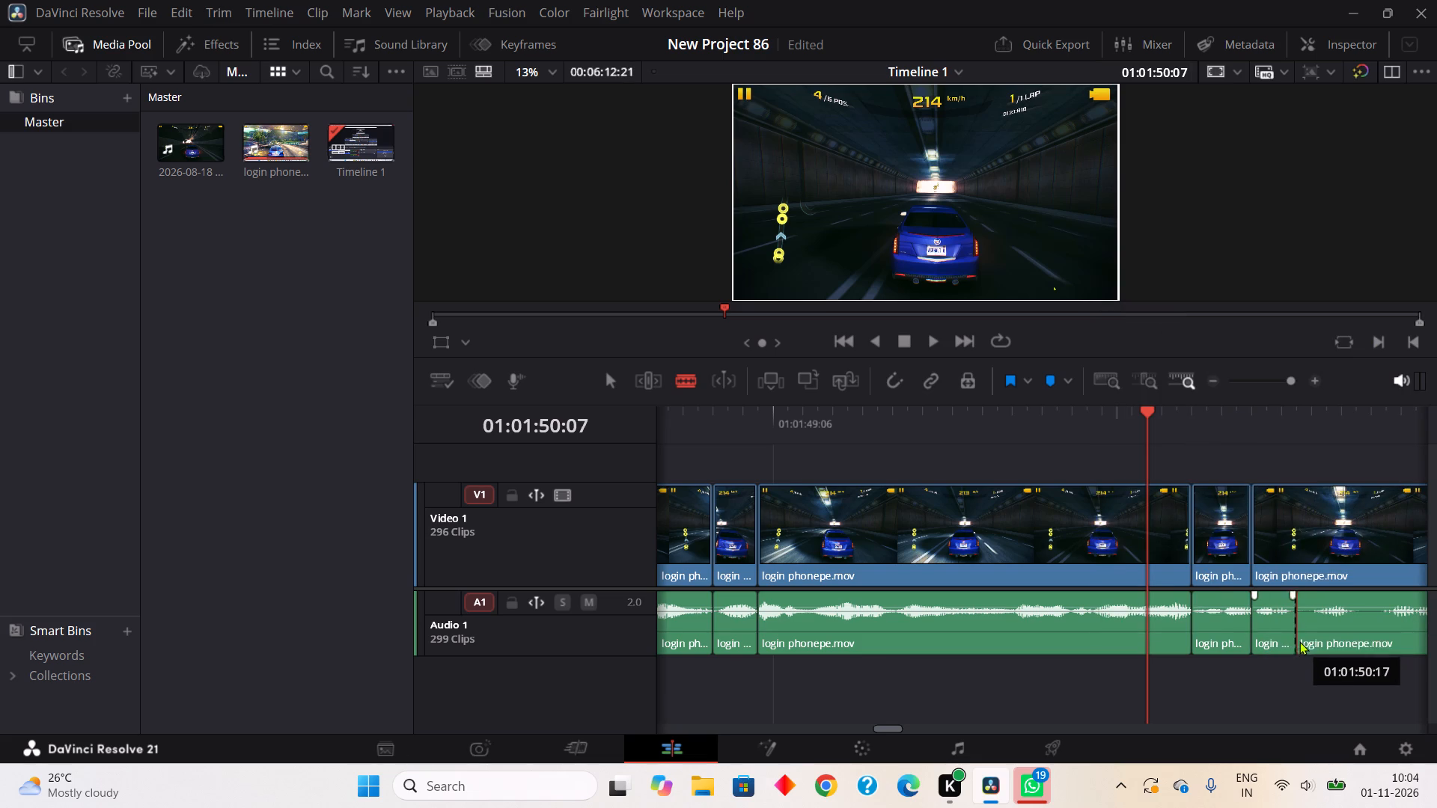
pyautogui.click(1324, 631)
pyautogui.rightClick(1313, 641)
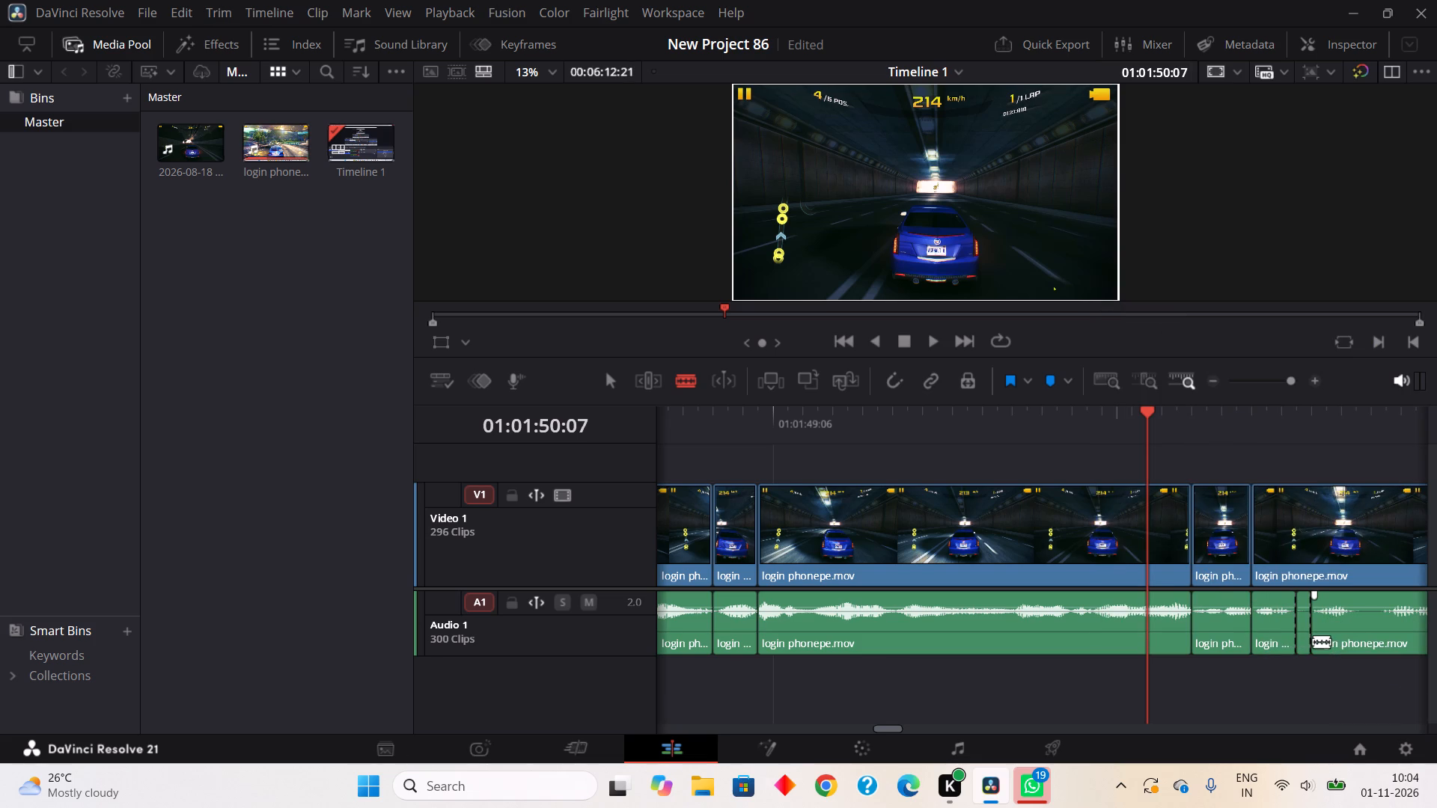
pyautogui.rightClick(1296, 610)
pyautogui.rightClick(1310, 601)
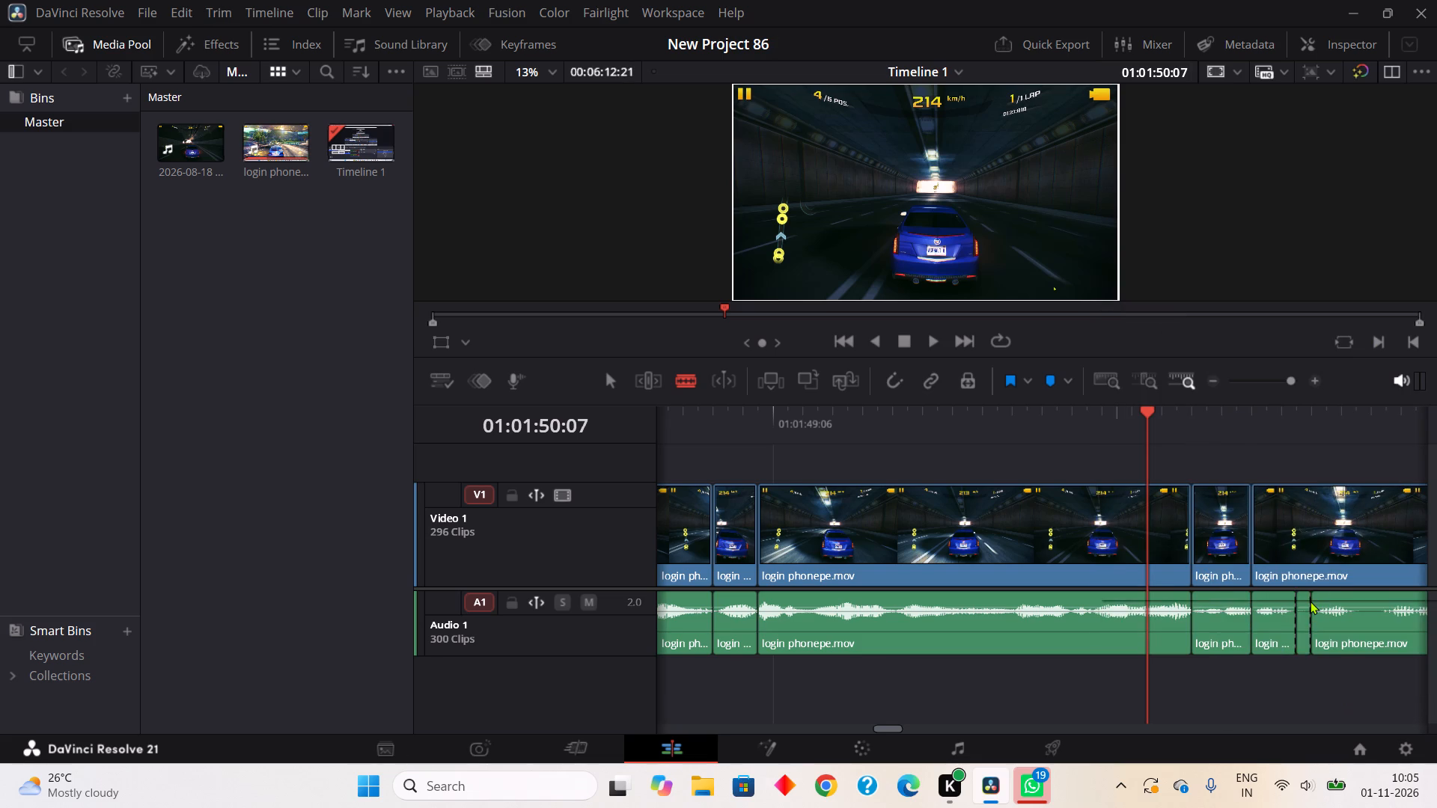
pyautogui.click(1154, 279)
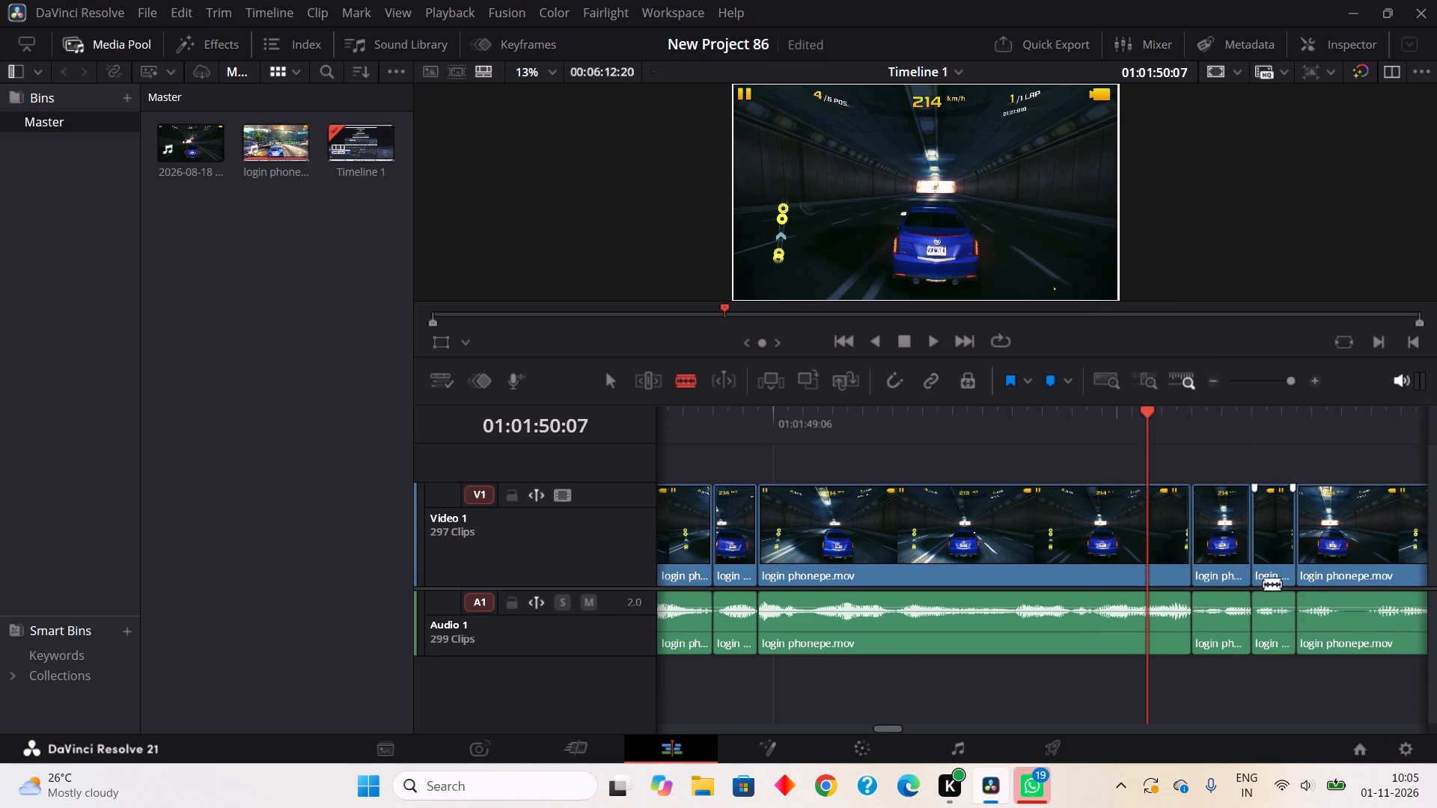
# Isolate the silence on Audio 1 from about 01:01:50:20 to 01:01:50:22 and Ripple Cut it.
pyautogui.click(1348, 640)
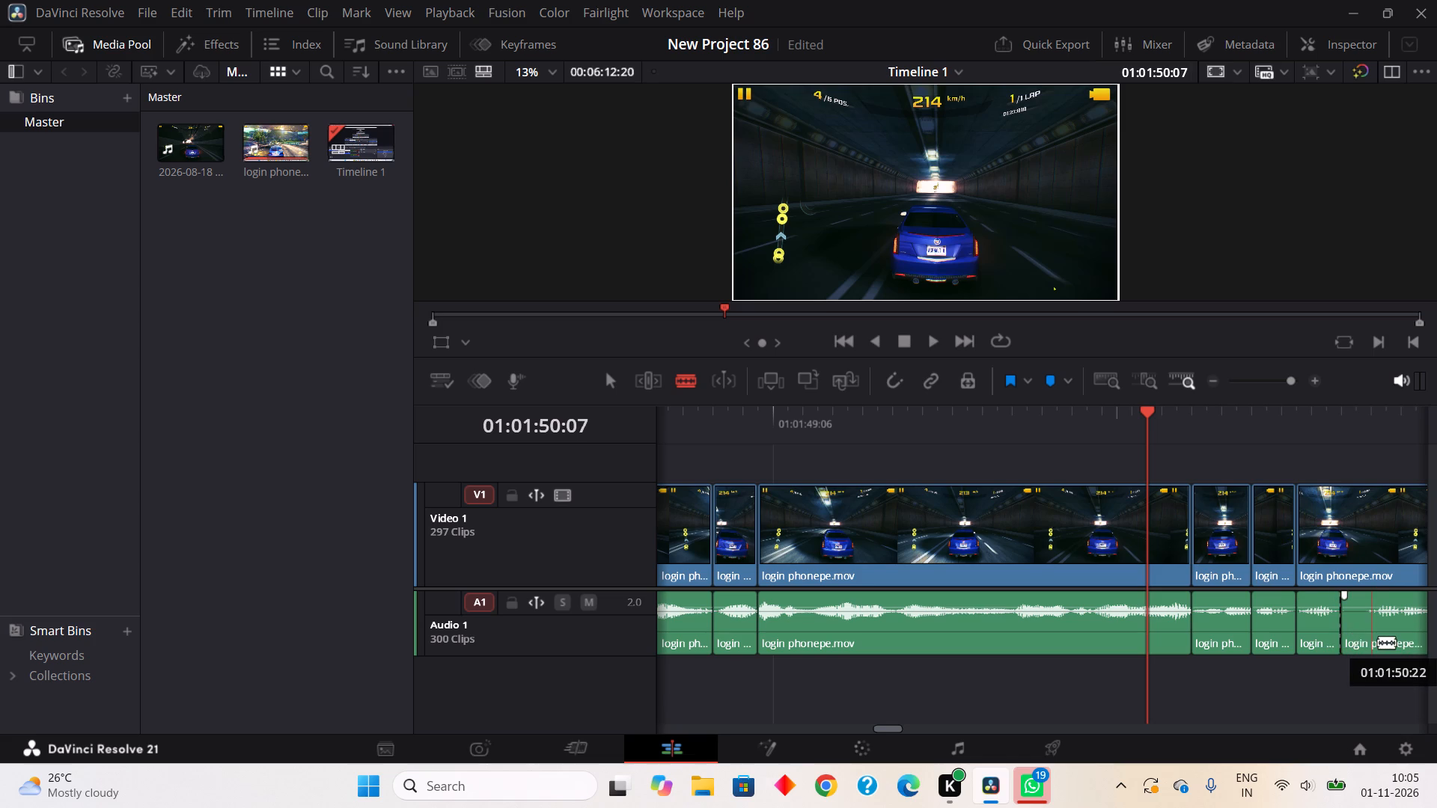
pyautogui.click(1378, 642)
pyautogui.rightClick(1353, 622)
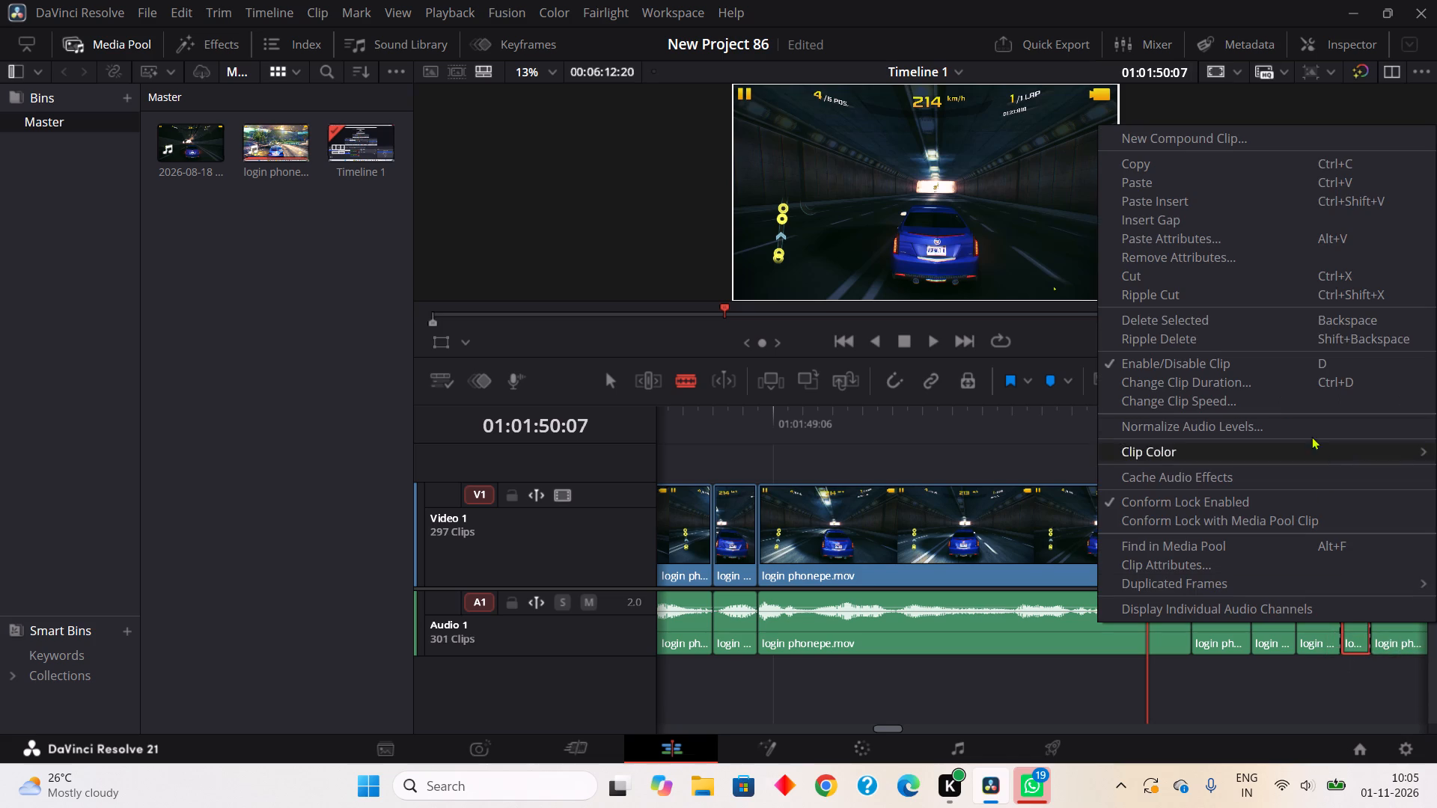
pyautogui.click(1146, 288)
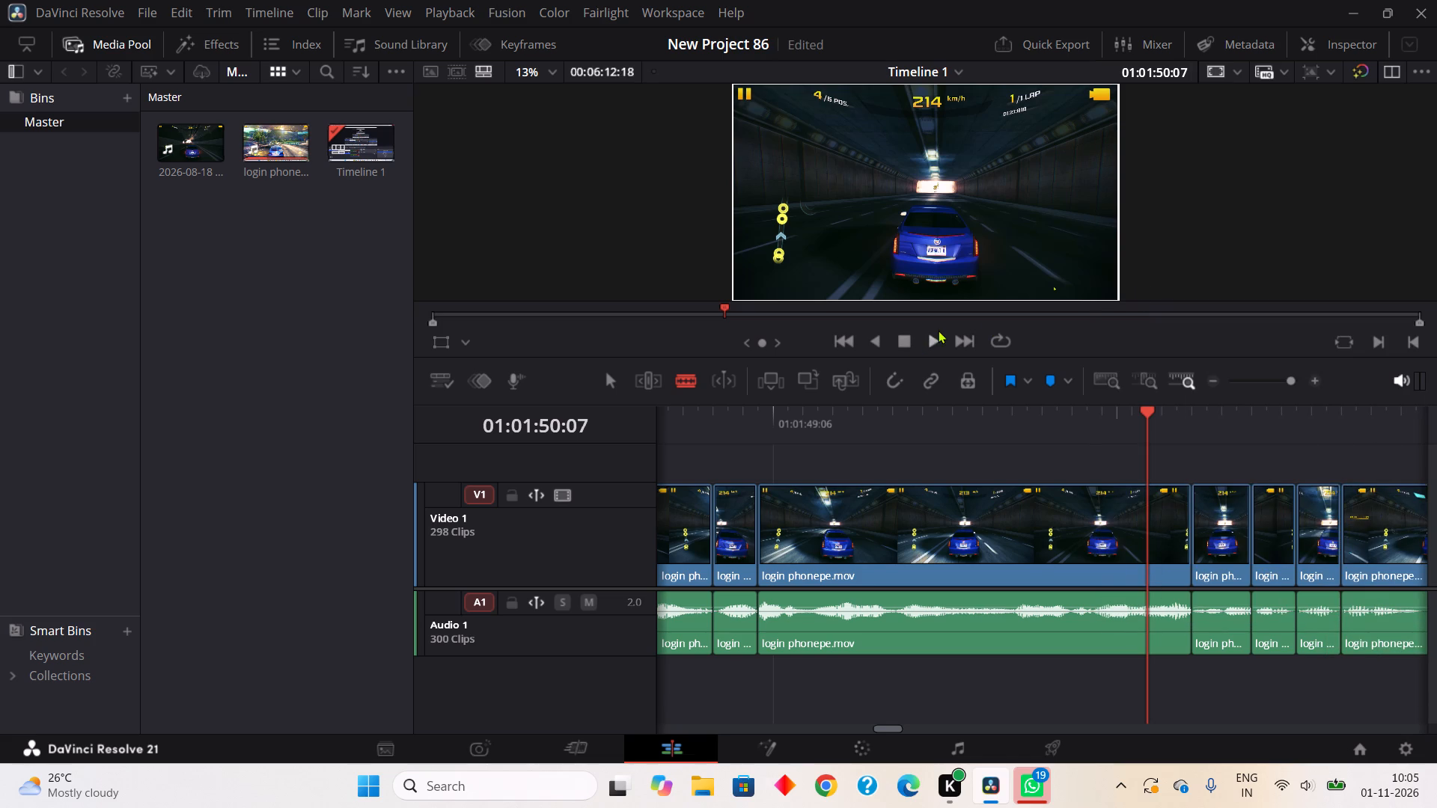
# Play on, split Audio 1 around the silence from about 01:01:51:01 to 01:01:51:04, and Ripple Cut that piece.
pyautogui.click(927, 337)
pyautogui.click(909, 337)
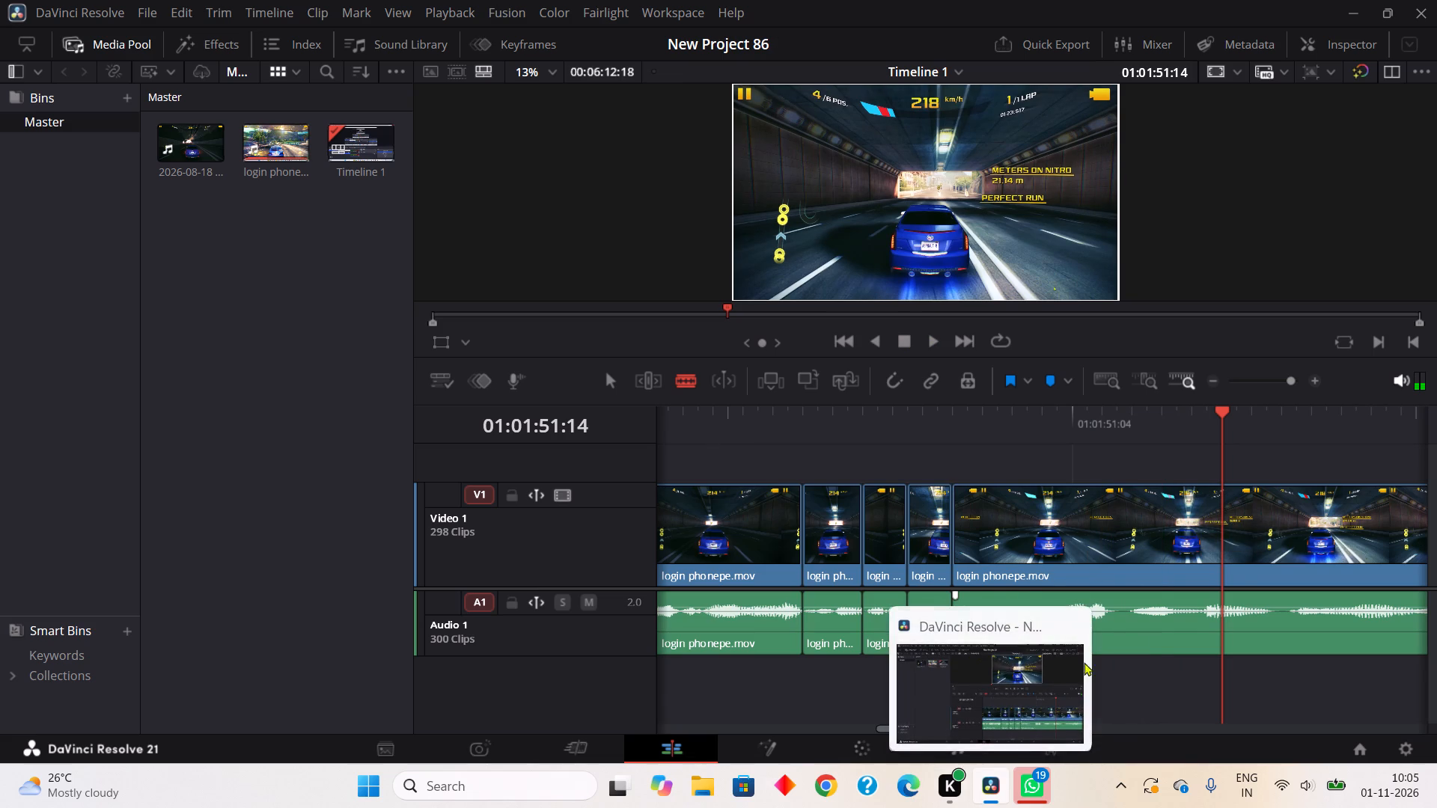
pyautogui.click(1119, 735)
pyautogui.click(1029, 634)
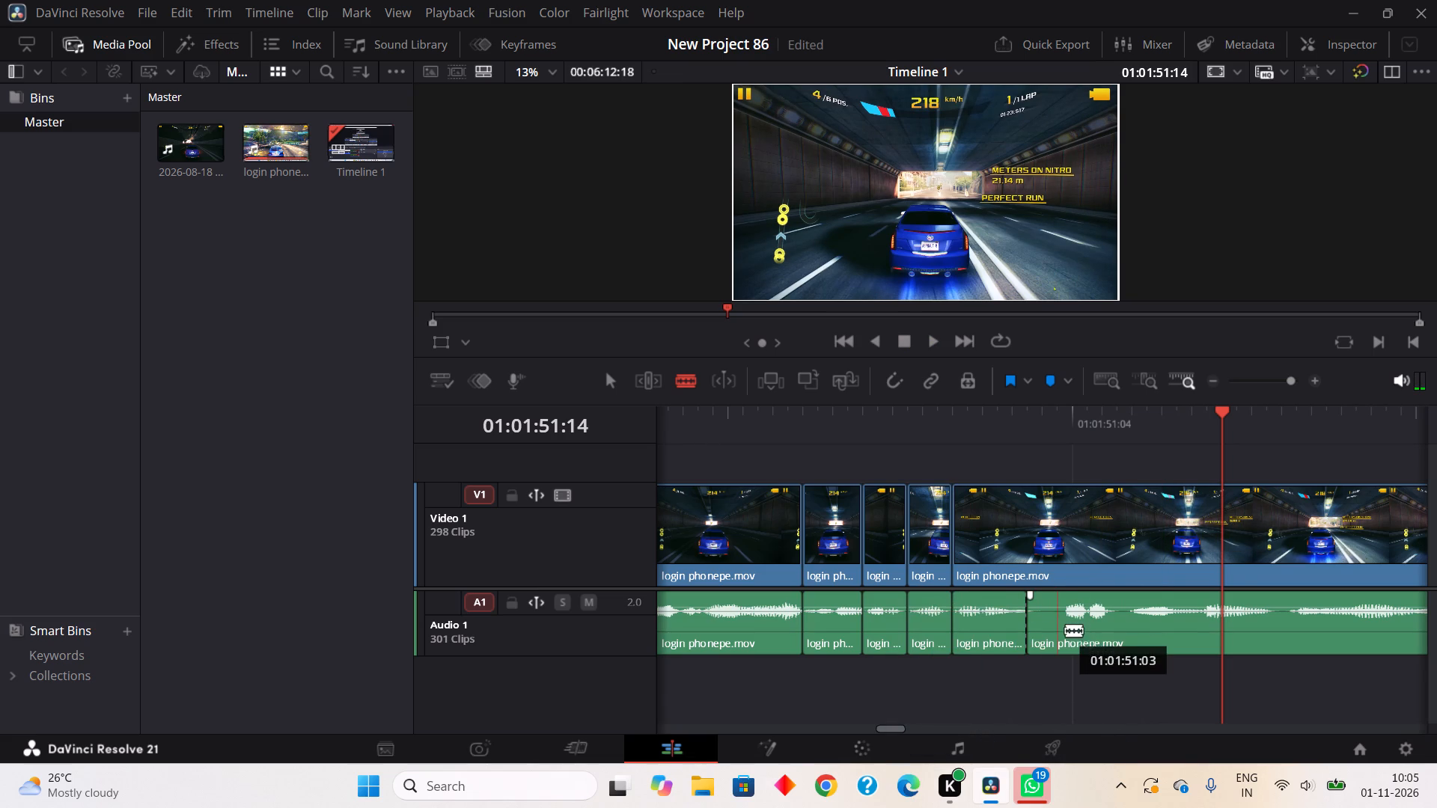
pyautogui.click(1074, 639)
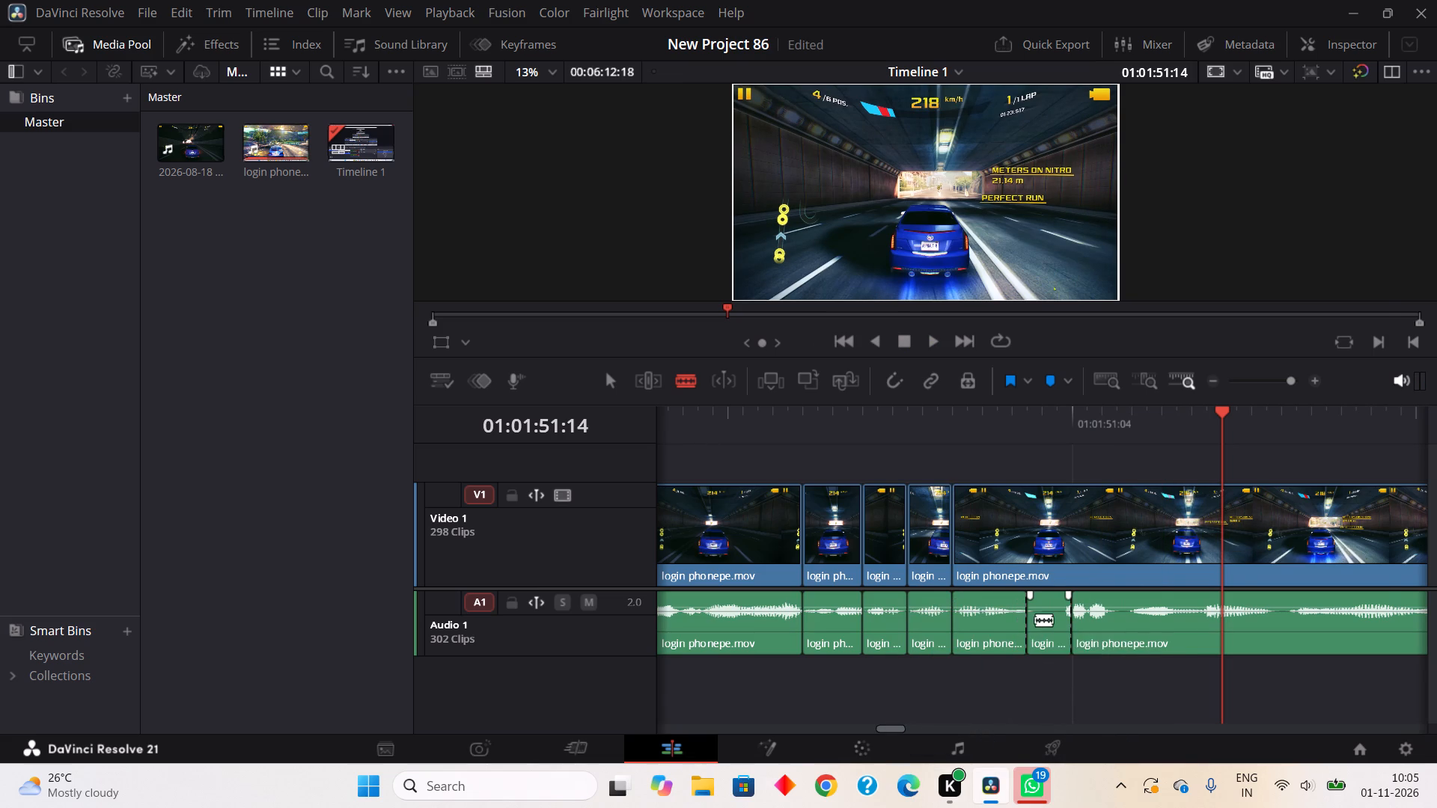
pyautogui.rightClick(1049, 622)
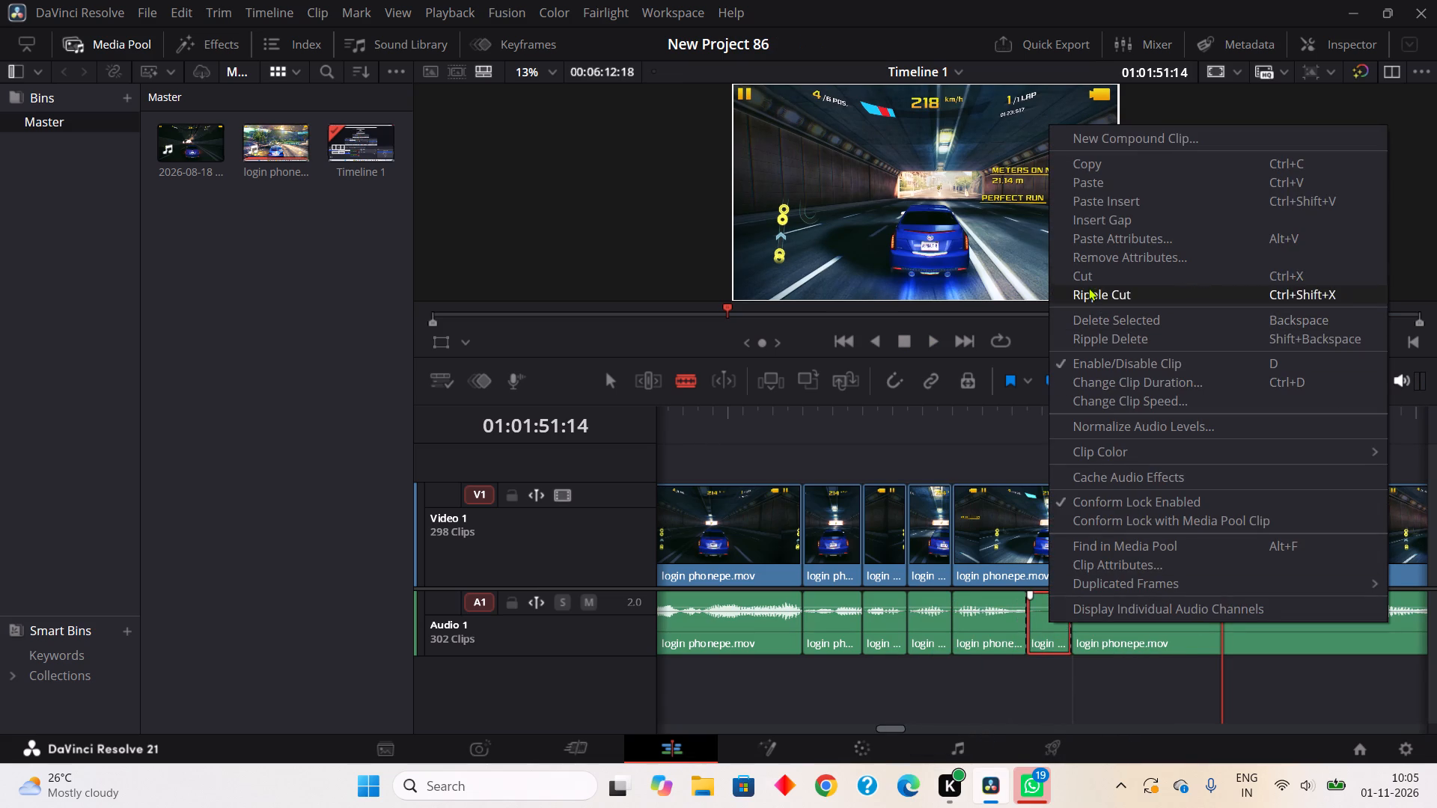
pyautogui.click(1088, 288)
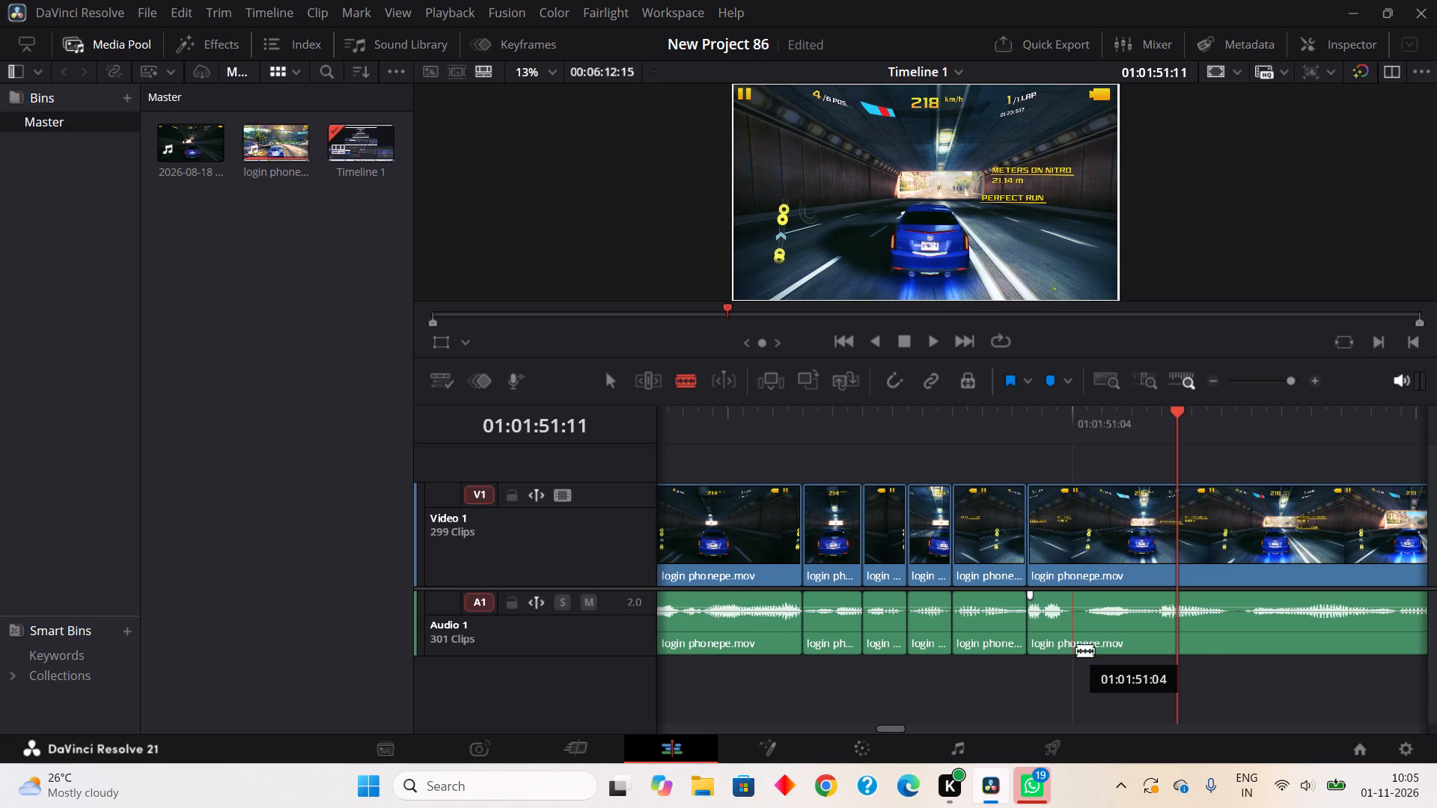
# Isolate the quiet gap on Audio 1 from about 01:01:51:04 to 01:01:51:05 and Ripple Cut it.
pyautogui.click(1073, 650)
pyautogui.click(1090, 637)
pyautogui.rightClick(1079, 636)
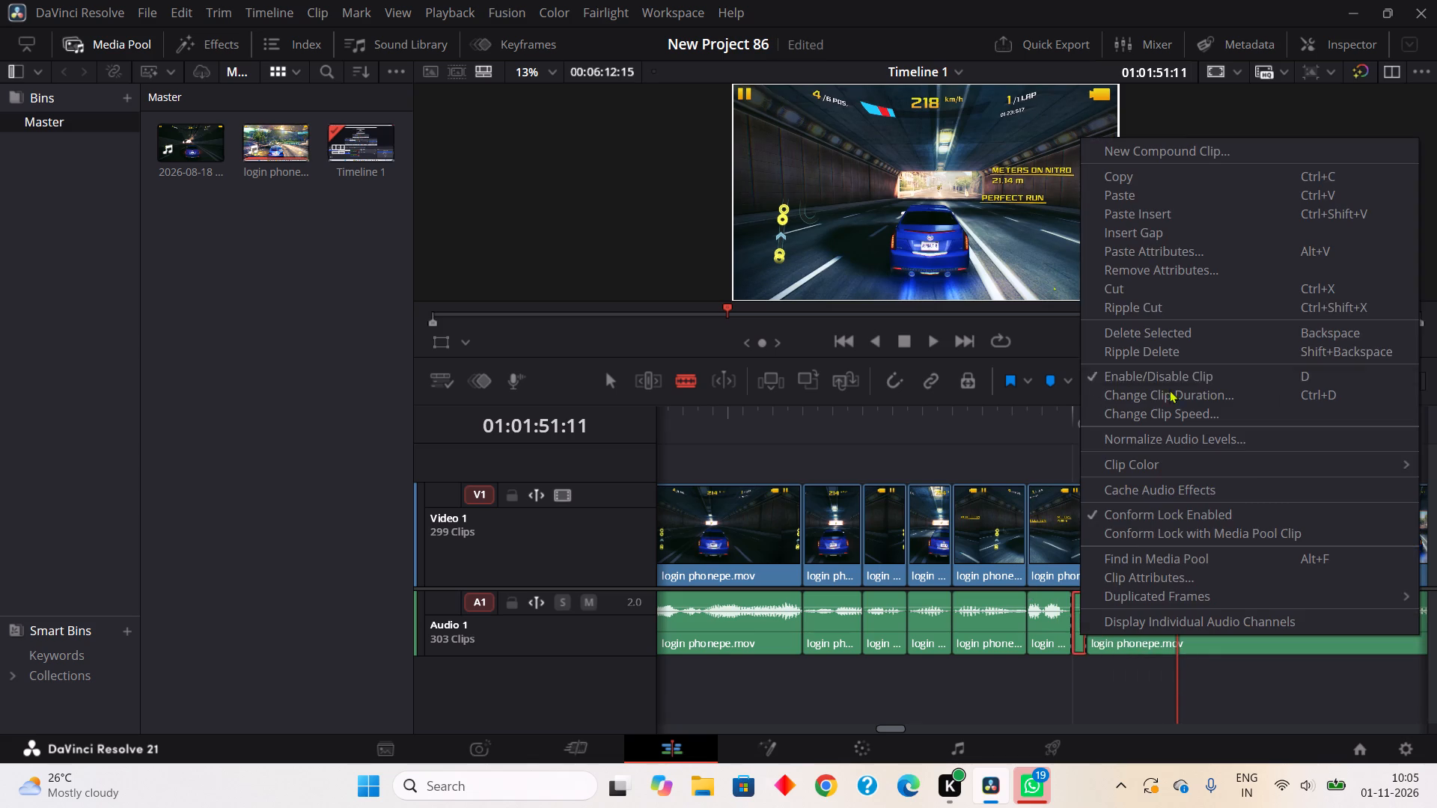
pyautogui.click(1156, 301)
# Split Audio 1 around the quiet gap from about 01:01:51:13 to 01:01:51:15 and Ripple Cut that piece.
pyautogui.click(1214, 627)
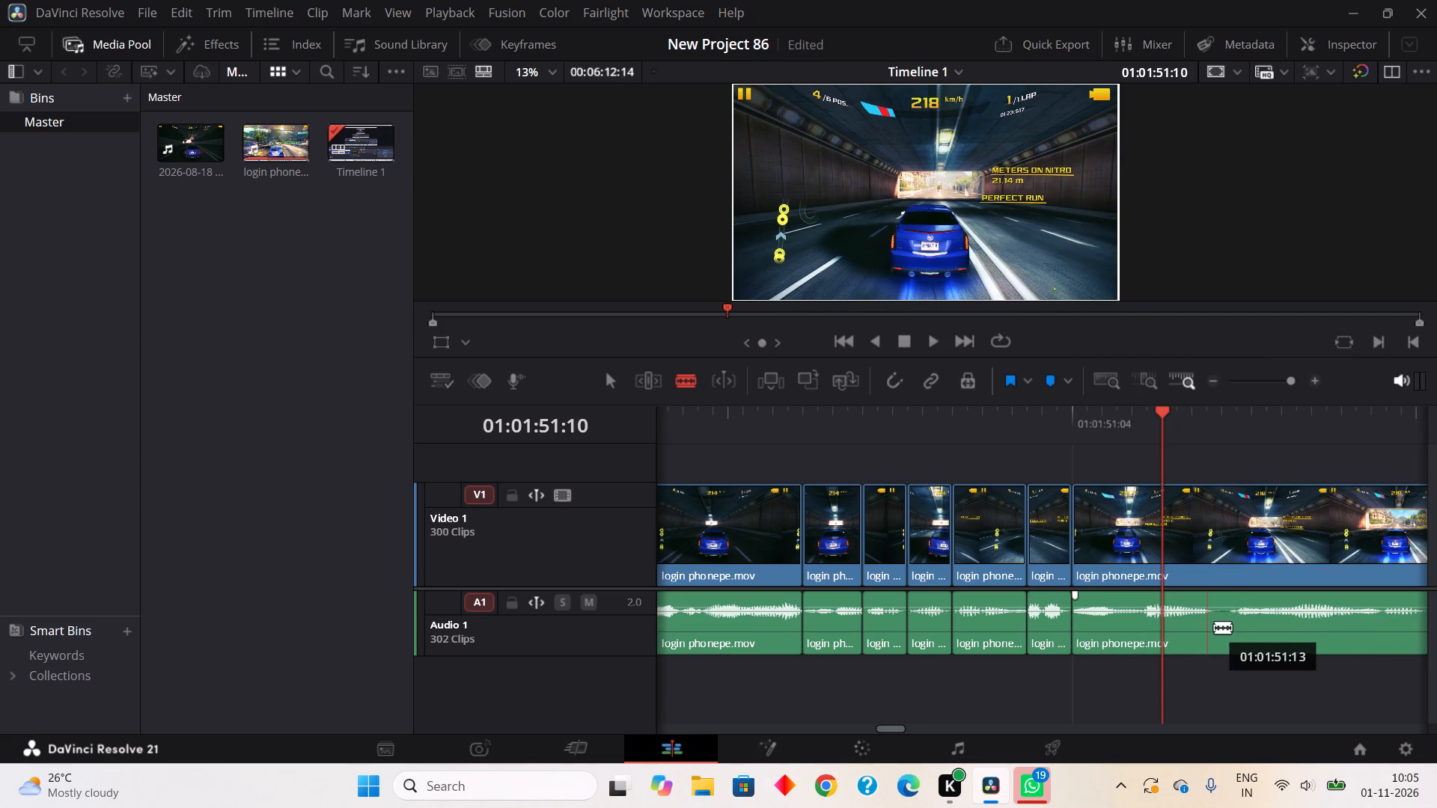
pyautogui.click(1240, 651)
pyautogui.rightClick(1226, 634)
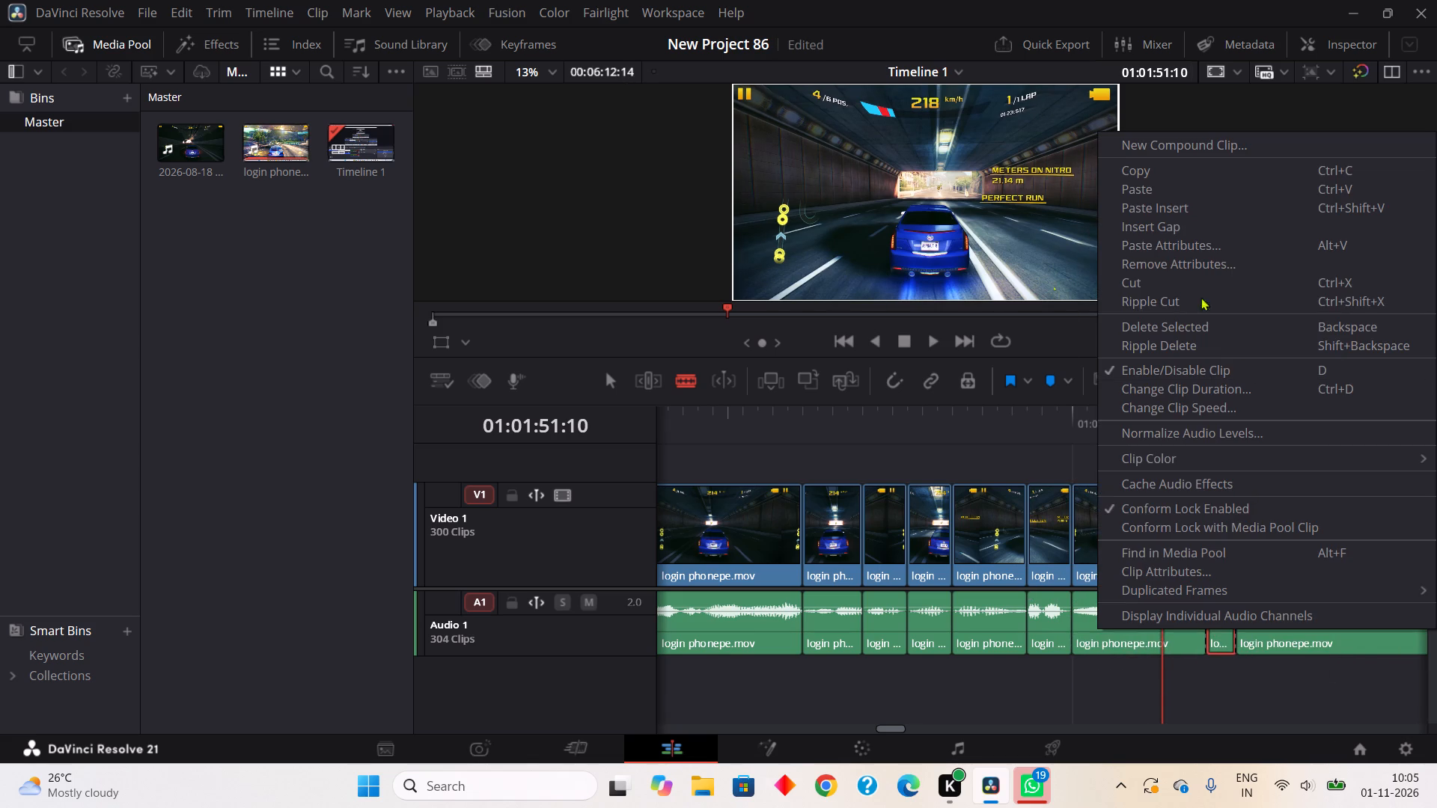
pyautogui.click(1192, 301)
# Play on, isolate the quiet stretch on Audio 1 from about 01:01:52:03 to 01:01:52:11, and Ripple Cut it.
pyautogui.click(938, 337)
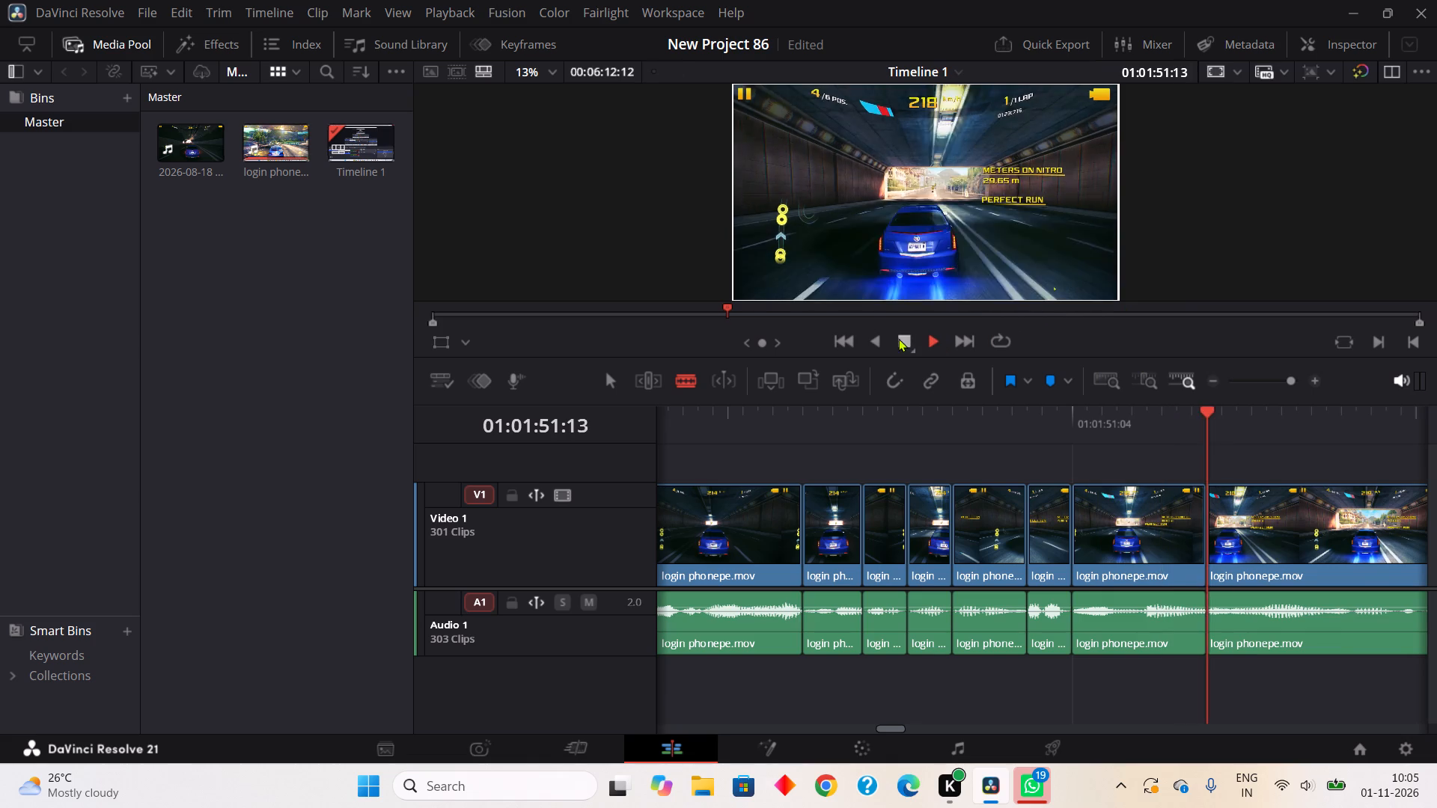
pyautogui.click(906, 344)
pyautogui.click(1041, 646)
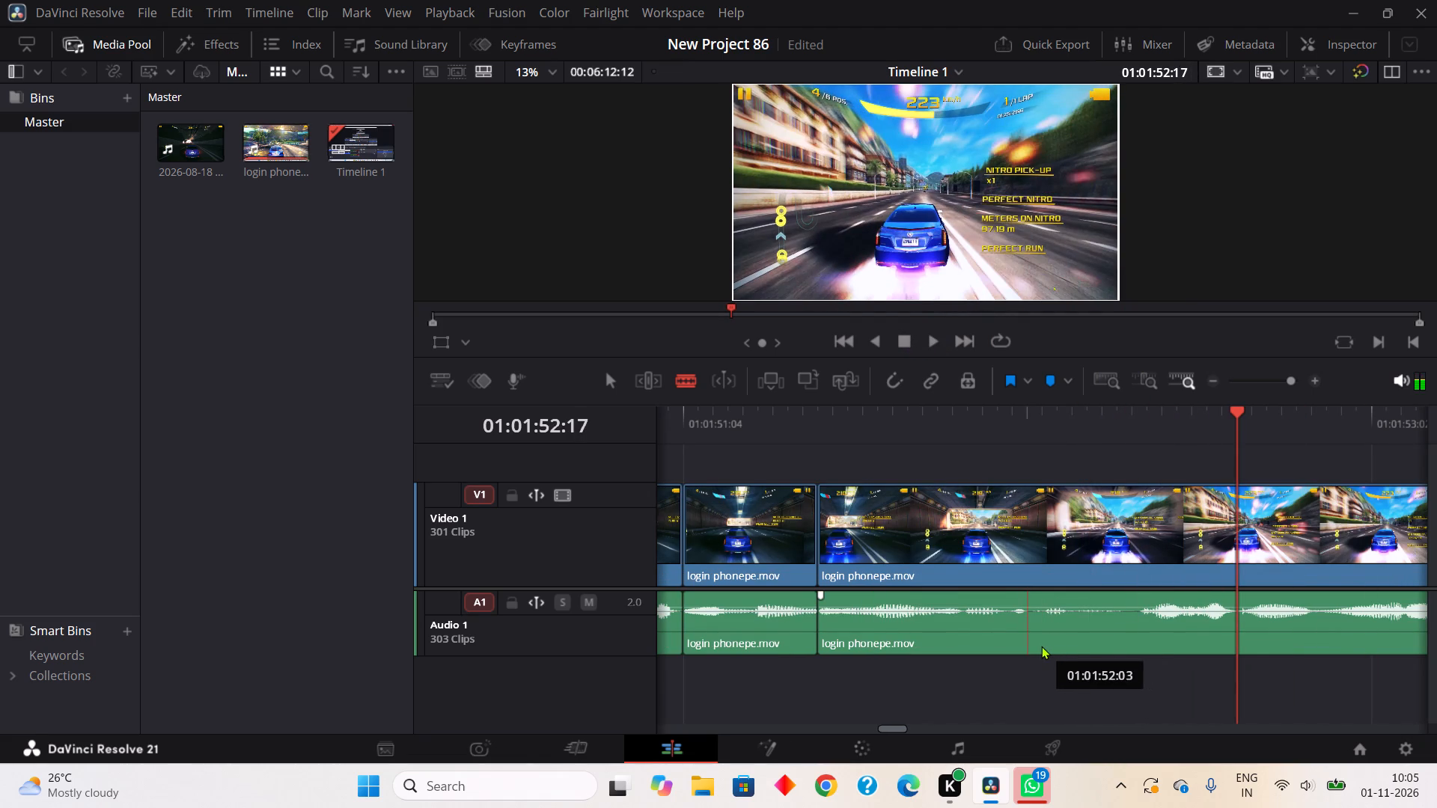
pyautogui.click(1153, 634)
pyautogui.rightClick(1109, 631)
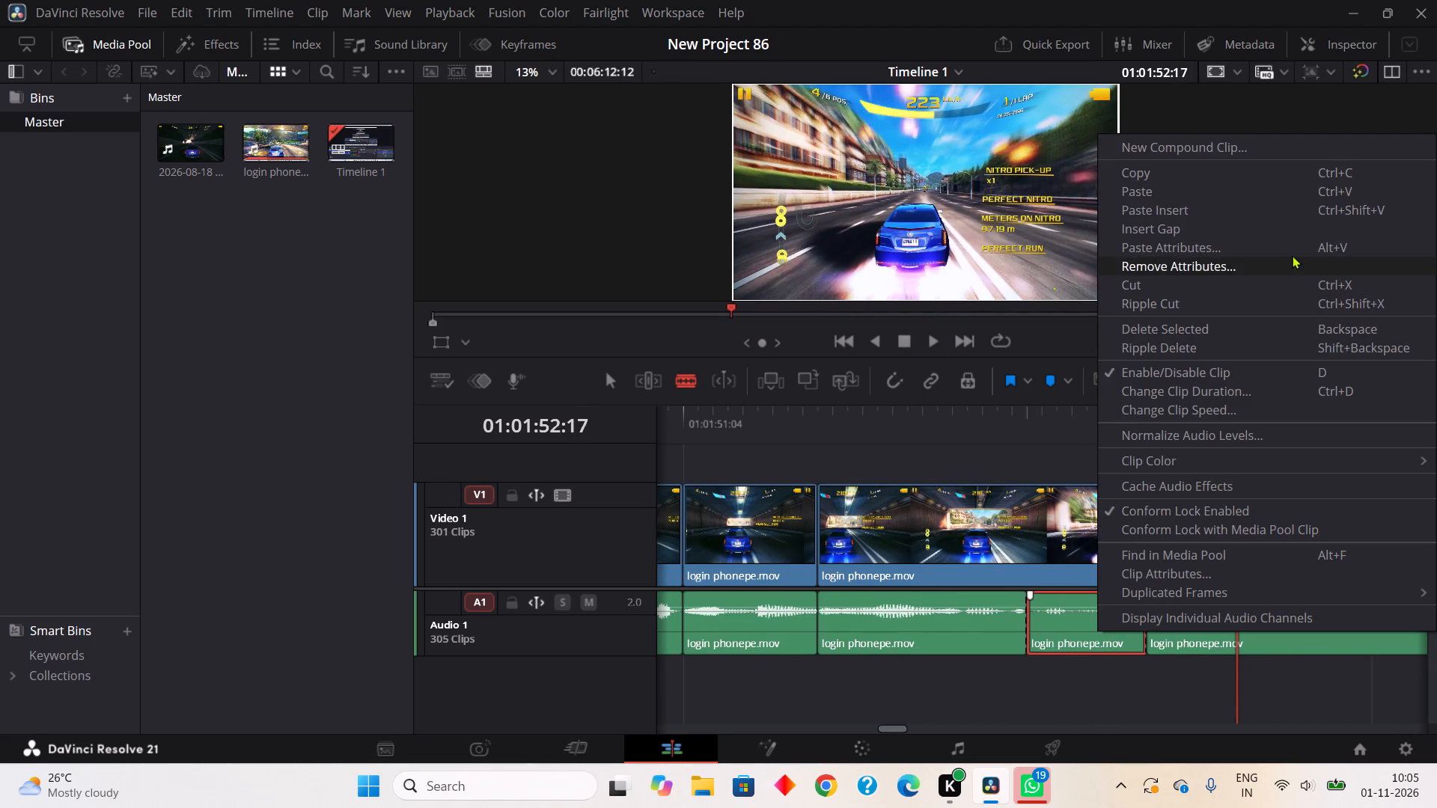
pyautogui.click(1192, 306)
# Play on, isolate the quiet gap on Audio 1 from about 01:01:53:23 to 01:01:54:01, and Ripple Cut it.
pyautogui.click(927, 341)
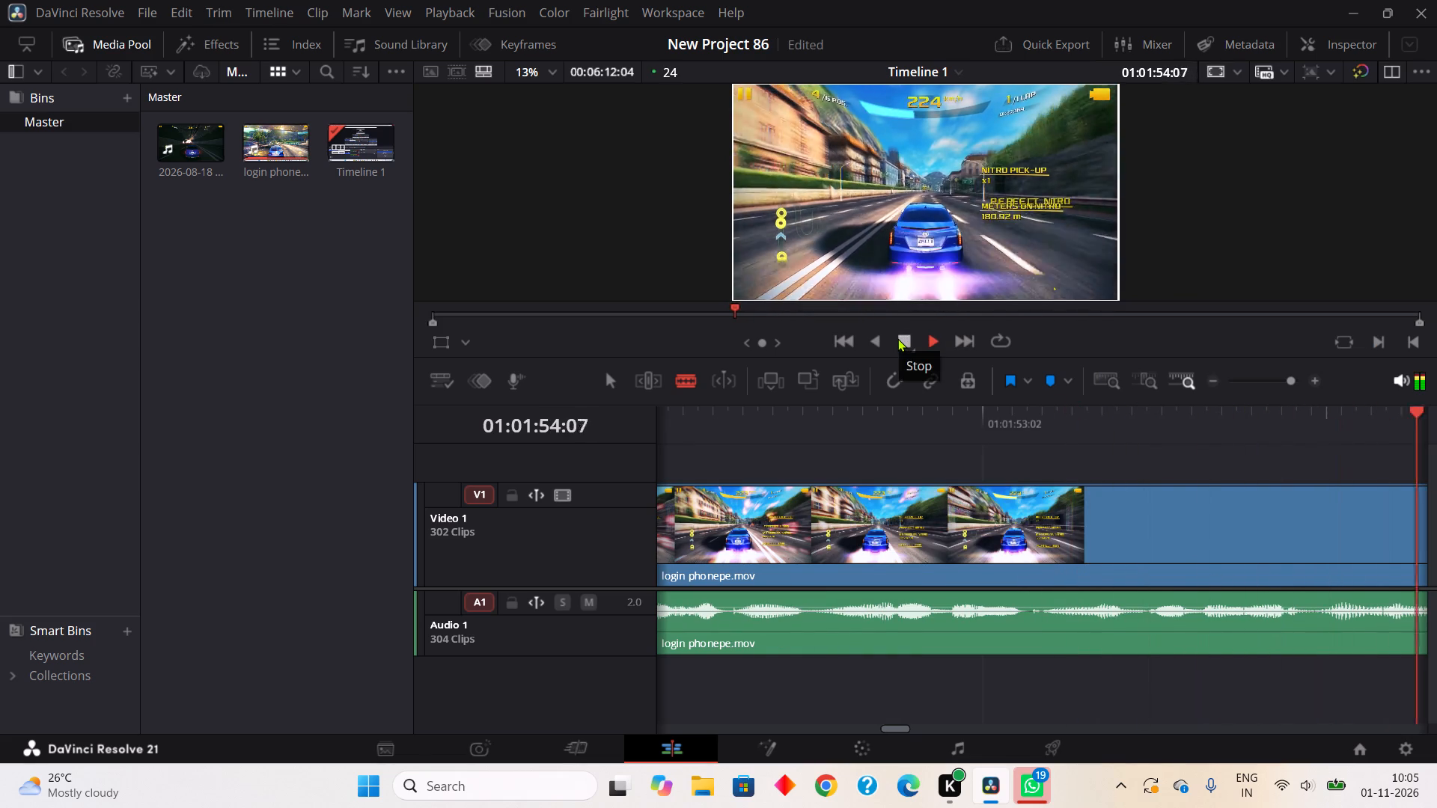
pyautogui.click(897, 338)
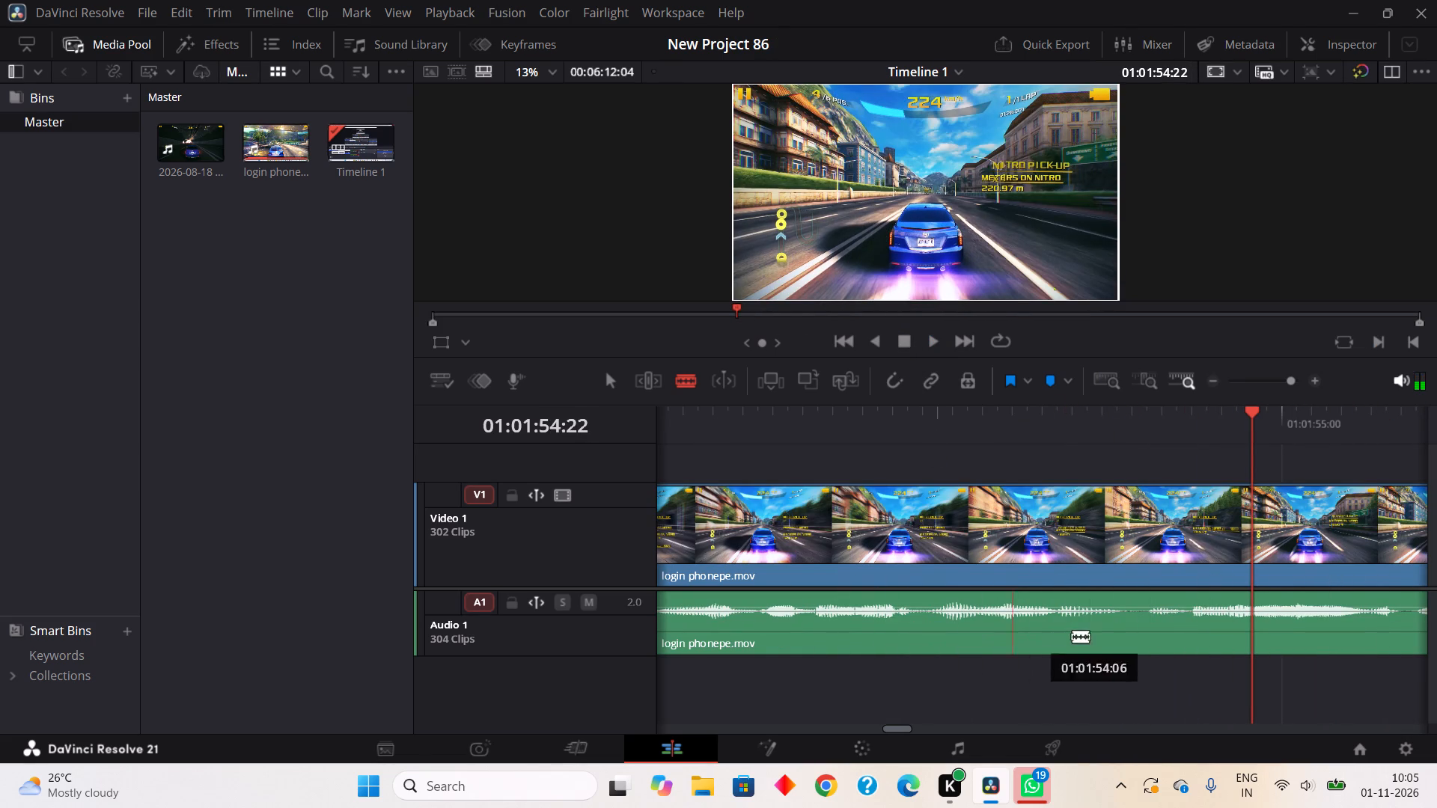
pyautogui.click(915, 622)
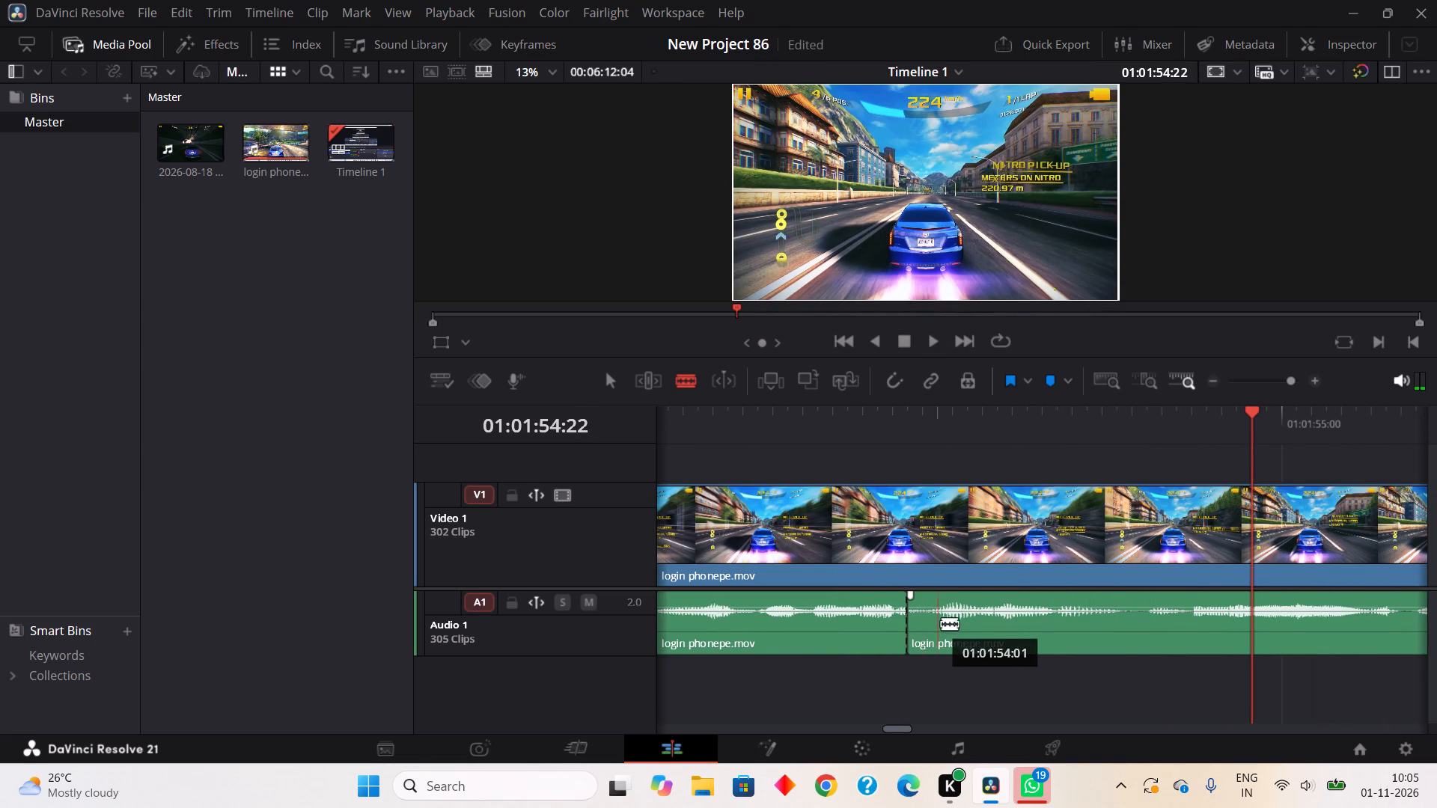
pyautogui.click(947, 628)
pyautogui.rightClick(936, 635)
pyautogui.rightClick(931, 619)
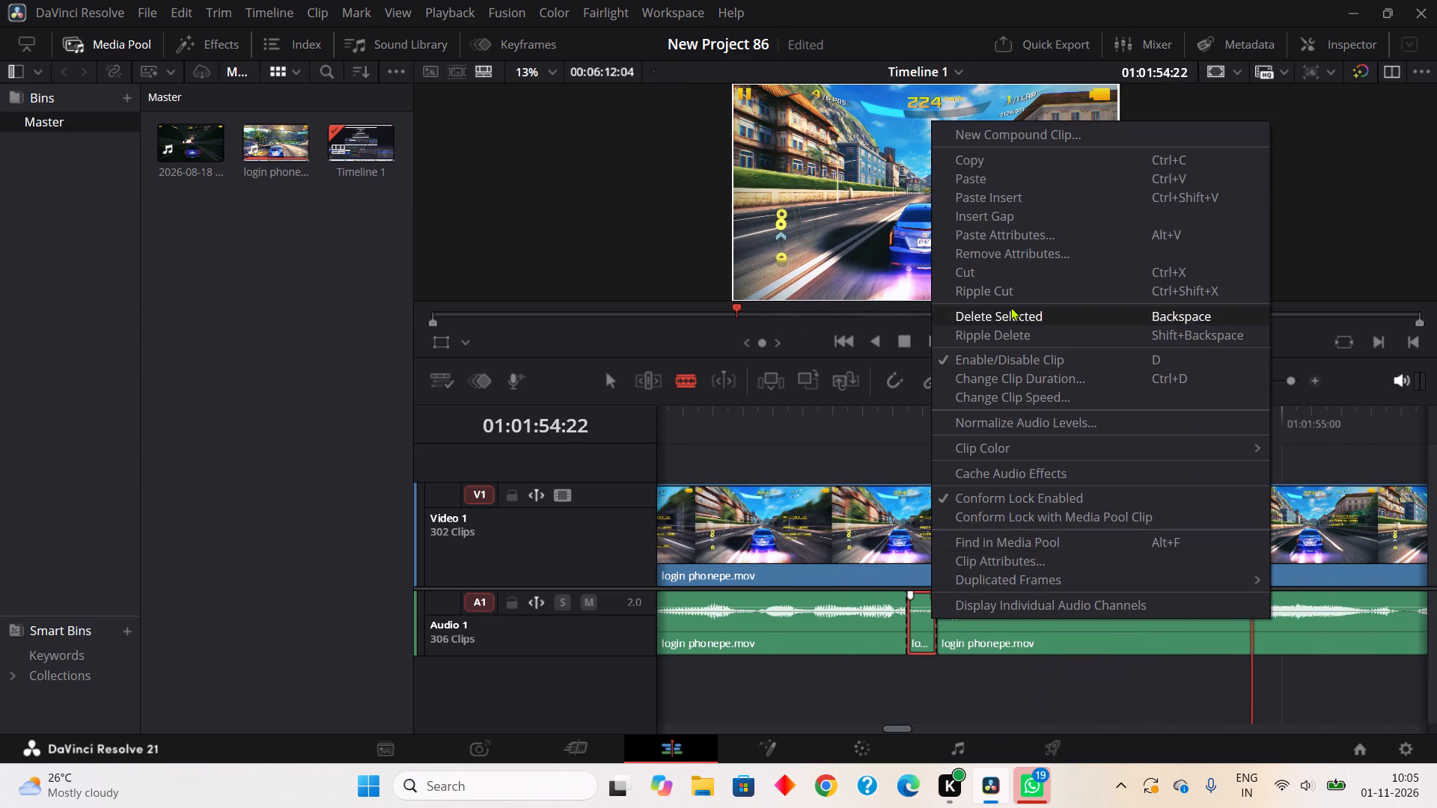
pyautogui.click(1003, 295)
# Split Audio 1 around the quiet gap from about 01:01:54:11 to 01:01:54:13 and Ripple Cut that piece.
pyautogui.click(1098, 645)
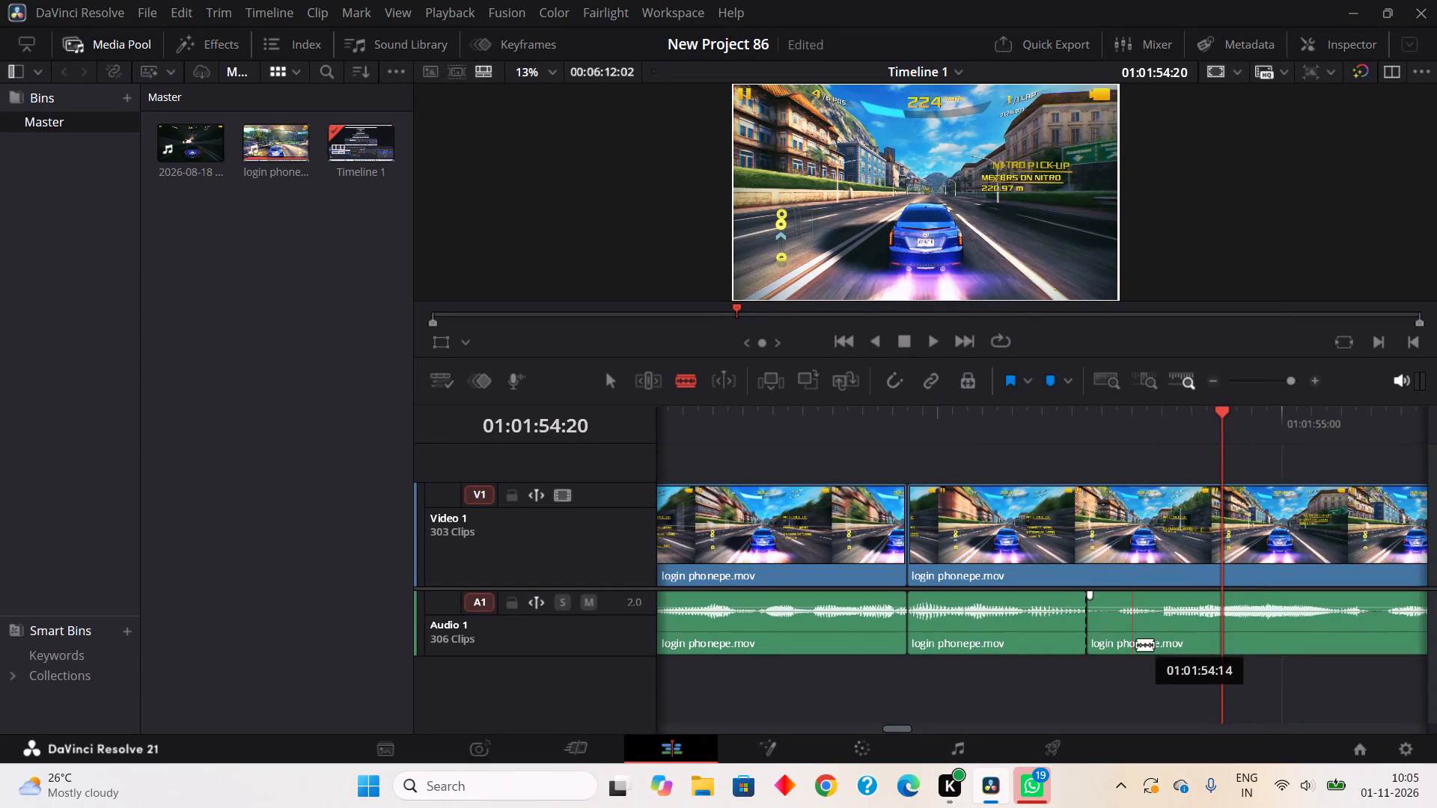
pyautogui.click(1129, 651)
pyautogui.rightClick(1090, 629)
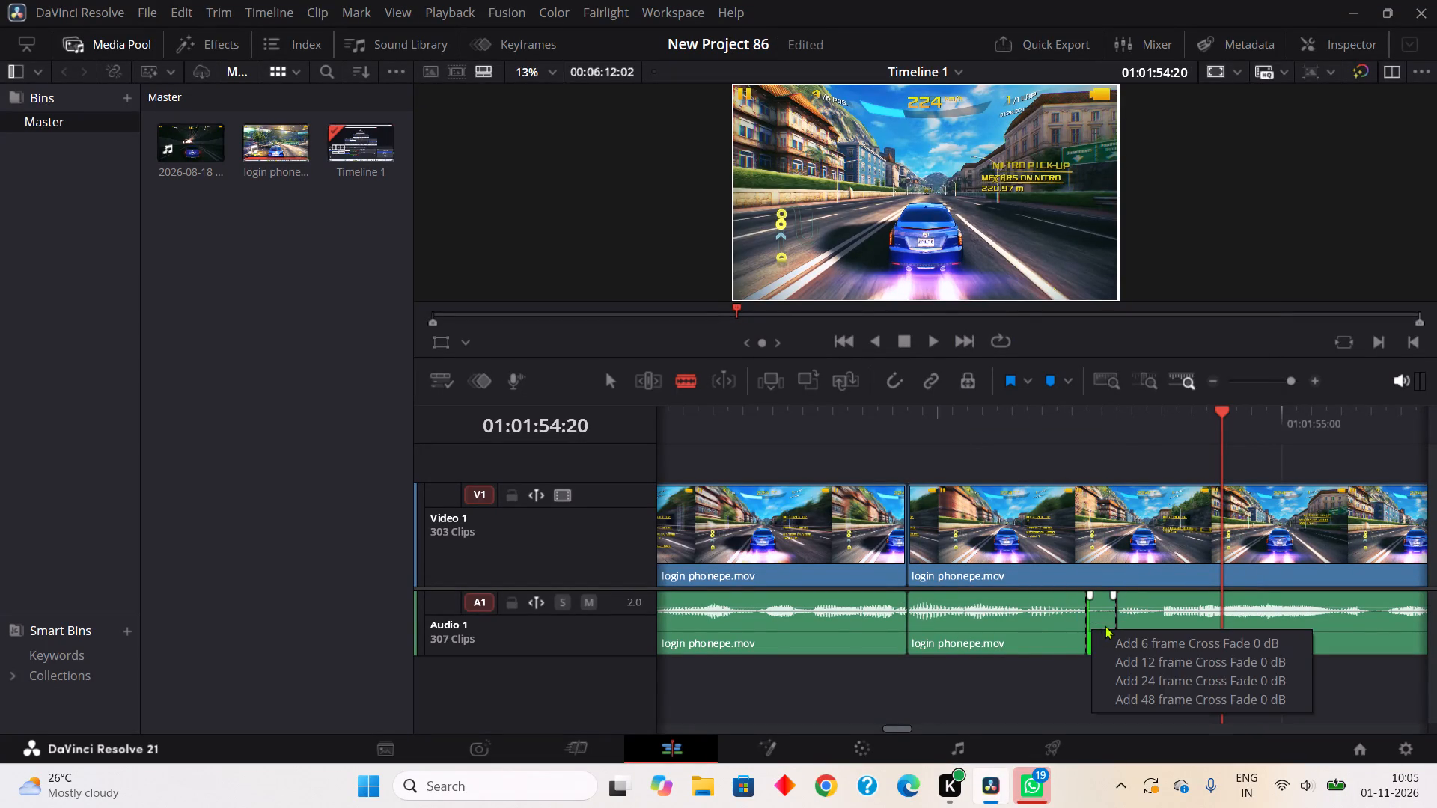
pyautogui.rightClick(1105, 623)
pyautogui.click(1200, 288)
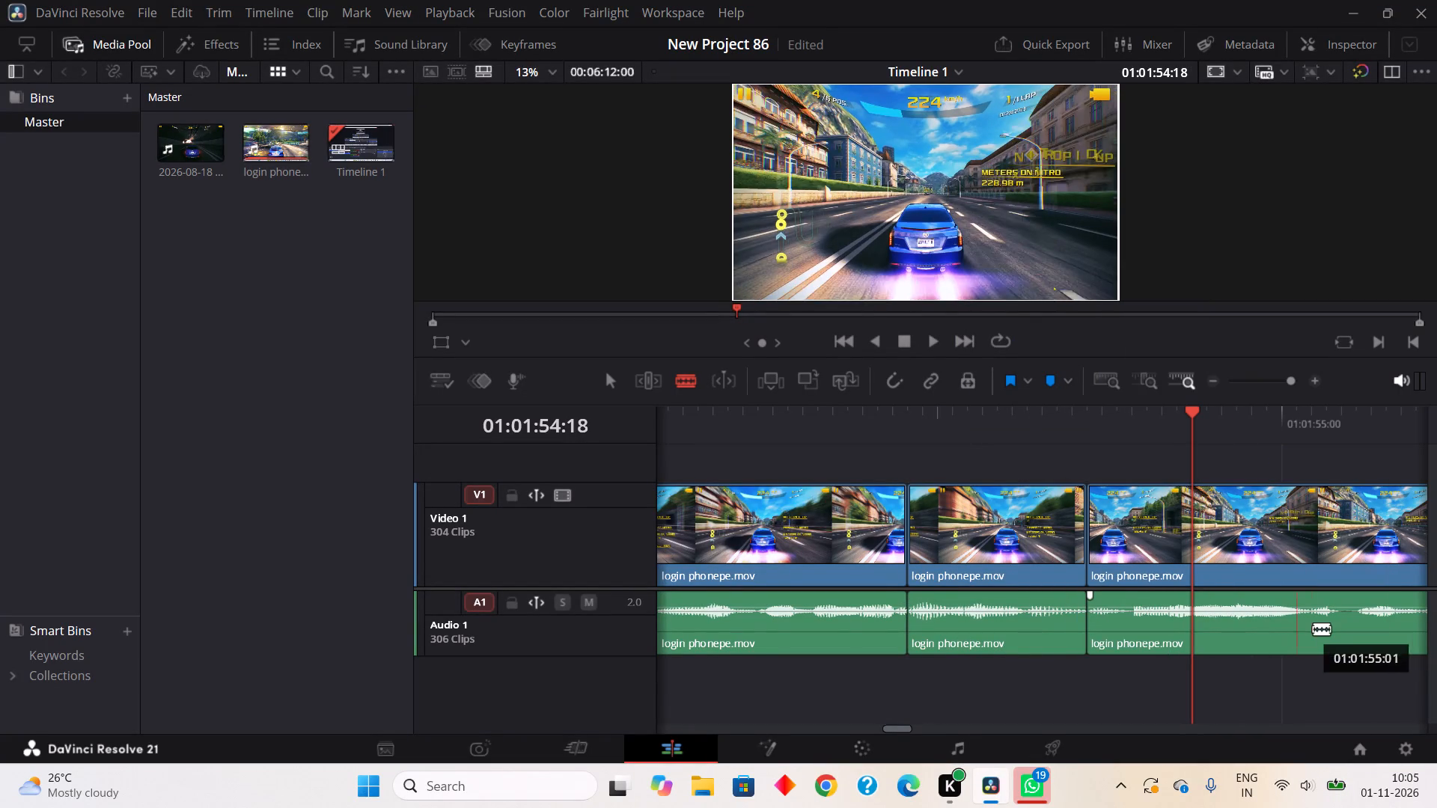
# Isolate the short silence on Audio 1 from about 01:01:55:04 to 01:01:55:05 and Ripple Cut it.
pyautogui.click(1345, 639)
pyautogui.click(1367, 626)
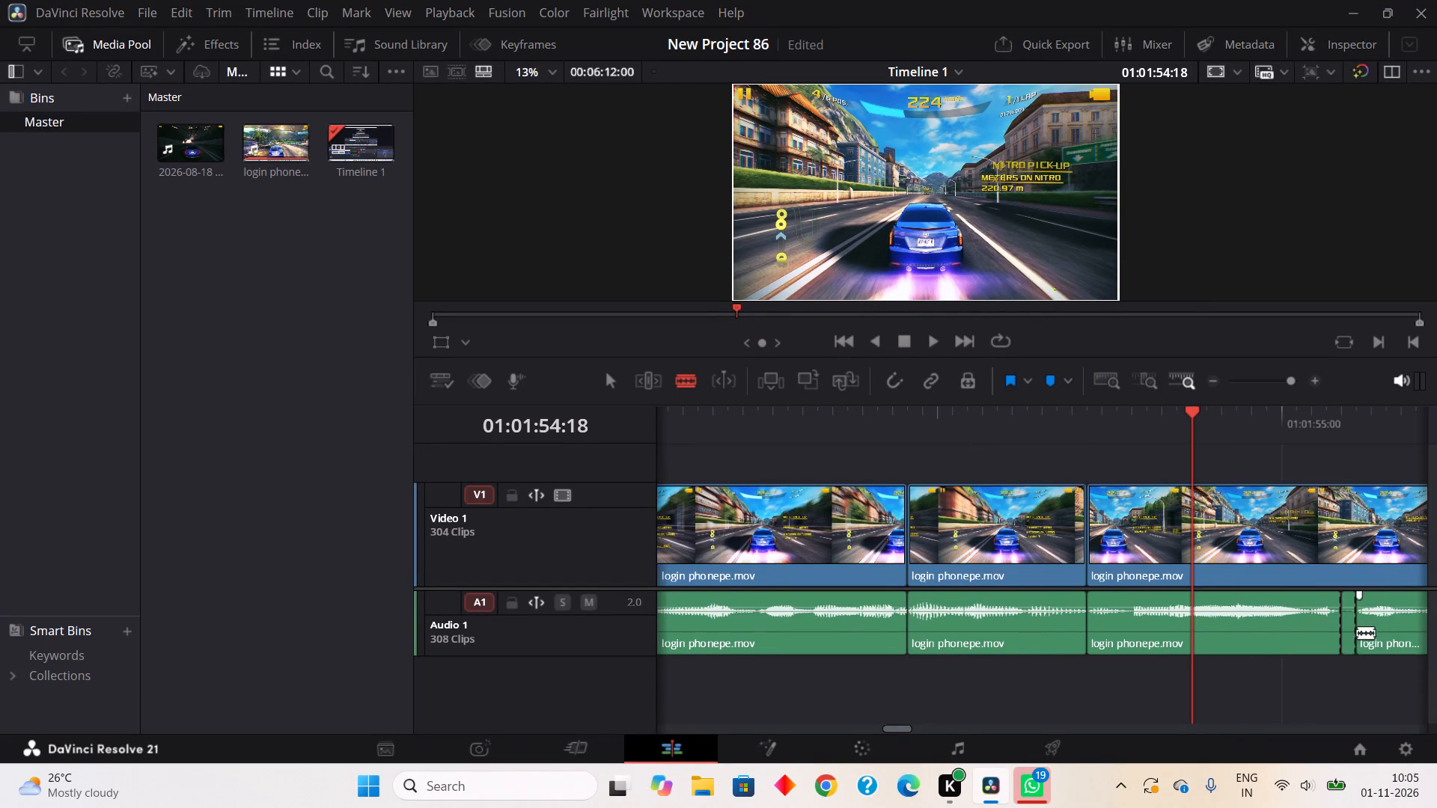
pyautogui.rightClick(1351, 638)
pyautogui.click(1206, 484)
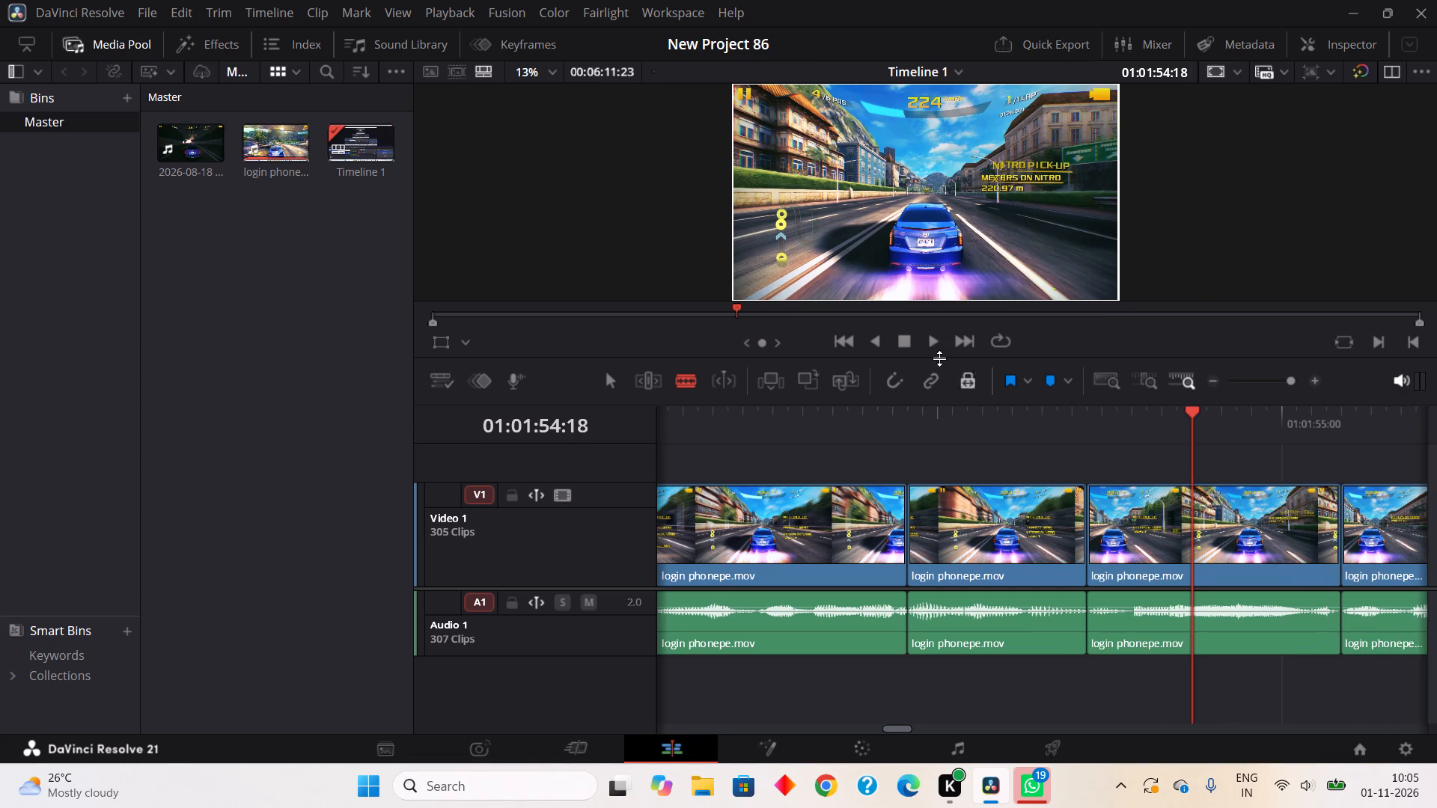
# Play on, split Audio 1 around the silence from about 01:01:55:13 to 01:01:55:14, and Ripple Cut that piece.
pyautogui.click(923, 340)
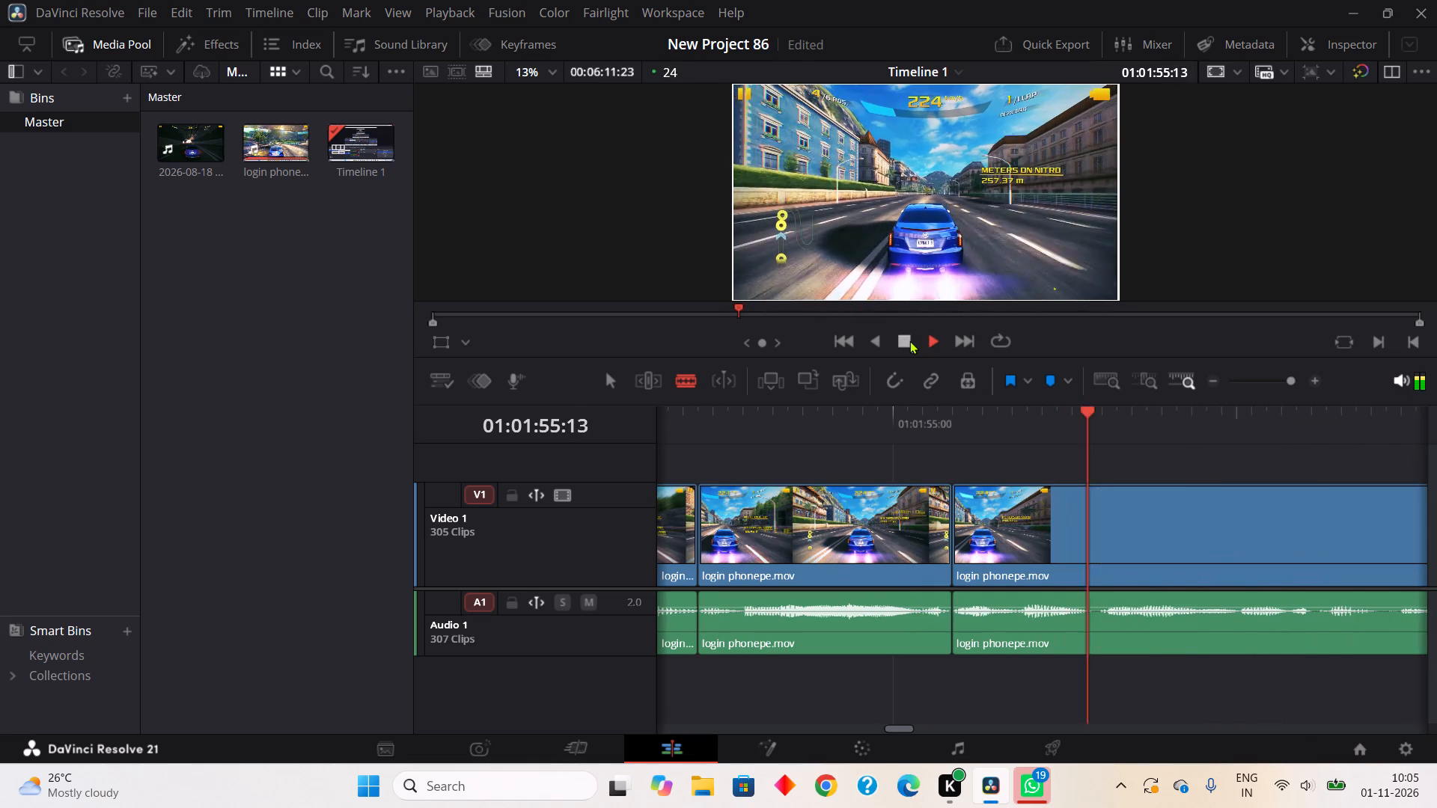
pyautogui.click(909, 340)
pyautogui.click(1087, 651)
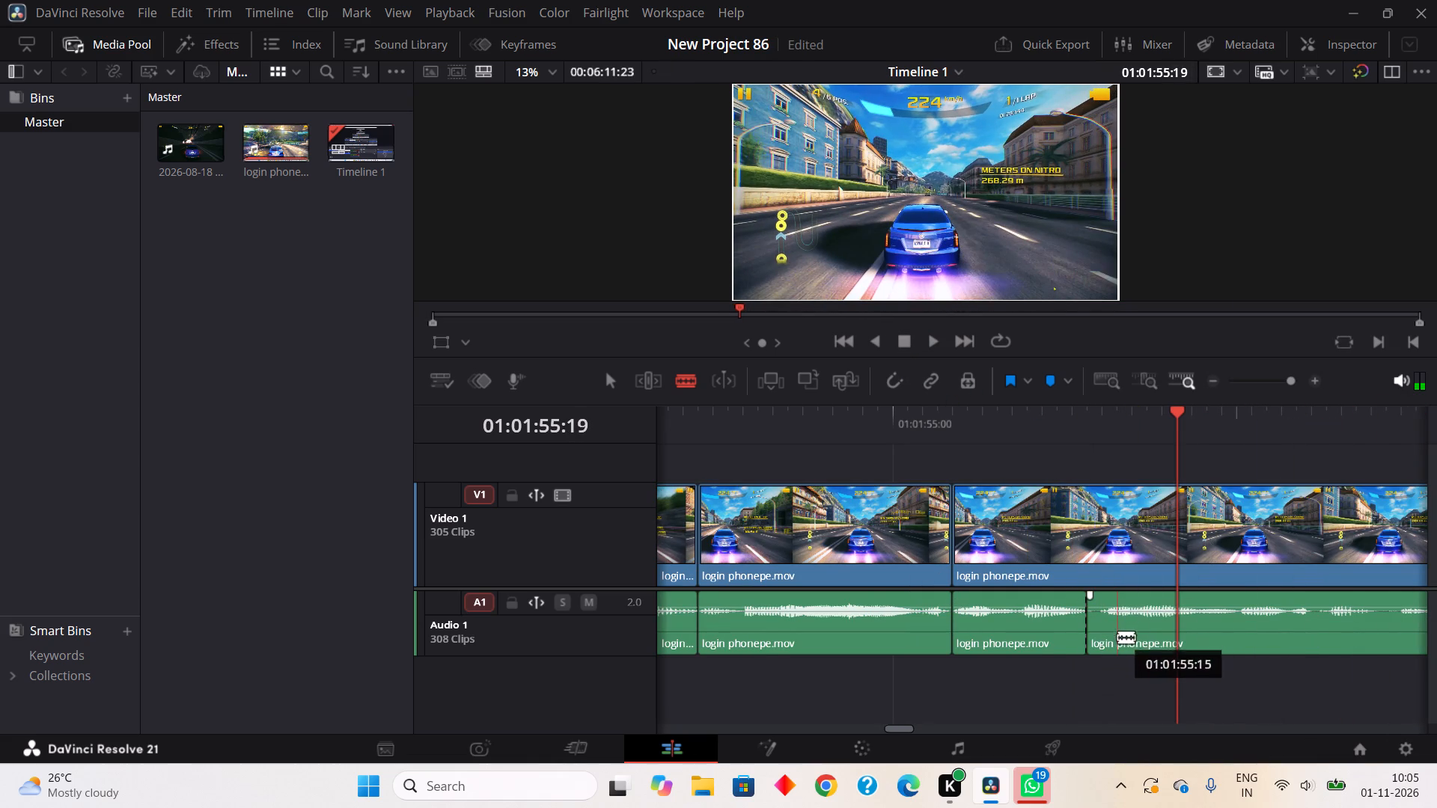
pyautogui.click(1112, 649)
pyautogui.rightClick(1102, 616)
pyautogui.rightClick(1093, 620)
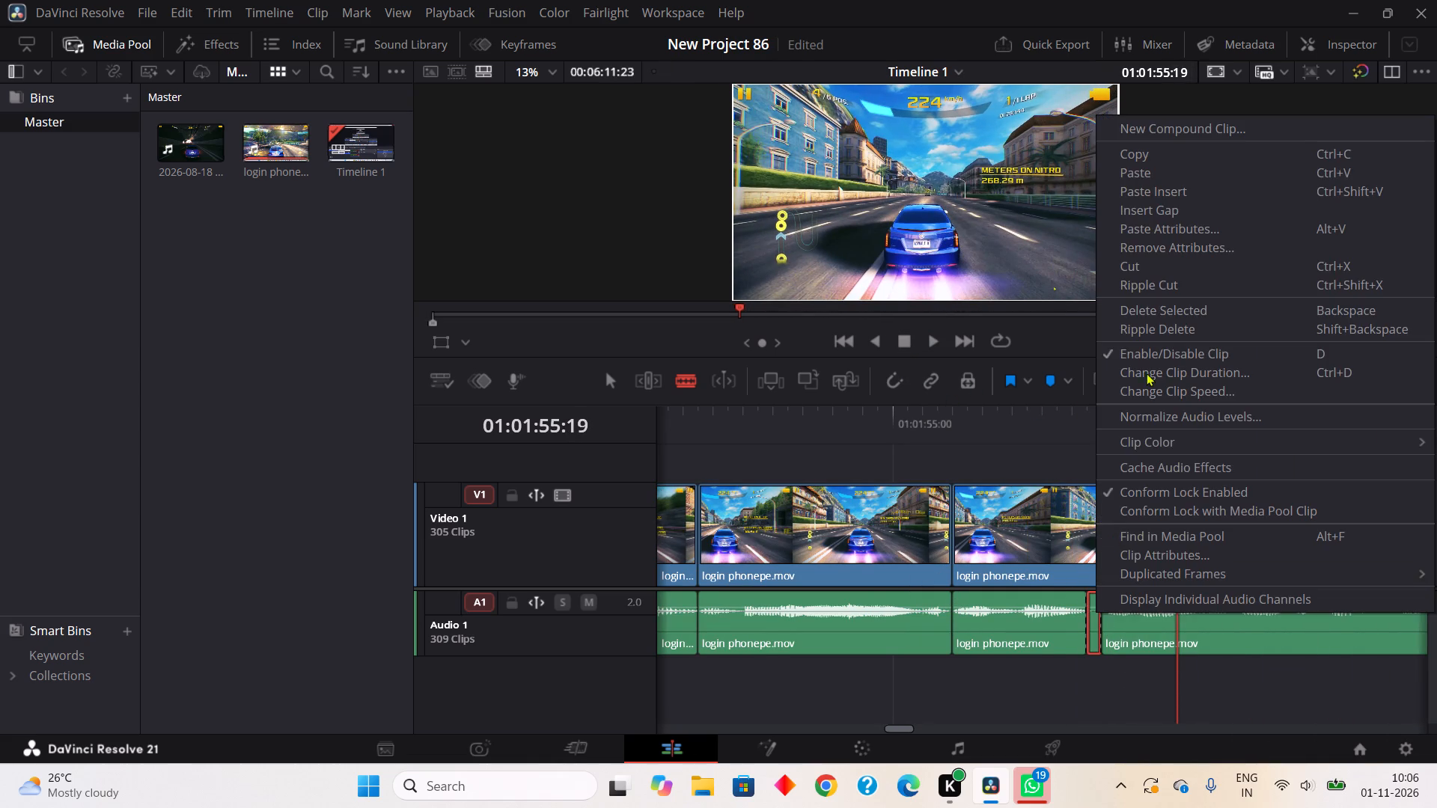
pyautogui.click(1141, 290)
# Isolate the quiet gap on Audio 1 from about 01:01:56:03 to 01:01:56:04 and Ripple Cut it.
pyautogui.click(1302, 649)
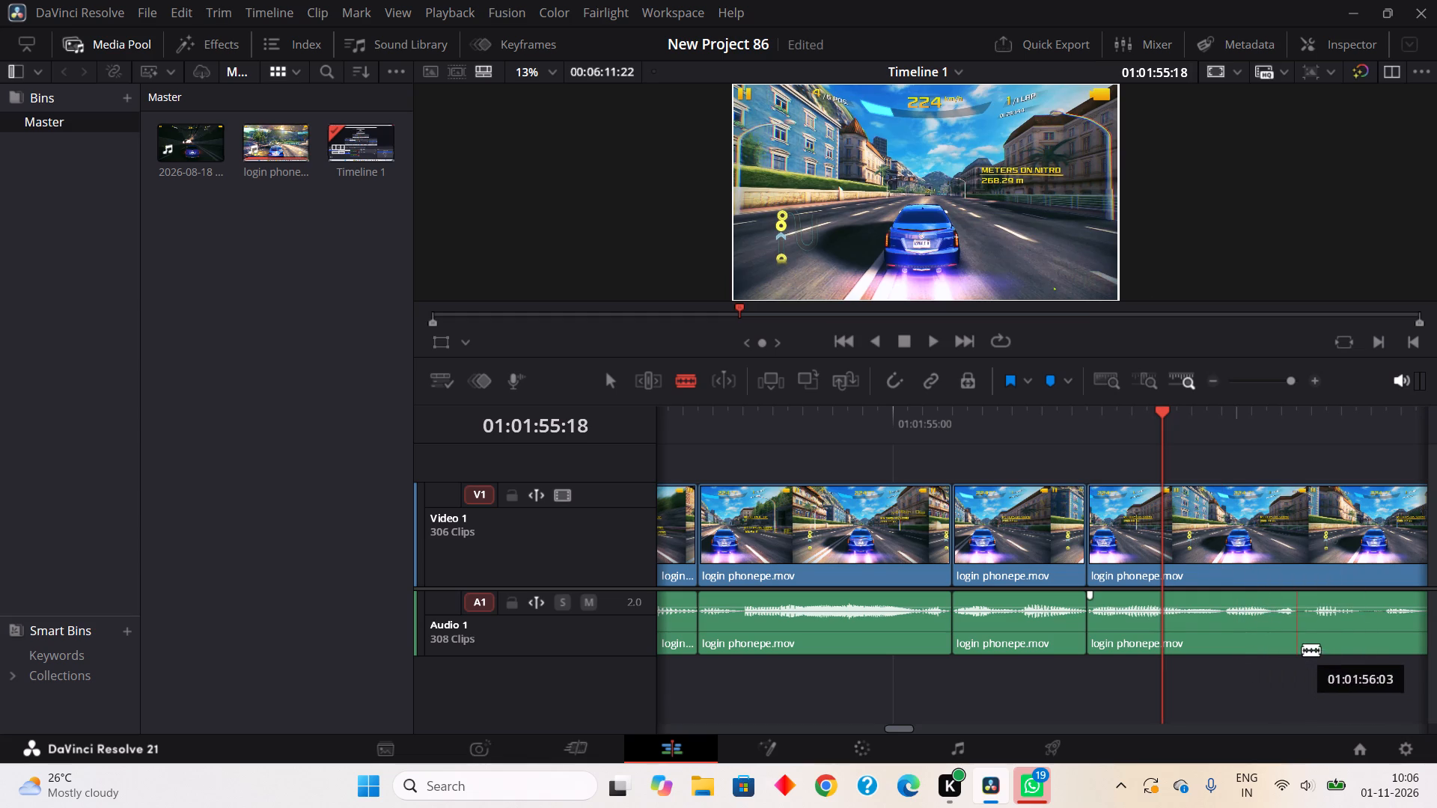
pyautogui.click(1325, 619)
pyautogui.rightClick(1306, 625)
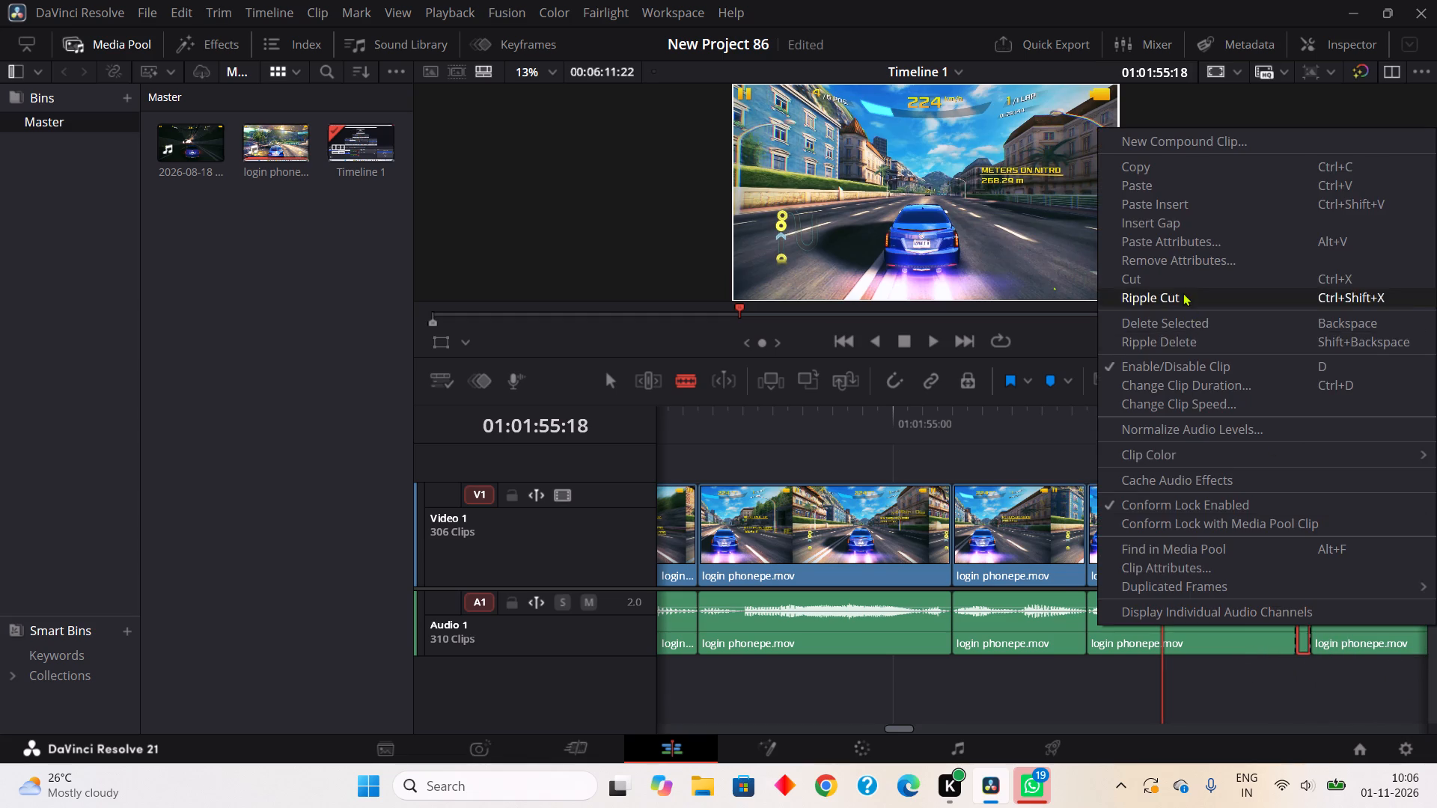
pyautogui.click(1183, 293)
# Split Audio 1 around the quiet gap from about 01:01:56:06 to 01:01:56:08 and Ripple Cut that piece.
pyautogui.click(1351, 635)
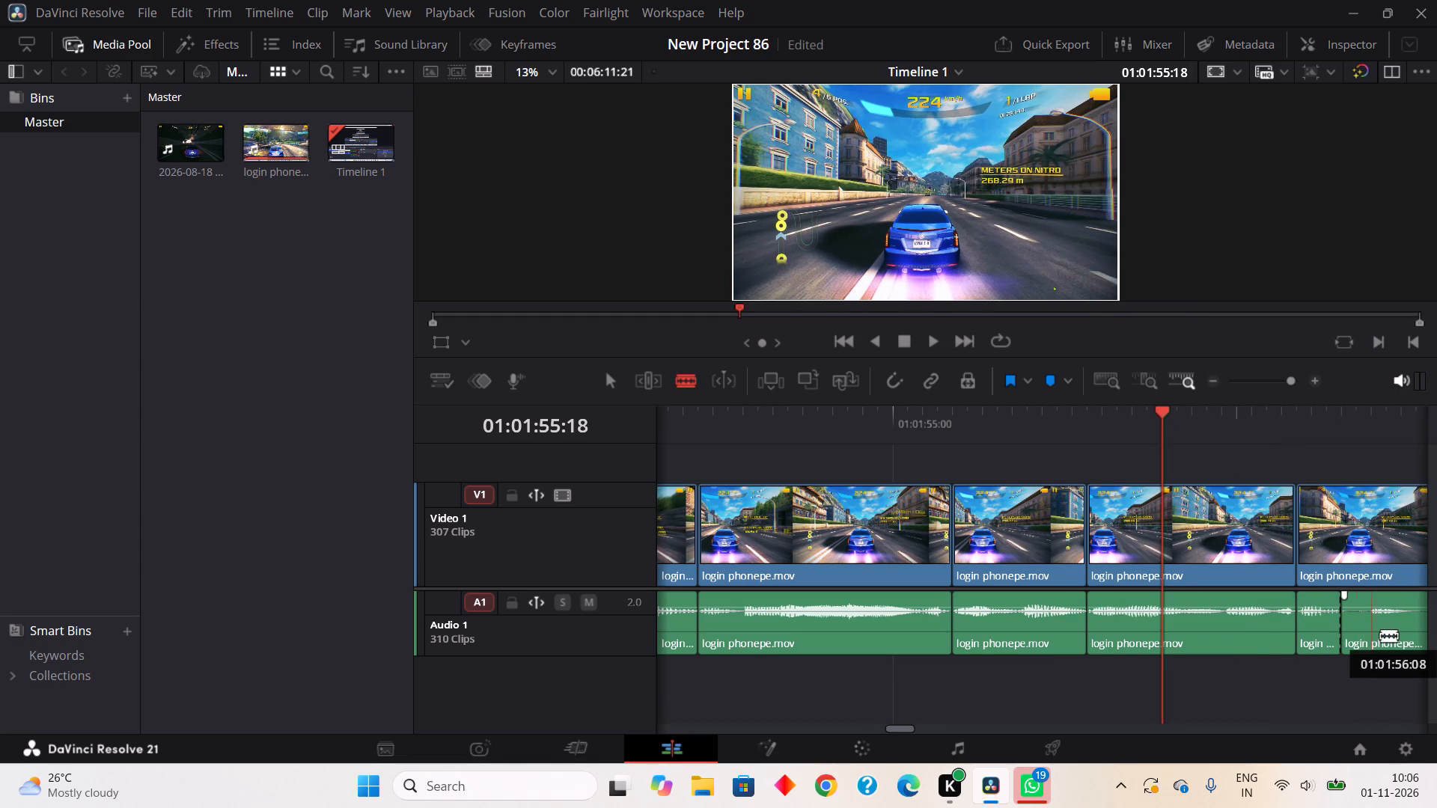
pyautogui.click(1382, 635)
pyautogui.rightClick(1350, 624)
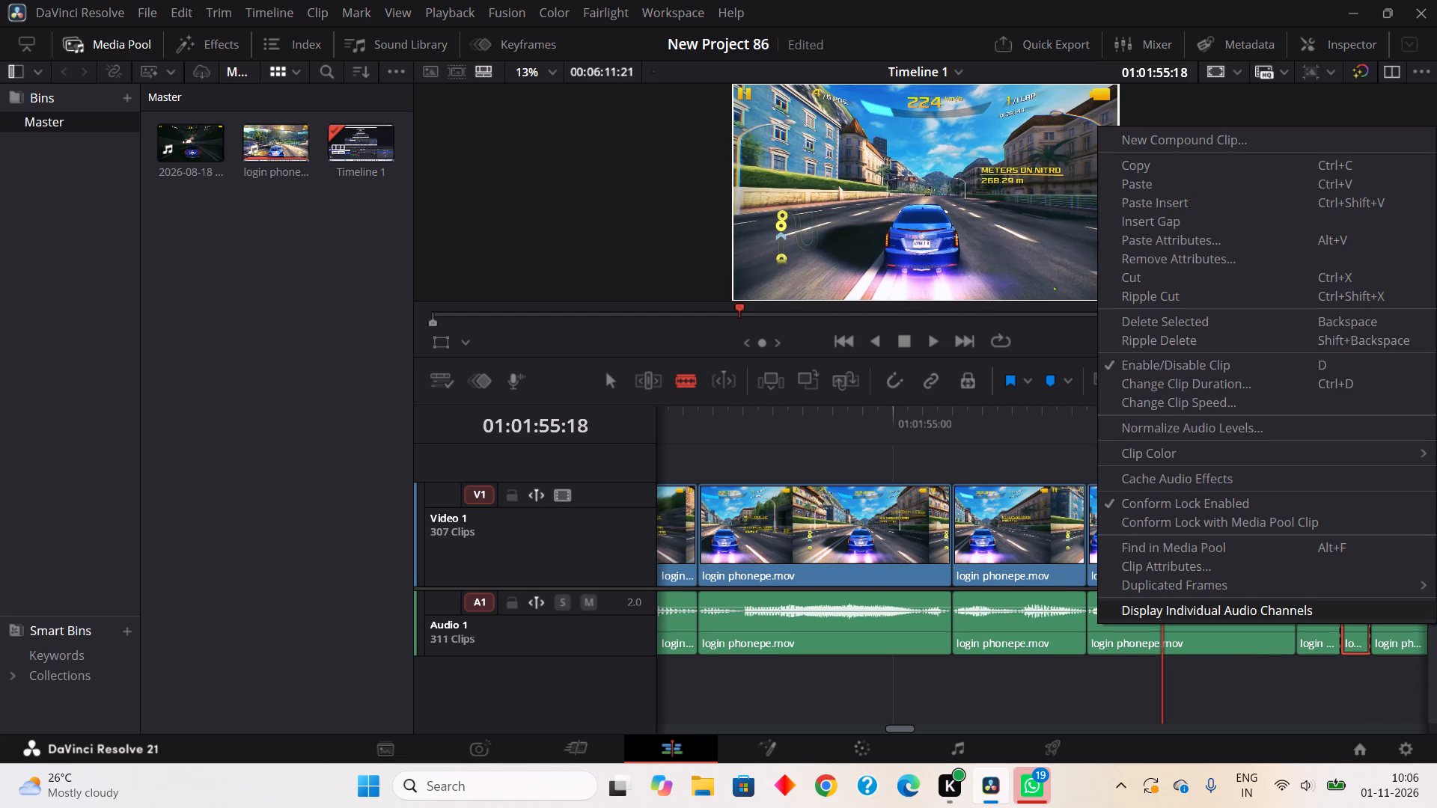
pyautogui.click(1157, 298)
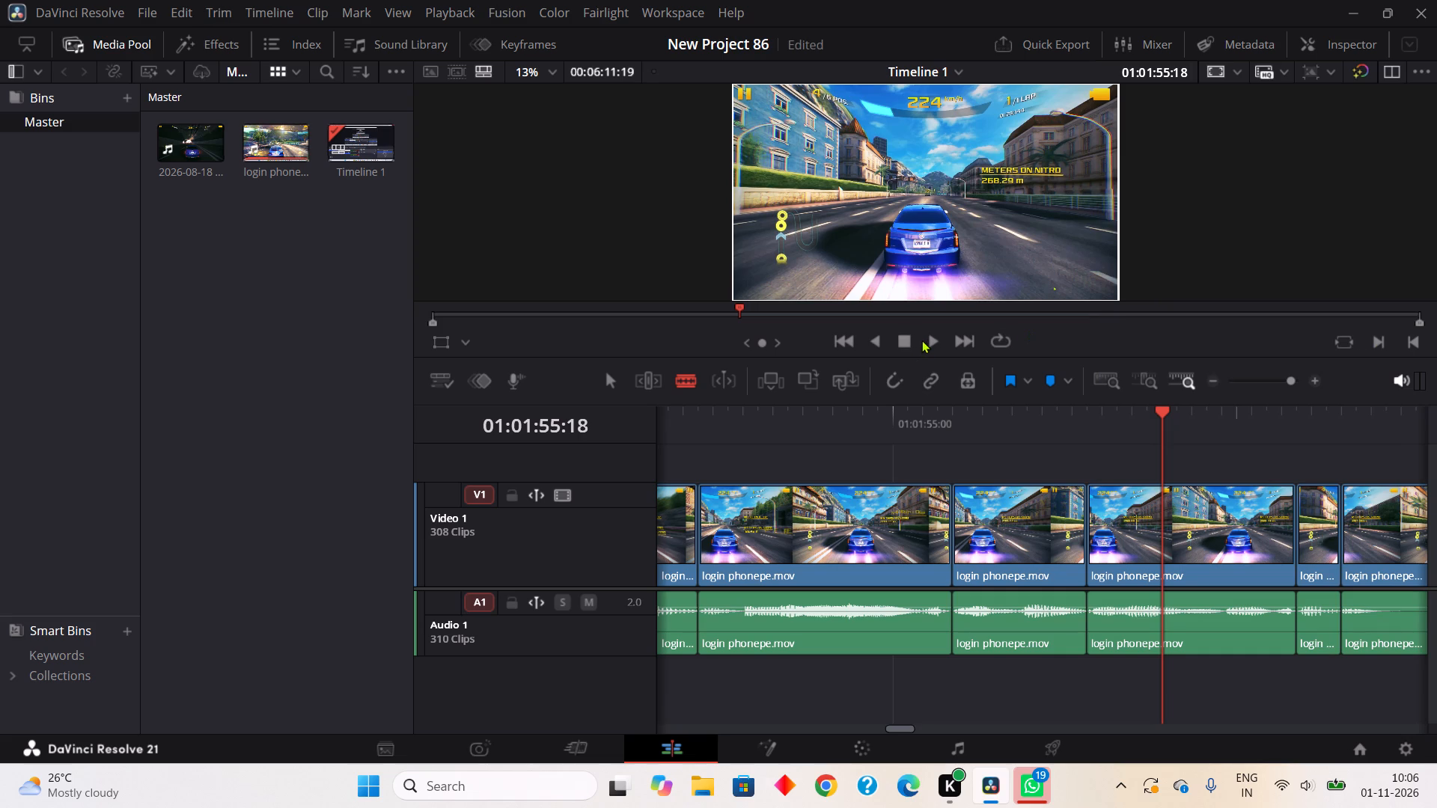
# Play on, isolate the quiet stretch on Audio 1 from about 01:01:56:08 to 01:01:56:12, and Ripple Cut it.
pyautogui.click(921, 340)
pyautogui.click(923, 342)
pyautogui.click(899, 342)
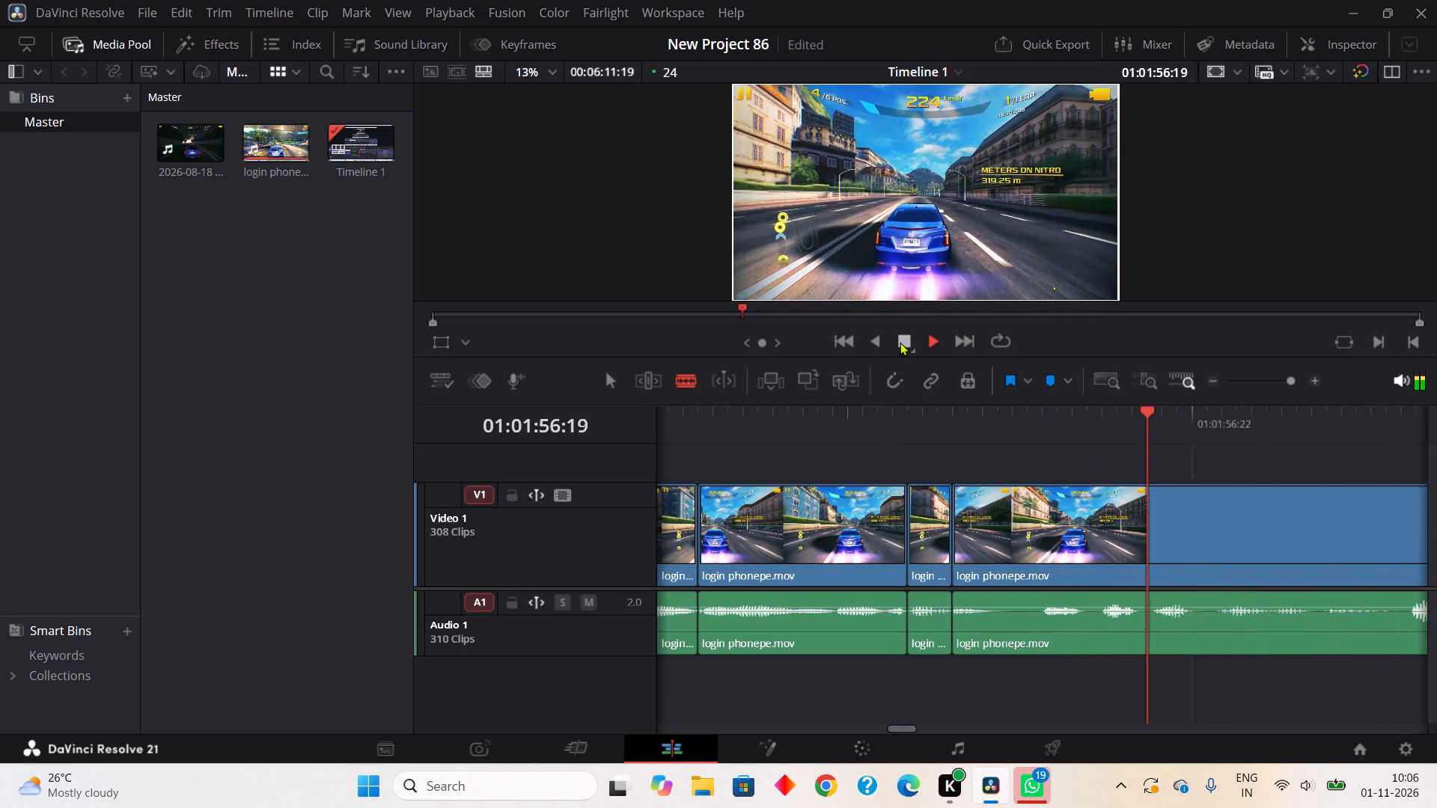
pyautogui.click(994, 634)
pyautogui.click(1046, 641)
pyautogui.rightClick(1013, 636)
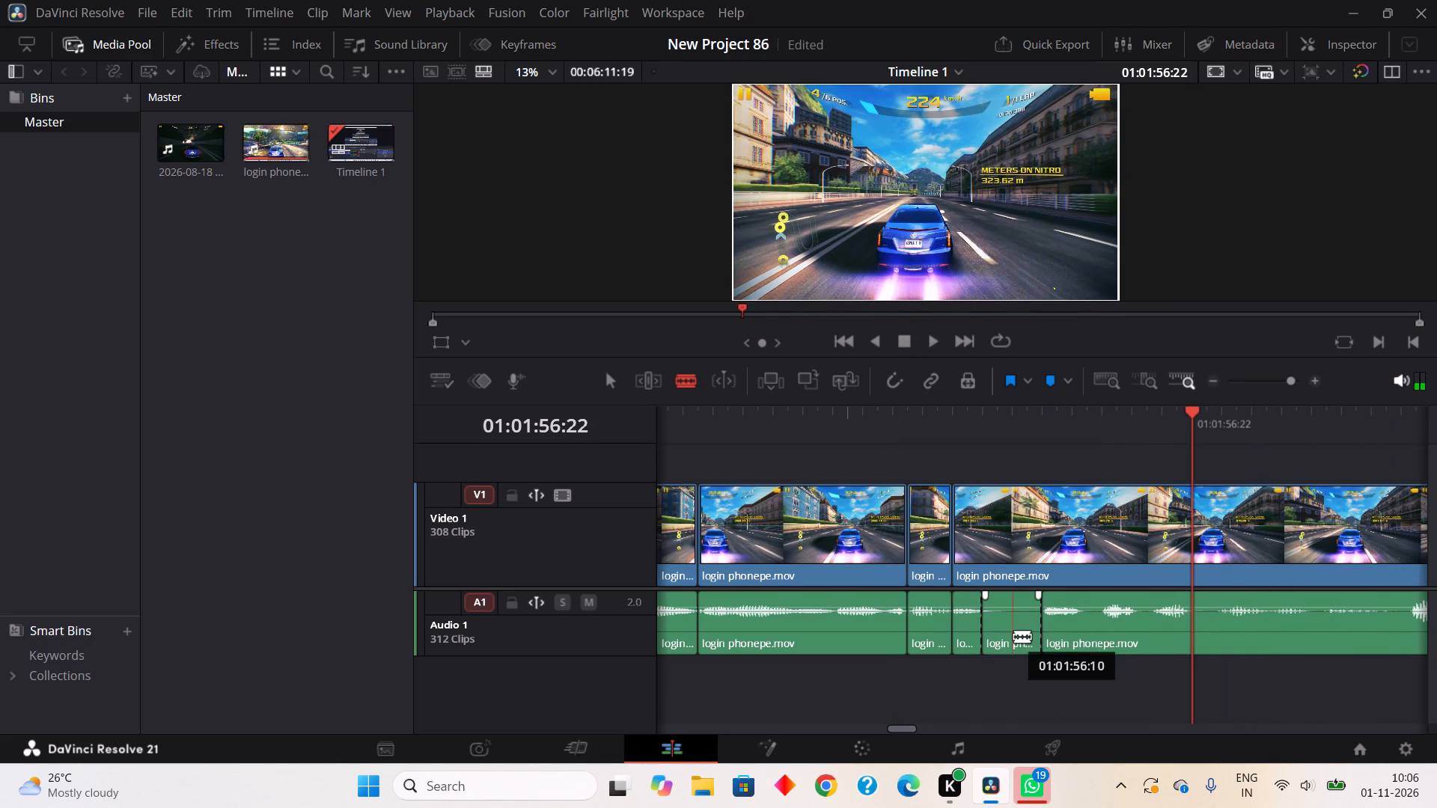
pyautogui.click(1056, 307)
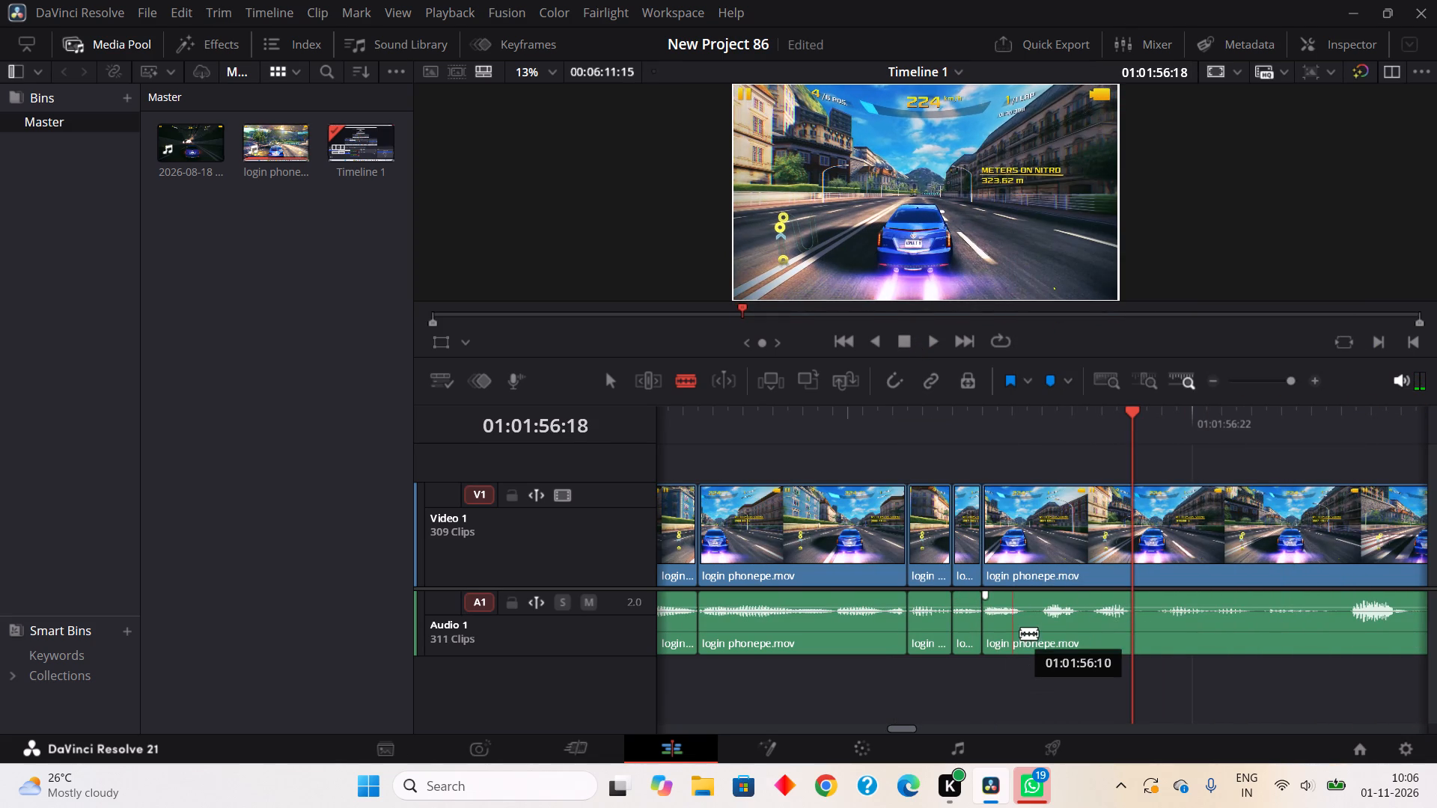
# Split Audio 1 around the short gap from about 01:01:56:11 to 01:01:56:12 and Ripple Cut that piece.
pyautogui.click(1029, 634)
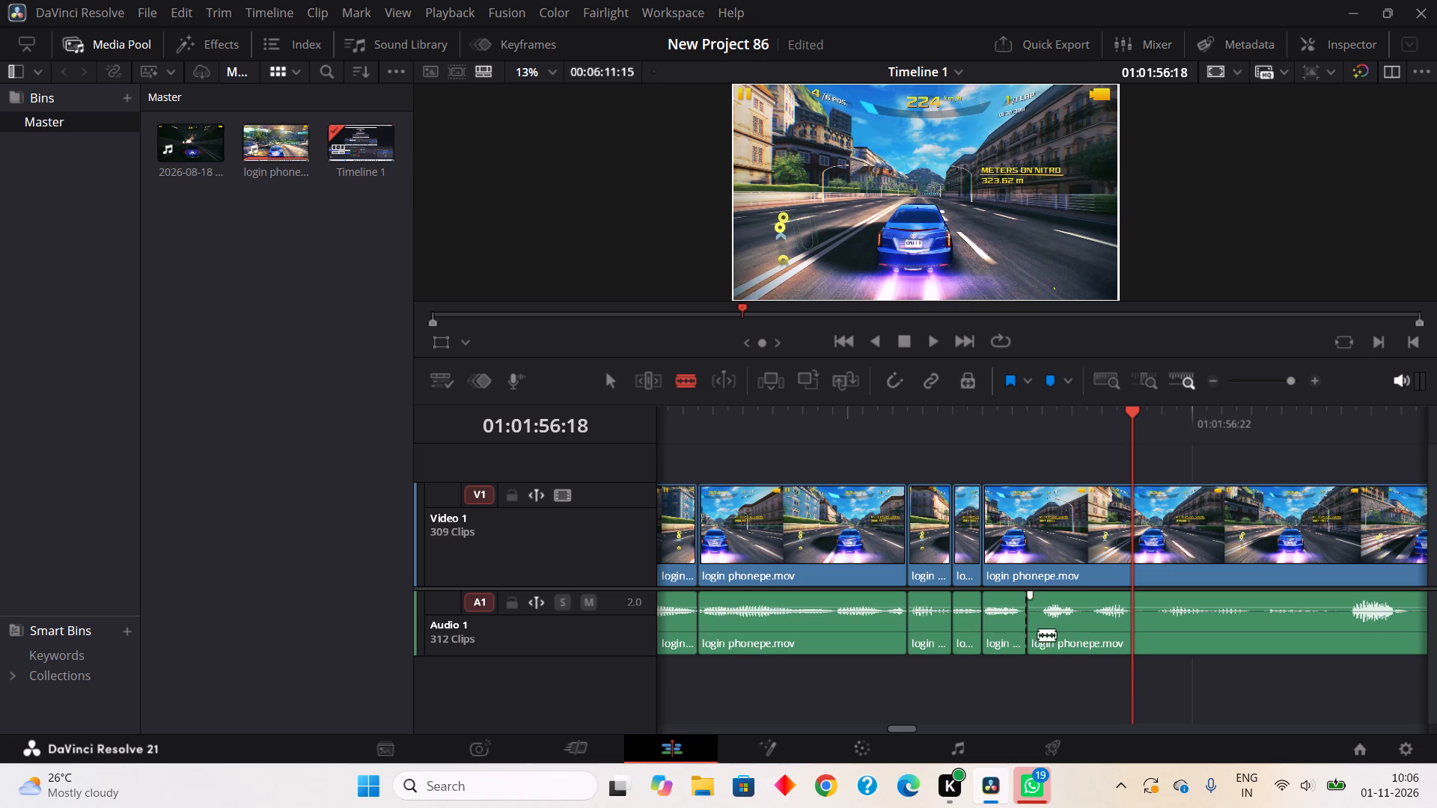
pyautogui.click(1051, 643)
pyautogui.rightClick(1032, 641)
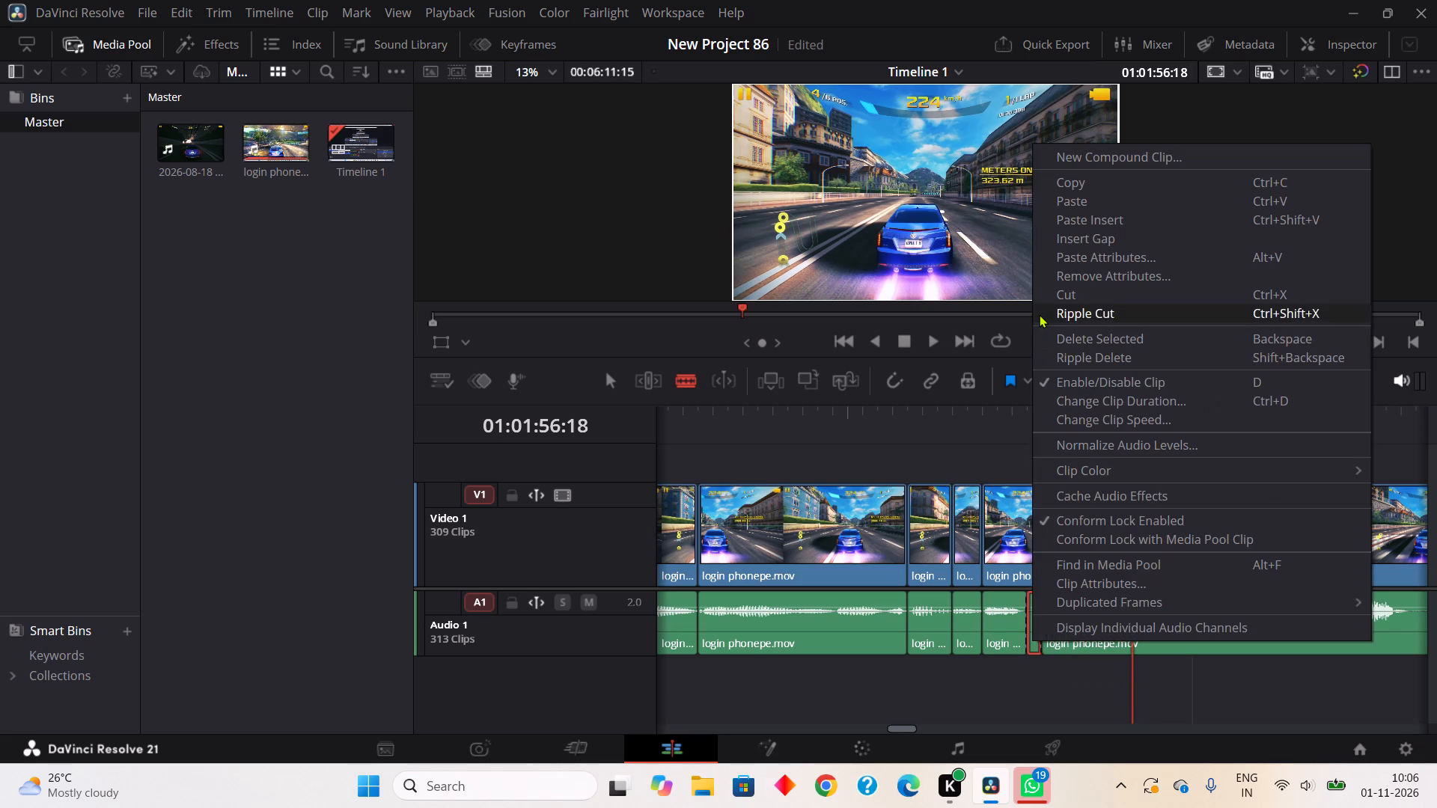
pyautogui.click(1039, 314)
# Isolate the quiet gap on Audio 1 from about 01:01:56:13 to 01:01:56:15 and Ripple Cut it.
pyautogui.click(1068, 637)
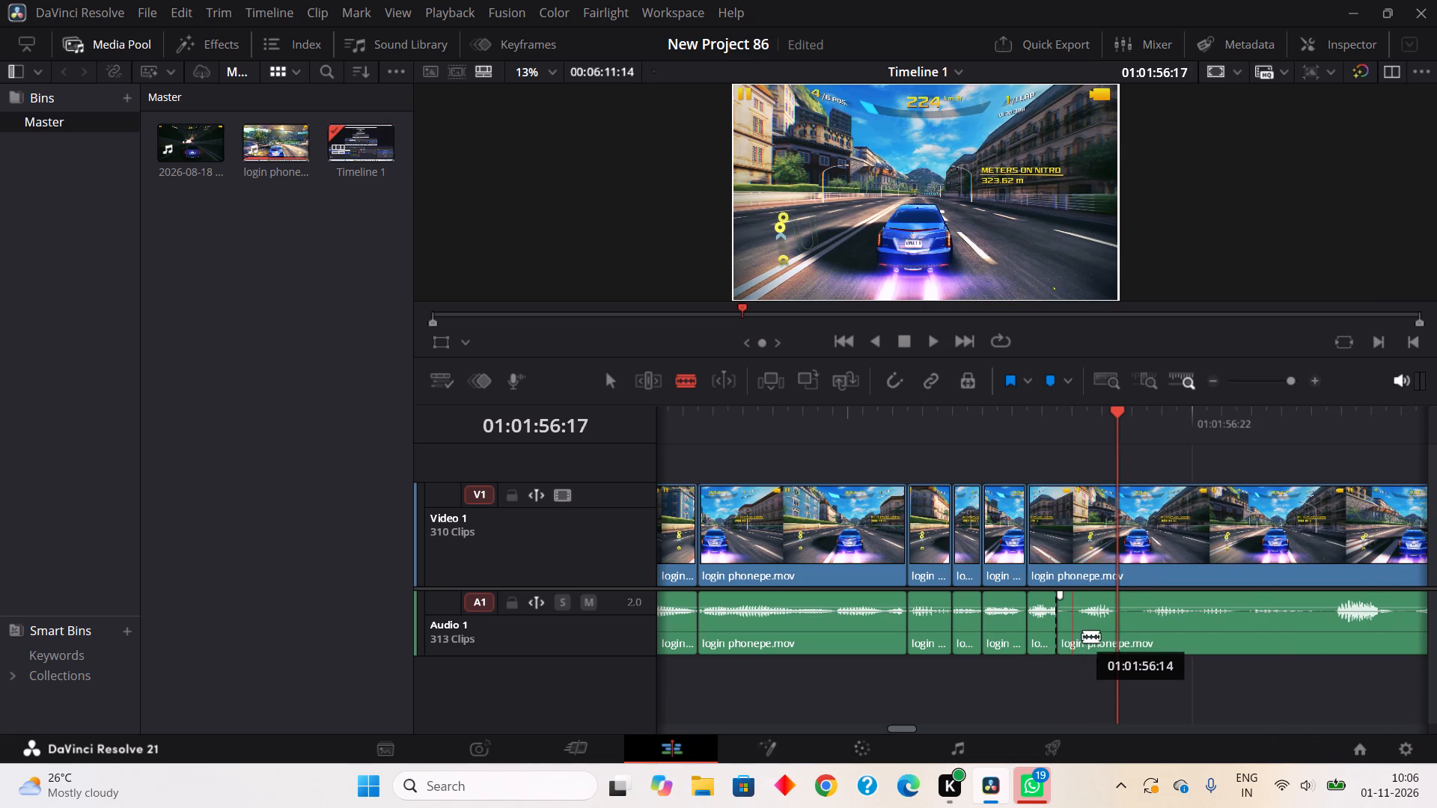
pyautogui.click(1090, 646)
pyautogui.rightClick(1077, 638)
pyautogui.click(1195, 298)
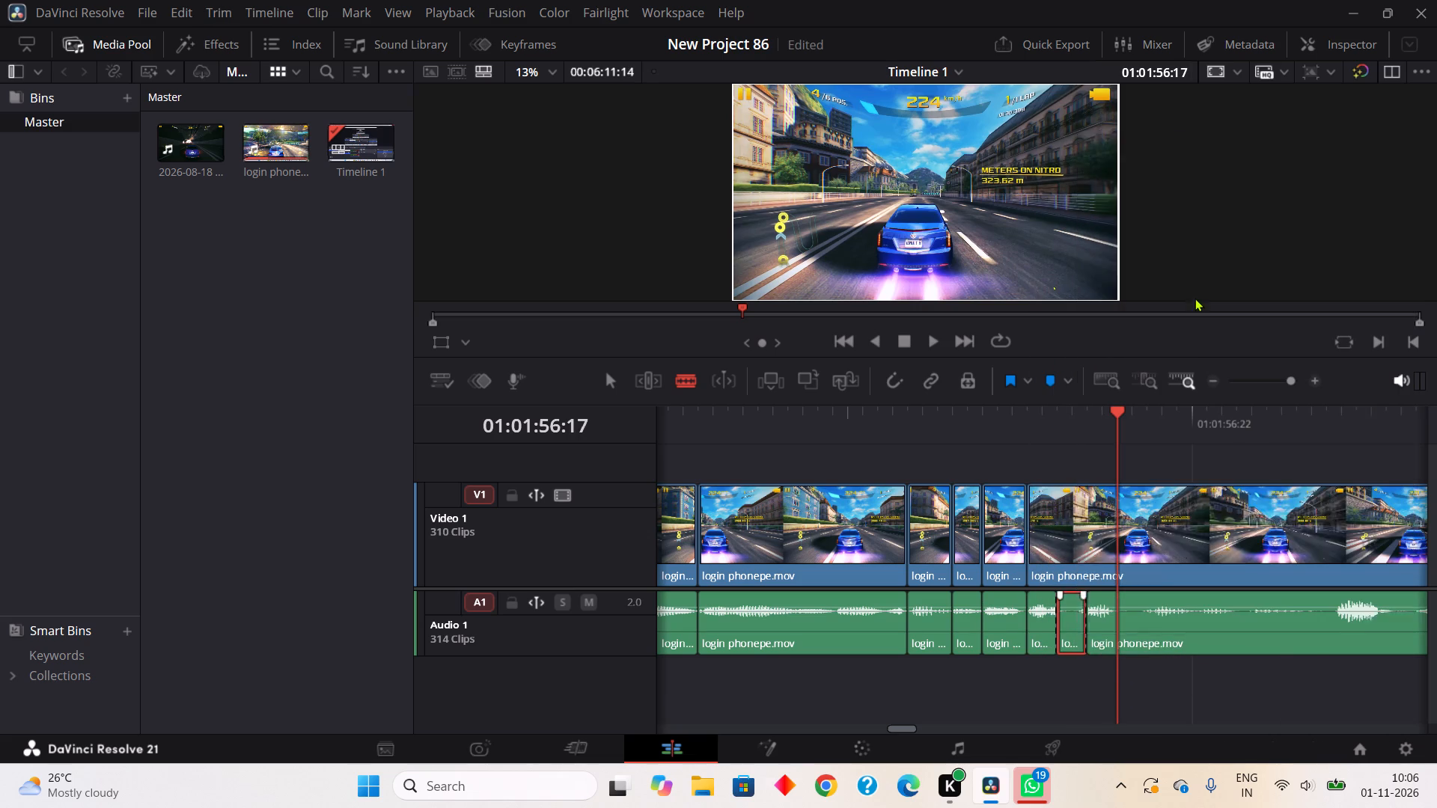
# Split Audio 1 around the silence from about 01:01:56:15 to 01:01:56:17 and Ripple Cut that piece.
pyautogui.click(1096, 643)
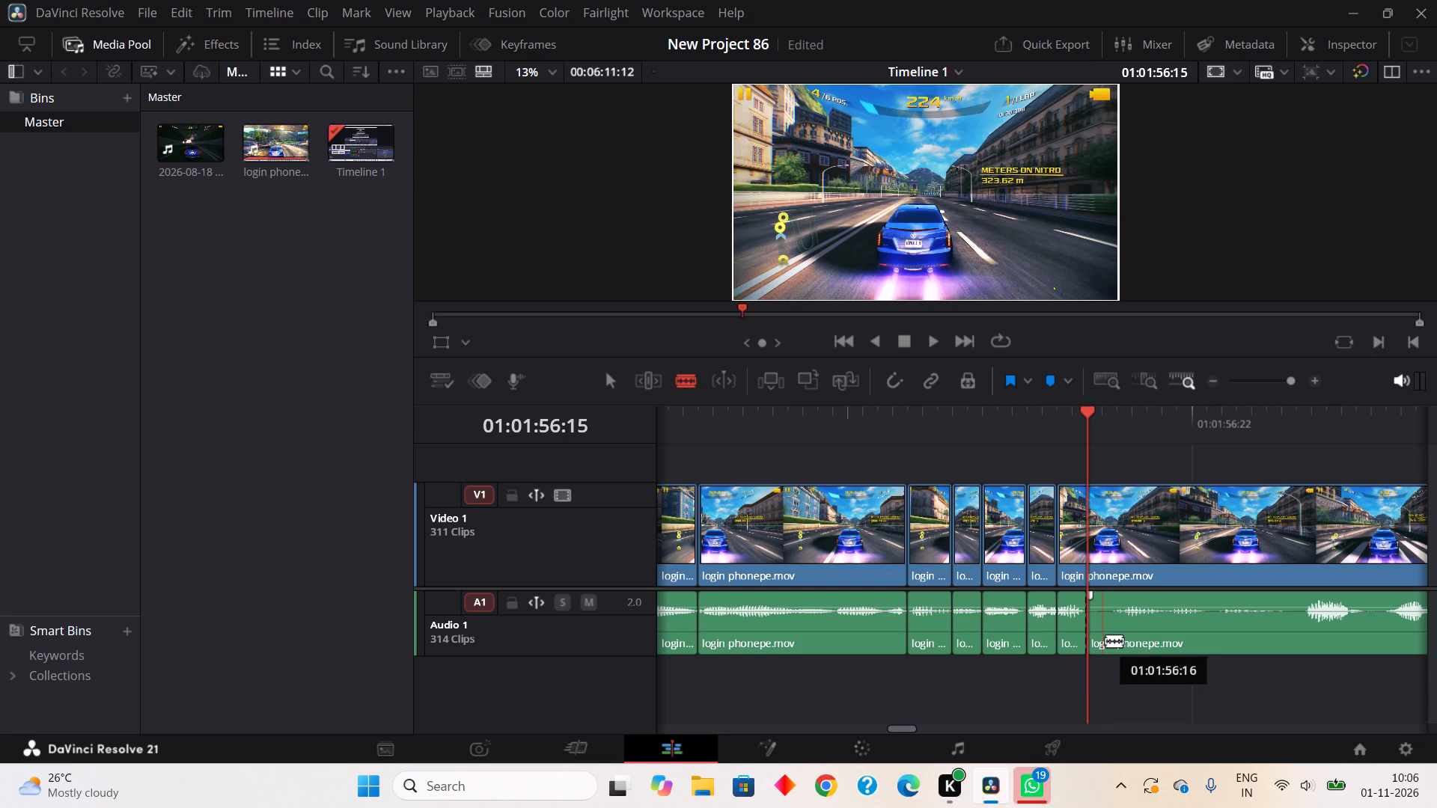
pyautogui.click(1121, 648)
pyautogui.rightClick(1096, 611)
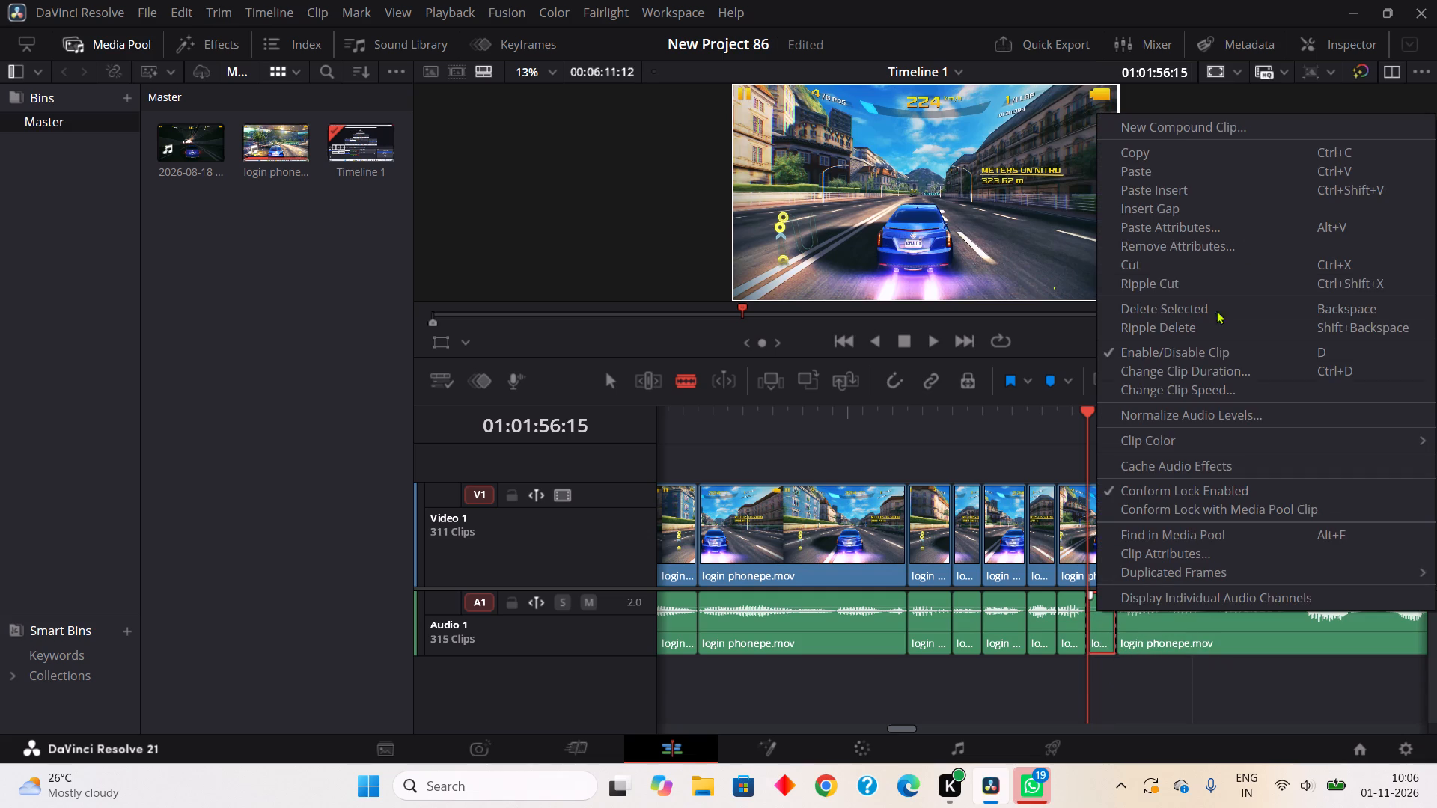
pyautogui.click(1193, 278)
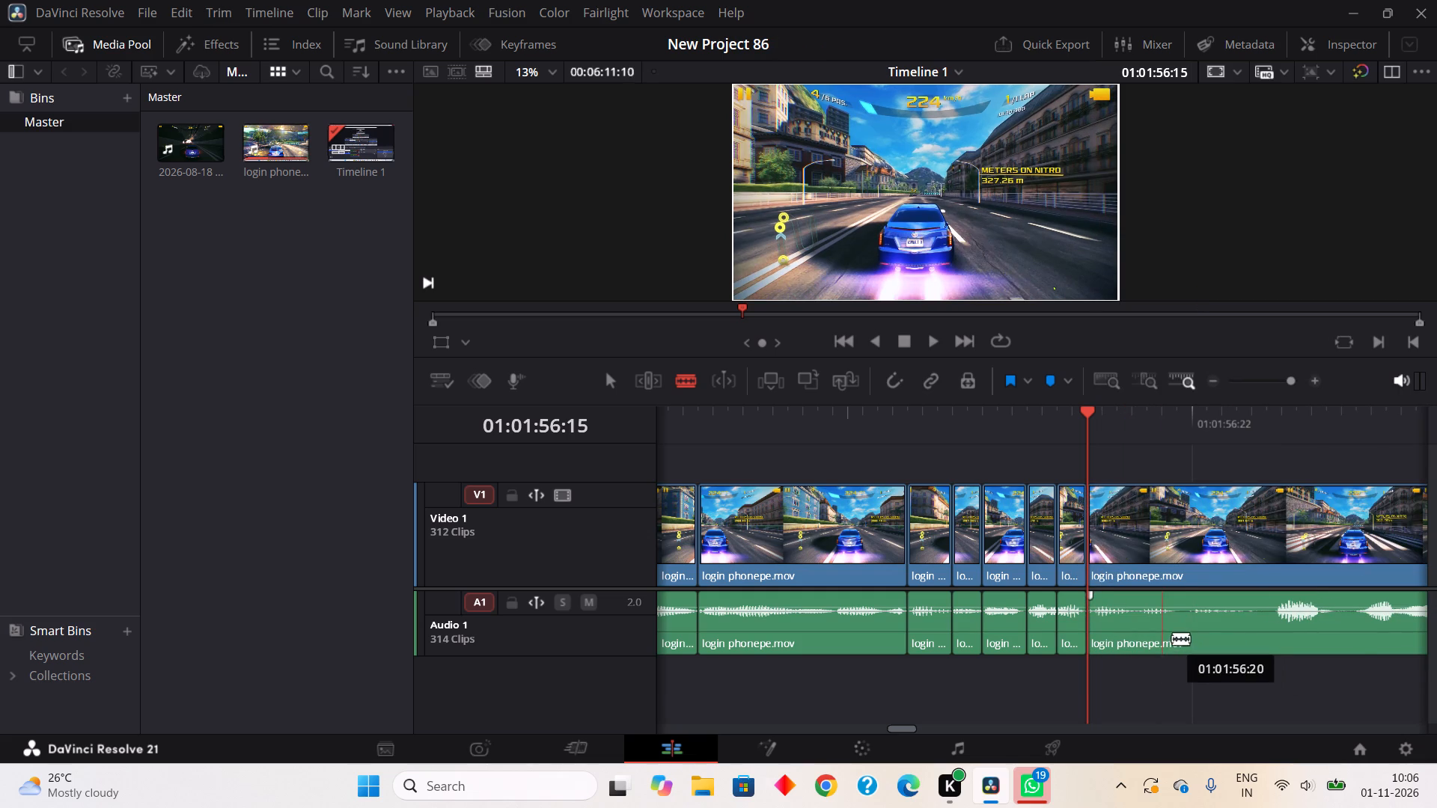
# Isolate the short gap on Audio 1 from about 01:01:56:21 to 01:01:56:22 and Ripple Cut it.
pyautogui.click(1178, 642)
pyautogui.click(1204, 636)
pyautogui.rightClick(1189, 635)
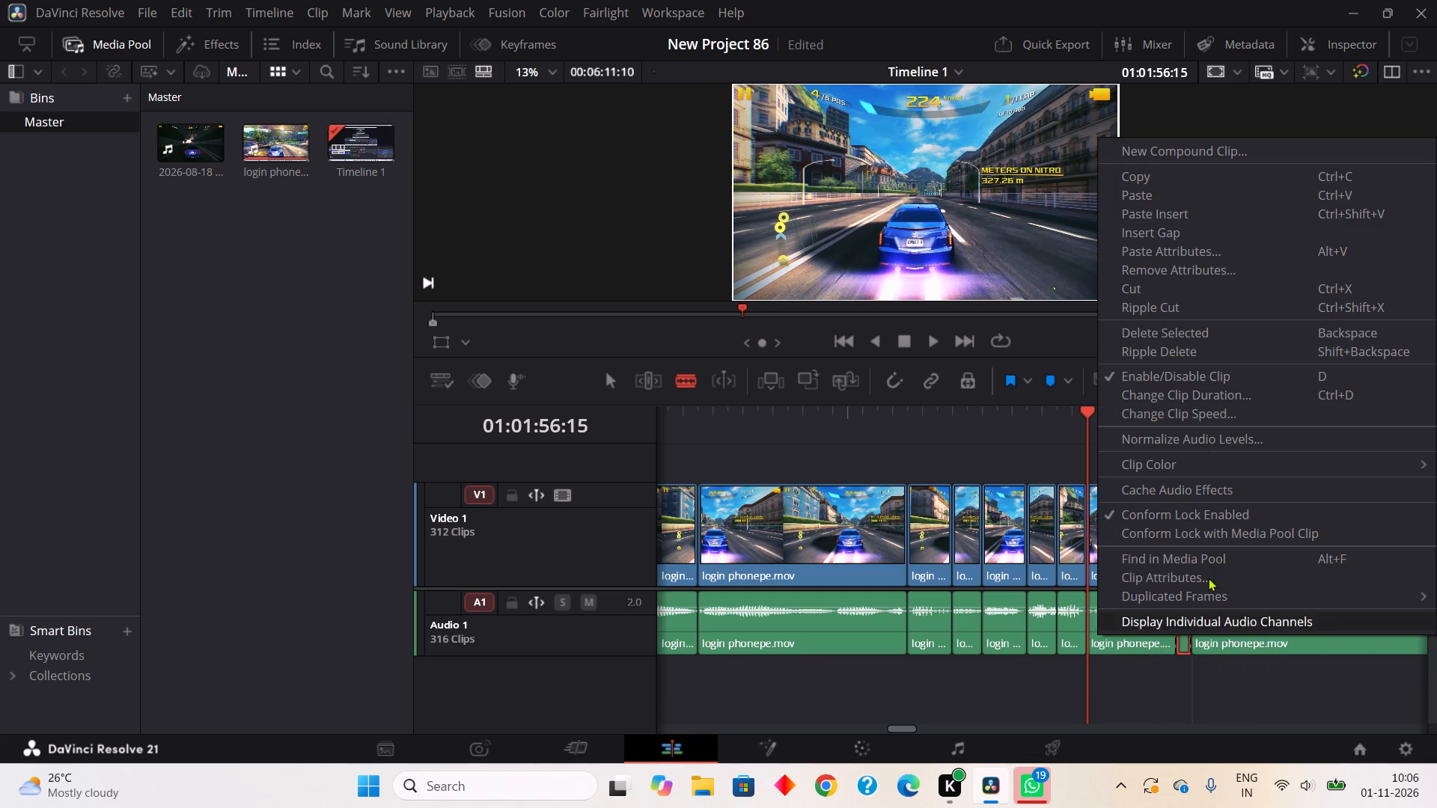
pyautogui.click(1236, 313)
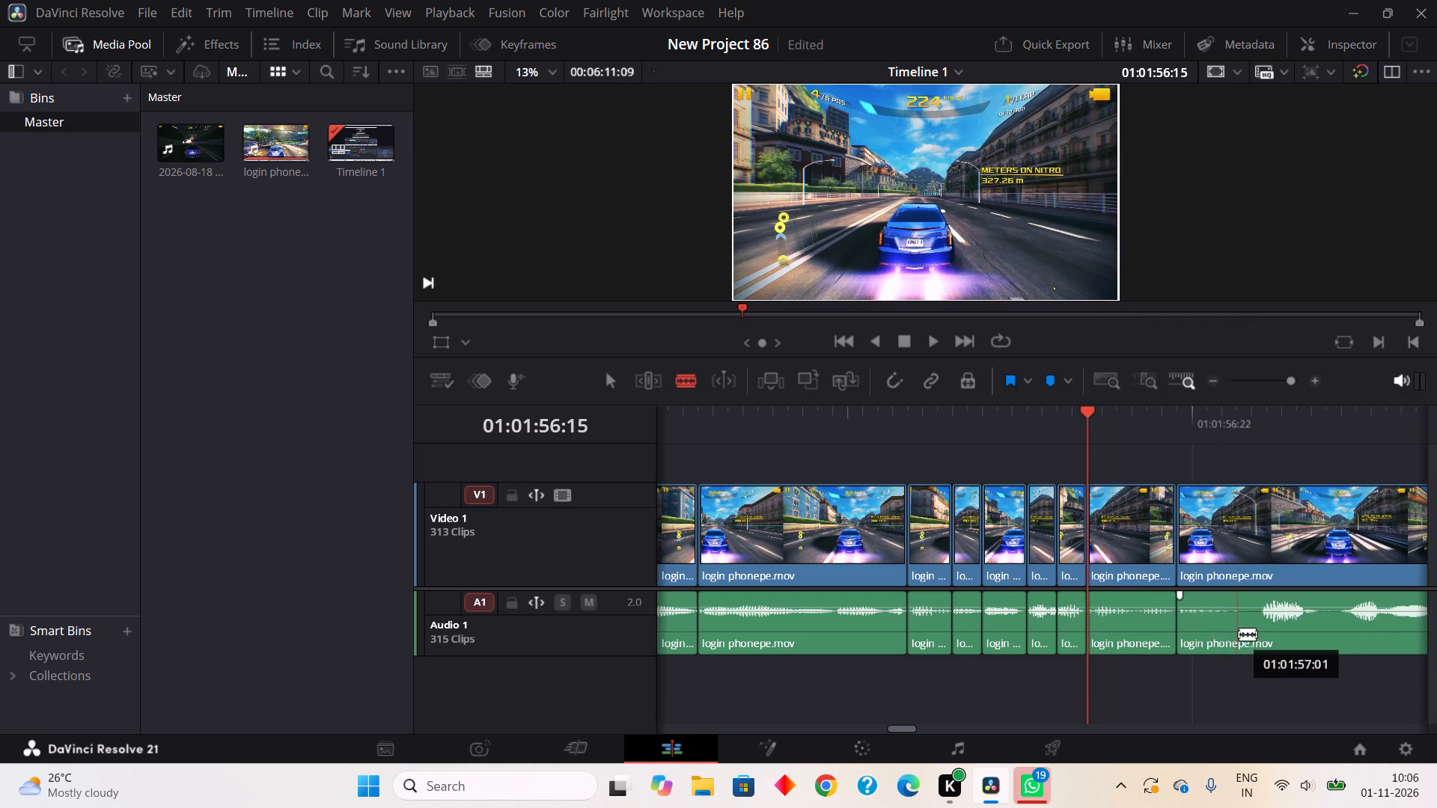
# Split Audio 1 around the quiet gap from about 01:01:57:01 to 01:01:57:02 and Ripple Cut that piece.
pyautogui.click(1239, 634)
pyautogui.click(1263, 643)
pyautogui.rightClick(1242, 636)
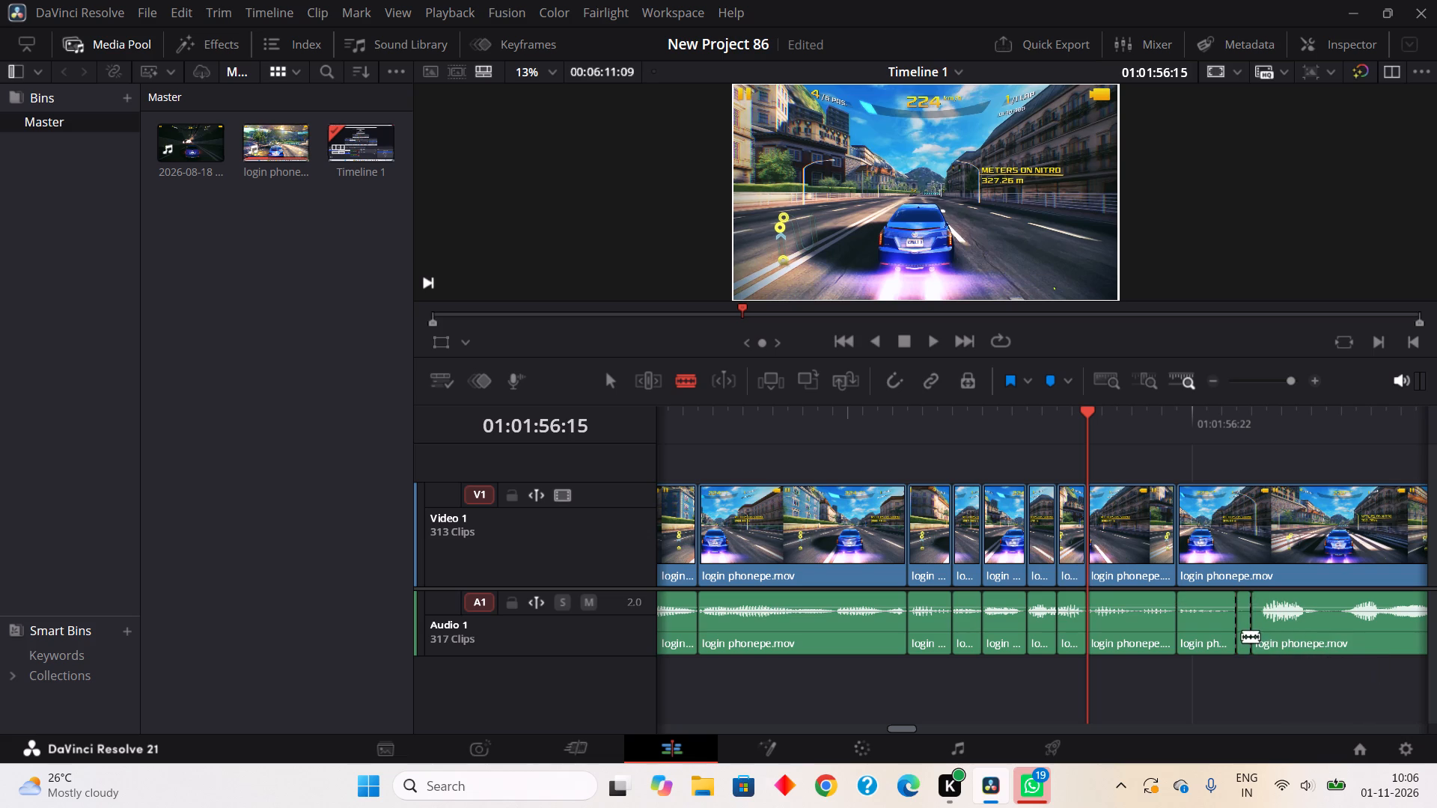
pyautogui.click(1207, 477)
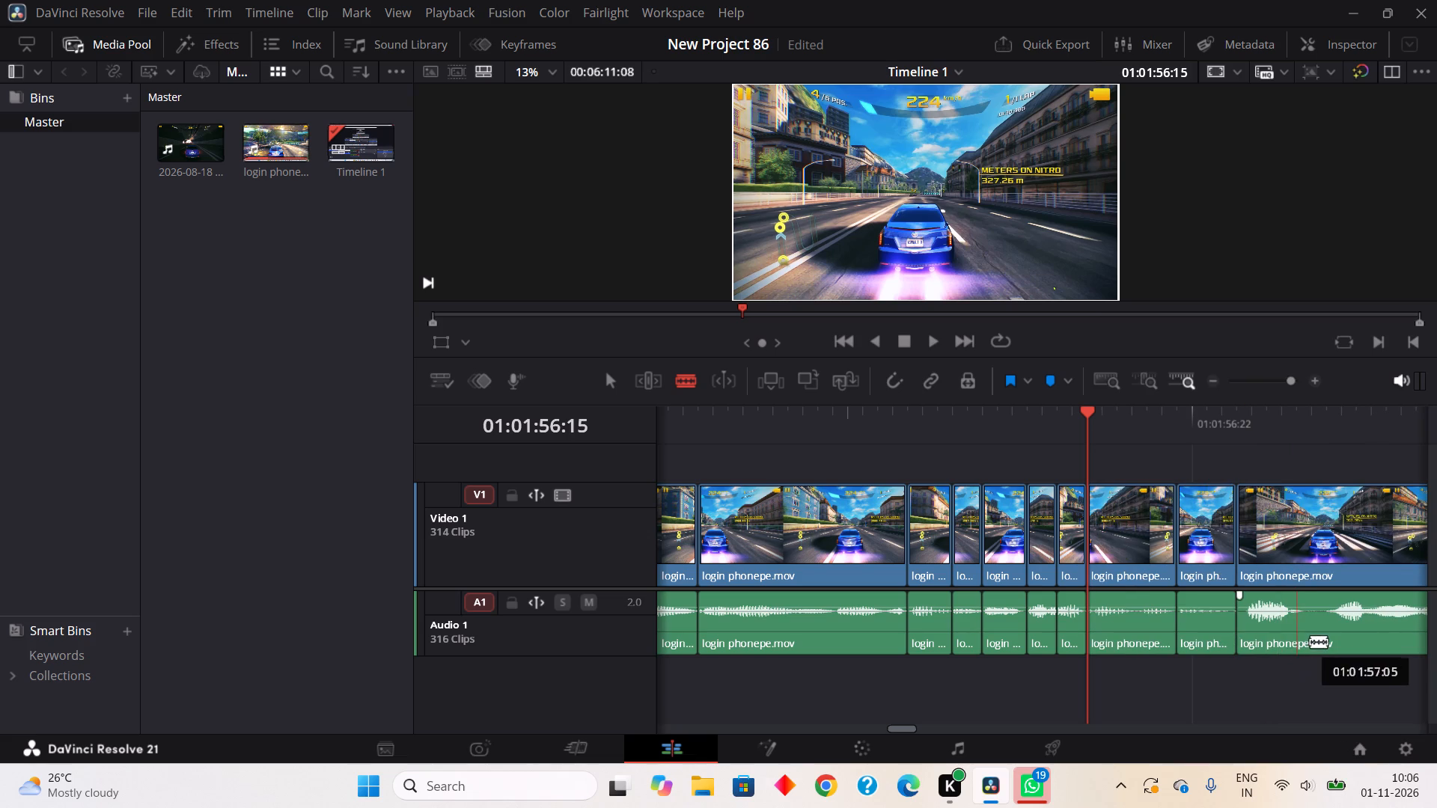
# Isolate the quiet gap on Audio 1 from about 01:01:57:05 to 01:01:57:07 and Ripple Cut it.
pyautogui.click(1309, 641)
pyautogui.click(1333, 644)
pyautogui.rightClick(1309, 628)
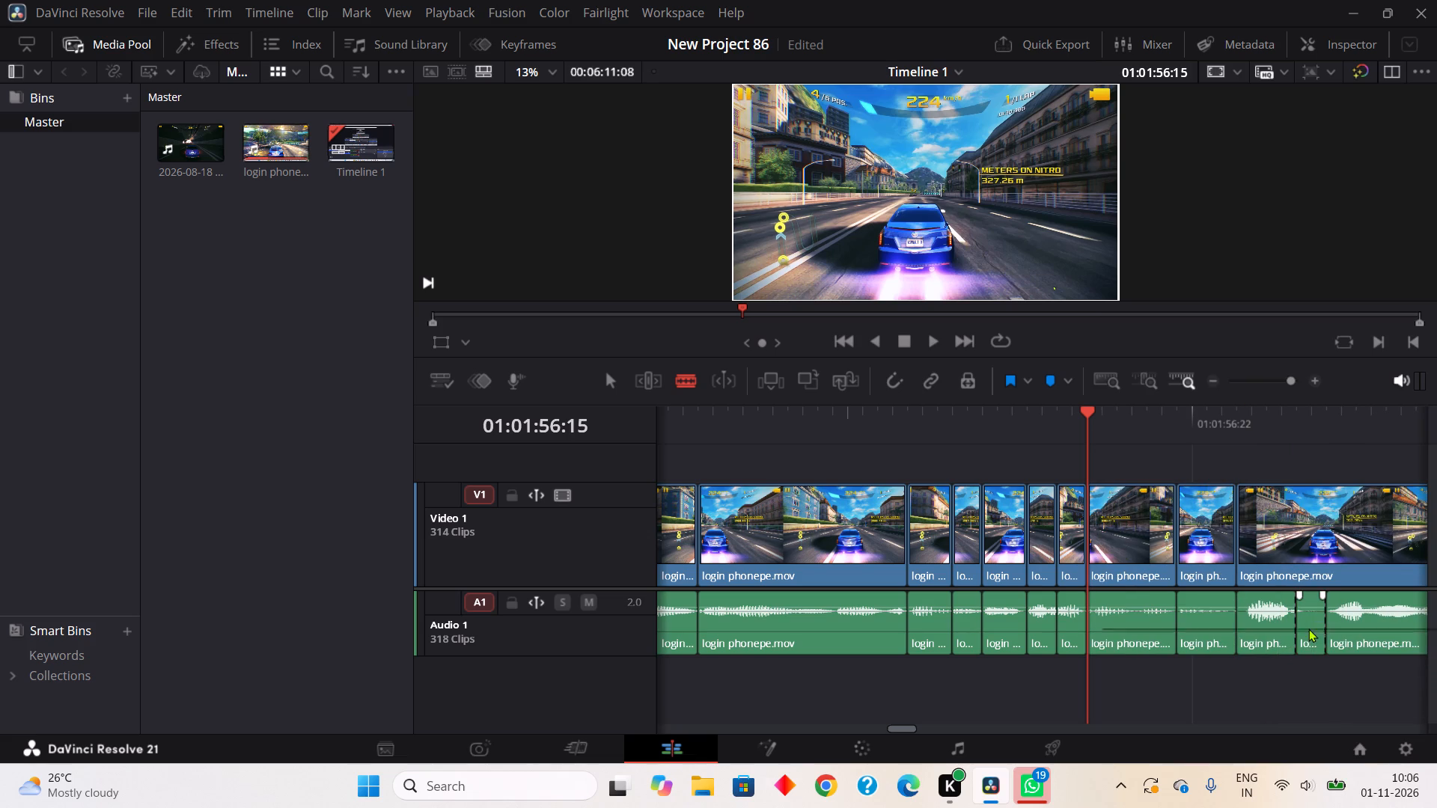
pyautogui.click(1169, 302)
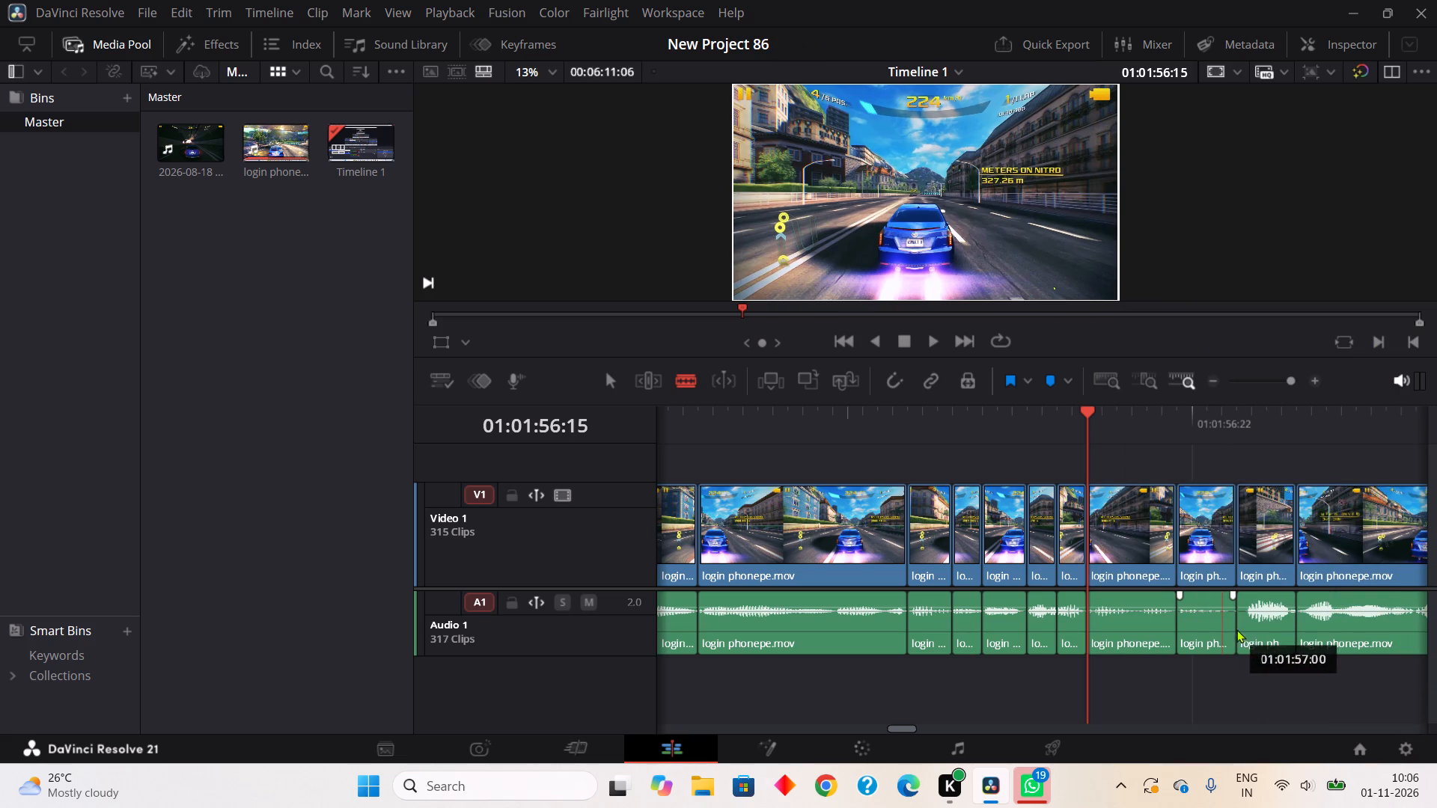
# Split Audio 1 at about 01:01:57:02 and Ripple Cut the short quiet piece starting at the 01:01:57:01 edit.
pyautogui.click(1254, 641)
pyautogui.rightClick(1242, 635)
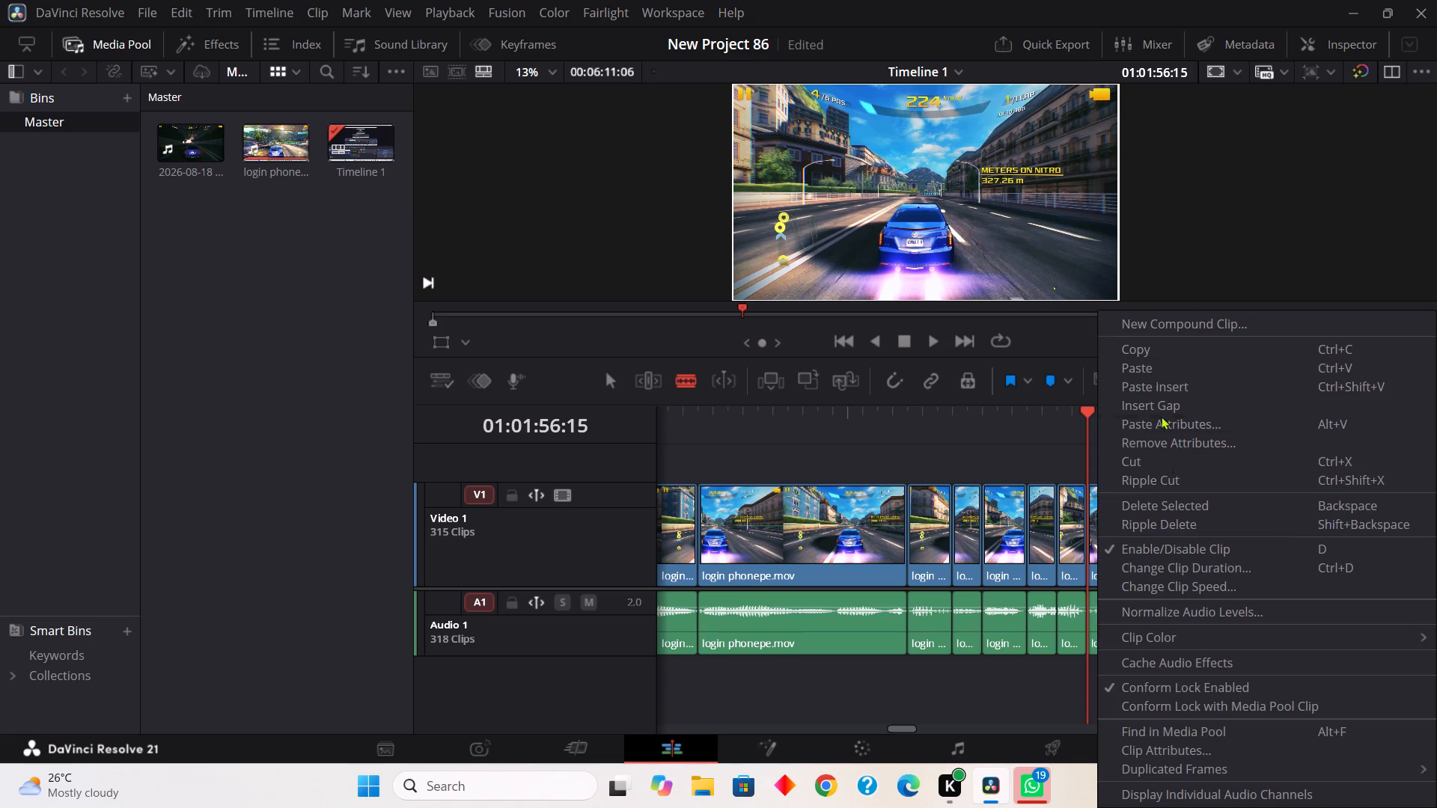
pyautogui.click(1174, 474)
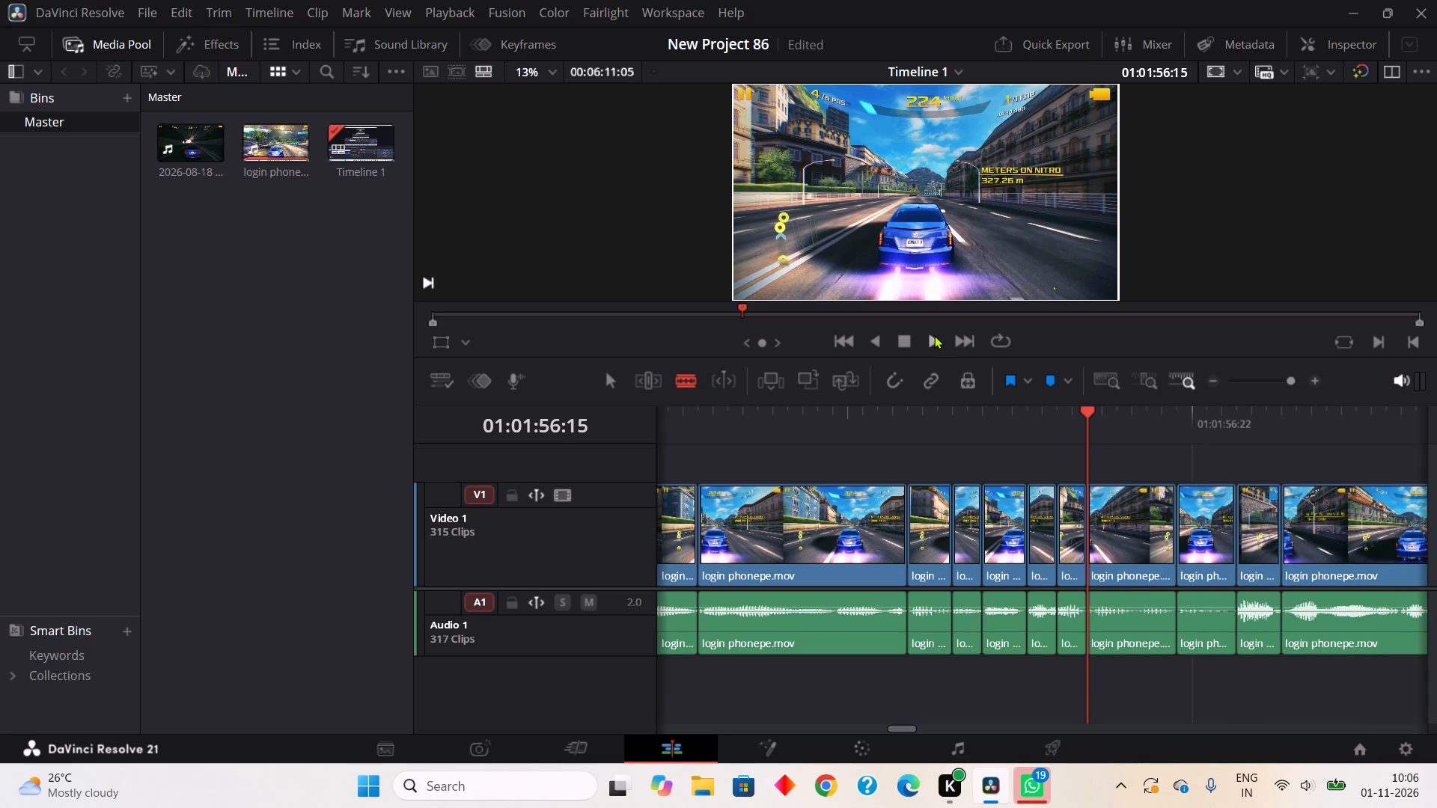
# Play on past 01:01:56:15, isolate the quiet gap on Audio 1 from about 01:01:57:14 to 01:01:57:16, and Ripple Cut it.
pyautogui.click(934, 335)
pyautogui.click(908, 339)
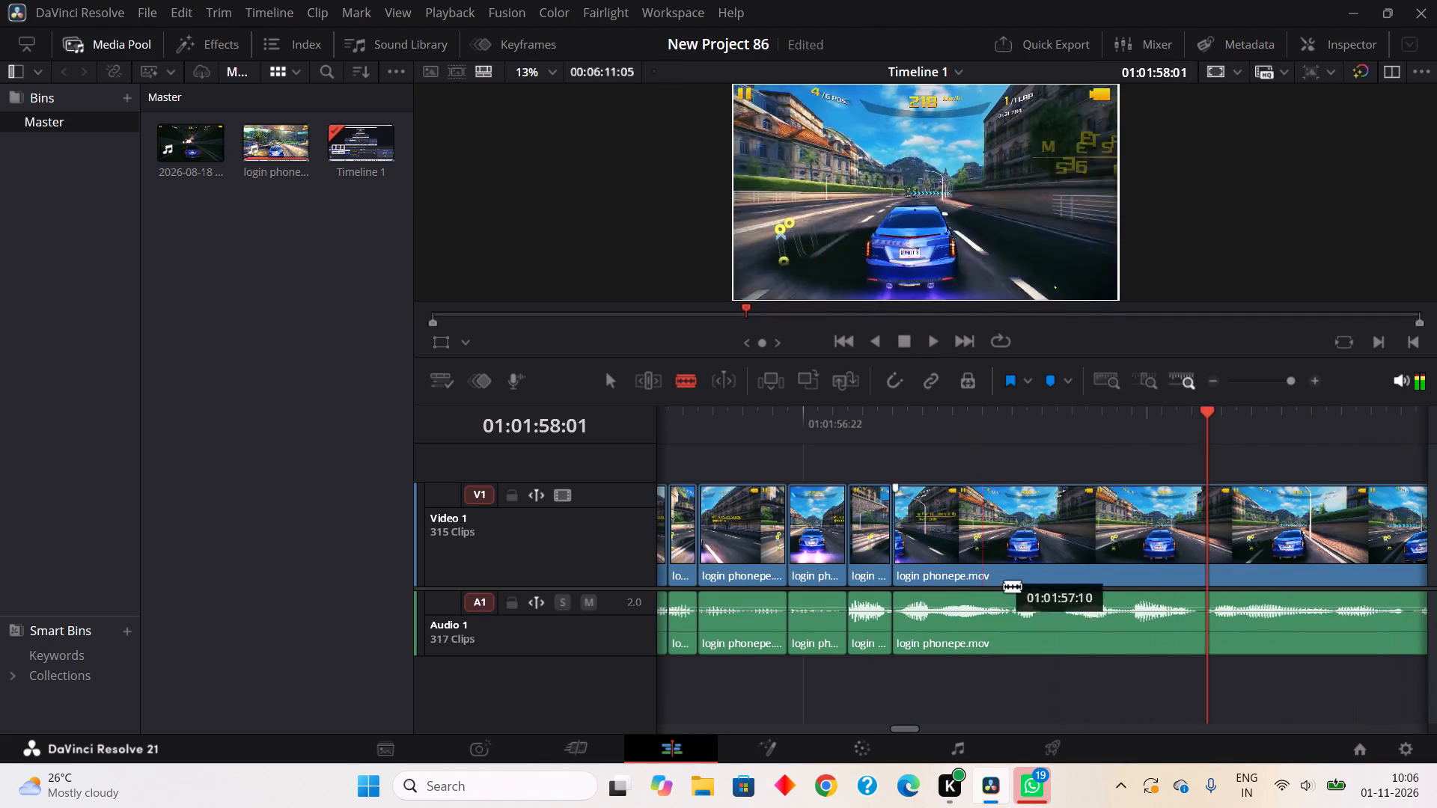
pyautogui.click(1054, 631)
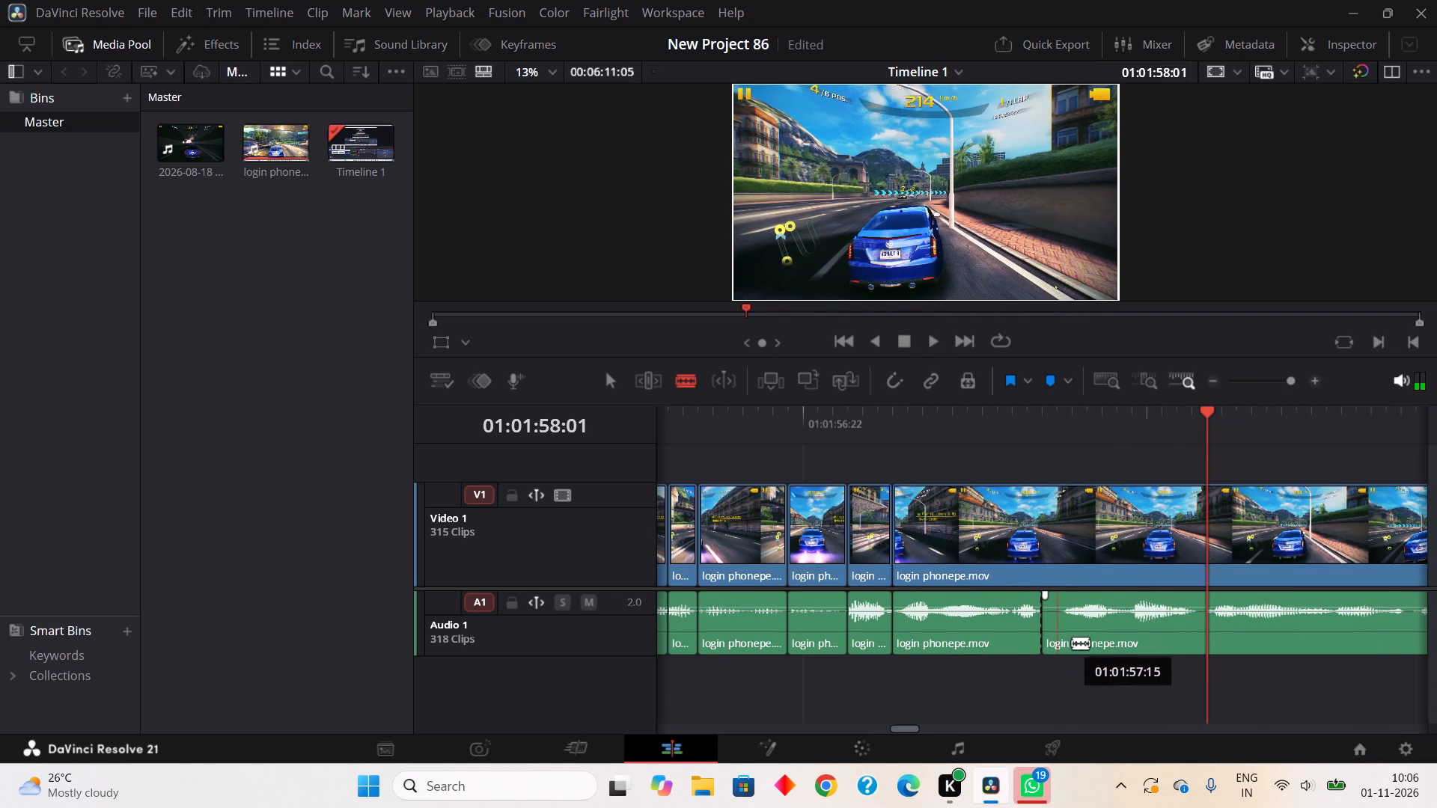
pyautogui.click(1073, 644)
pyautogui.rightClick(1058, 631)
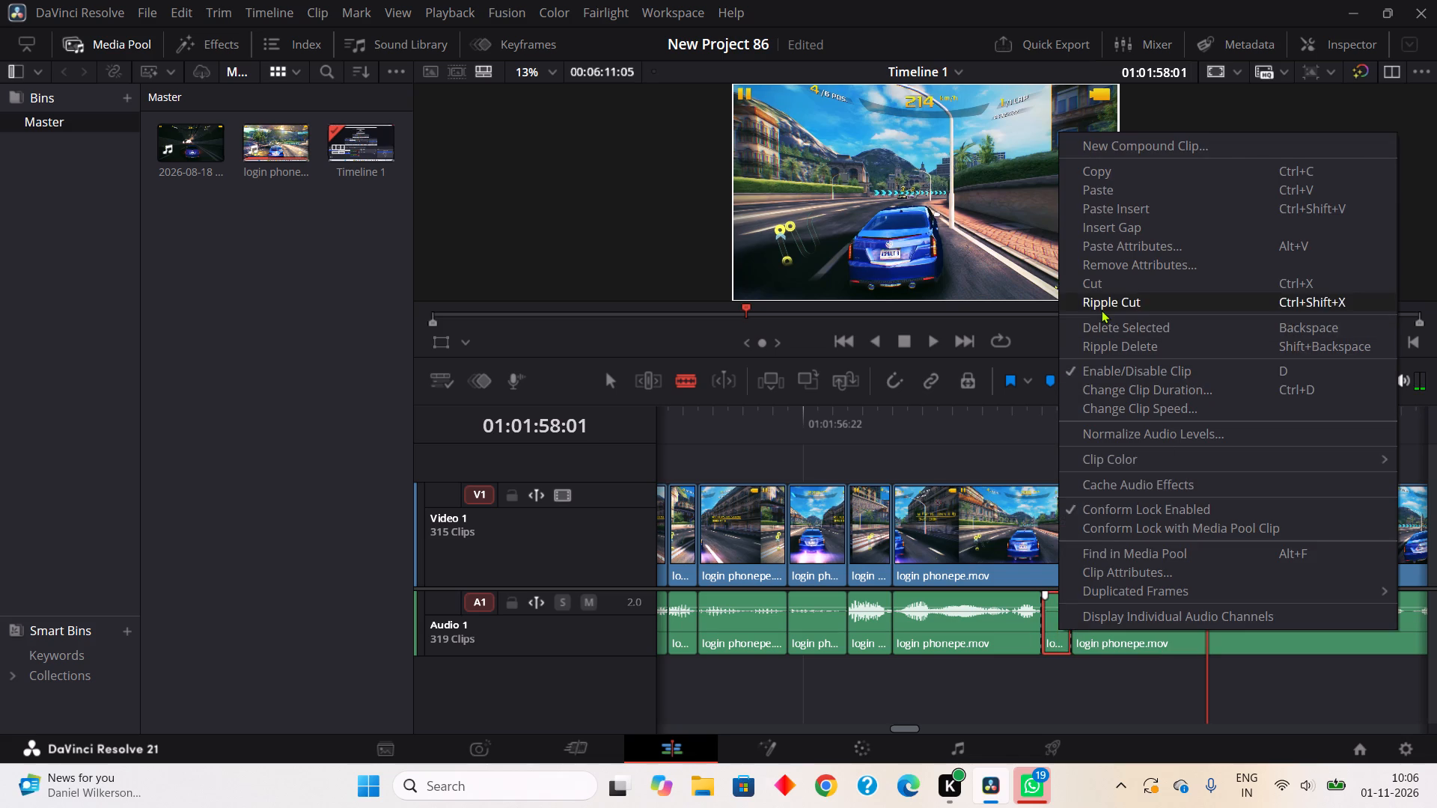
pyautogui.click(1101, 310)
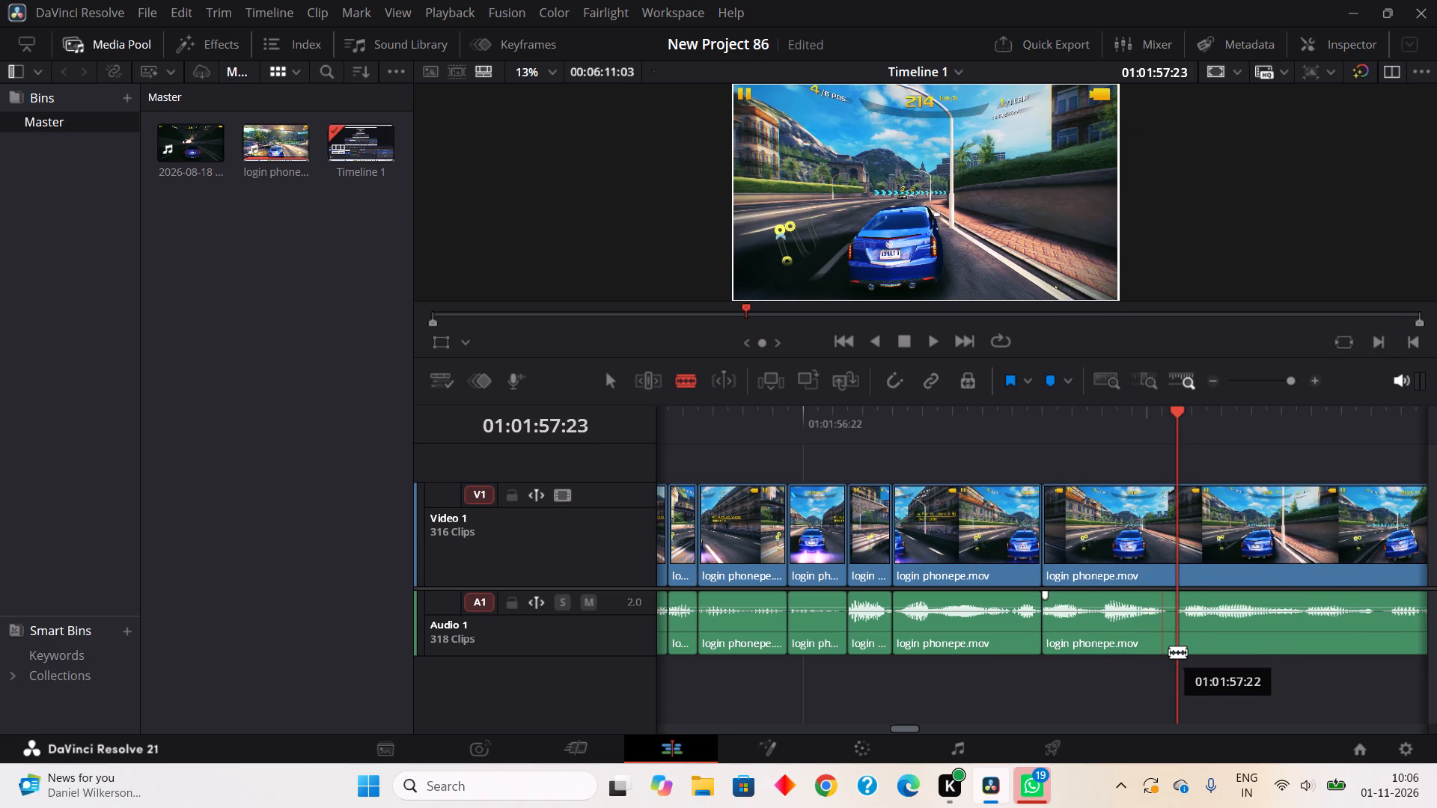
# Split Audio 1 around the short gap from about 01:01:57:22 to 01:01:57:23 and Ripple Cut that piece.
pyautogui.click(1171, 652)
pyautogui.click(1182, 631)
pyautogui.rightClick(1165, 639)
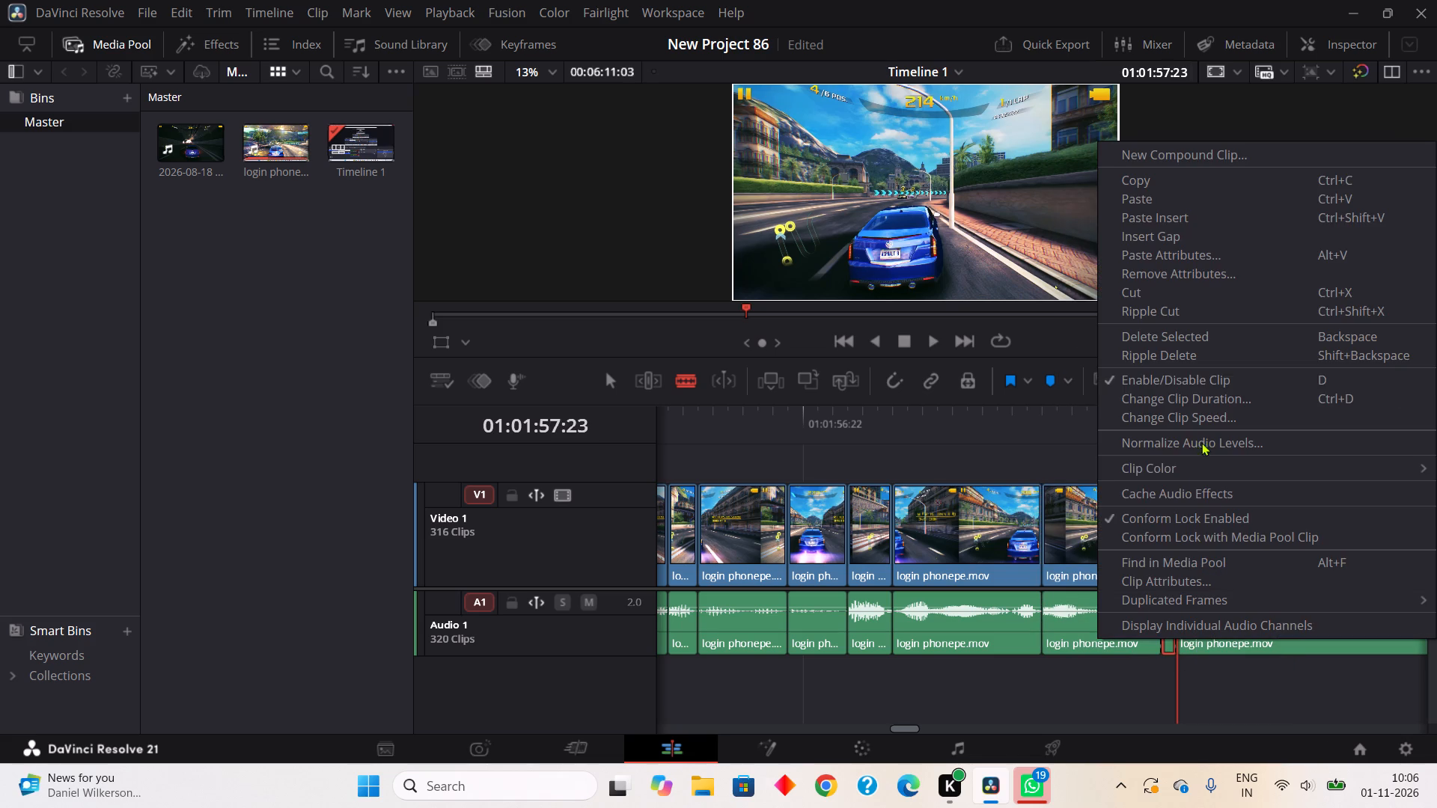
pyautogui.click(1160, 316)
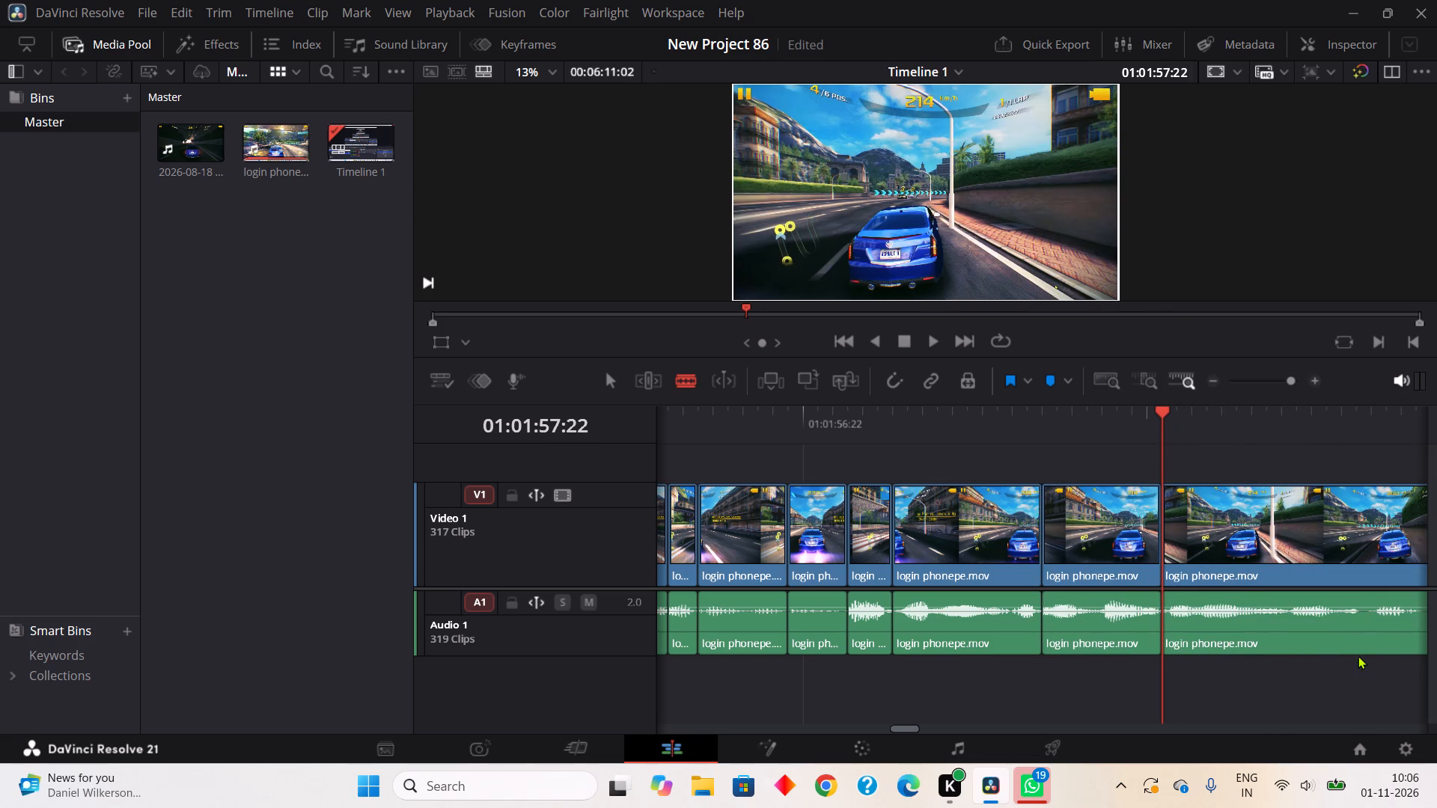
# Isolate the quiet gap on Audio 1 from about 01:01:58:11 to 01:01:58:13 and Ripple Cut it.
pyautogui.click(1370, 651)
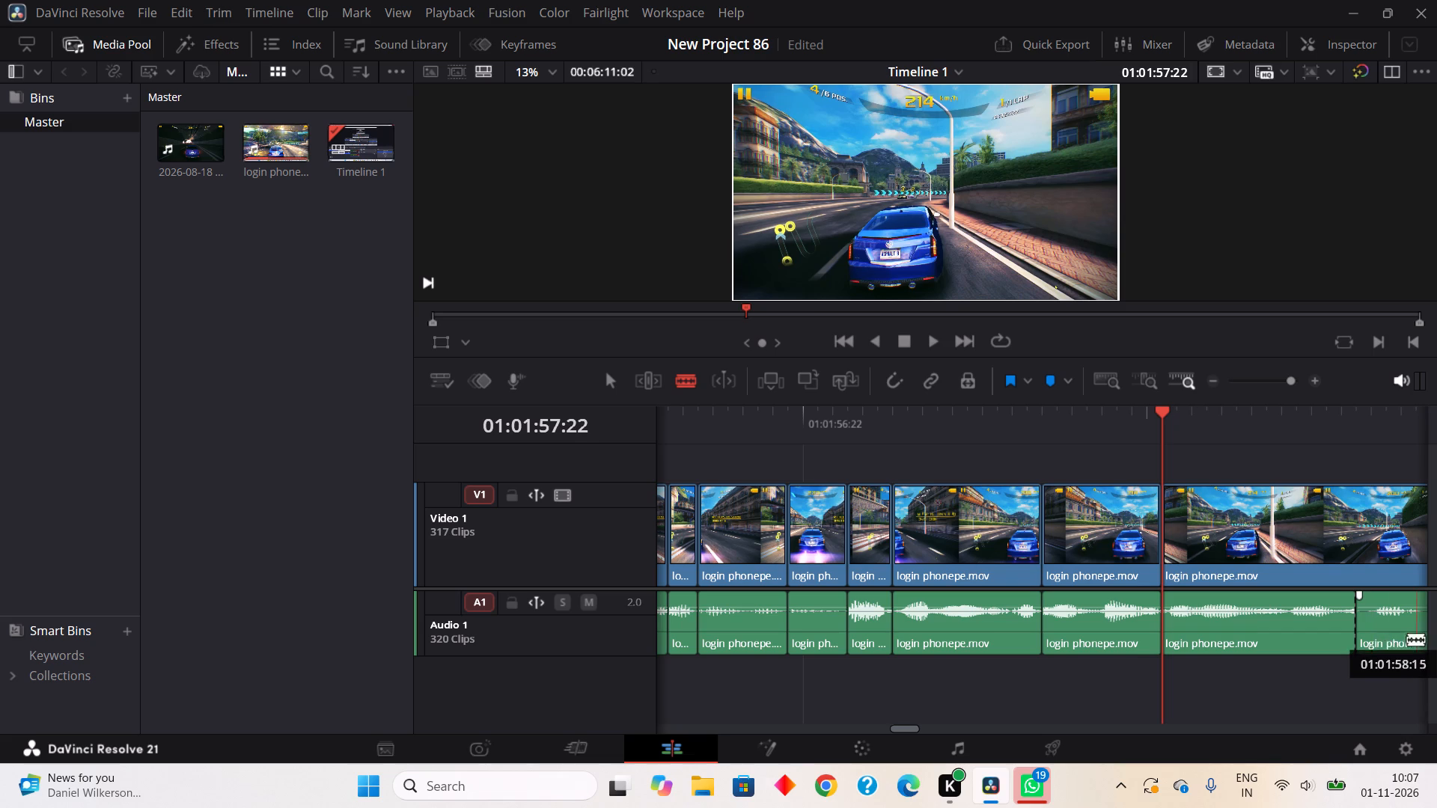
pyautogui.click(1387, 652)
pyautogui.rightClick(1369, 632)
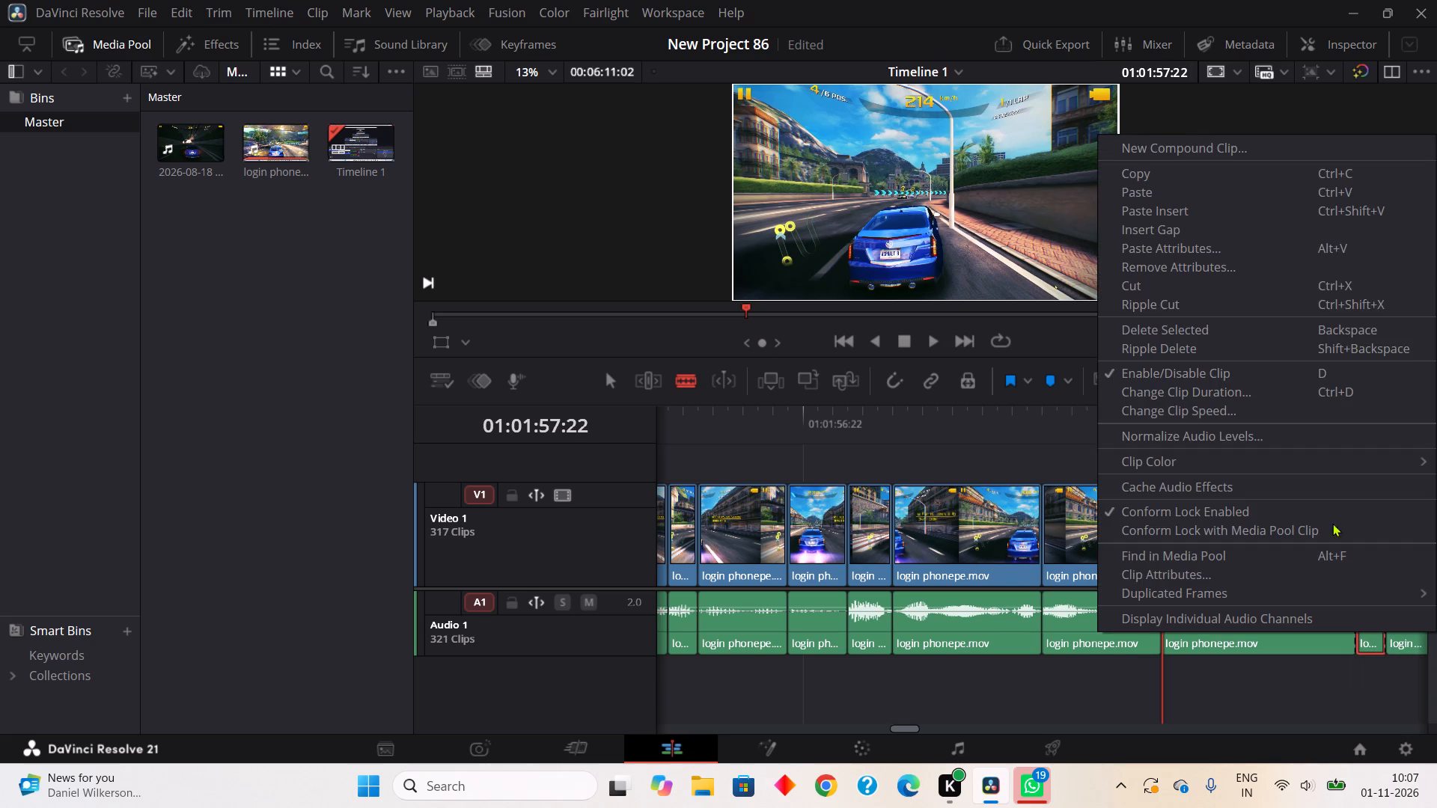
pyautogui.click(1179, 308)
# Split out the quiet piece of Audio 1 from about 01:01:58:13 to 01:01:58:15 and Ripple Cut it.
pyautogui.click(1391, 633)
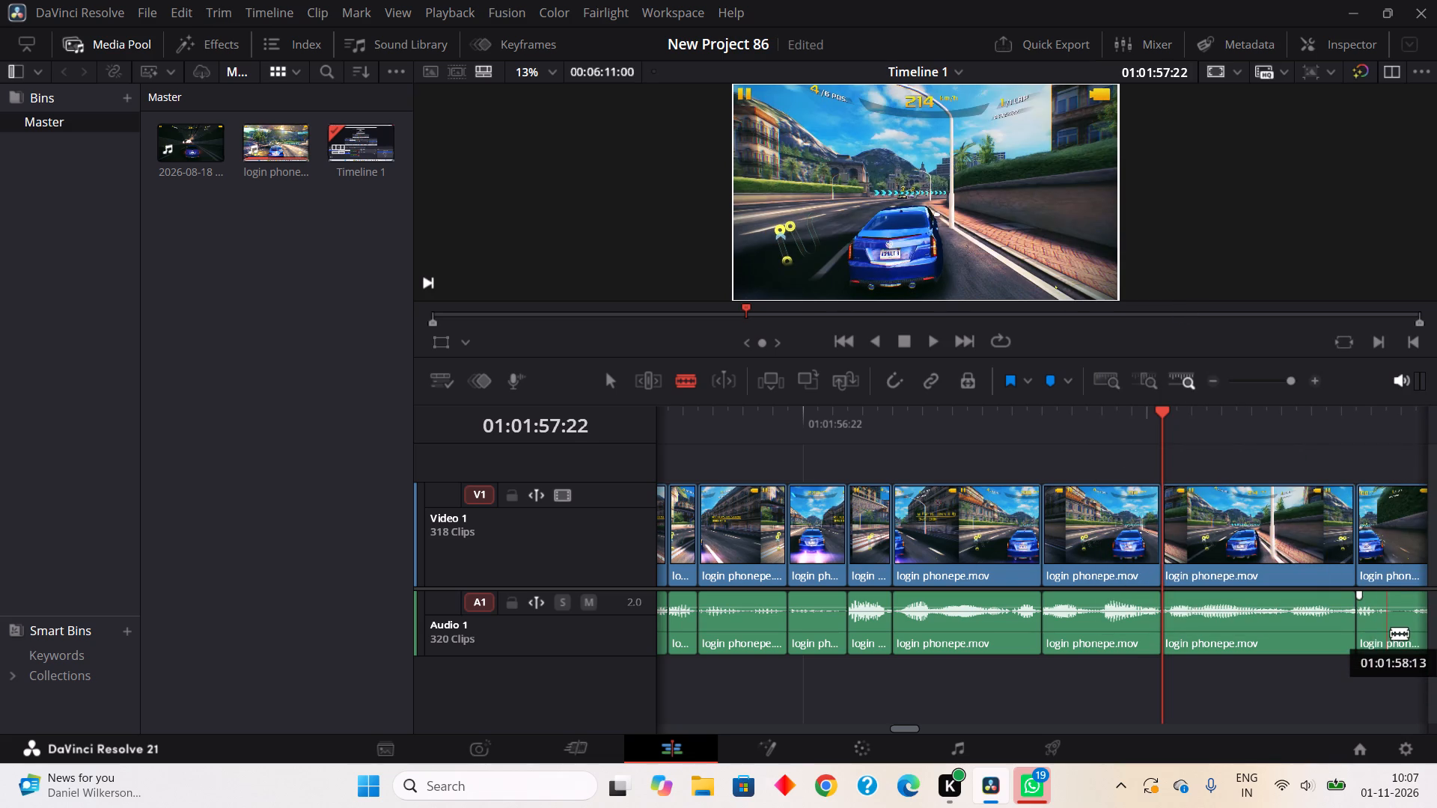
pyautogui.click(1418, 637)
pyautogui.rightClick(1401, 633)
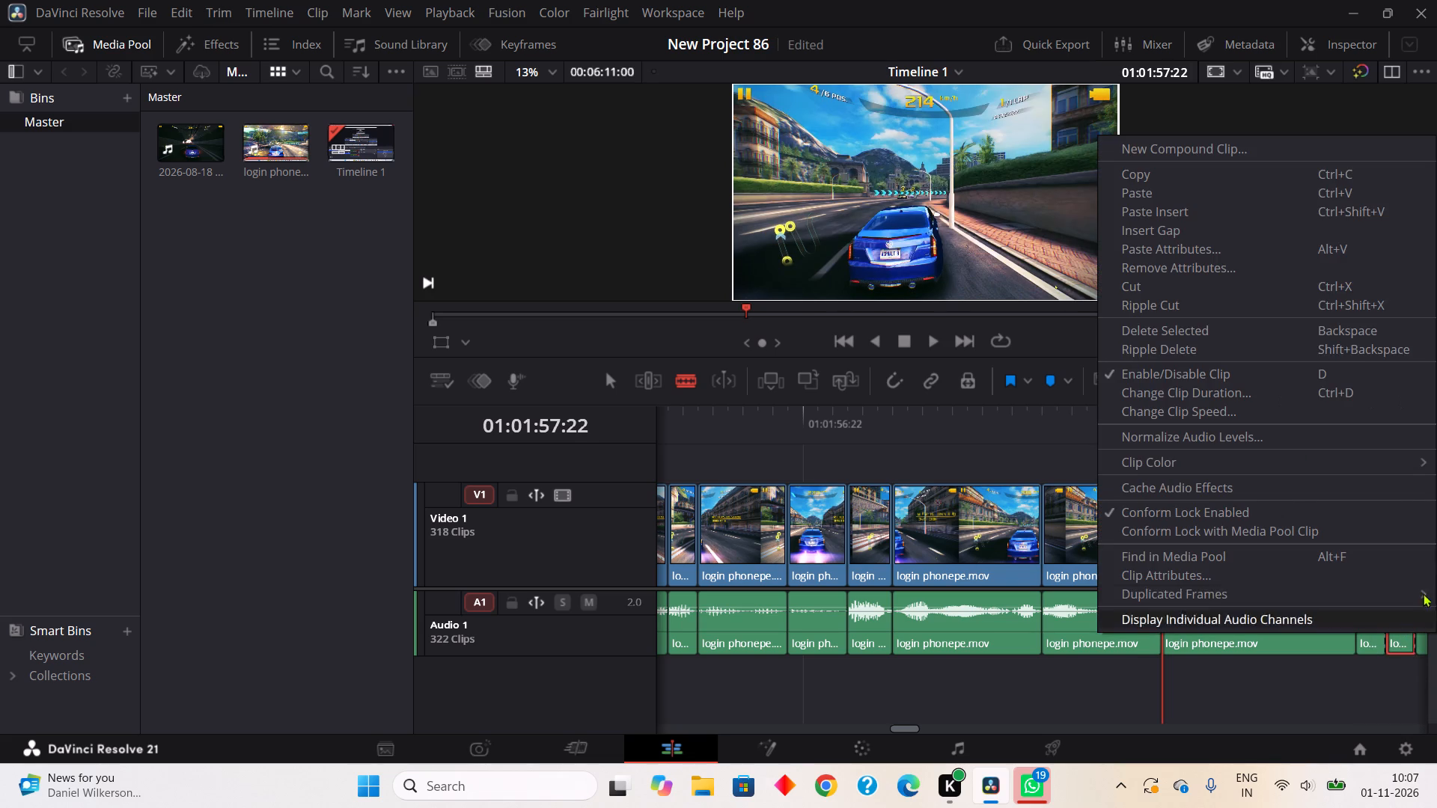
pyautogui.click(1202, 310)
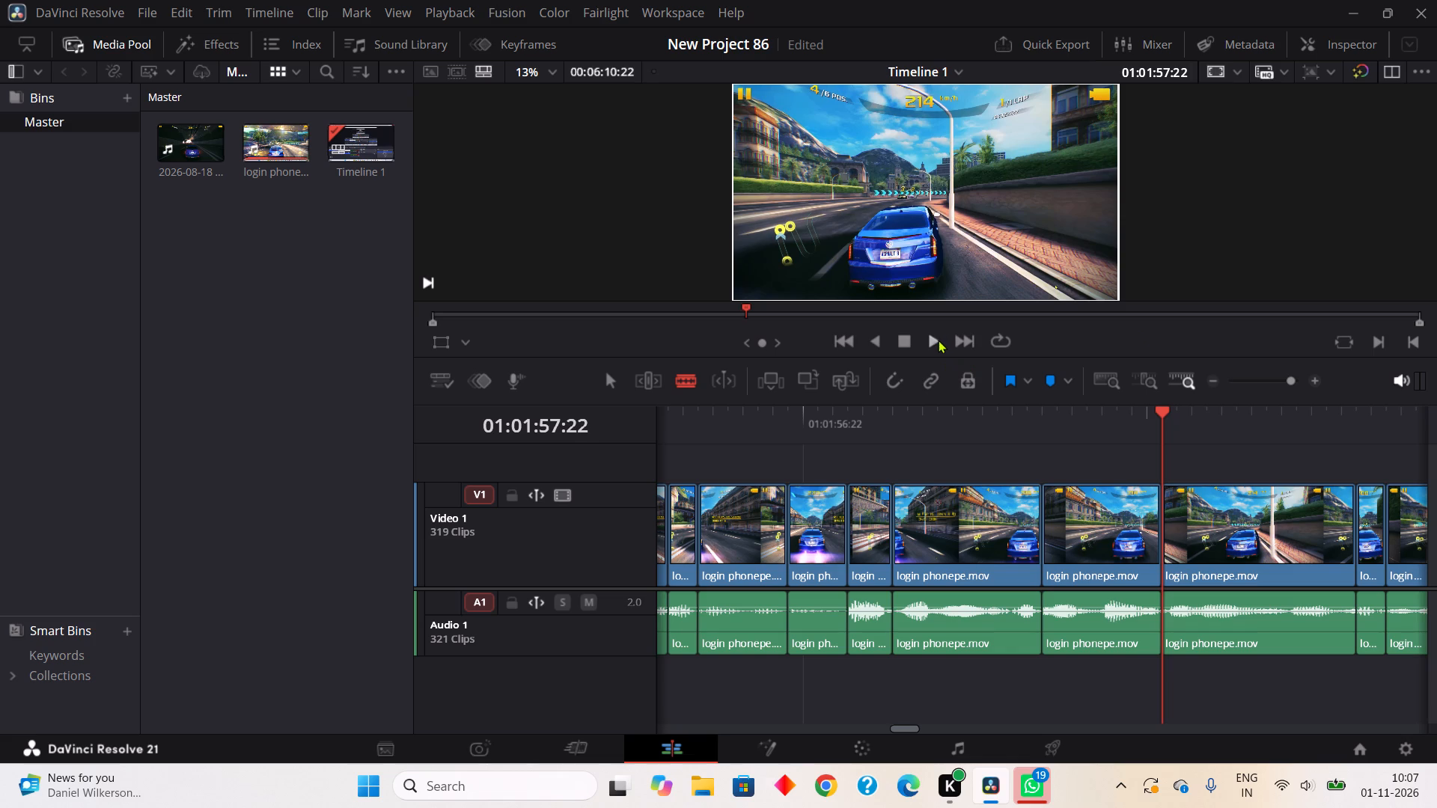
# Play the next stretch, isolate the quiet gap on Audio 1 from about 01:01:58:21 to 01:01:59:00, and Ripple Cut it.
pyautogui.click(939, 340)
pyautogui.click(900, 343)
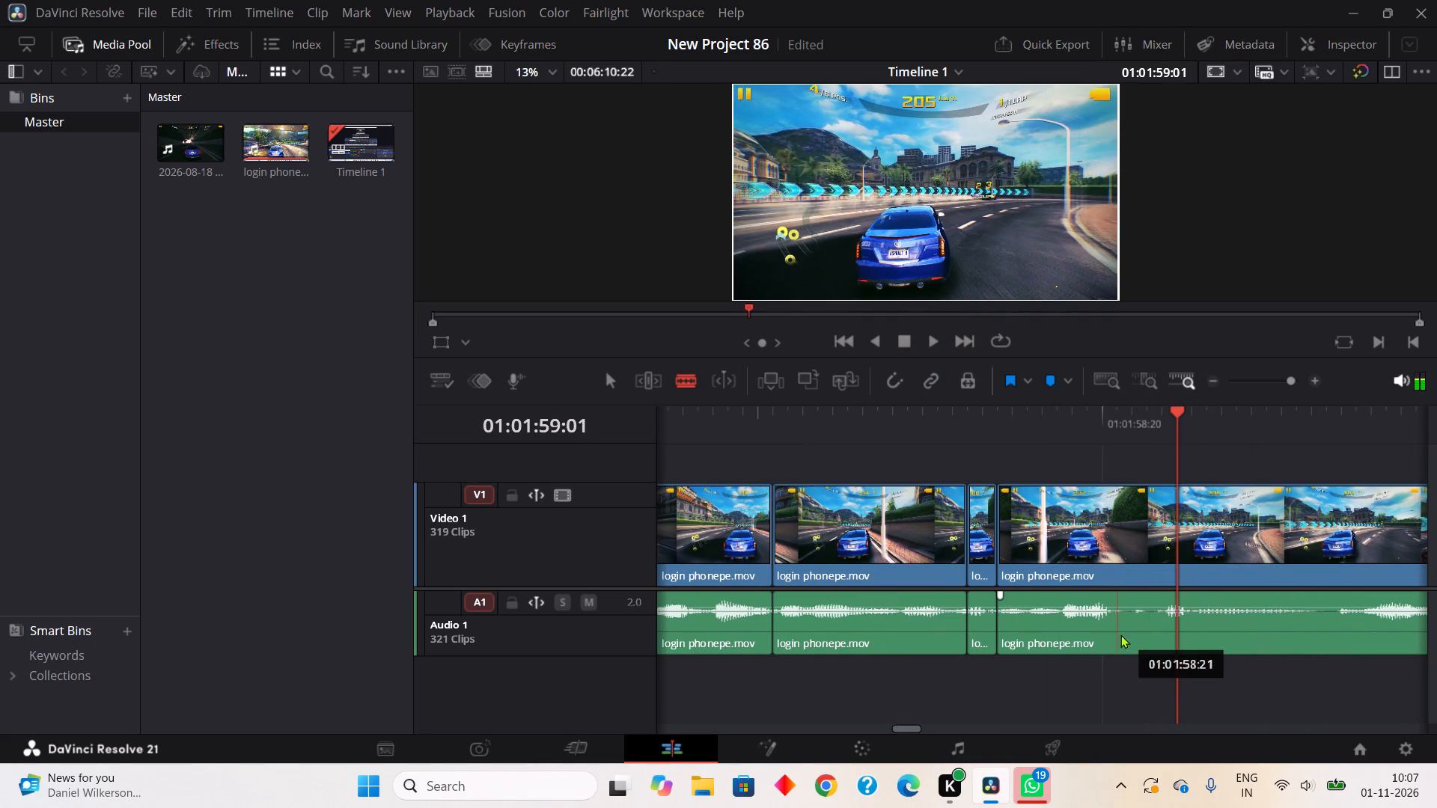
pyautogui.click(1118, 637)
pyautogui.click(1165, 637)
pyautogui.rightClick(1144, 632)
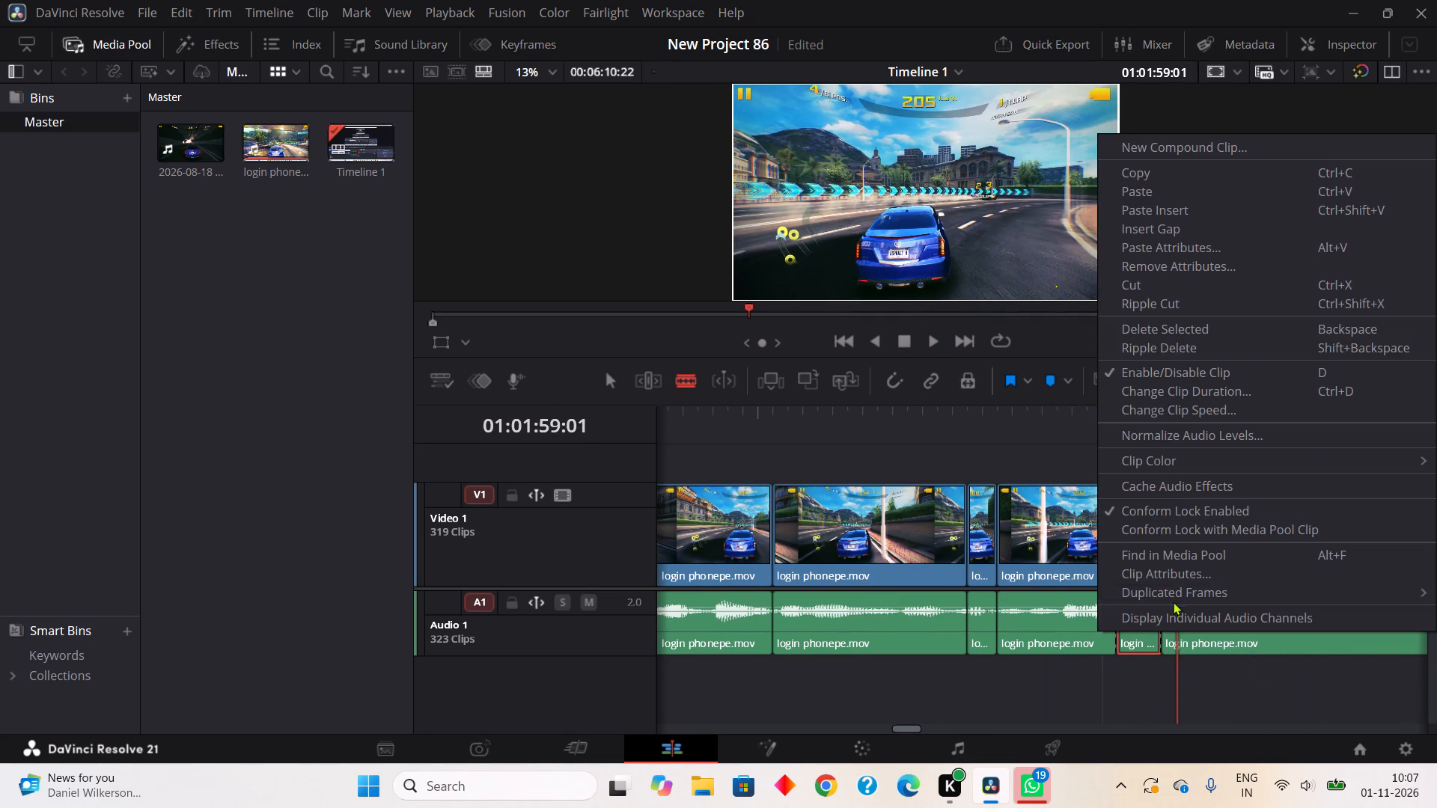
pyautogui.click(1169, 307)
# Split Audio 1 around the quiet gap from about 01:01:59:06 to 01:01:59:09 and Ripple Cut that piece.
pyautogui.click(1265, 629)
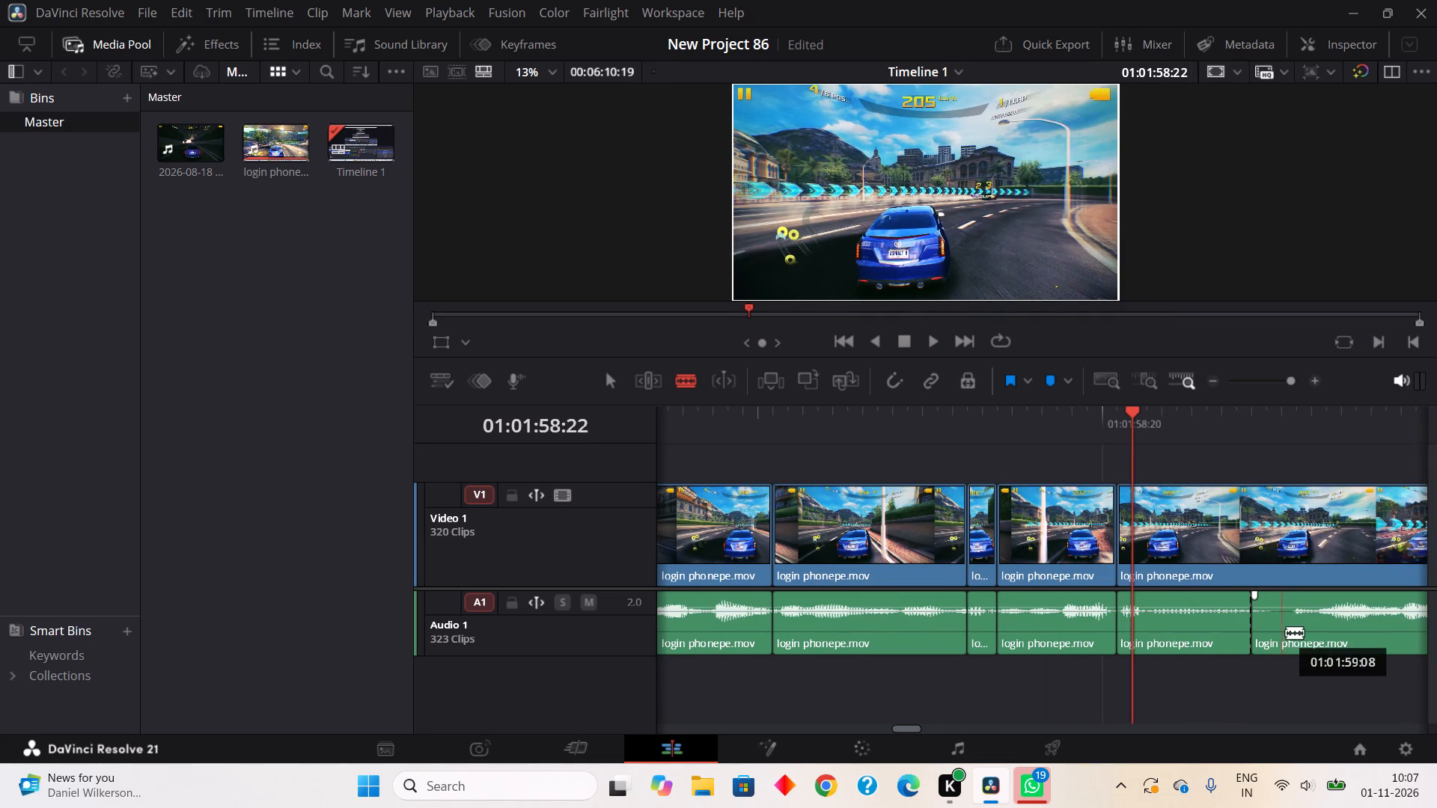
pyautogui.click(1299, 640)
pyautogui.rightClick(1262, 625)
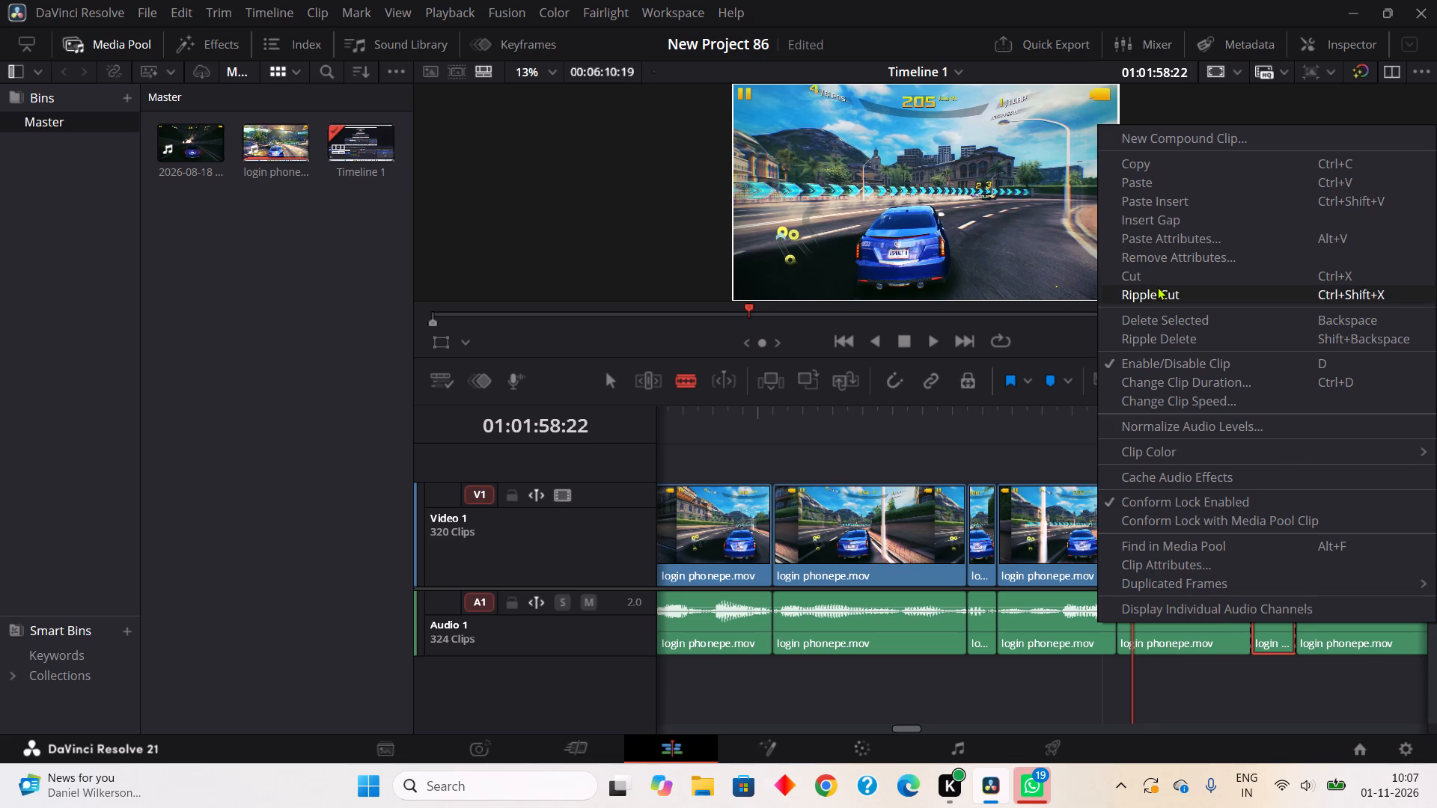
pyautogui.click(1157, 287)
# Play the next stretch, isolate the quiet gap on Audio 1 from about 01:02:00:03 to 01:02:00:05, and Ripple Cut it.
pyautogui.click(930, 346)
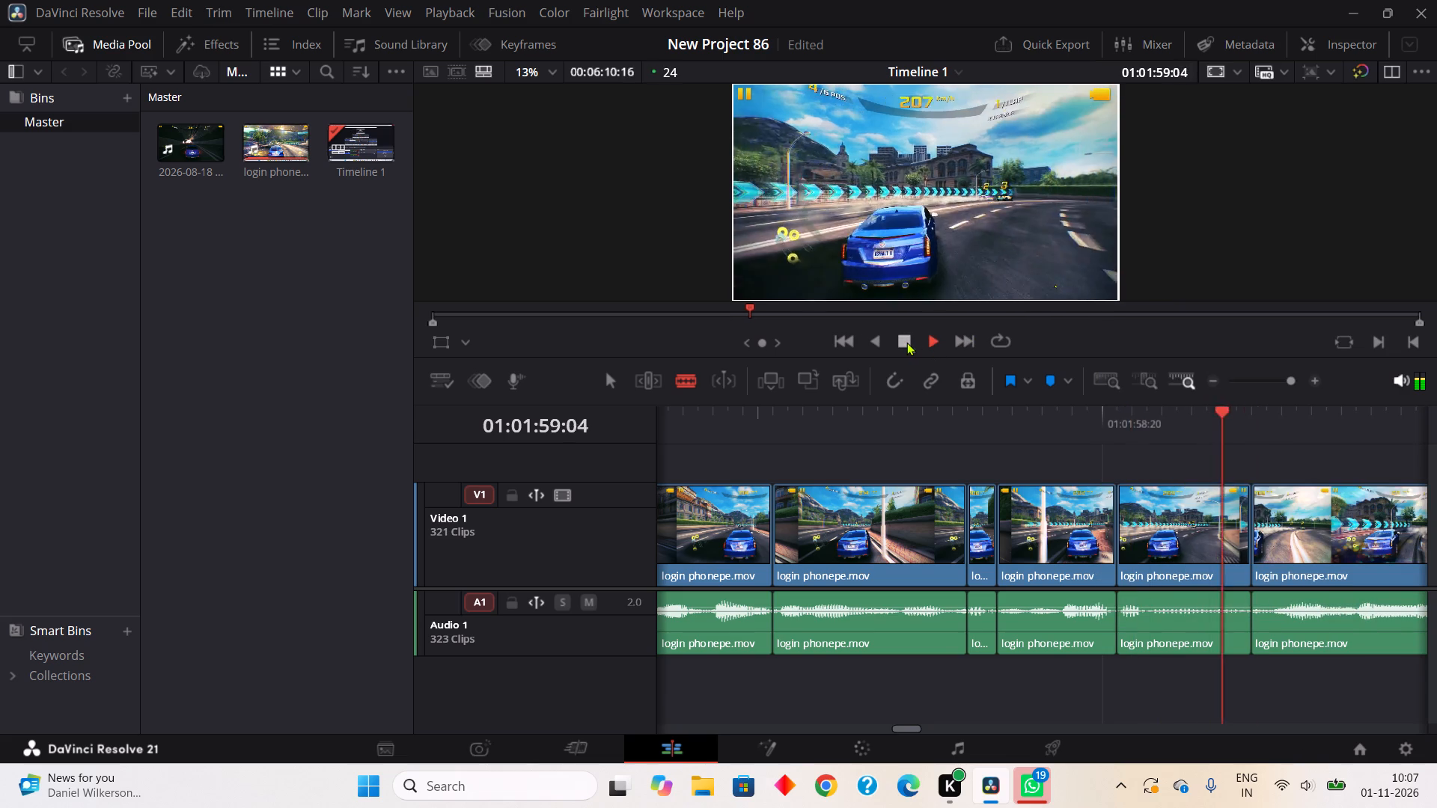
pyautogui.click(906, 342)
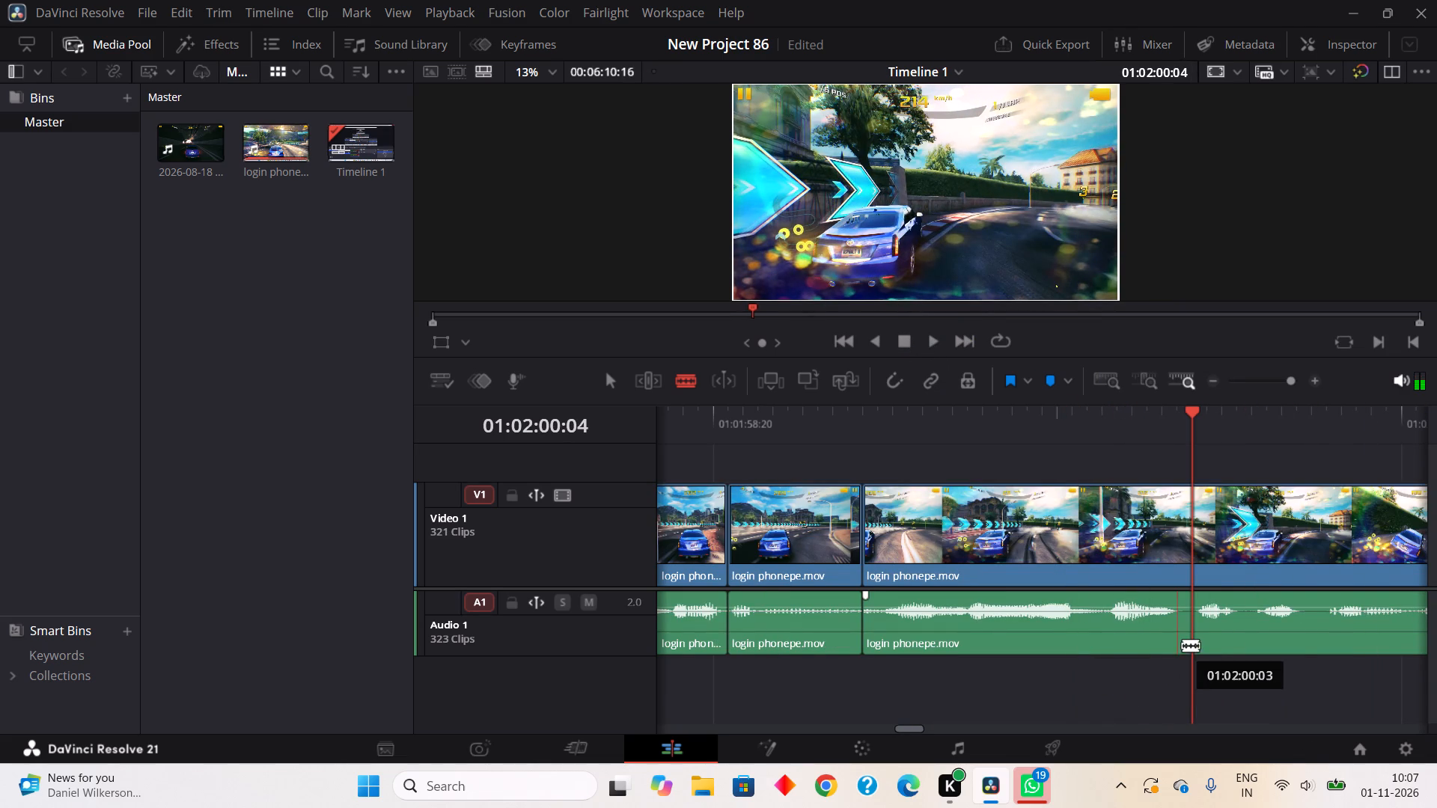
pyautogui.click(1182, 645)
pyautogui.click(1209, 639)
pyautogui.rightClick(1195, 634)
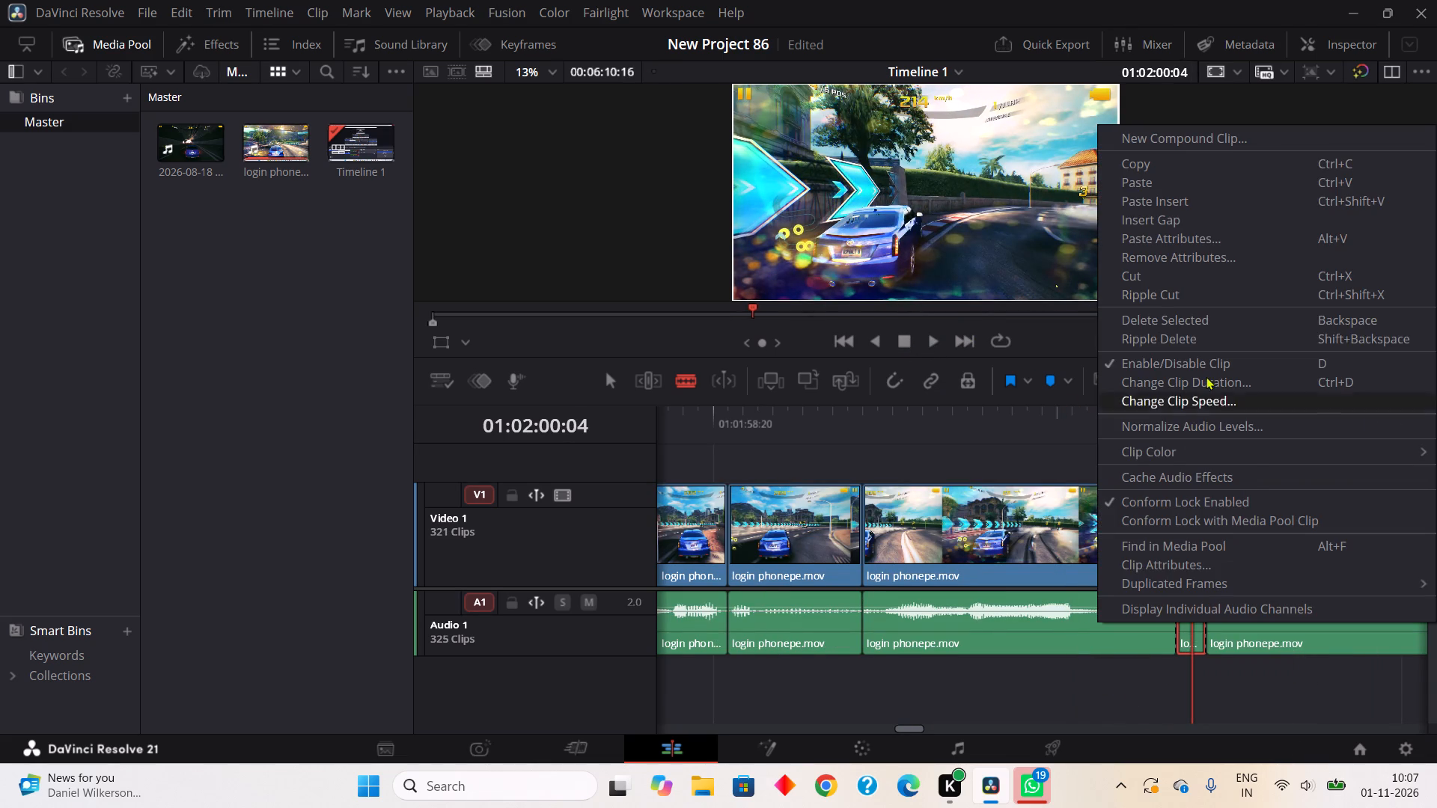
pyautogui.click(1151, 293)
# Isolate the short quiet gap on Audio 1 from about 01:02:00:05 to 01:02:00:06 and Ripple Cut it.
pyautogui.click(1215, 619)
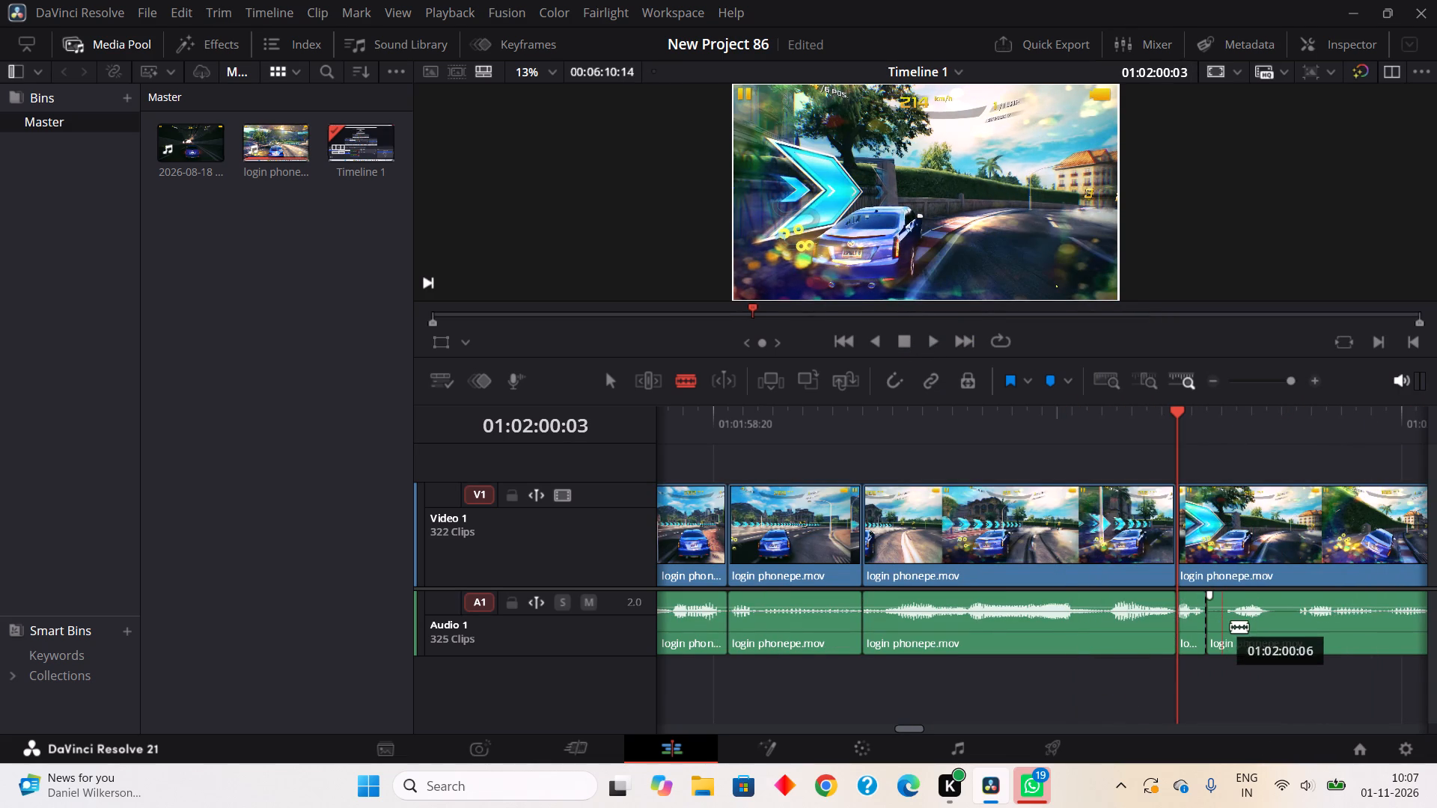
pyautogui.click(1236, 630)
pyautogui.rightClick(1224, 627)
pyautogui.rightClick(1215, 623)
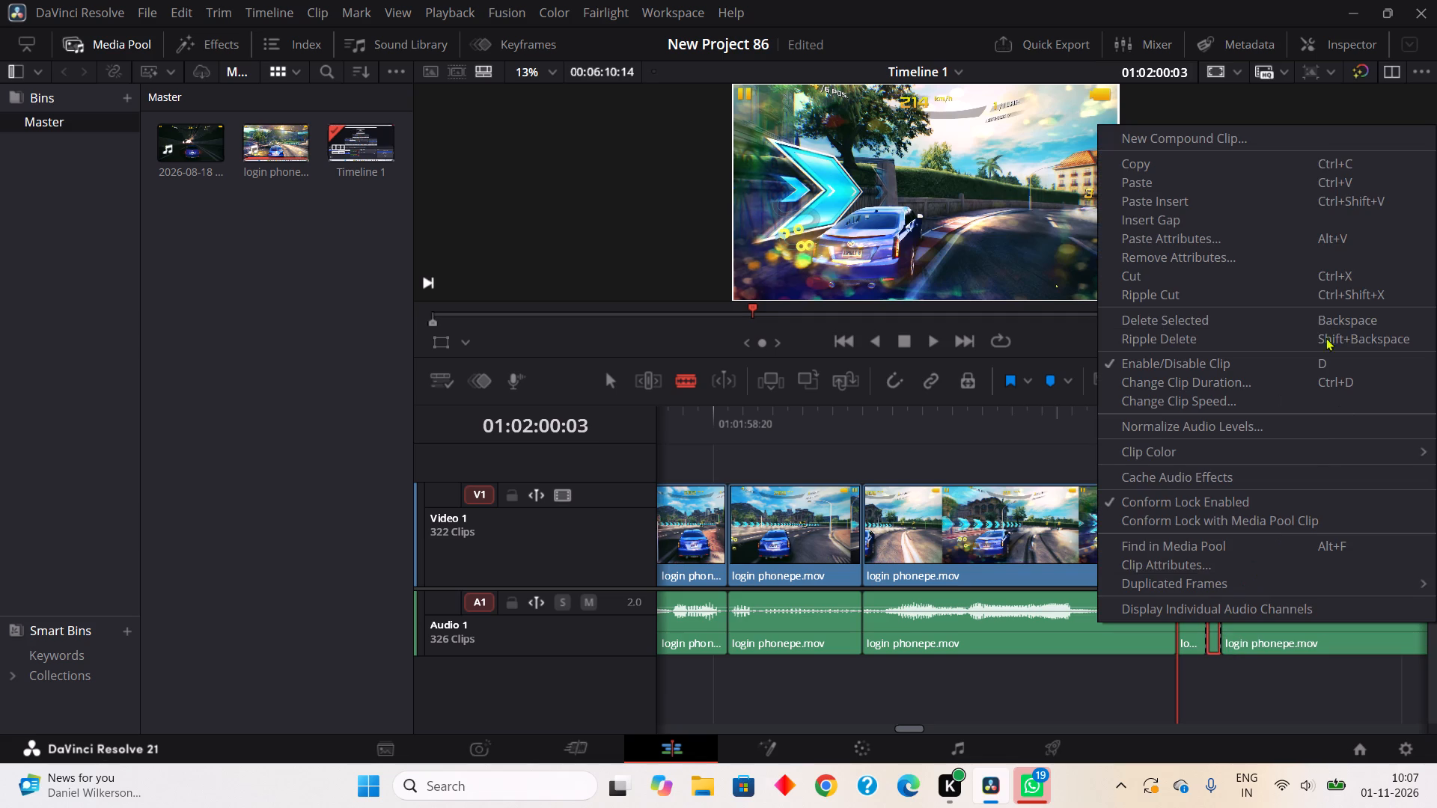
pyautogui.click(1284, 286)
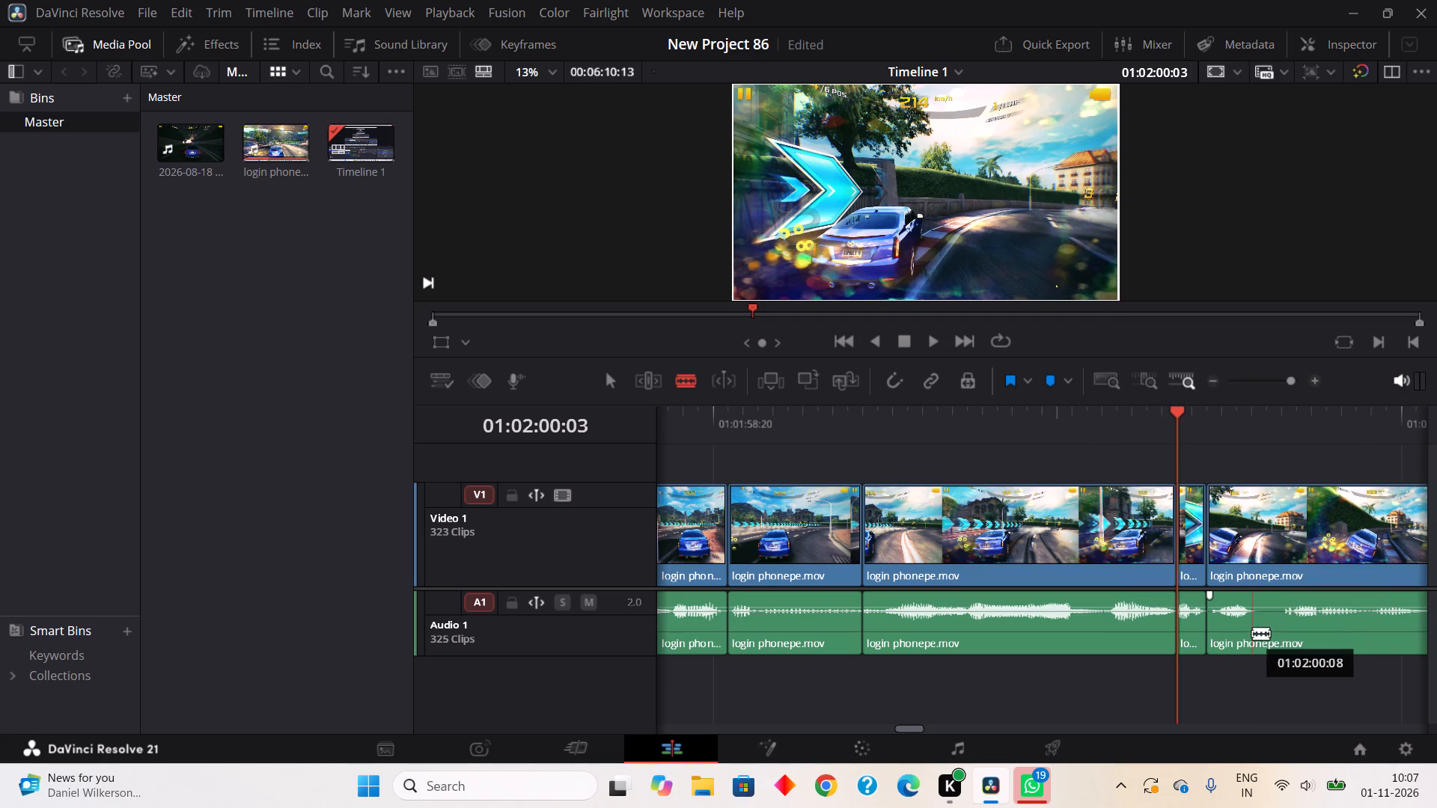
# Split Audio 1 around the quiet gap from about 01:02:00:08 to 01:02:00:10 and Ripple Cut that piece.
pyautogui.click(1252, 633)
pyautogui.click(1283, 644)
pyautogui.rightClick(1272, 634)
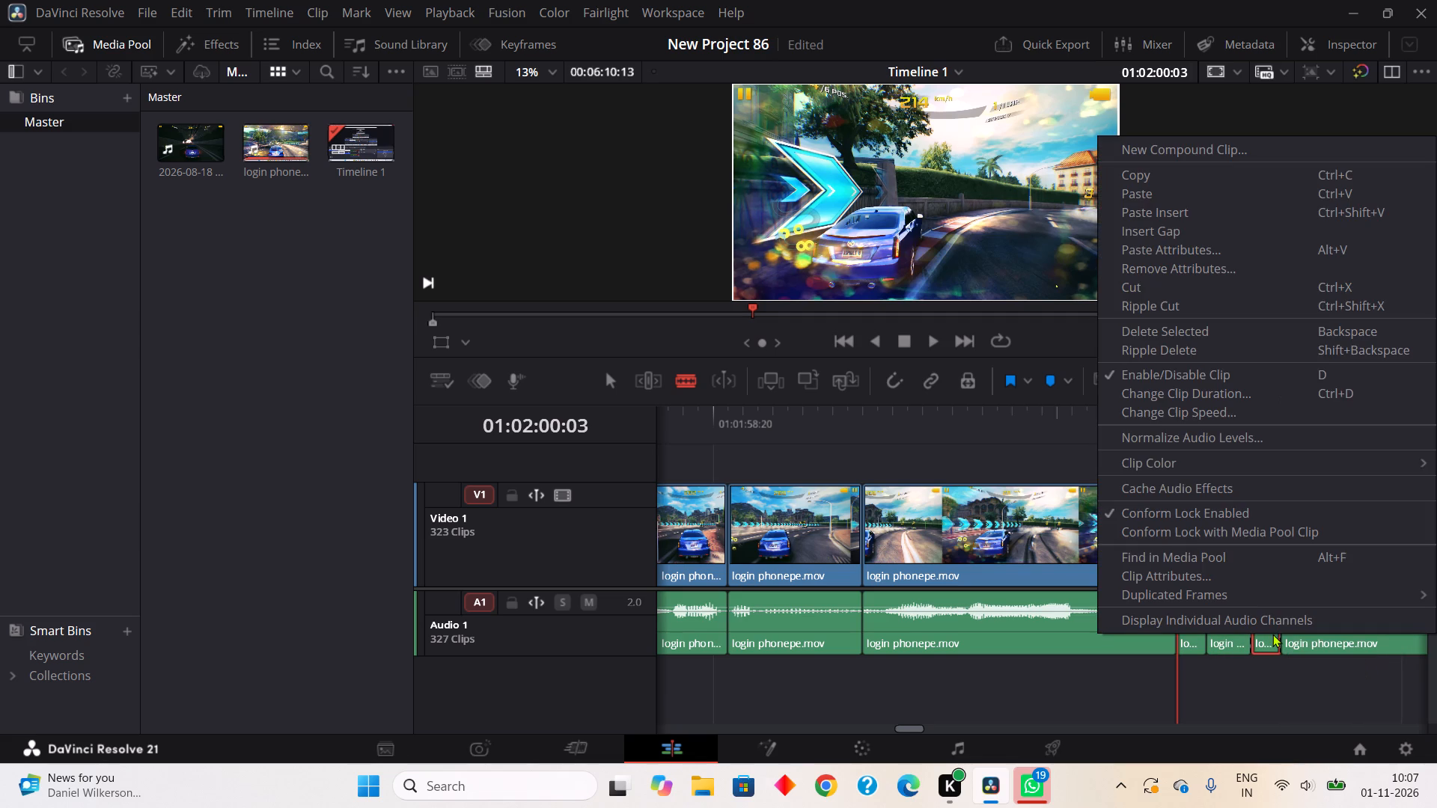
pyautogui.click(1186, 305)
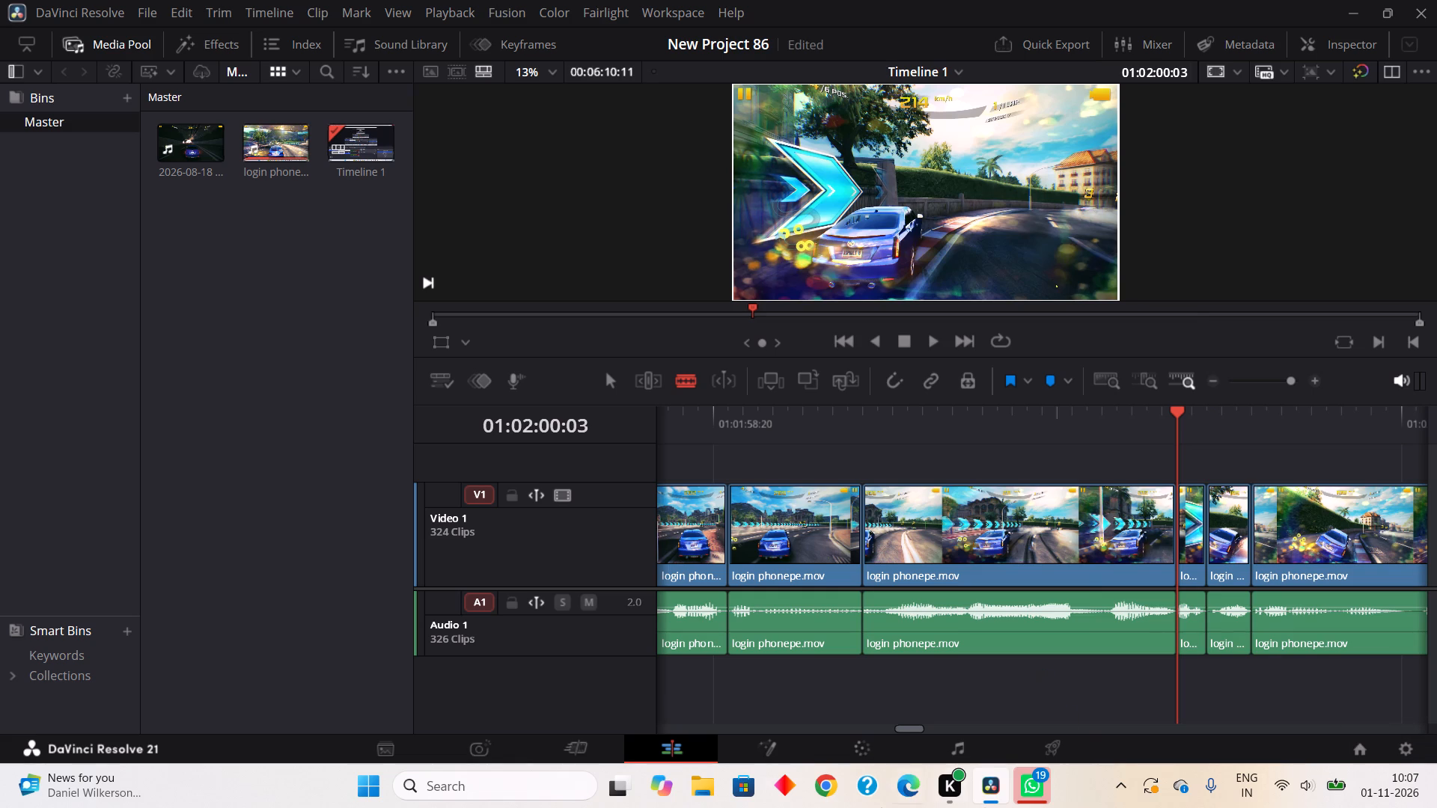
# Play the next stretch, isolate the short gap on Audio 1 from about 01:02:00:18 to 01:02:00:19, and Ripple Cut it.
pyautogui.click(929, 340)
pyautogui.click(894, 340)
pyautogui.click(922, 343)
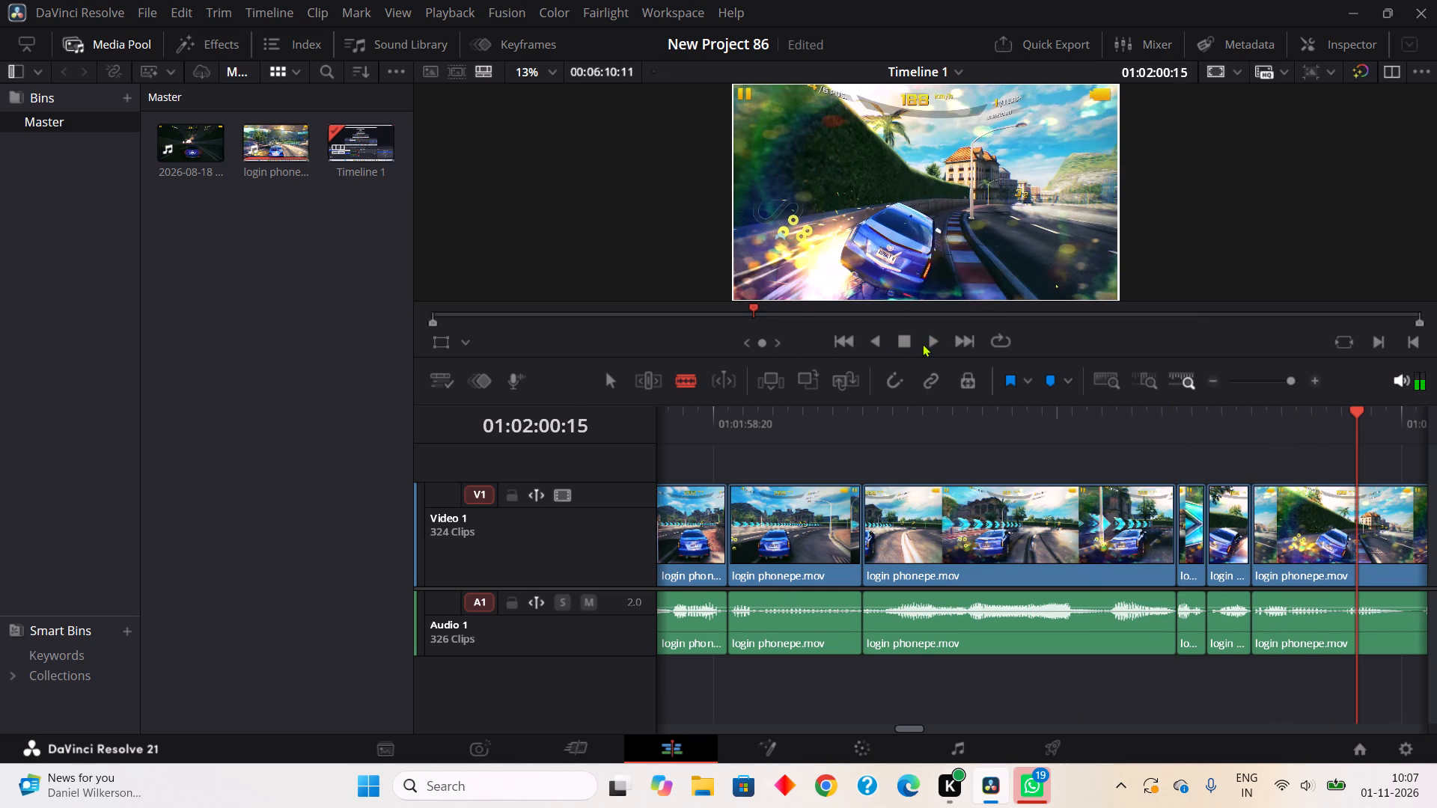
pyautogui.click(930, 338)
pyautogui.click(906, 340)
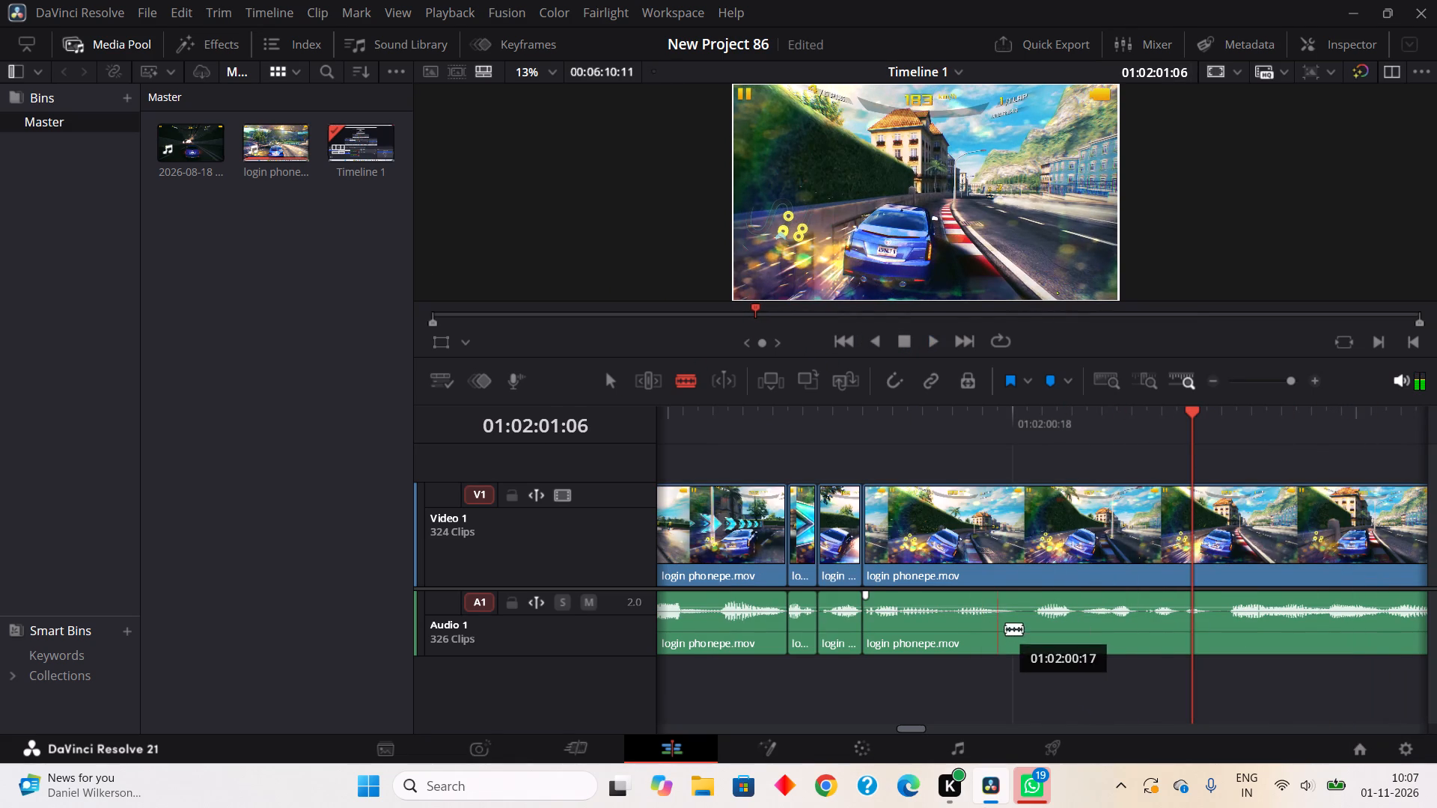
pyautogui.click(1015, 634)
pyautogui.click(1040, 628)
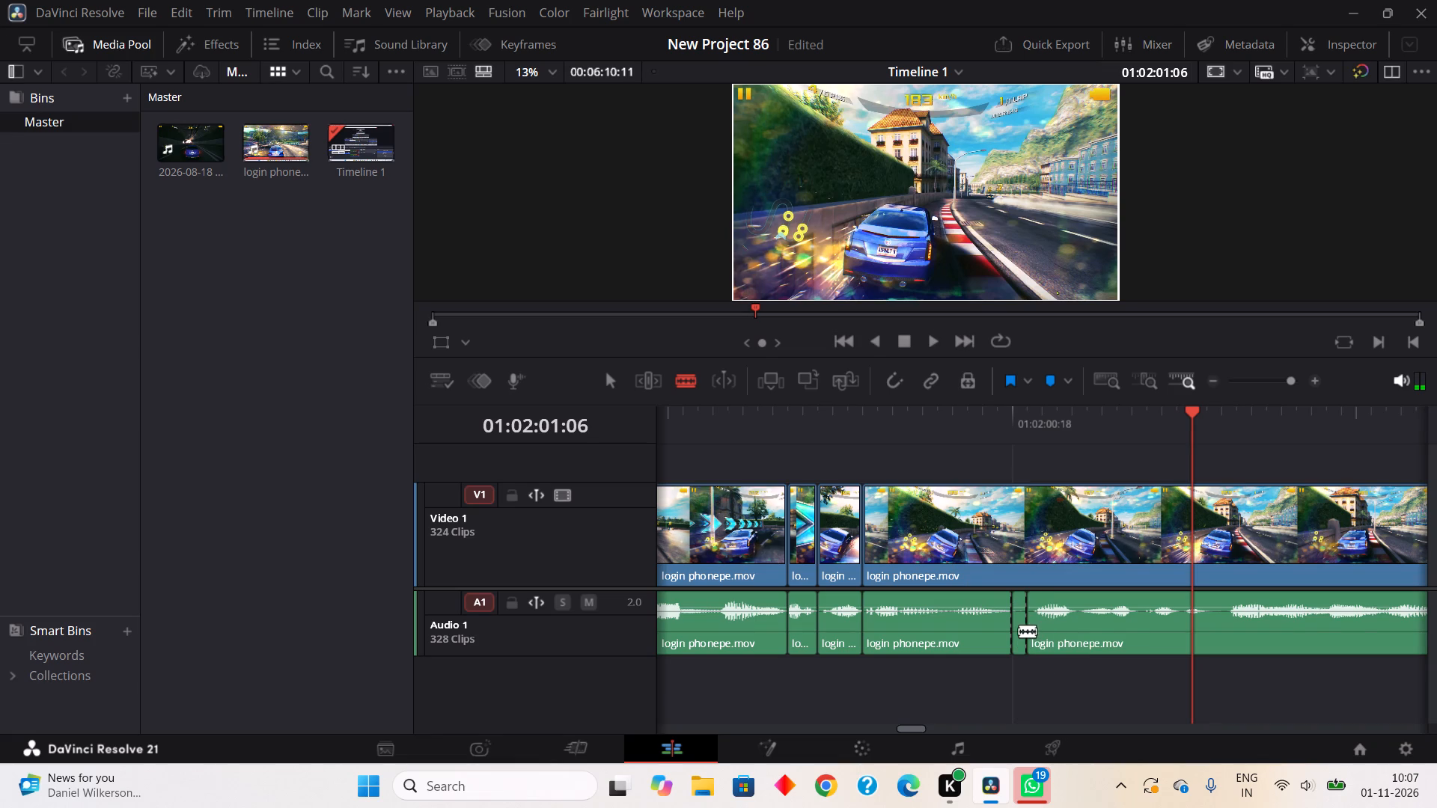
pyautogui.rightClick(1019, 631)
pyautogui.click(1148, 295)
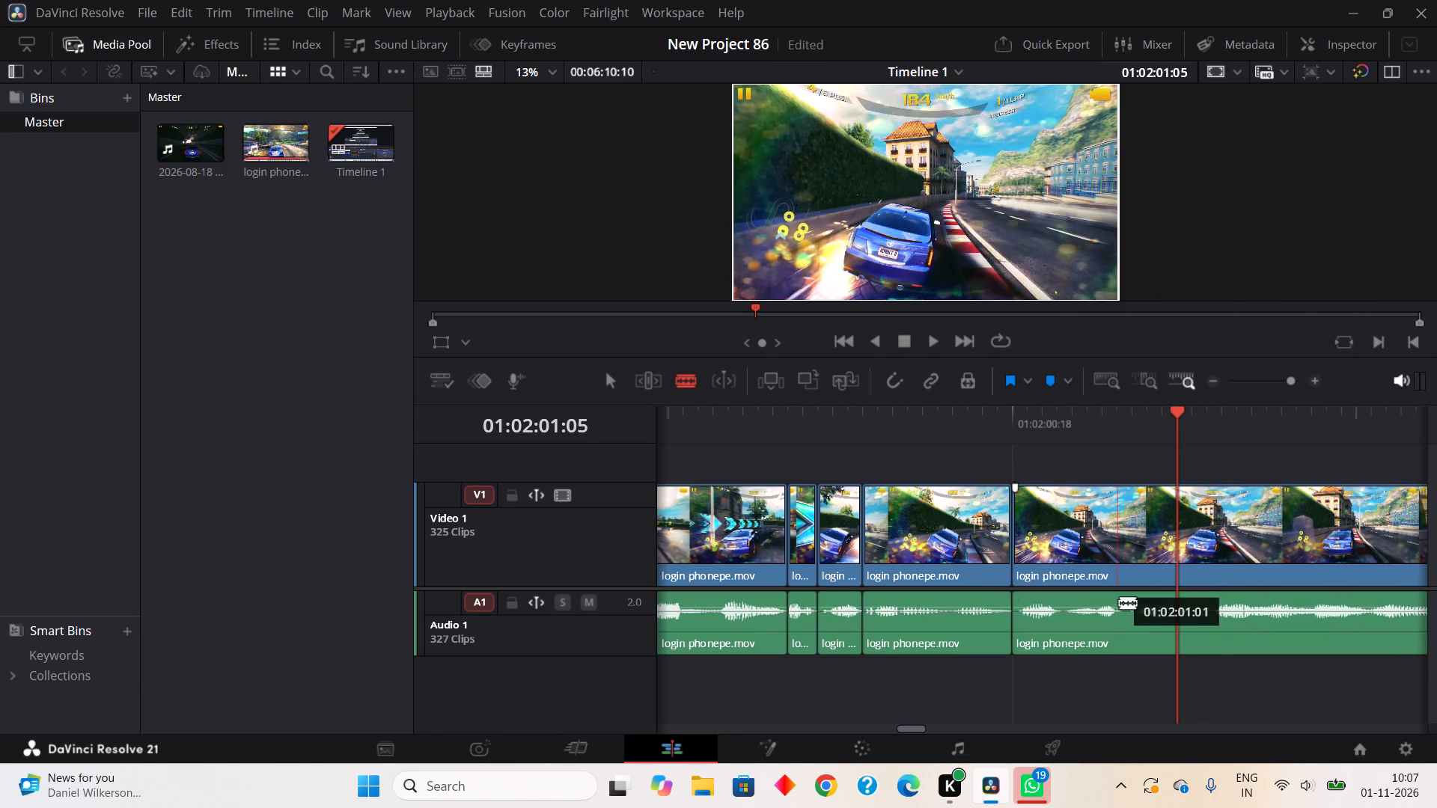
# Split Audio 1 around the short gap from about 01:02:01:01 to 01:02:01:02 and Ripple Cut that piece.
pyautogui.click(1130, 625)
pyautogui.click(1141, 628)
pyautogui.rightClick(1118, 642)
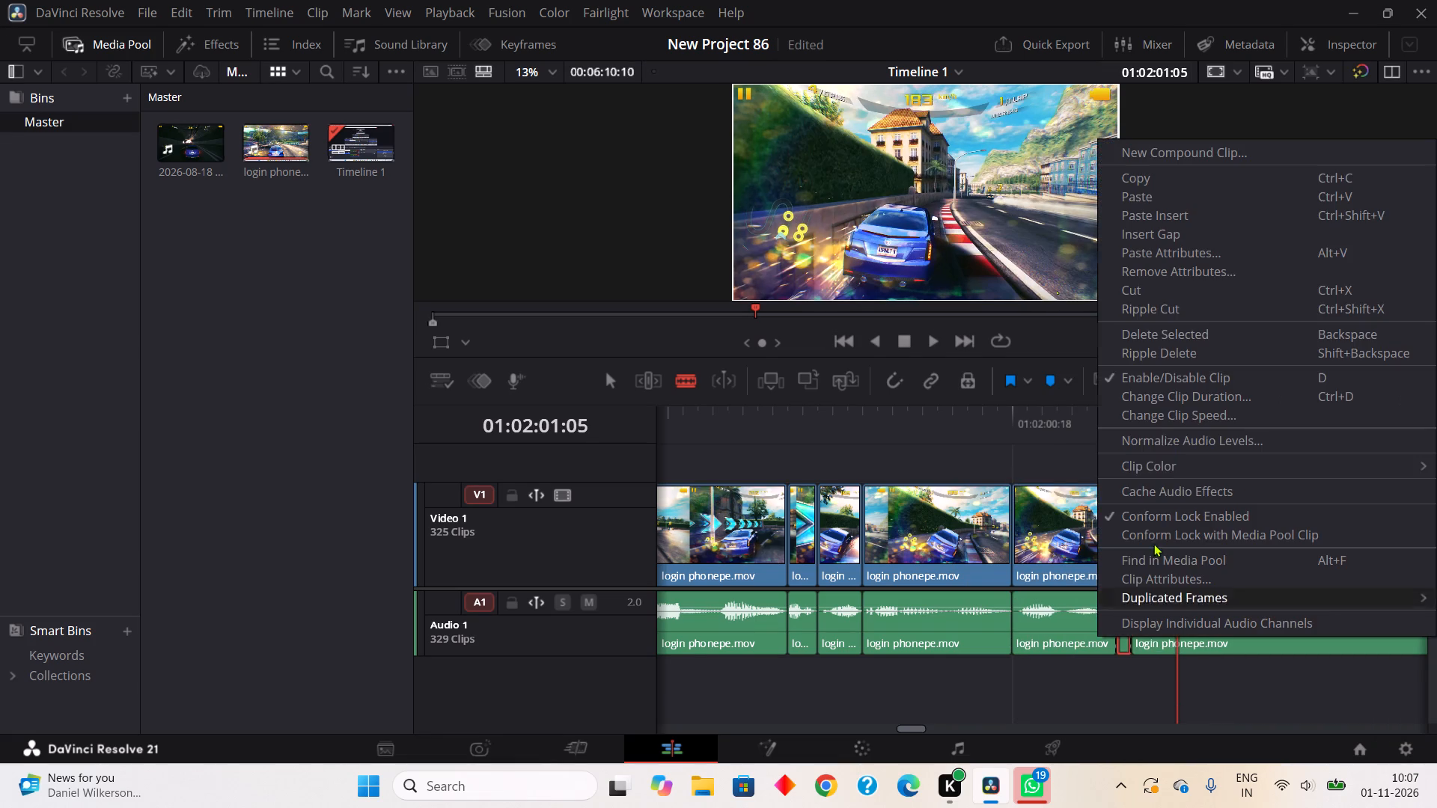
pyautogui.click(1177, 305)
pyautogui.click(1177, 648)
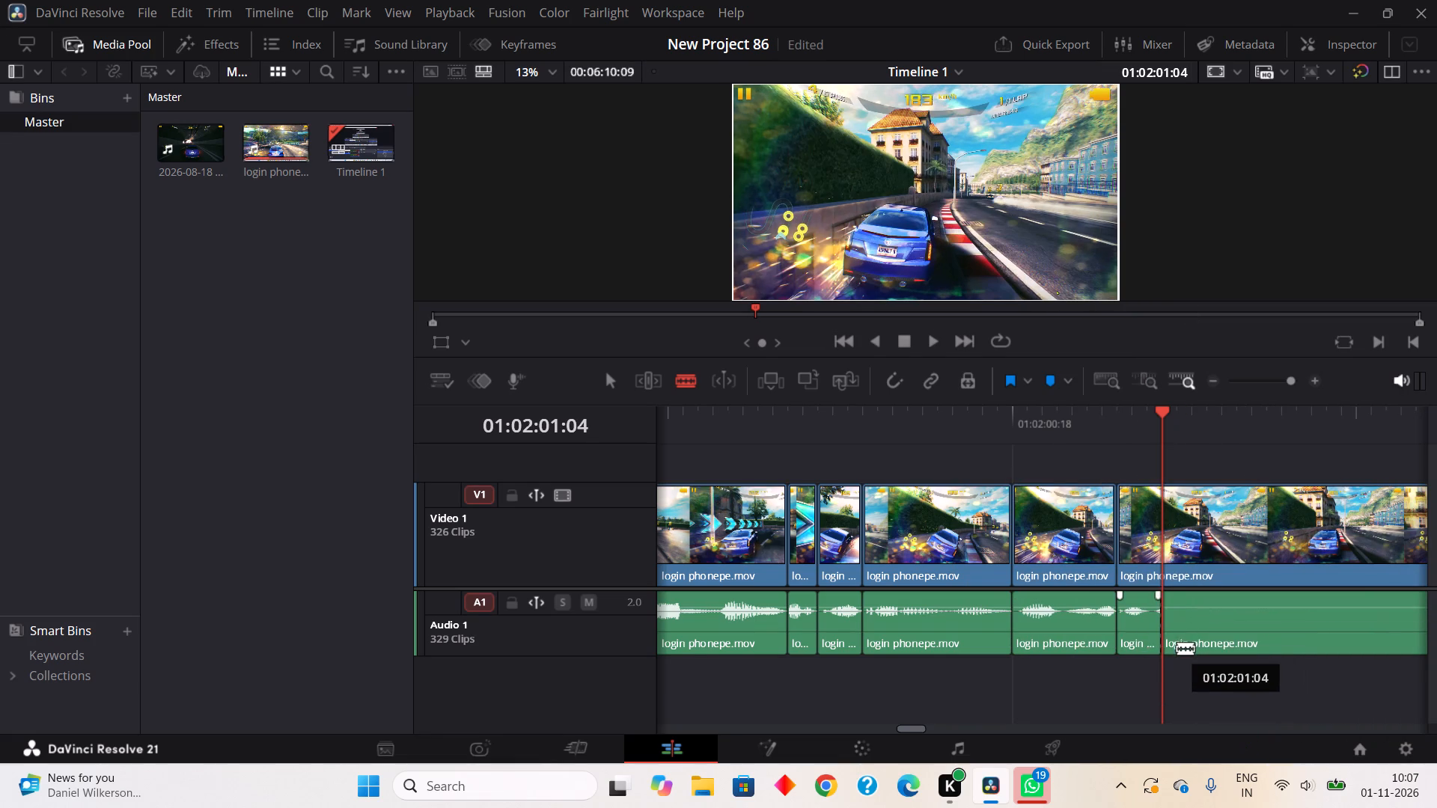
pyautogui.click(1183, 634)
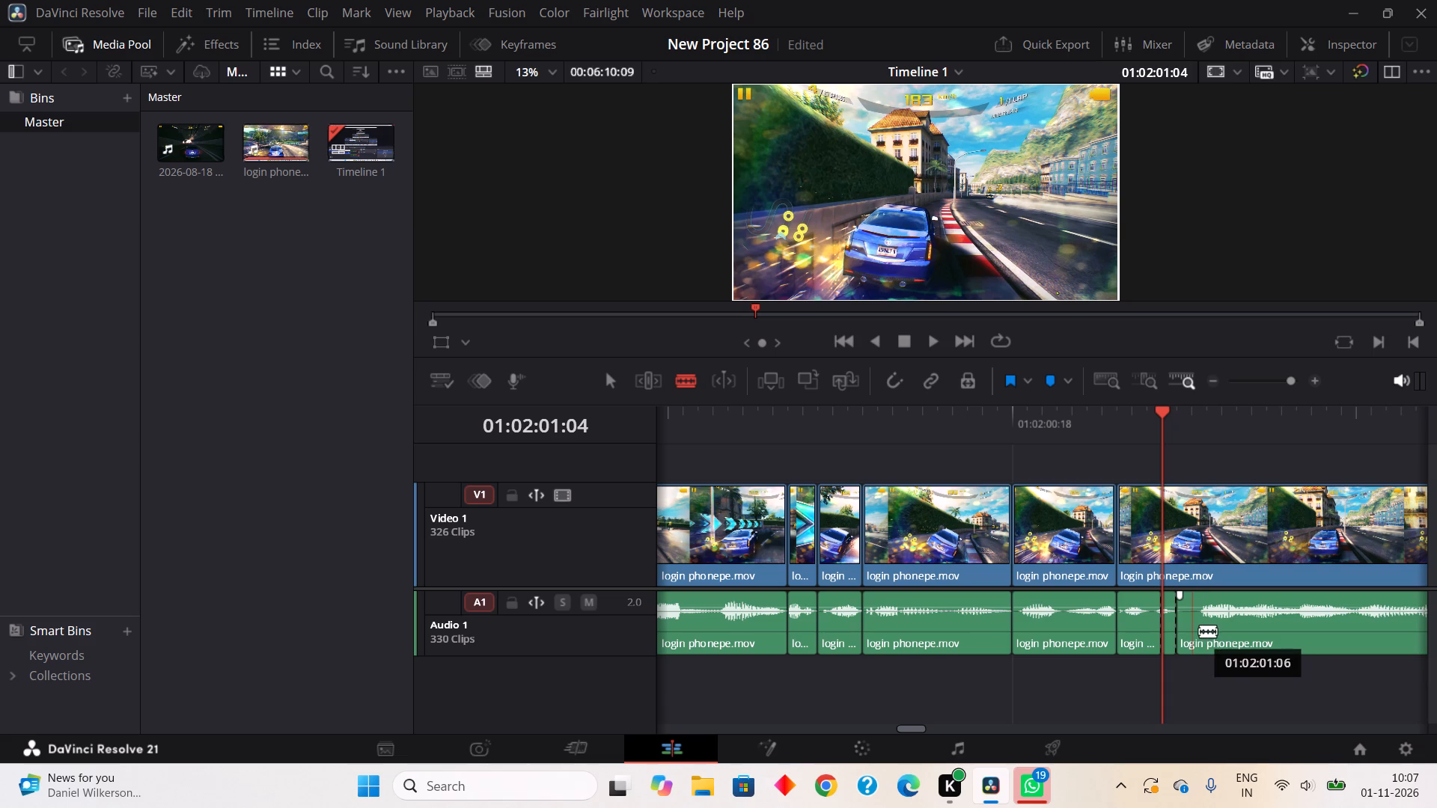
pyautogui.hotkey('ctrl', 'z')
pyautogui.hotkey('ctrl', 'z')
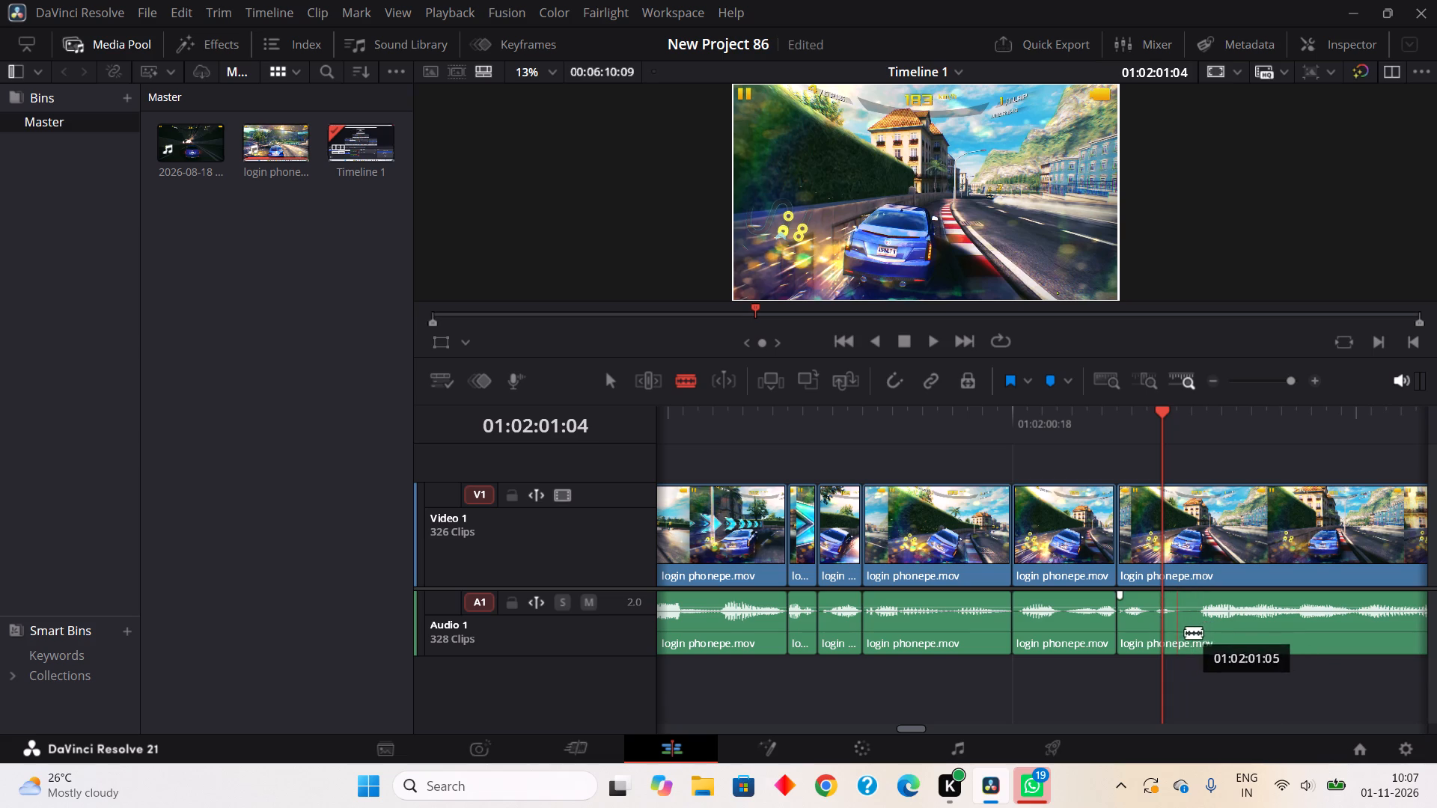
# Isolate the quiet gap on Audio 1 from about 01:02:01:05 to 01:02:01:07 and Ripple Cut it.
pyautogui.click(1182, 635)
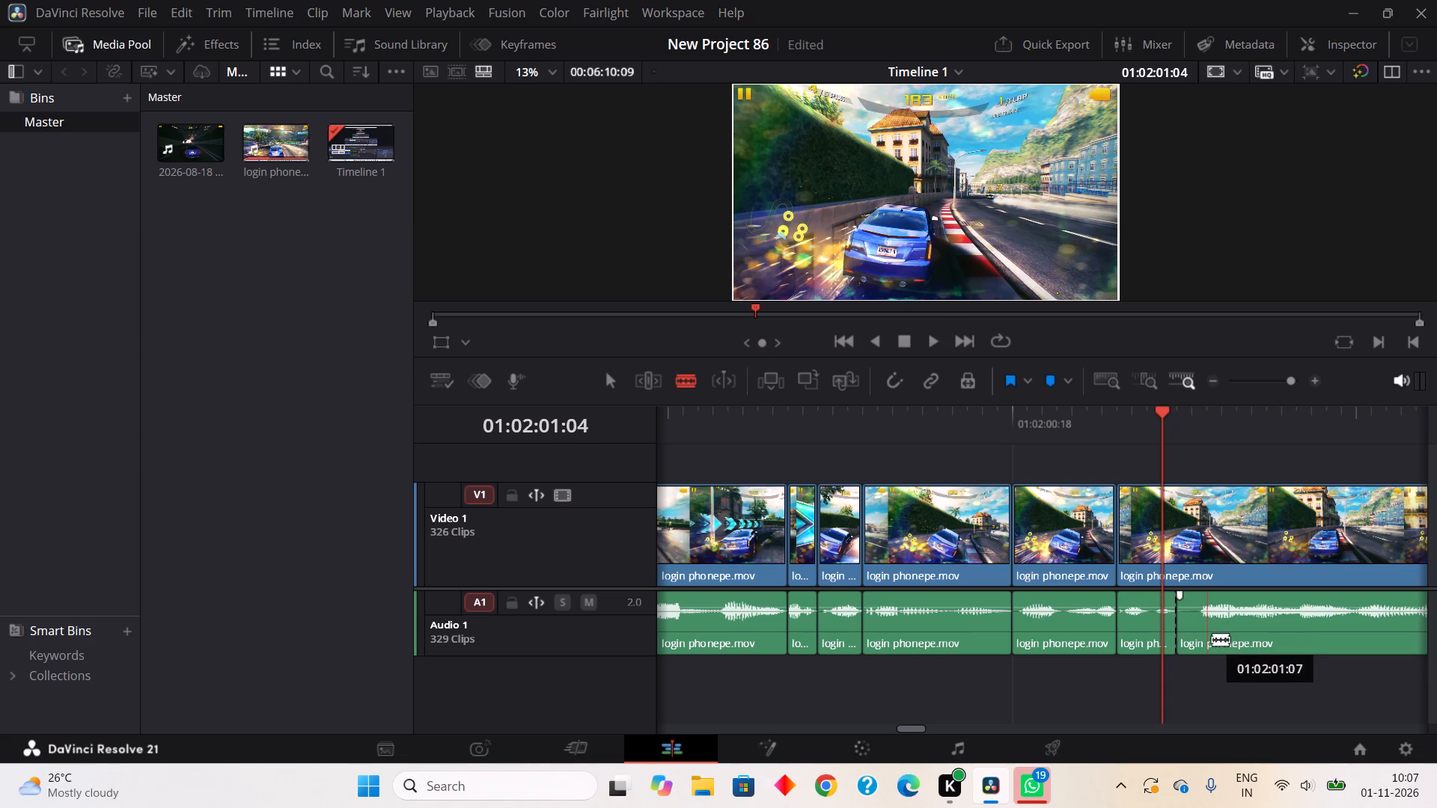
pyautogui.click(1212, 639)
pyautogui.rightClick(1188, 635)
pyautogui.click(1162, 297)
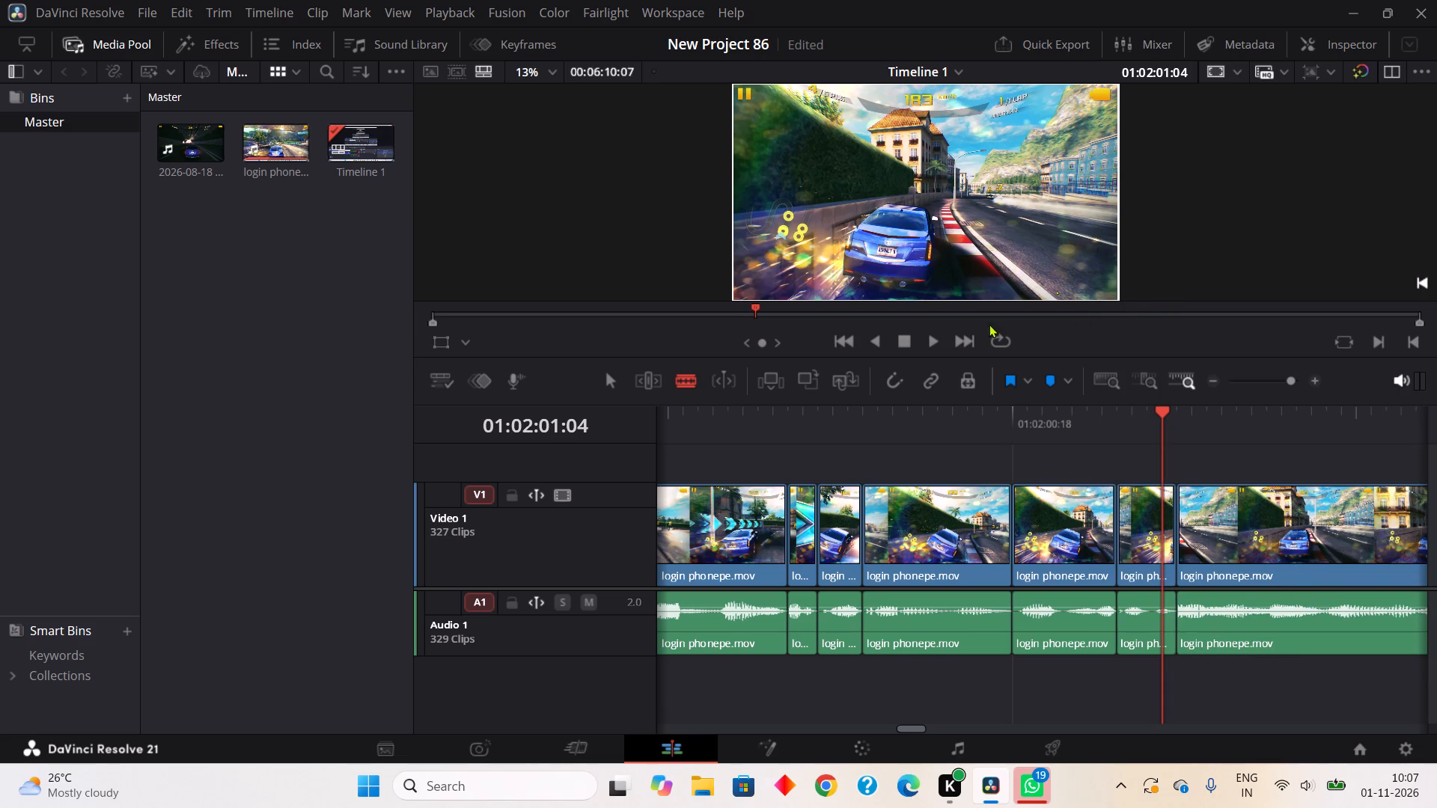
# Play the next stretch, isolate the quiet gap on Audio 1 from about 01:02:02:03 to 01:02:02:06, and Ripple Cut it.
pyautogui.click(936, 343)
pyautogui.click(908, 343)
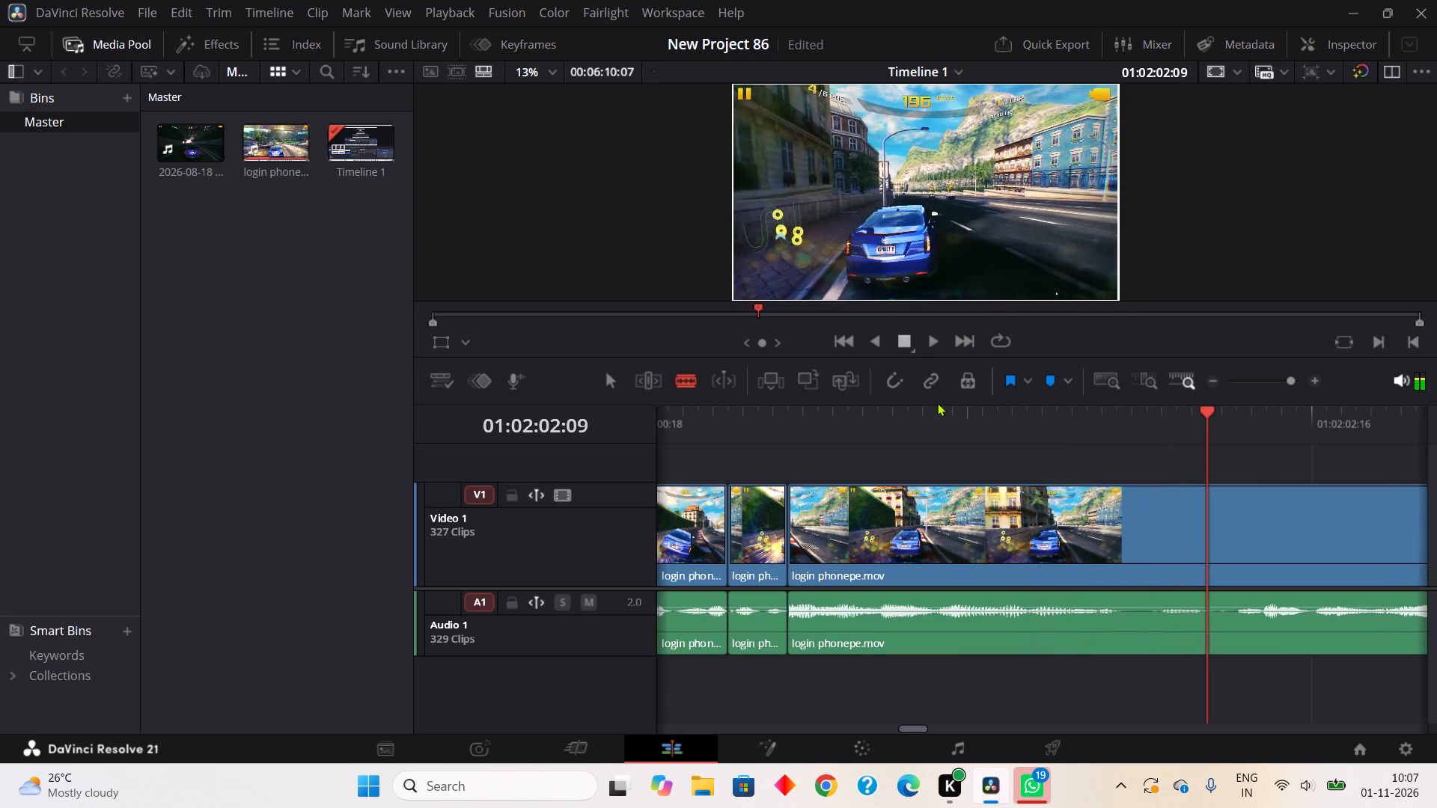
pyautogui.click(1122, 610)
pyautogui.click(1166, 642)
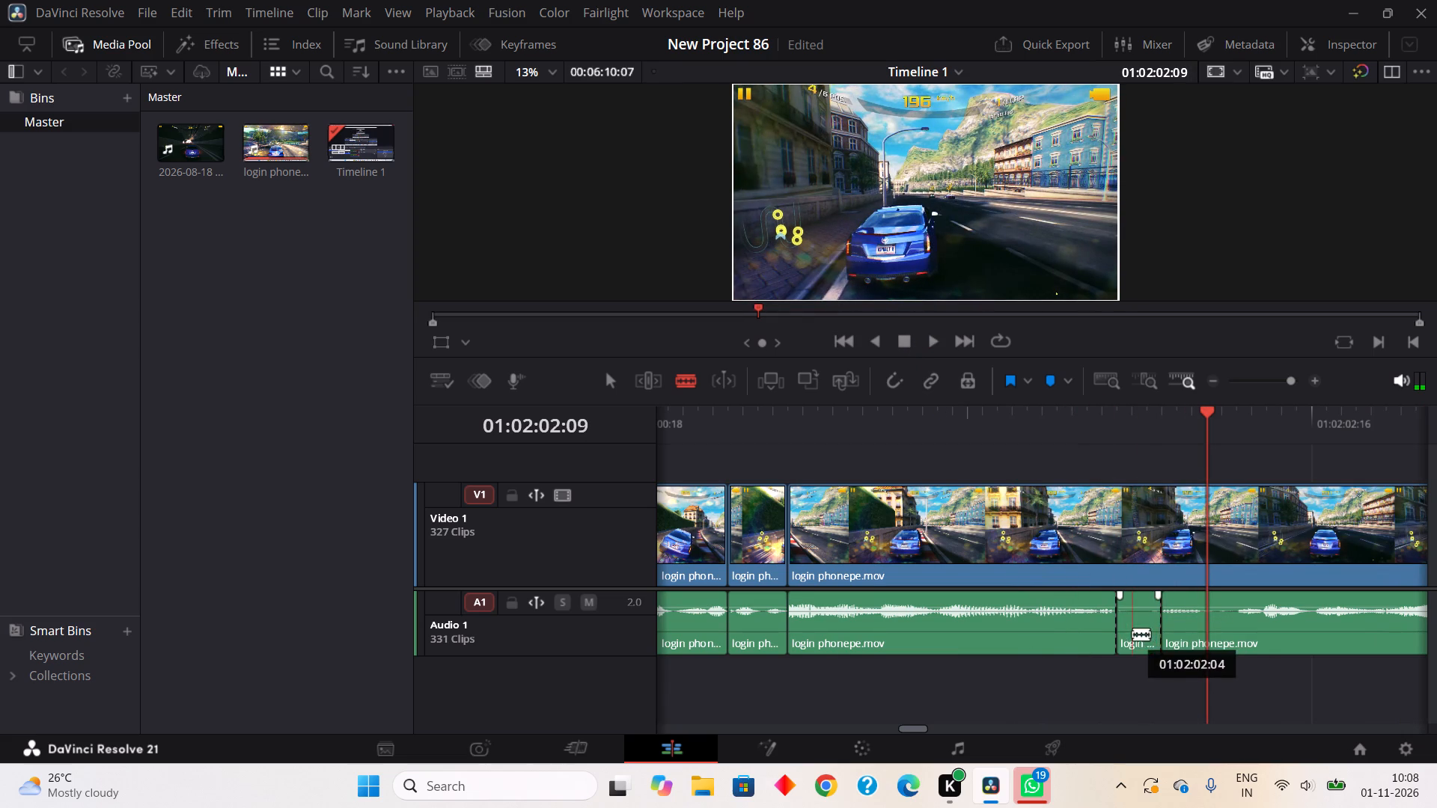
pyautogui.rightClick(1132, 634)
pyautogui.click(1169, 291)
# Split Audio 1 around the quiet gap from about 01:02:02:06 to 01:02:02:08 and Ripple Cut that piece.
pyautogui.click(1166, 633)
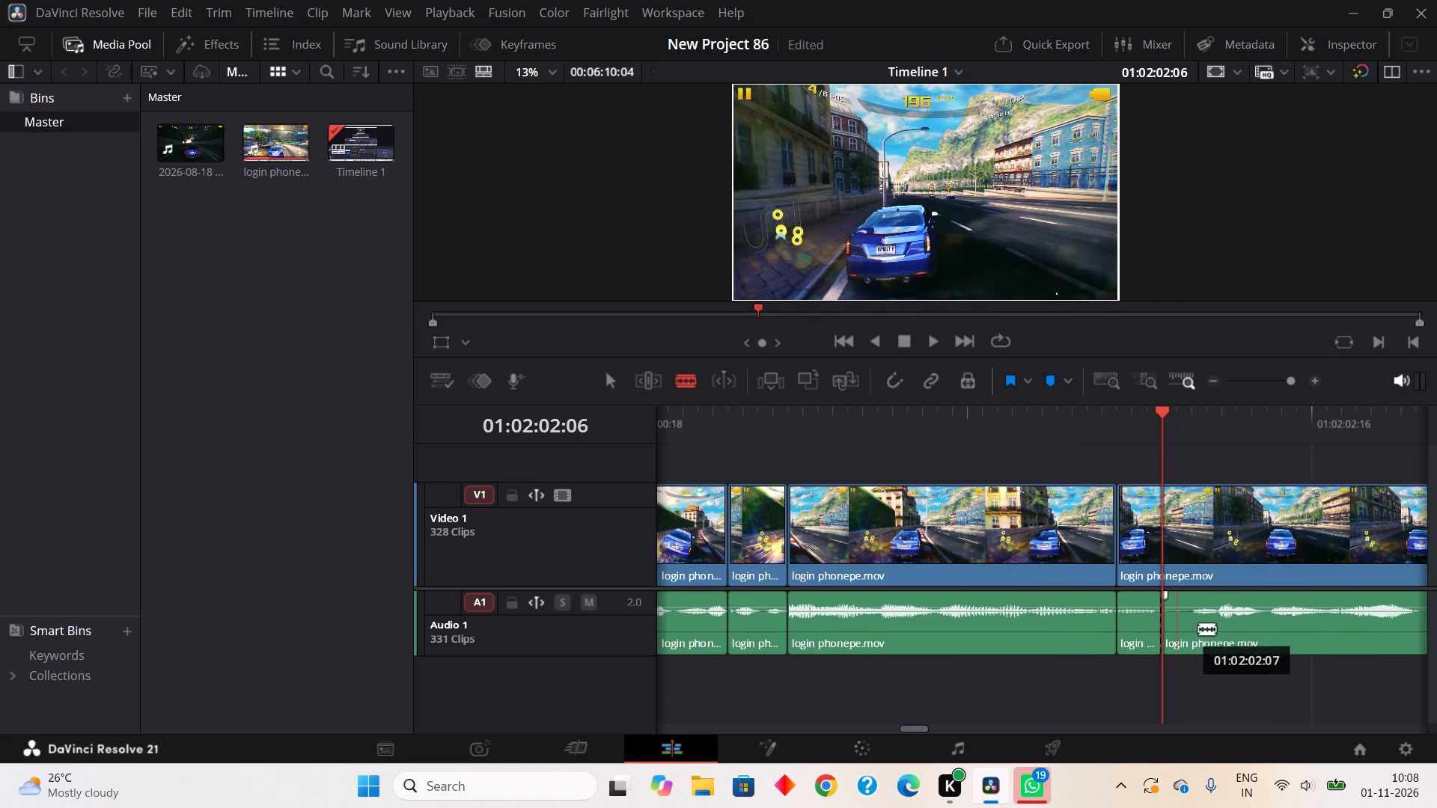
pyautogui.click(1201, 637)
pyautogui.rightClick(1183, 640)
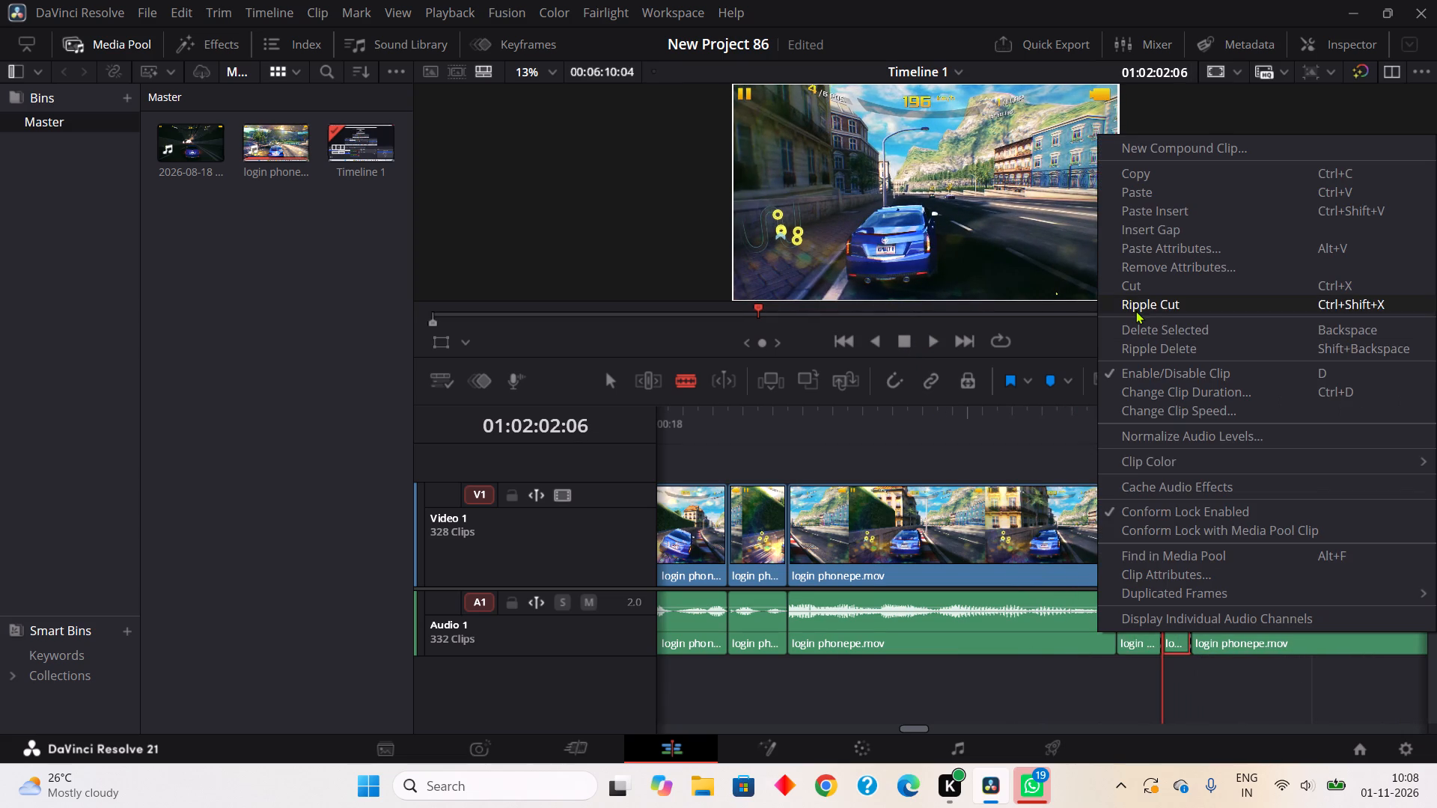
pyautogui.click(1135, 310)
# Play the next stretch, isolate the short gap on Audio 1 from about 01:02:02:21 to 01:02:02:23, and Ripple Cut it.
pyautogui.click(935, 343)
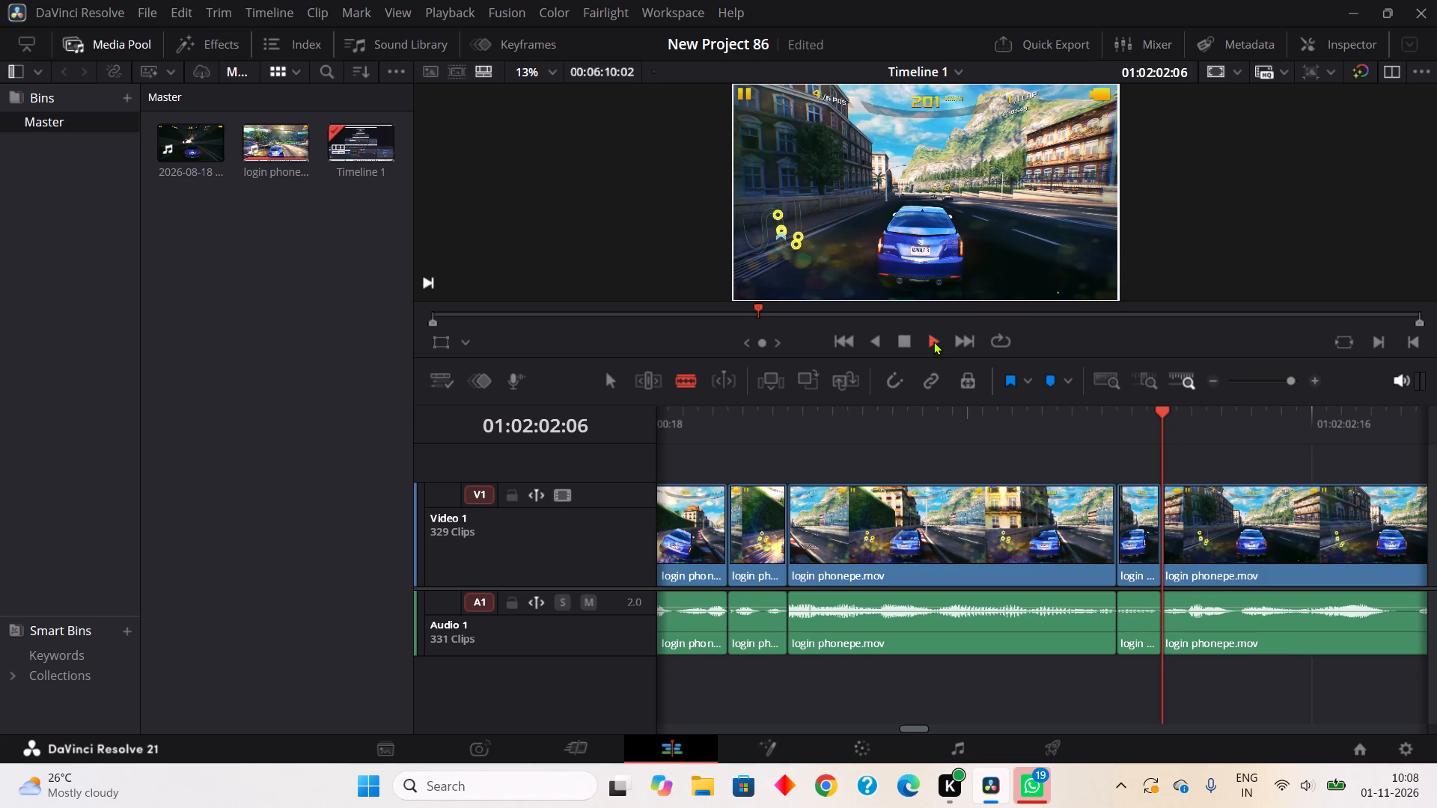
pyautogui.click(905, 338)
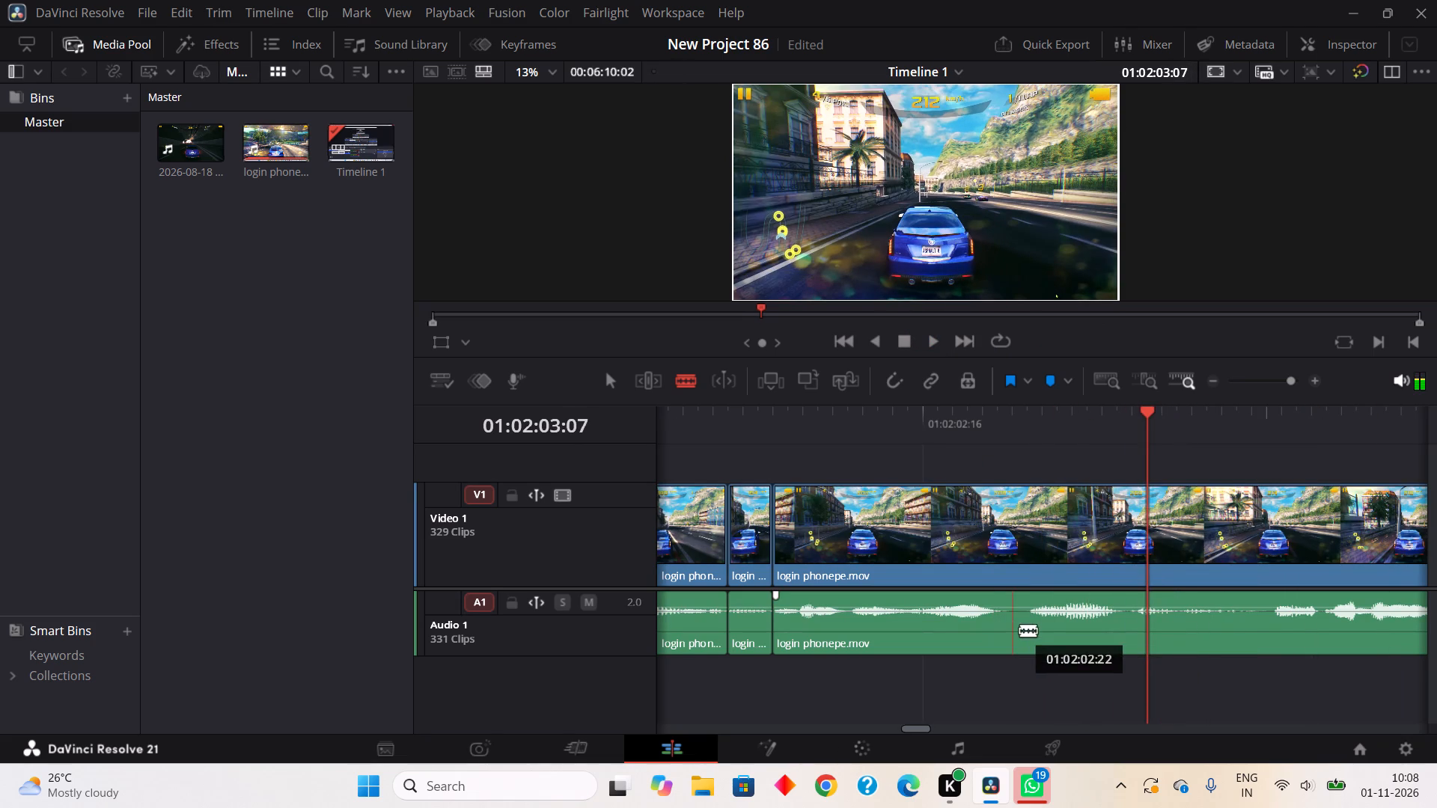
pyautogui.click(1009, 631)
pyautogui.click(1038, 644)
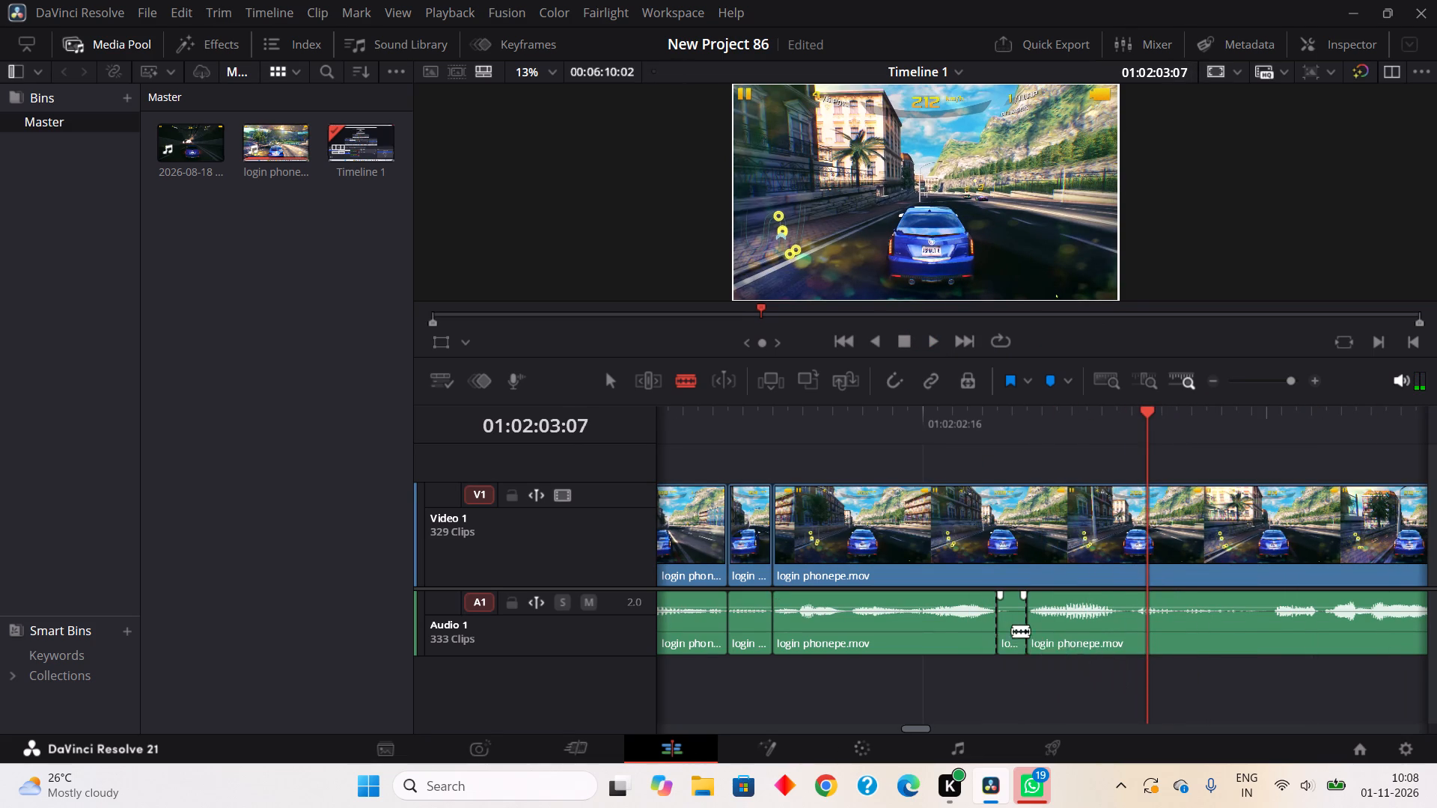
pyautogui.rightClick(1016, 632)
pyautogui.click(1076, 308)
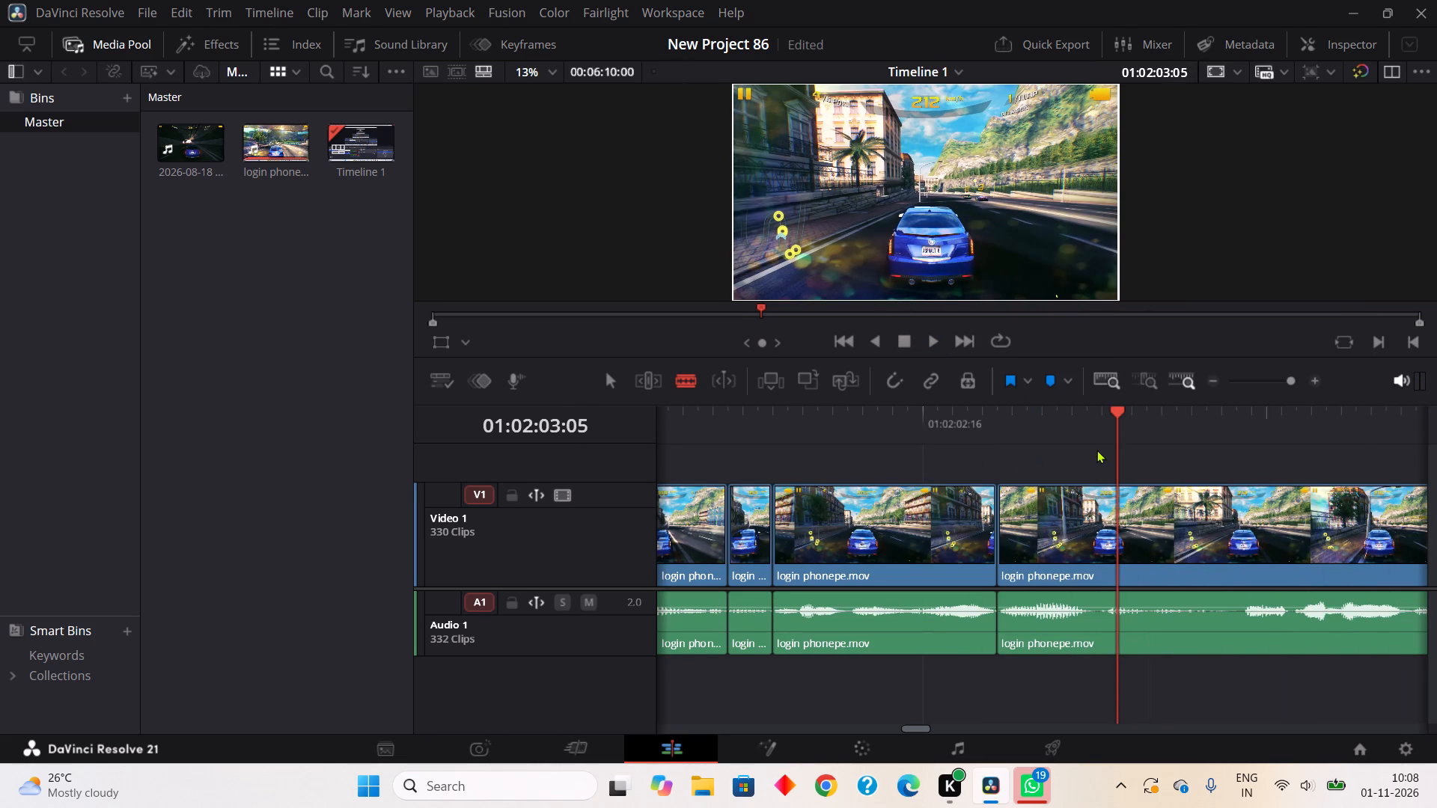
# Split Audio 1 around the quiet gap from about 01:02:03:11 to 01:02:03:14 and Ripple Cut that piece.
pyautogui.click(1217, 648)
pyautogui.click(1252, 644)
pyautogui.rightClick(1235, 644)
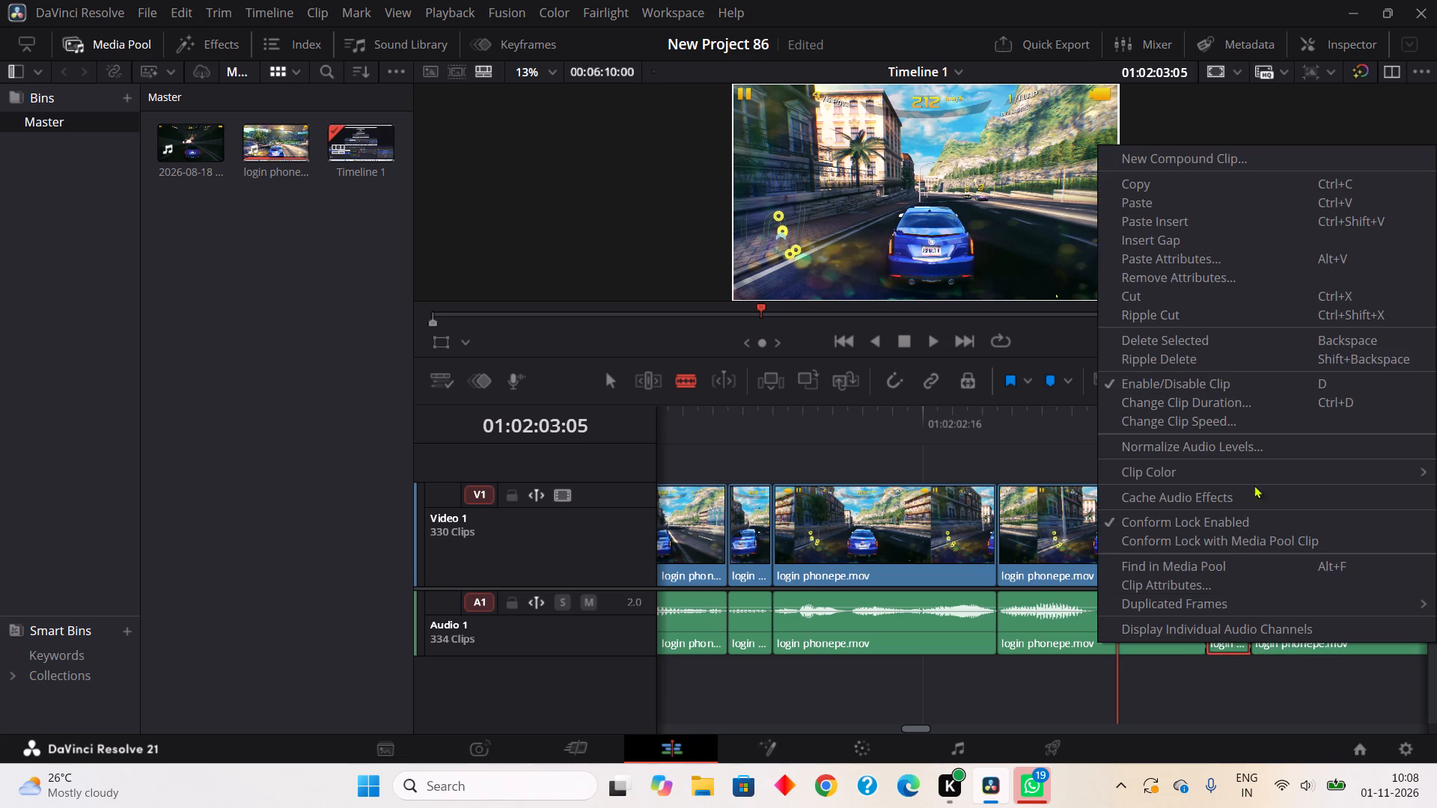
pyautogui.click(1161, 313)
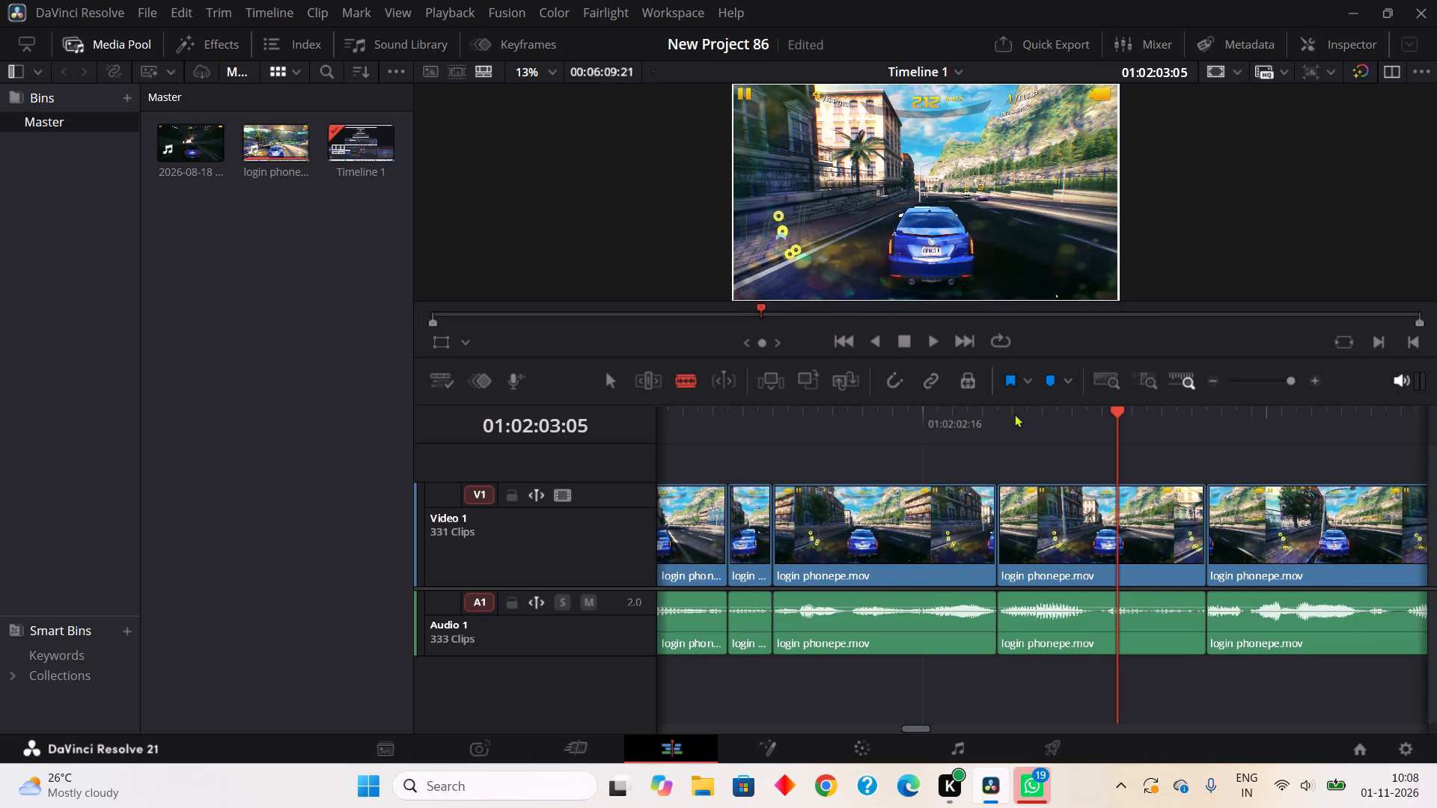
# Isolate the one-frame gap on Audio 1 from about 01:02:03:03 to 01:02:03:04 and Ripple Cut it.
pyautogui.click(1096, 626)
pyautogui.click(1113, 630)
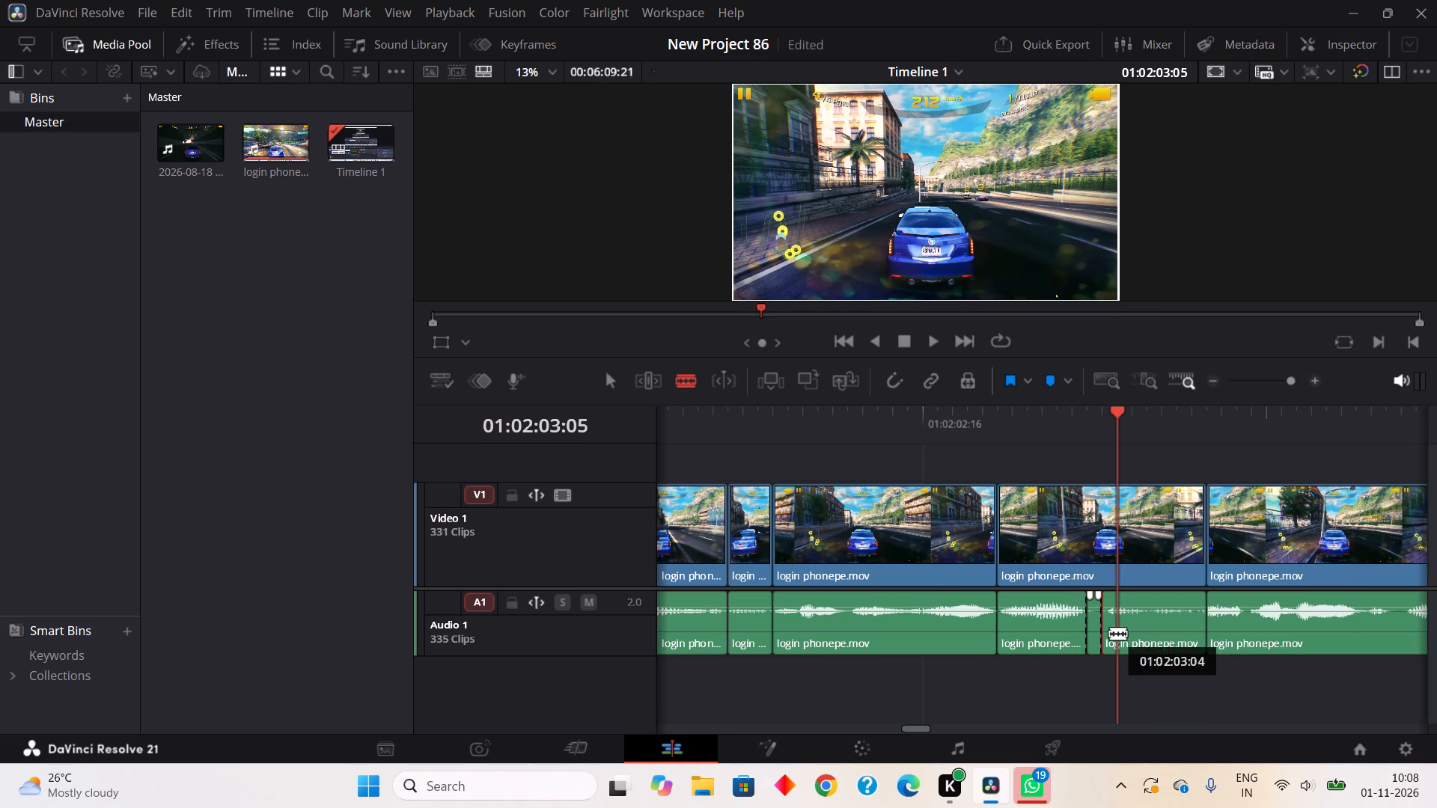
pyautogui.rightClick(1106, 634)
pyautogui.rightClick(1096, 627)
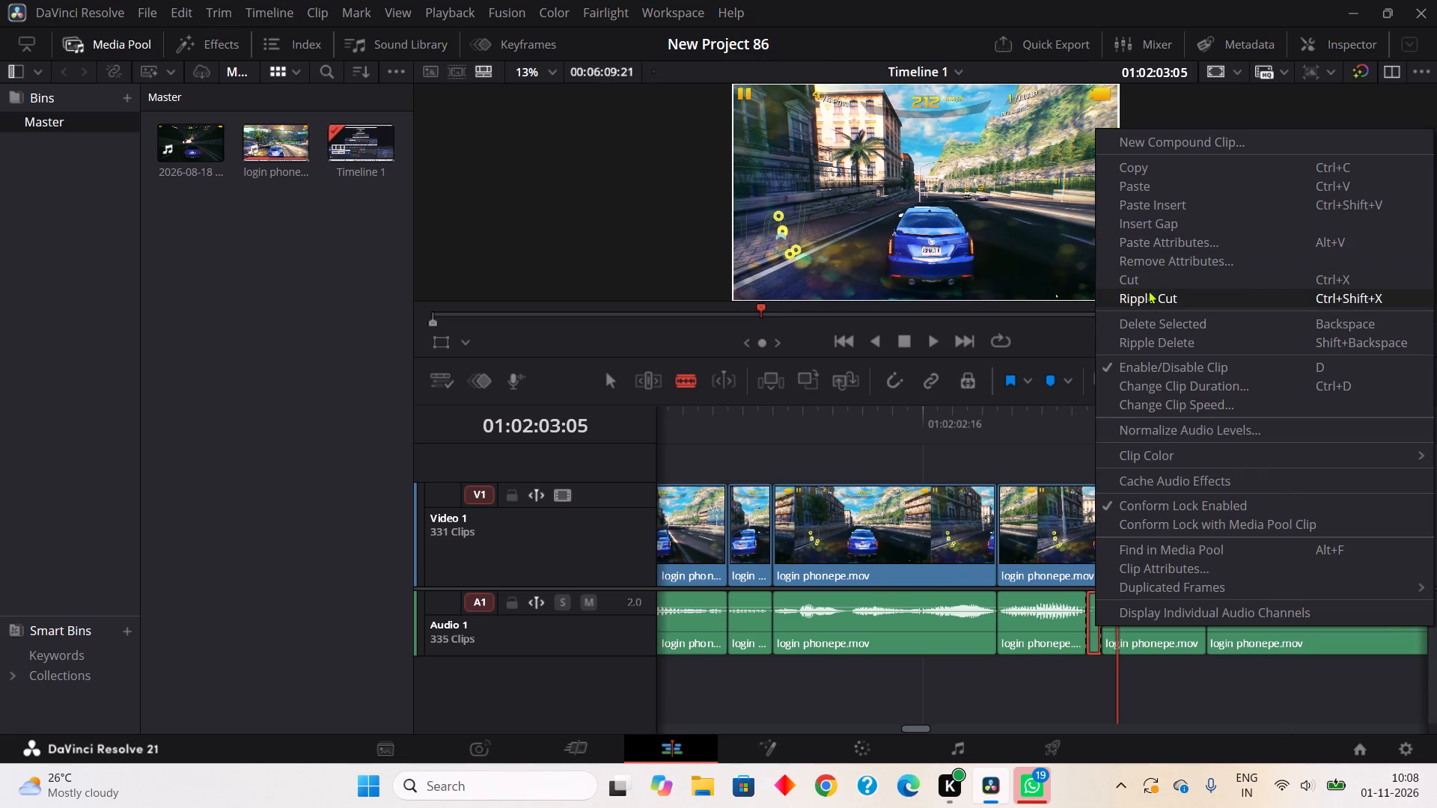
pyautogui.click(1148, 290)
# Play the next stretch, isolate the short gap on Audio 1 from about 01:02:03:22 to 01:02:03:23, and Ripple Cut it.
pyautogui.click(927, 340)
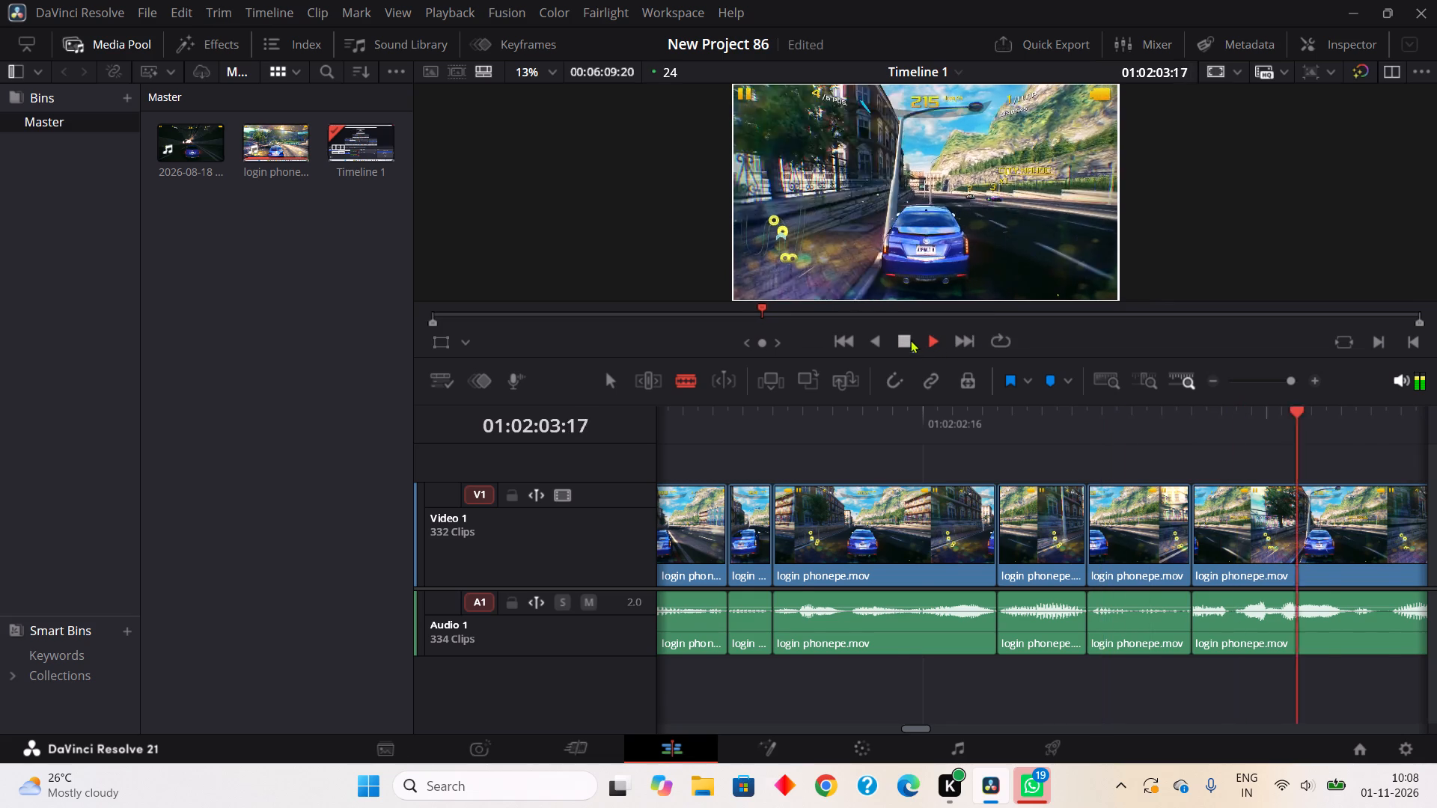
pyautogui.click(905, 334)
pyautogui.click(987, 646)
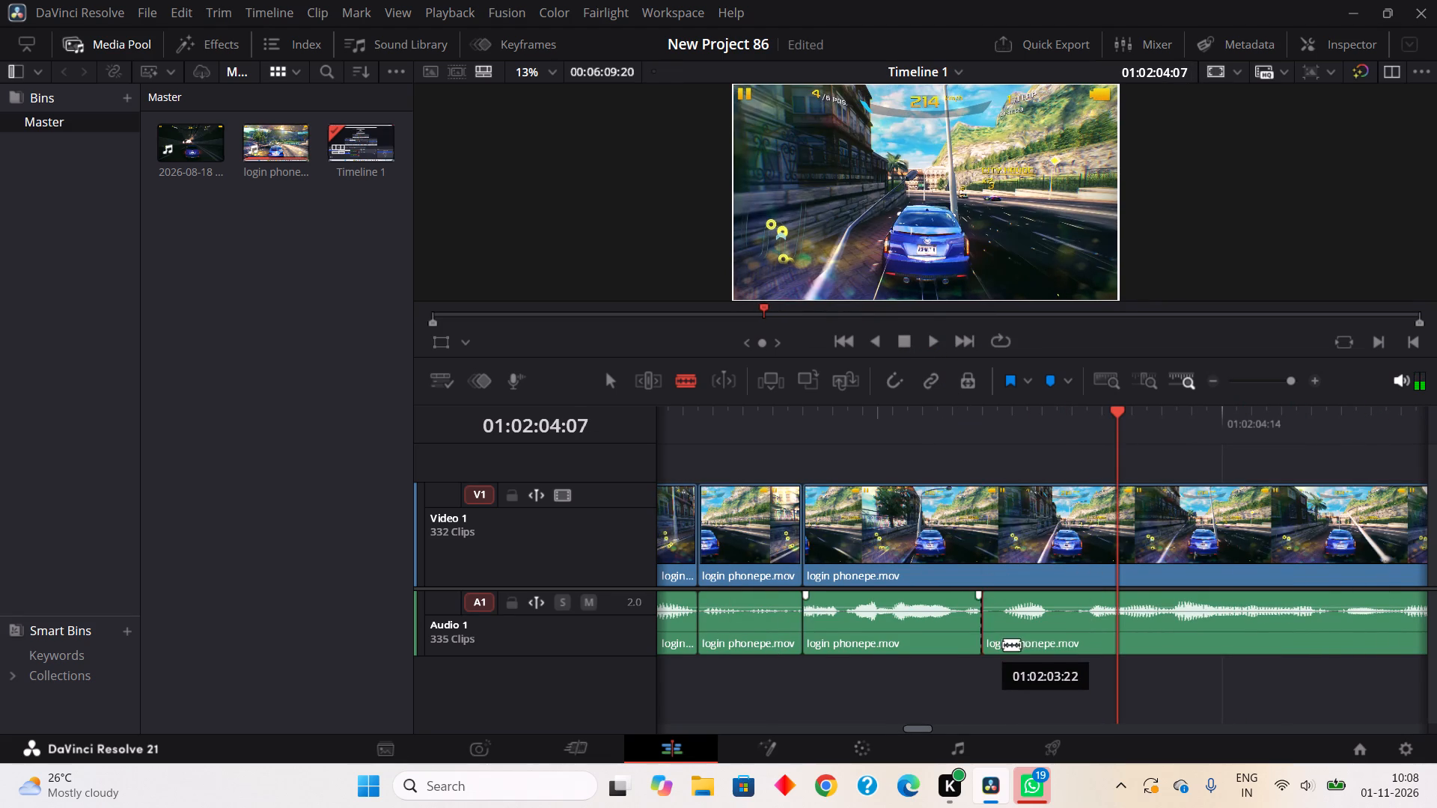
pyautogui.click(1010, 649)
pyautogui.rightClick(994, 649)
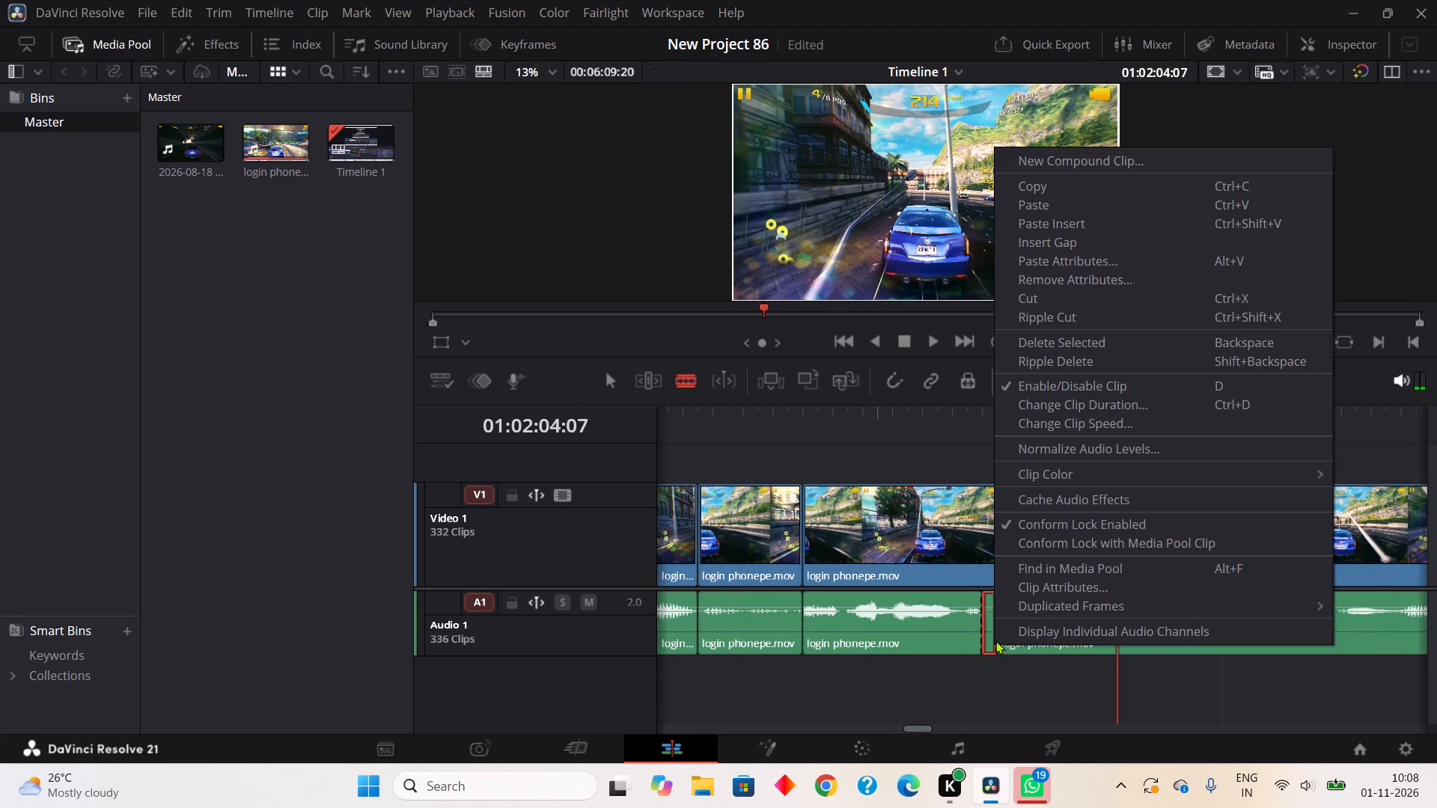
pyautogui.click(1039, 316)
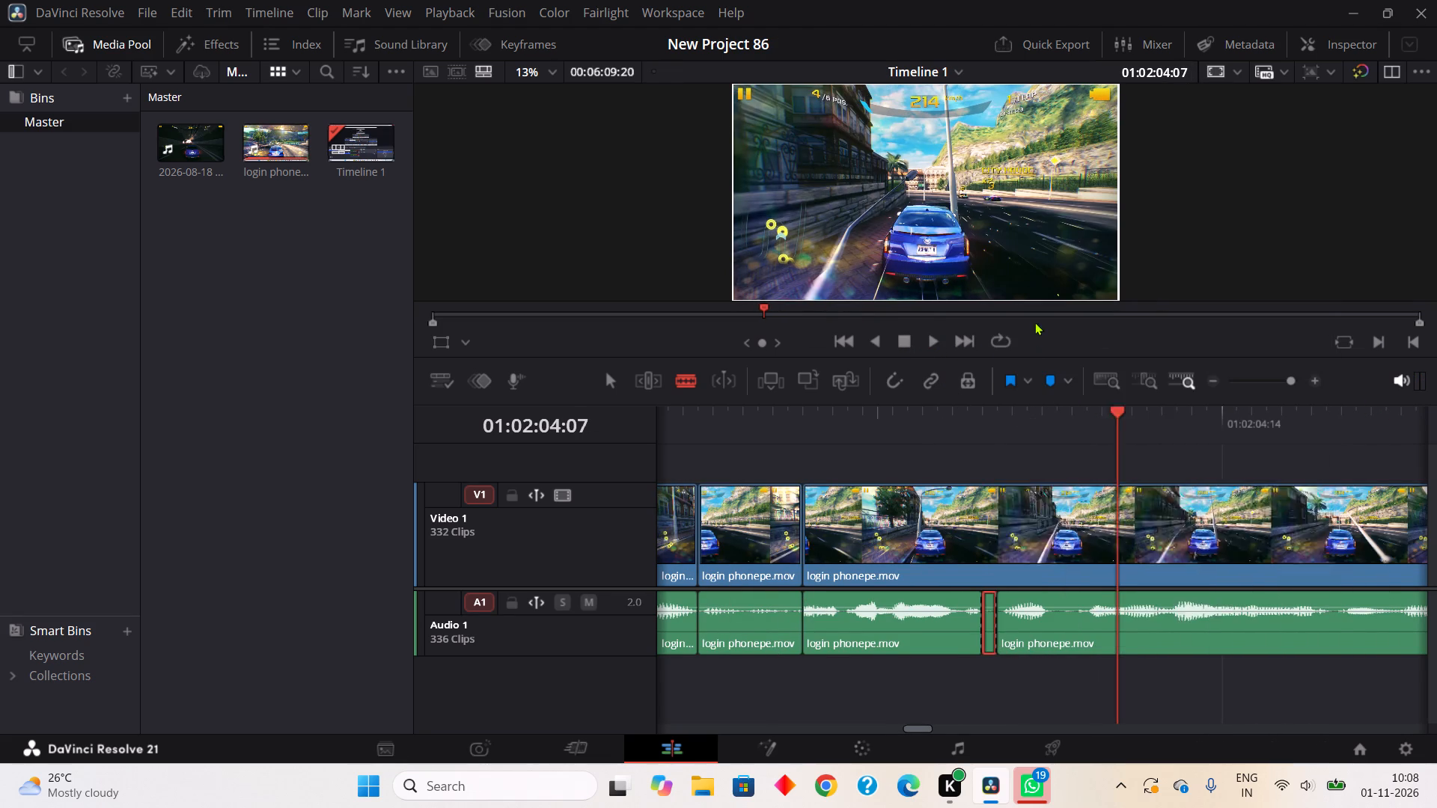
# Split Audio 1 around the quiet gap from about 01:02:04:01 to 01:02:04:04 and Ripple Cut that piece.
pyautogui.click(1040, 652)
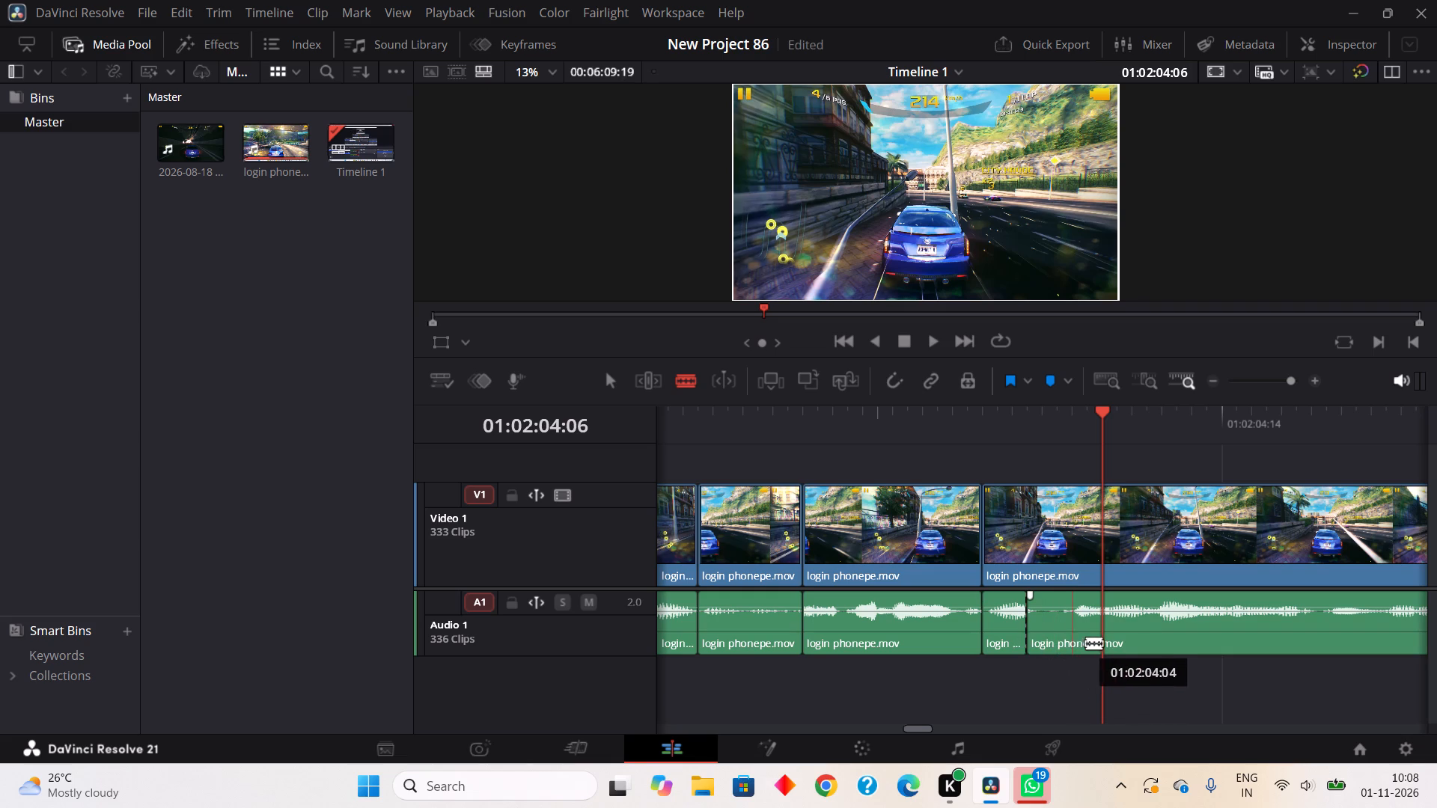
pyautogui.click(1085, 643)
pyautogui.rightClick(1053, 640)
pyautogui.click(1117, 310)
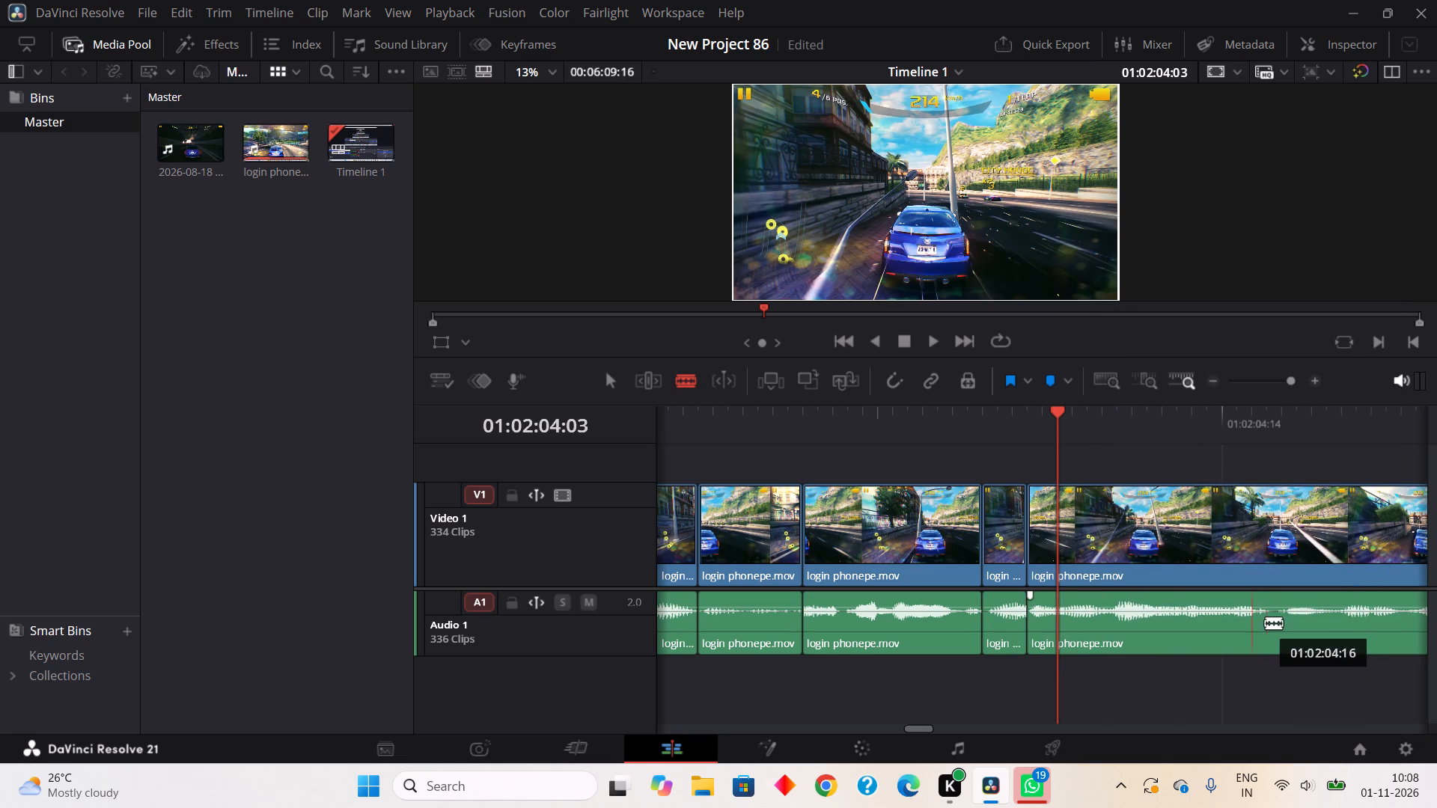
# Isolate the short gap on Audio 1 from about 01:02:04:17 to 01:02:04:18 and Ripple Cut it.
pyautogui.click(1279, 633)
pyautogui.click(1290, 636)
pyautogui.rightClick(1281, 642)
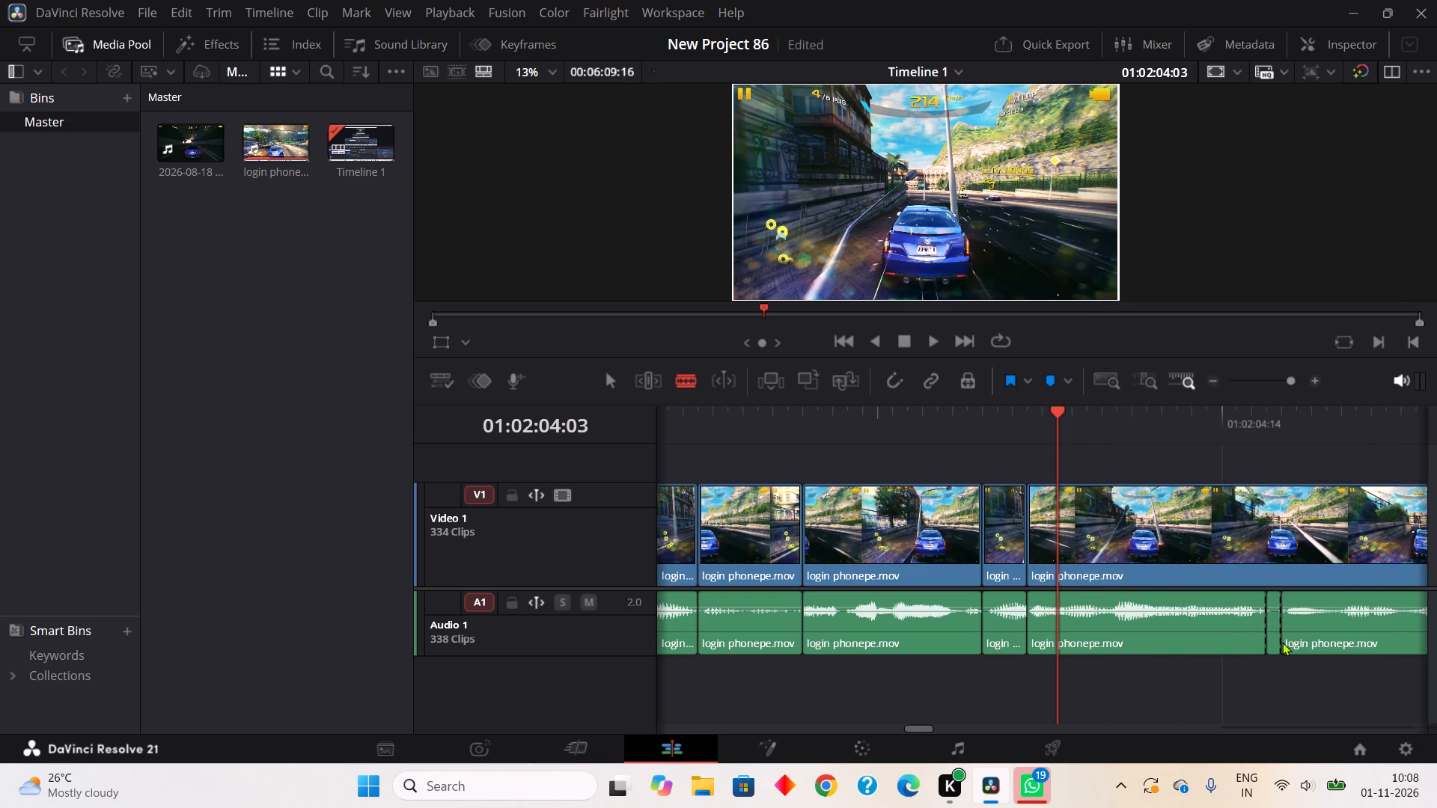
pyautogui.rightClick(1271, 625)
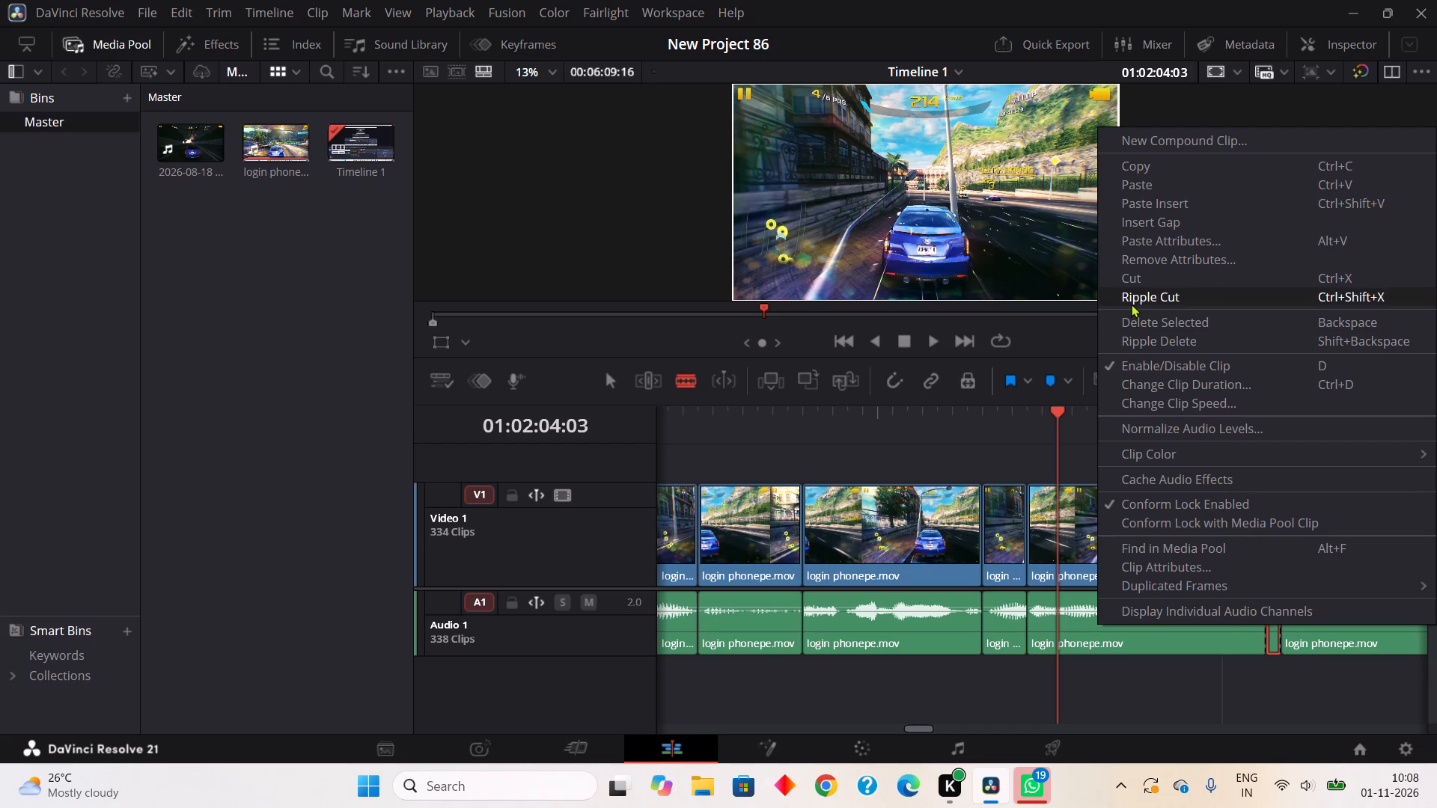
pyautogui.click(1131, 302)
# Play the next stretch, isolate the short gap on Audio 1 from about 01:02:05:04 to 01:02:05:05, and Ripple Cut it.
pyautogui.click(927, 346)
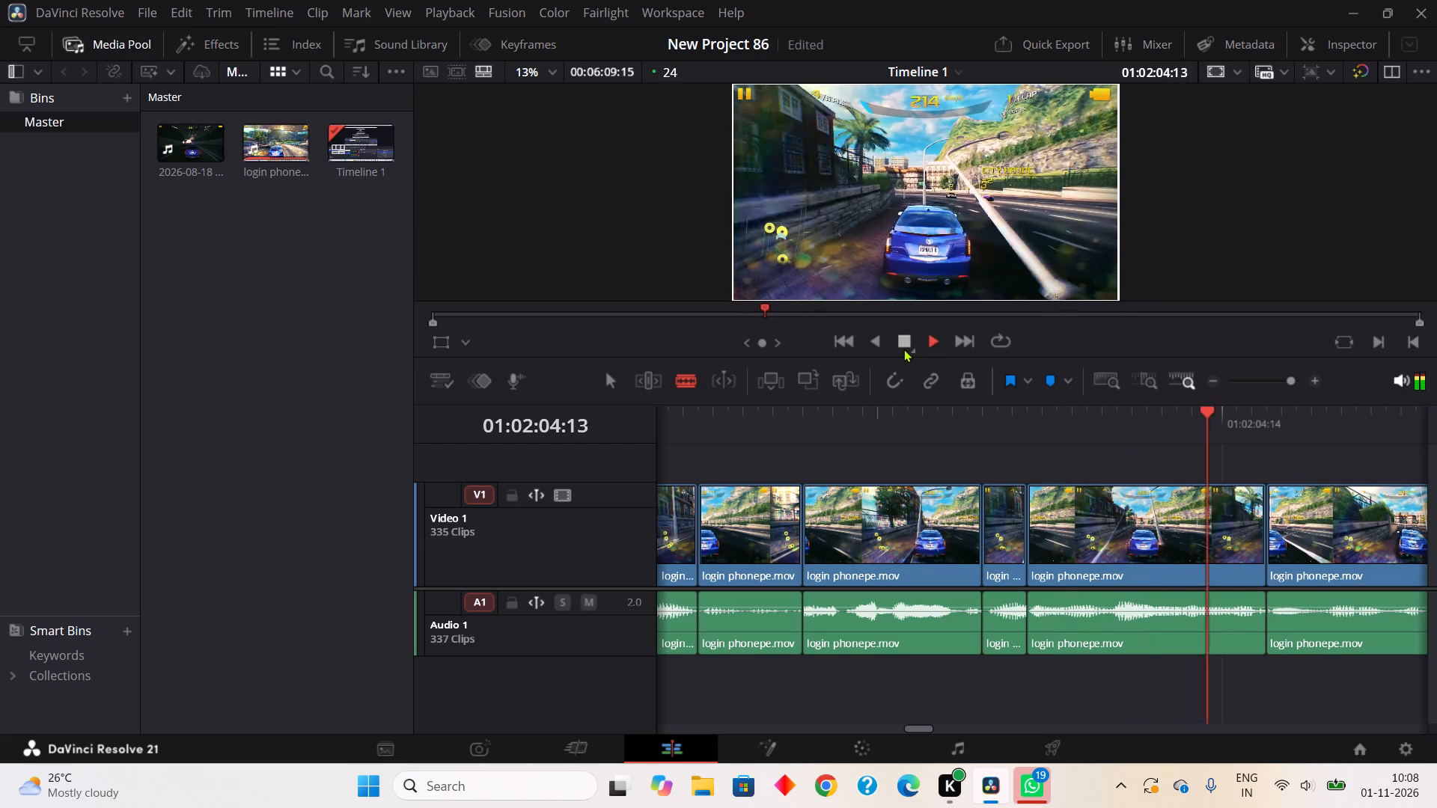
pyautogui.click(903, 347)
pyautogui.click(1044, 646)
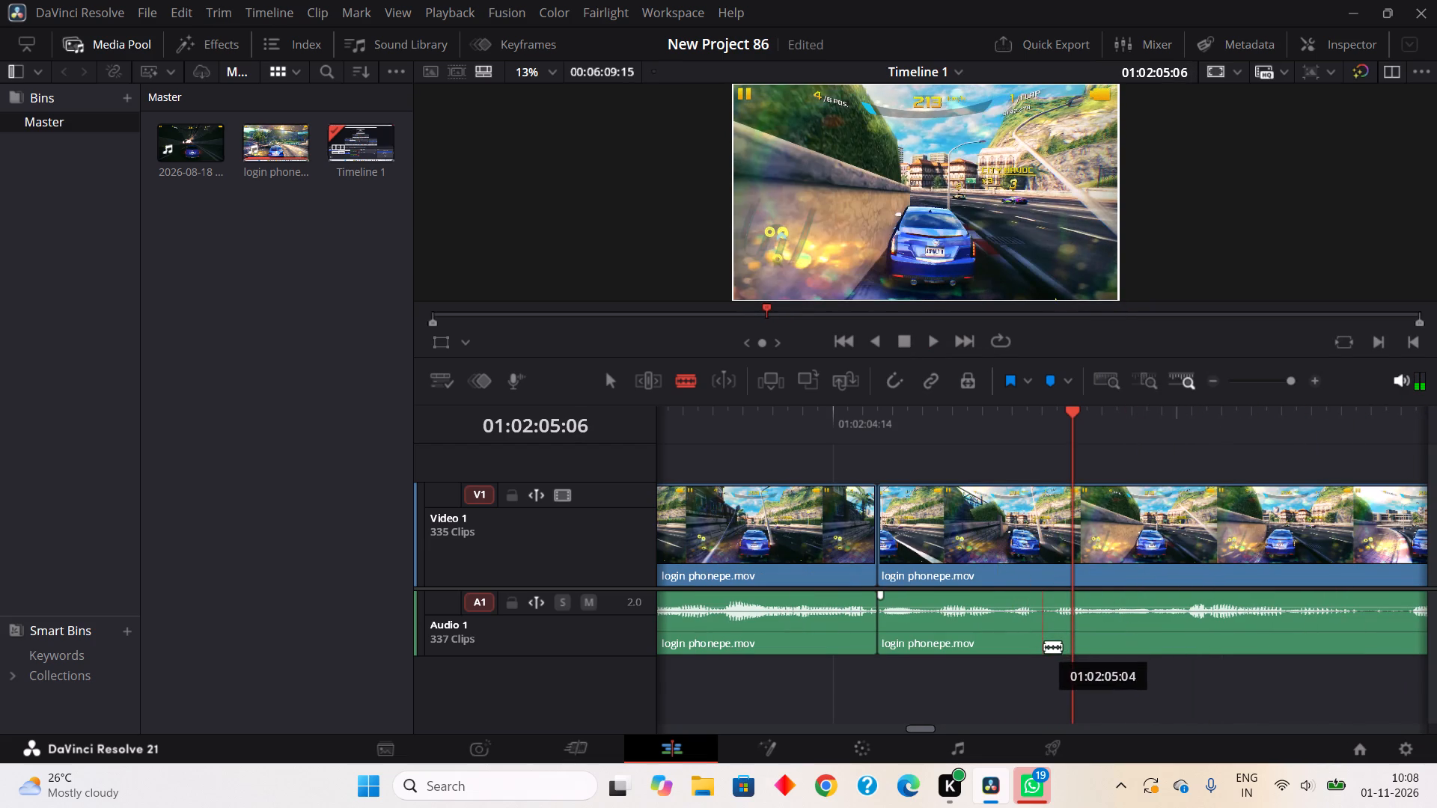
pyautogui.click(1060, 630)
pyautogui.rightClick(1047, 640)
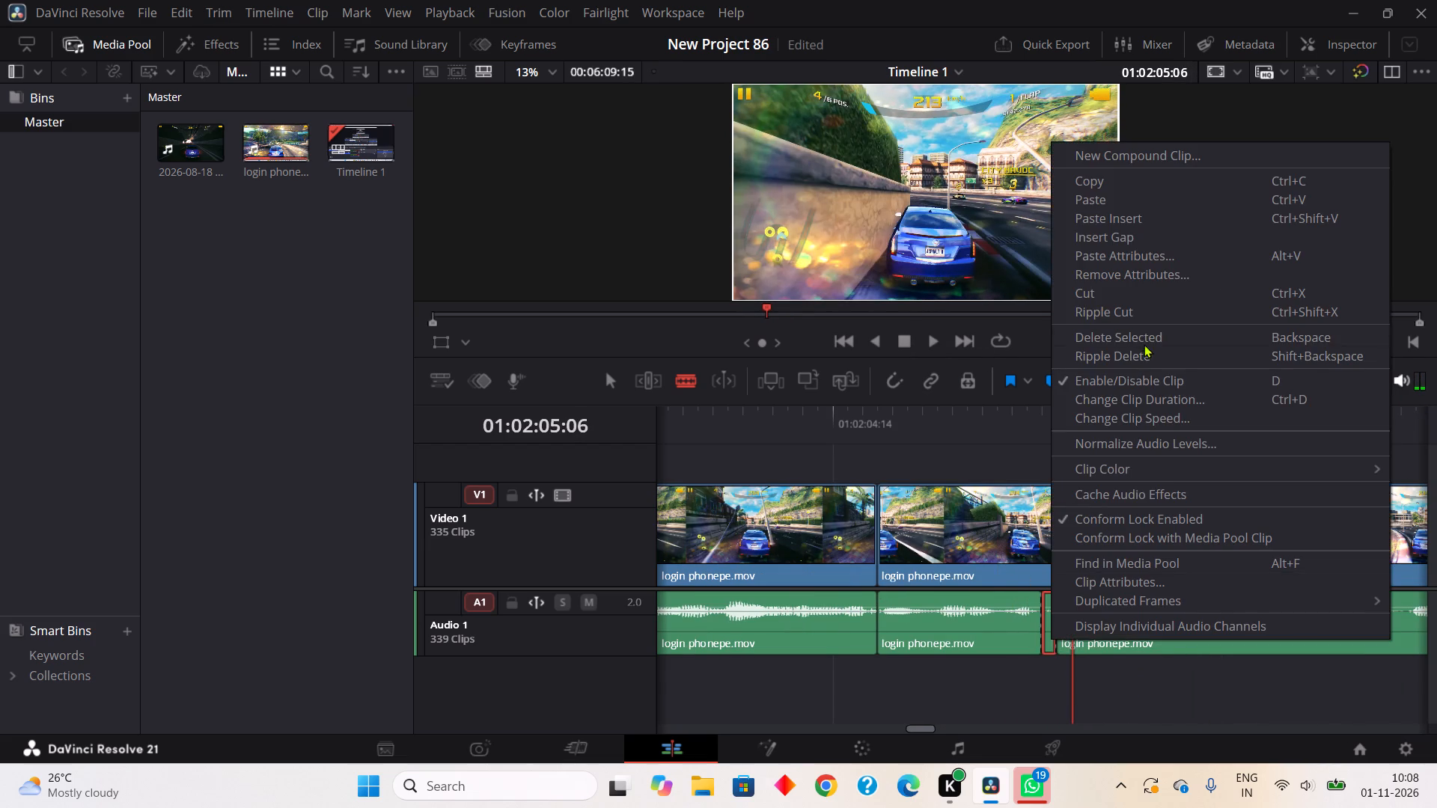
pyautogui.click(1135, 305)
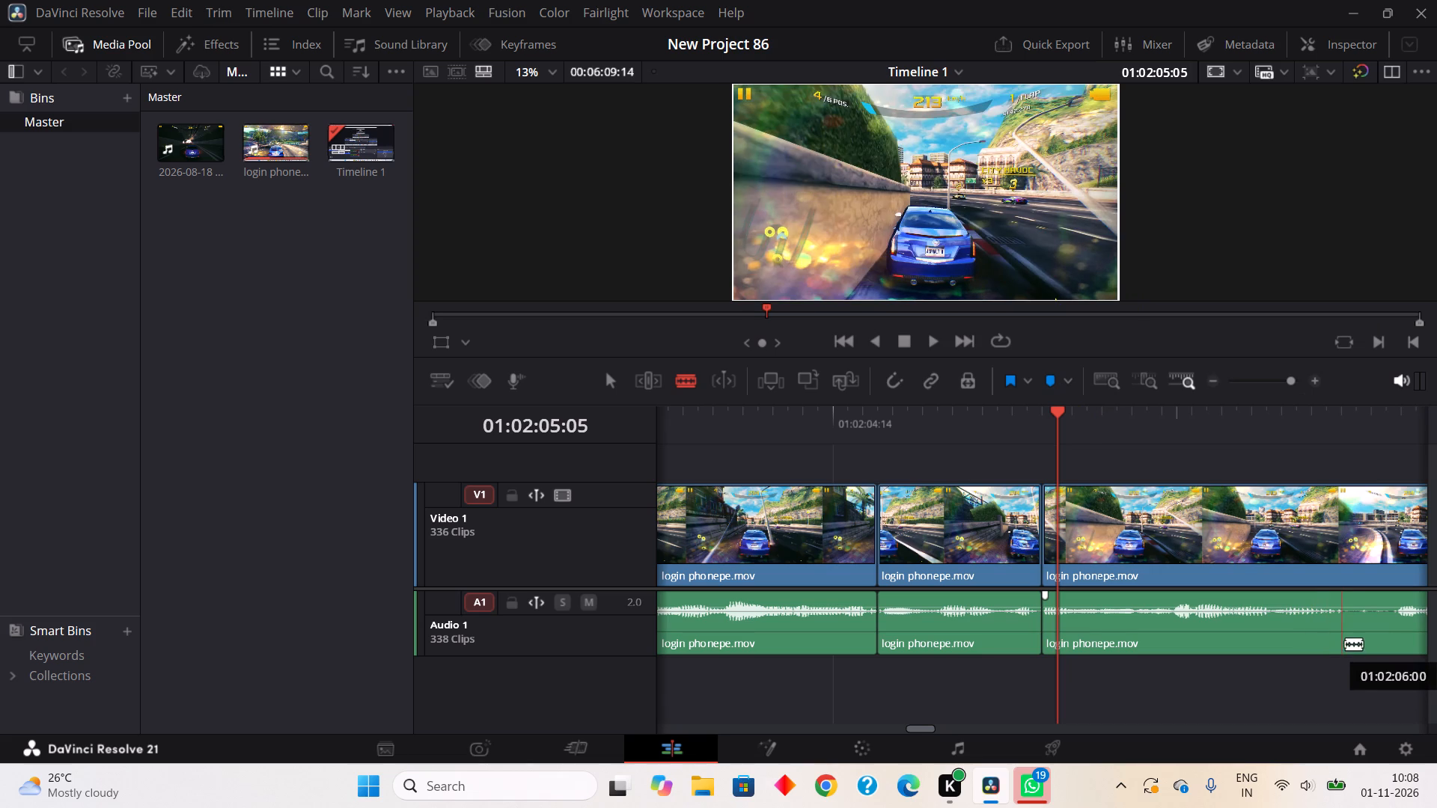
# Split Audio 1 around the quiet gap from about 01:02:06:00 to 01:02:06:04 and Ripple Cut that piece.
pyautogui.click(1346, 642)
pyautogui.click(1406, 636)
pyautogui.rightClick(1391, 634)
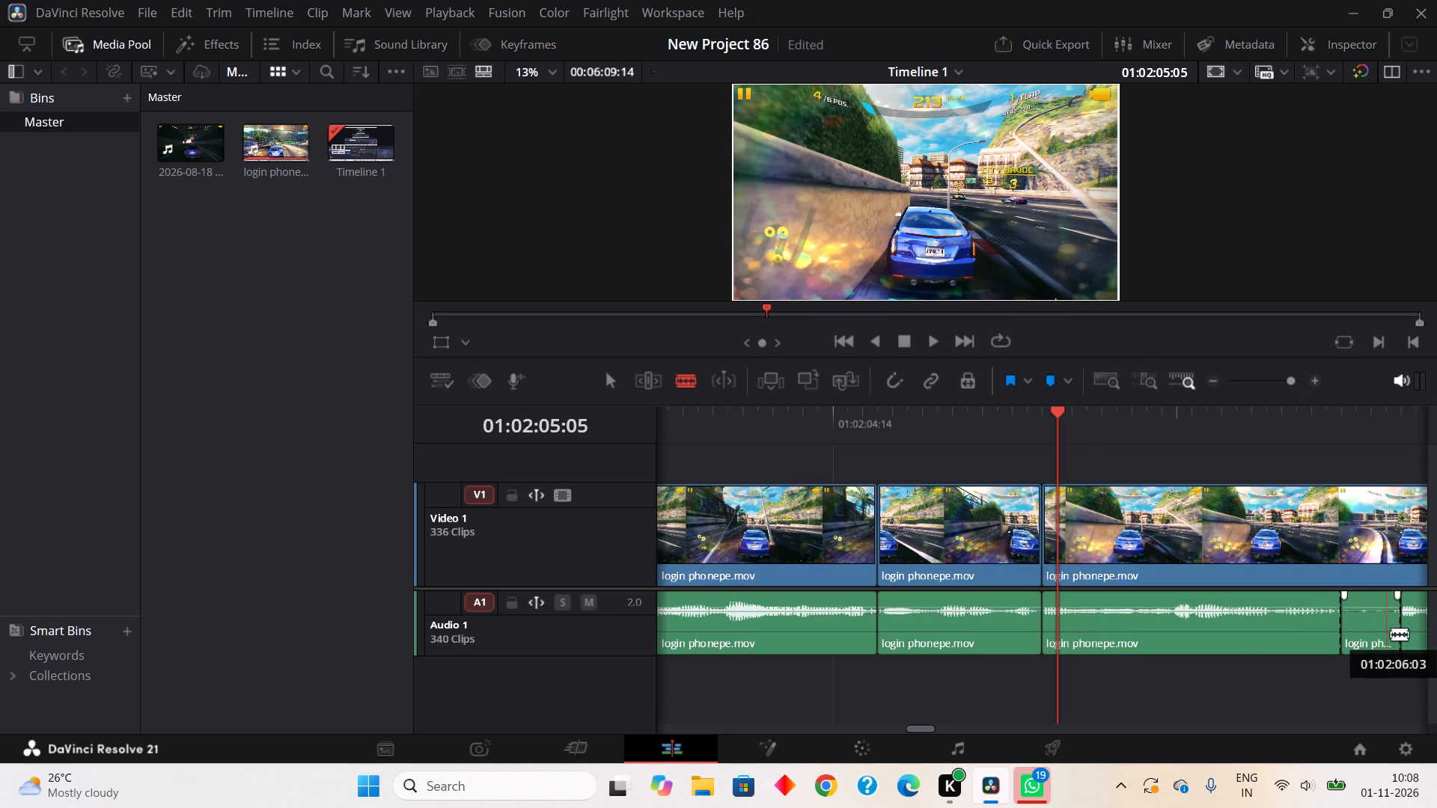
pyautogui.rightClick(1373, 614)
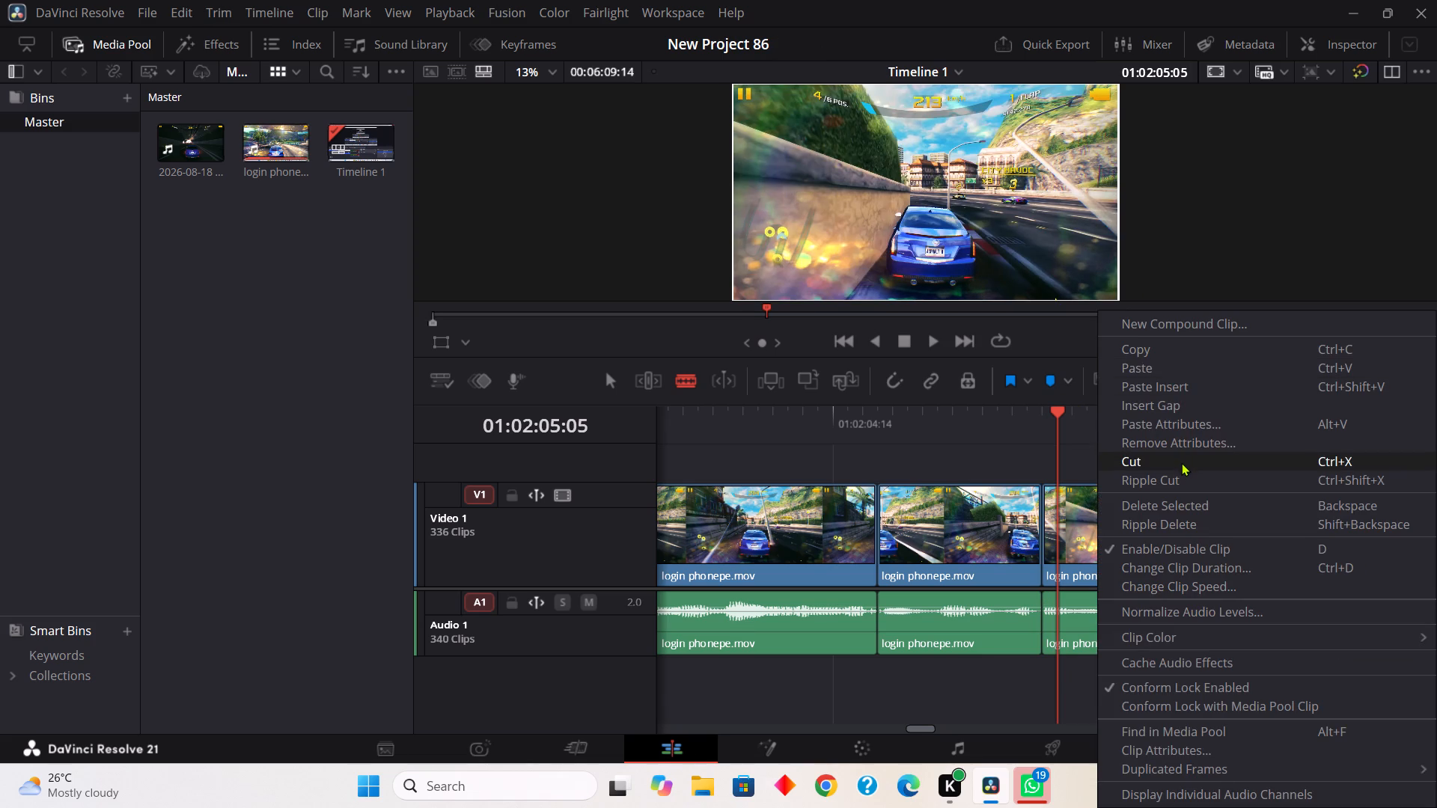
pyautogui.click(1180, 467)
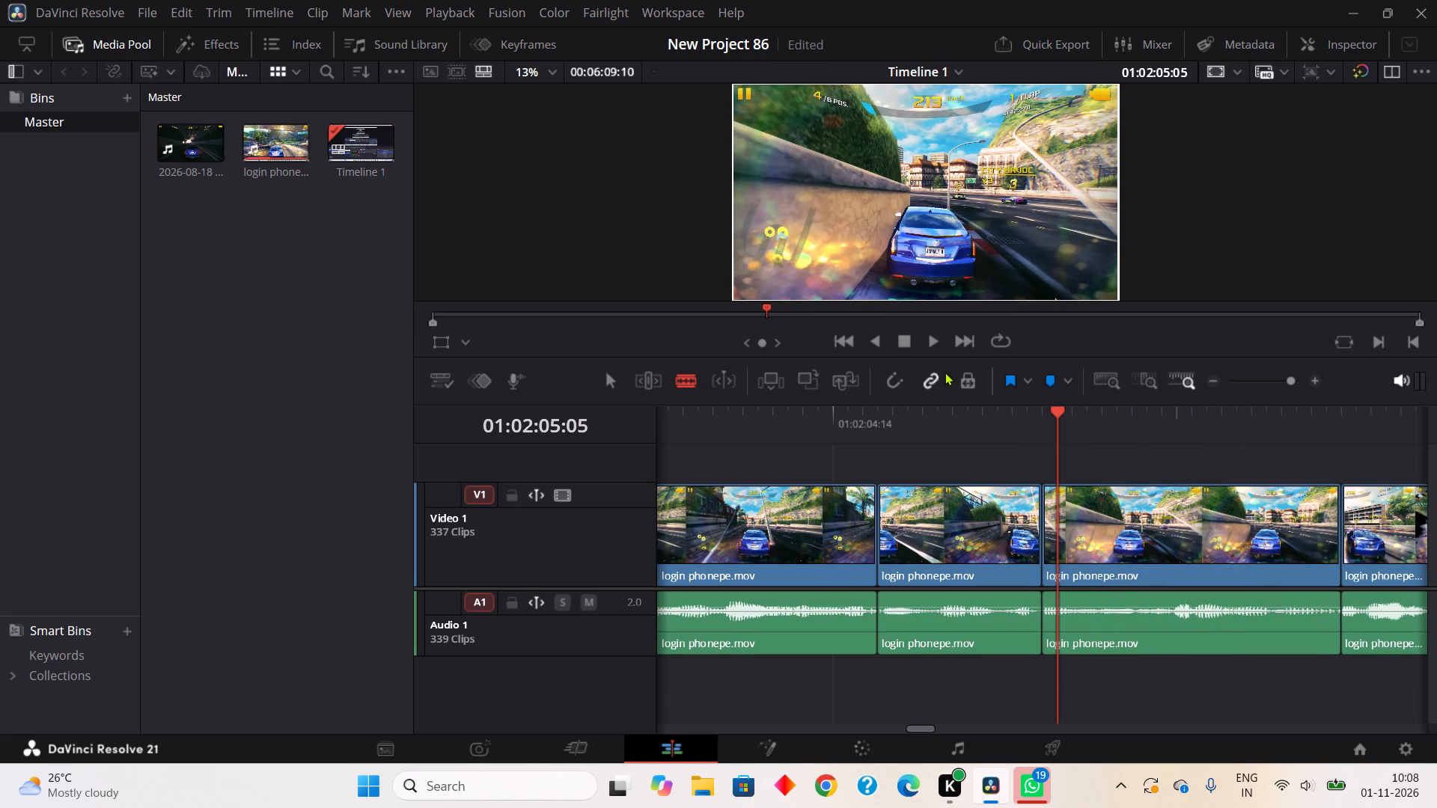
# Play the next stretch, isolate the quiet gap on Audio 1 from about 01:02:06:12 to 01:02:06:15, and Ripple Cut it.
pyautogui.click(931, 347)
pyautogui.click(908, 340)
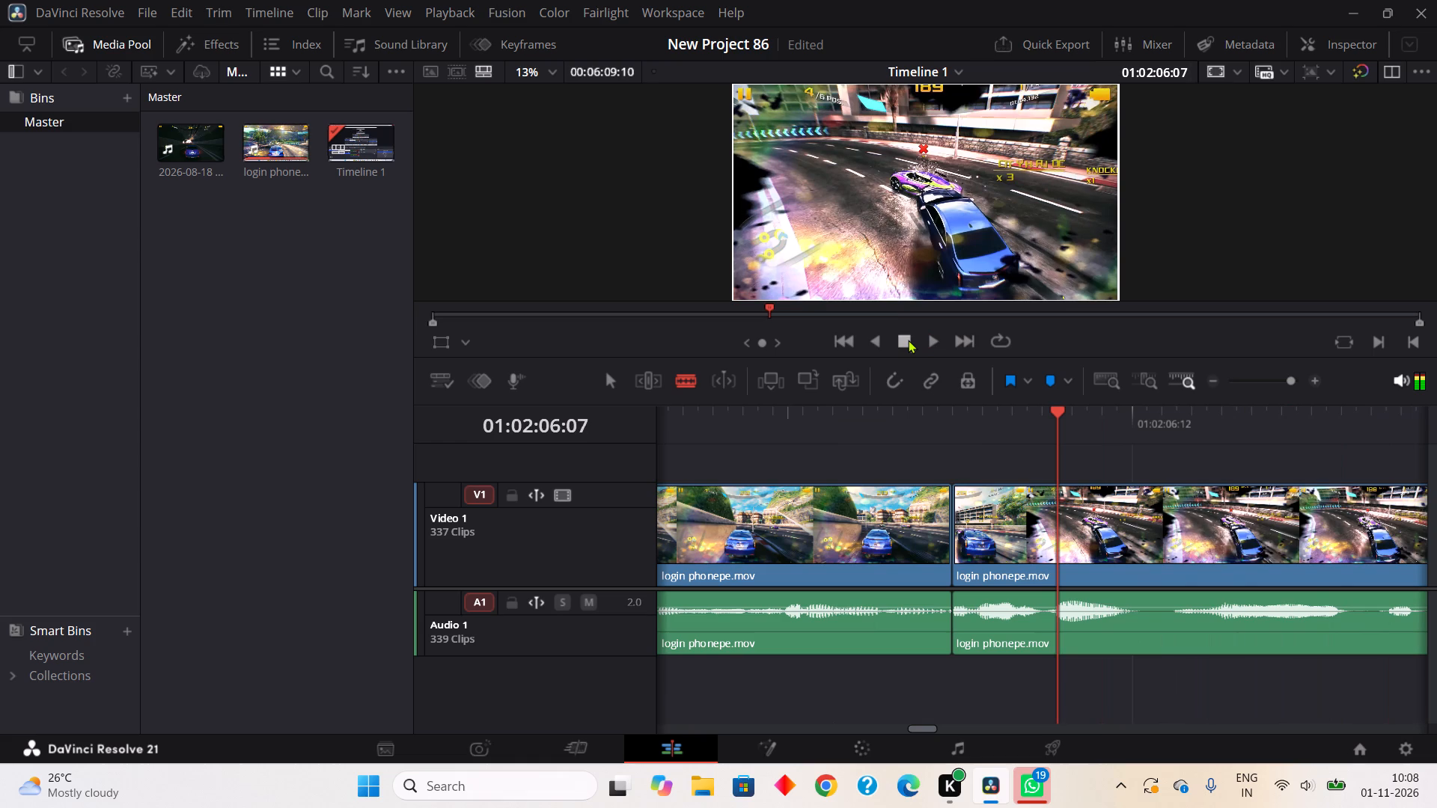
pyautogui.click(1138, 631)
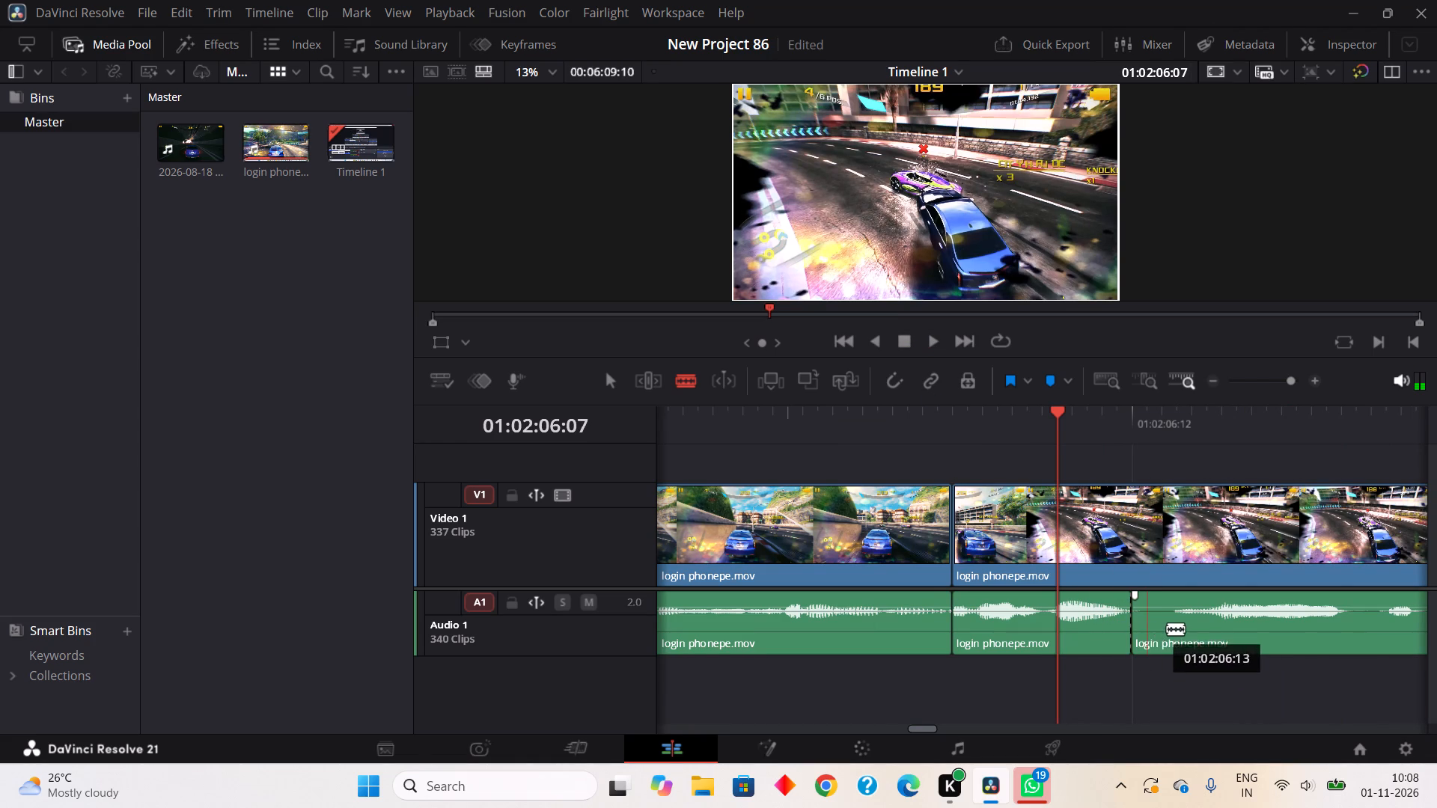
pyautogui.click(1180, 634)
pyautogui.rightClick(1146, 634)
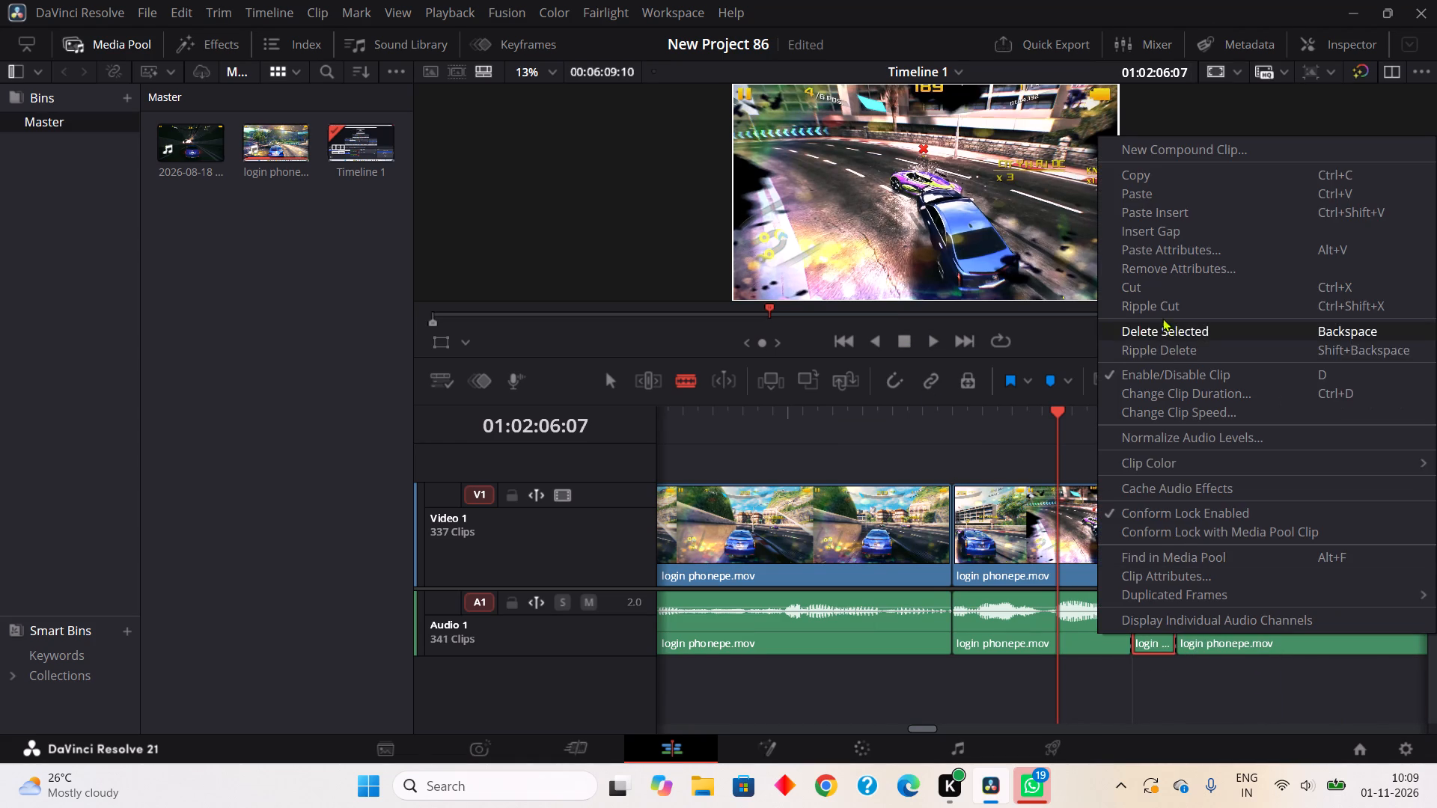
pyautogui.click(1157, 306)
# Split Audio 1 around the quiet gap from about 01:02:06:23 to 01:02:07:02 and Ripple Cut that piece.
pyautogui.click(1309, 648)
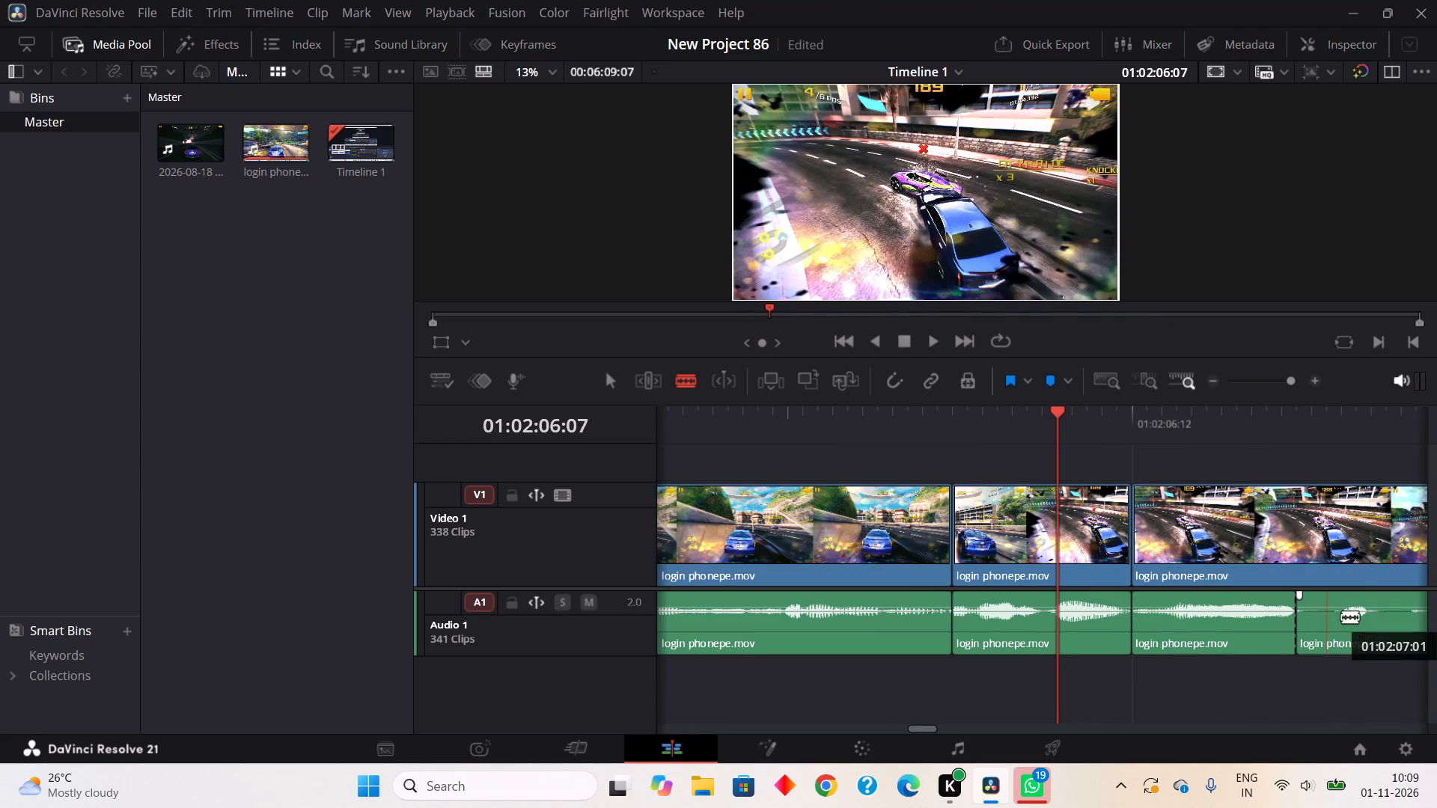
pyautogui.click(1350, 625)
pyautogui.rightClick(1325, 637)
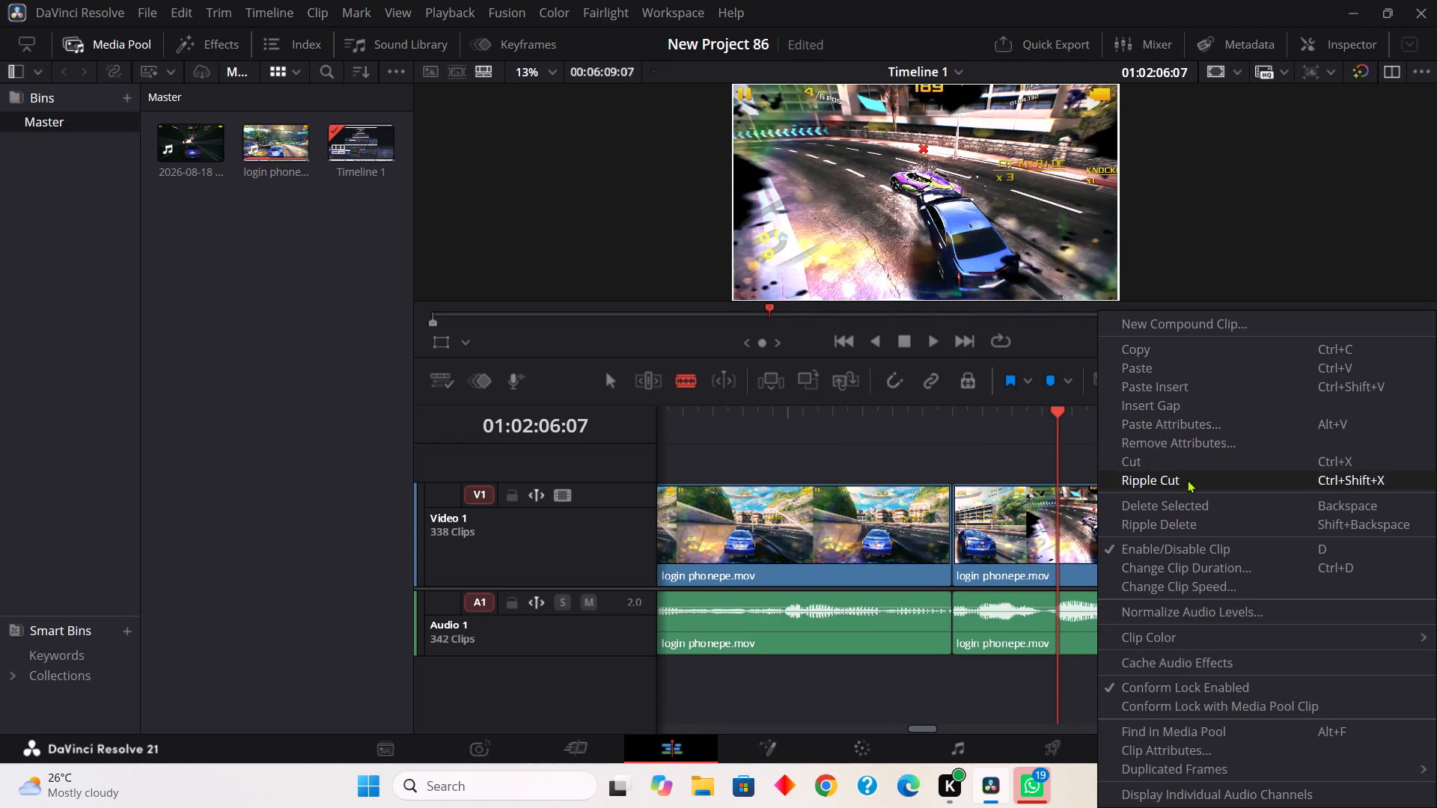
pyautogui.click(1187, 480)
# Isolate the quiet gap on Audio 1 from about 01:02:07:01 to 01:02:07:03 and Ripple Cut it.
pyautogui.click(1336, 639)
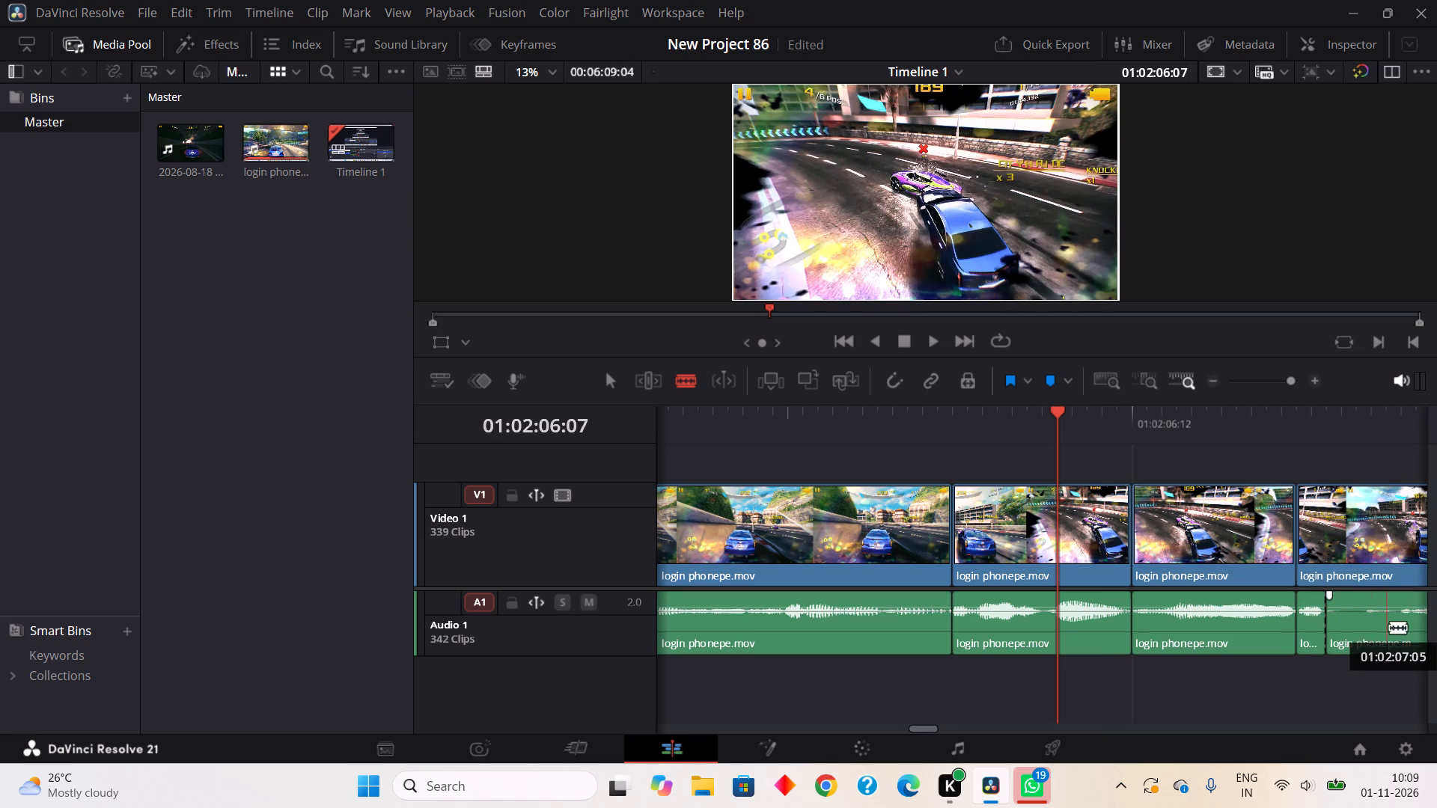
pyautogui.click(1371, 646)
pyautogui.rightClick(1343, 624)
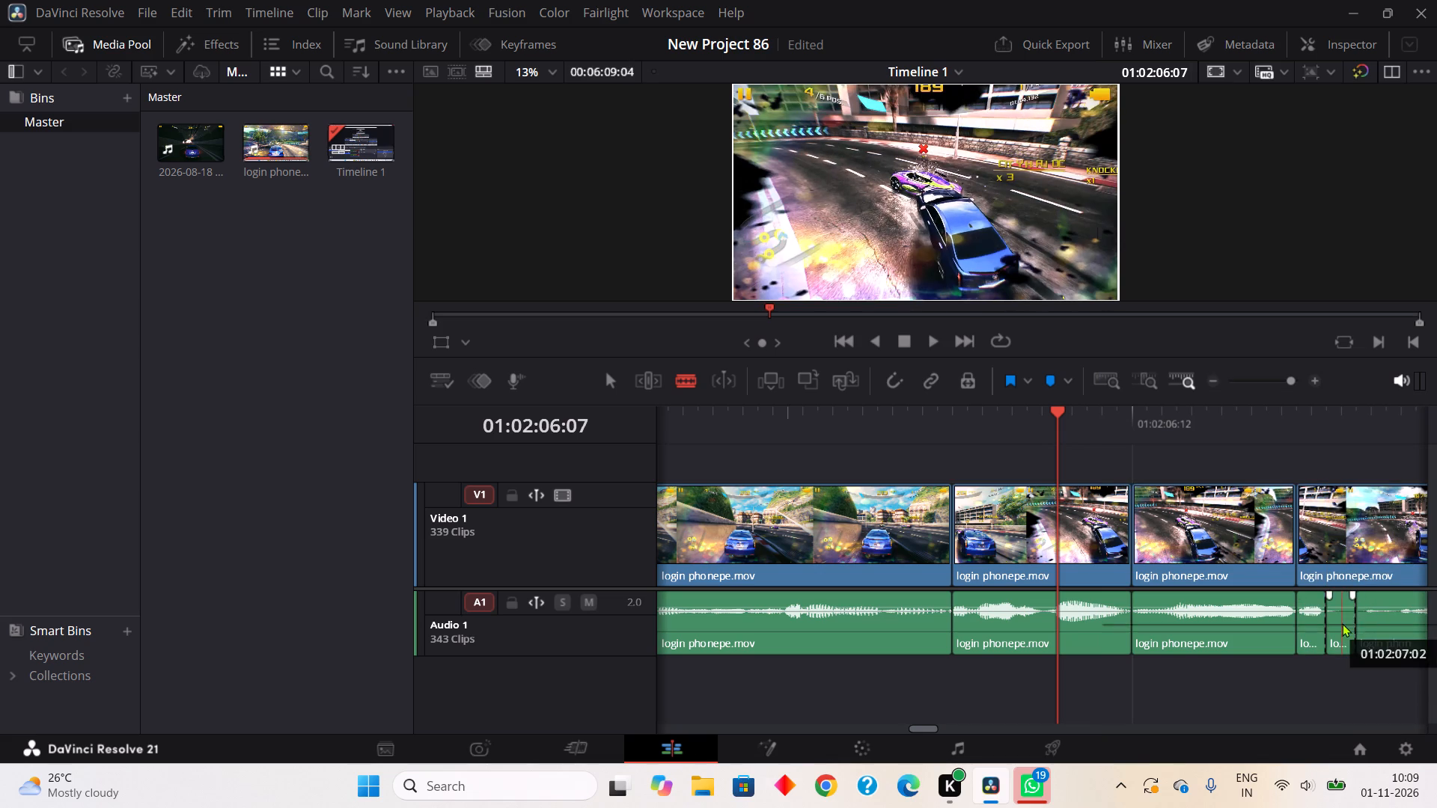
pyautogui.click(1161, 298)
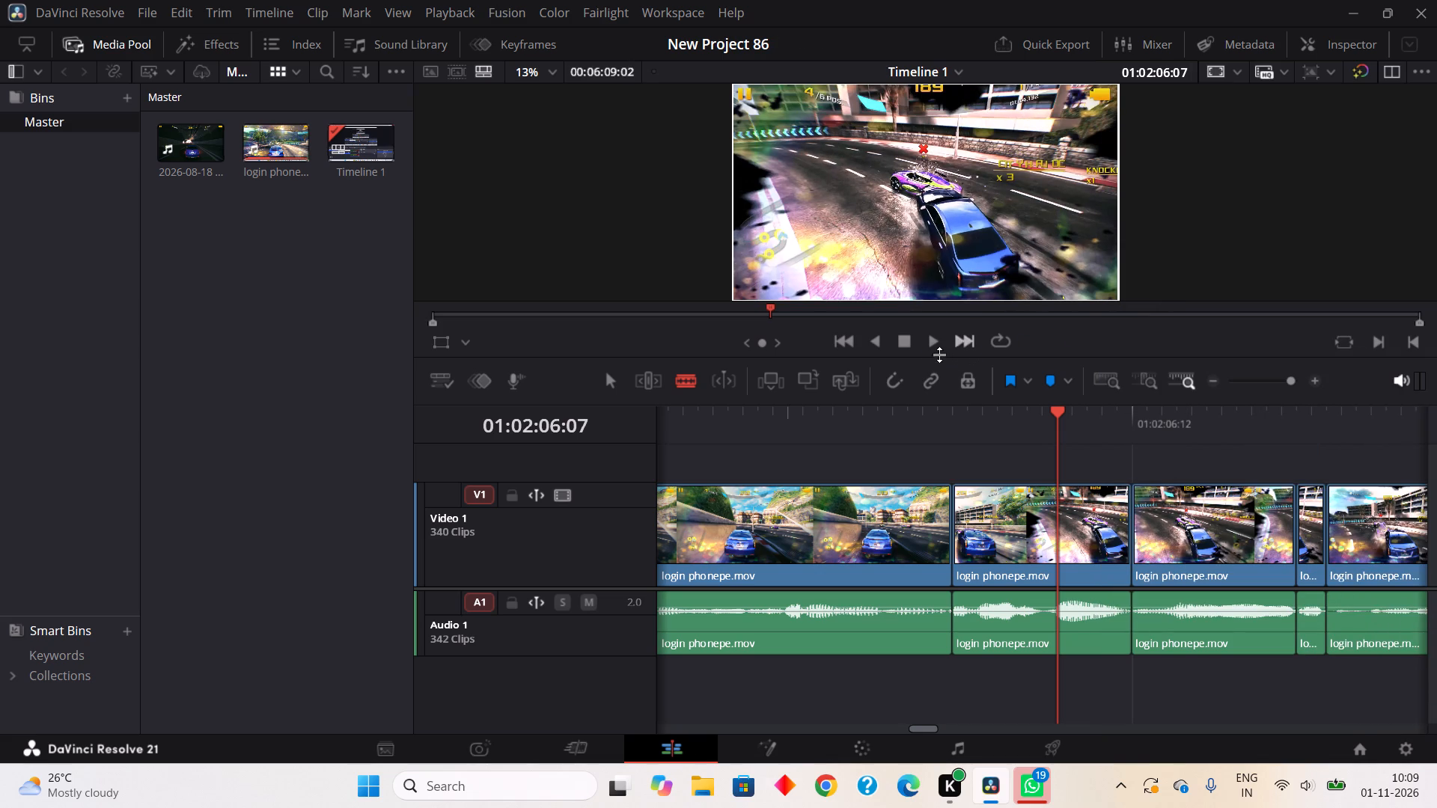
# Play the next stretch, isolate the quiet gap on Audio 1 from about 01:02:07:20 to 01:02:07:21, and Ripple Cut it.
pyautogui.click(924, 341)
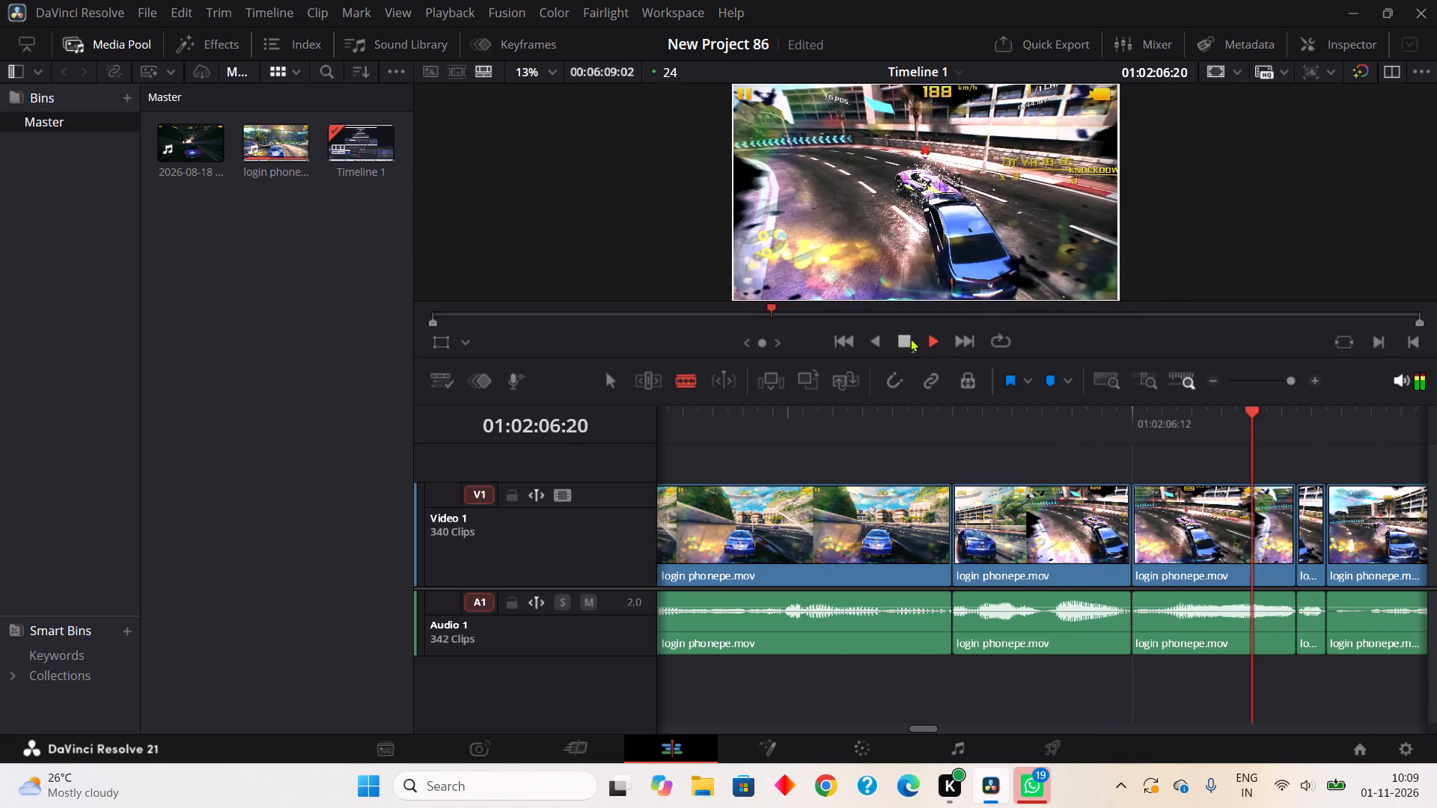
pyautogui.click(909, 338)
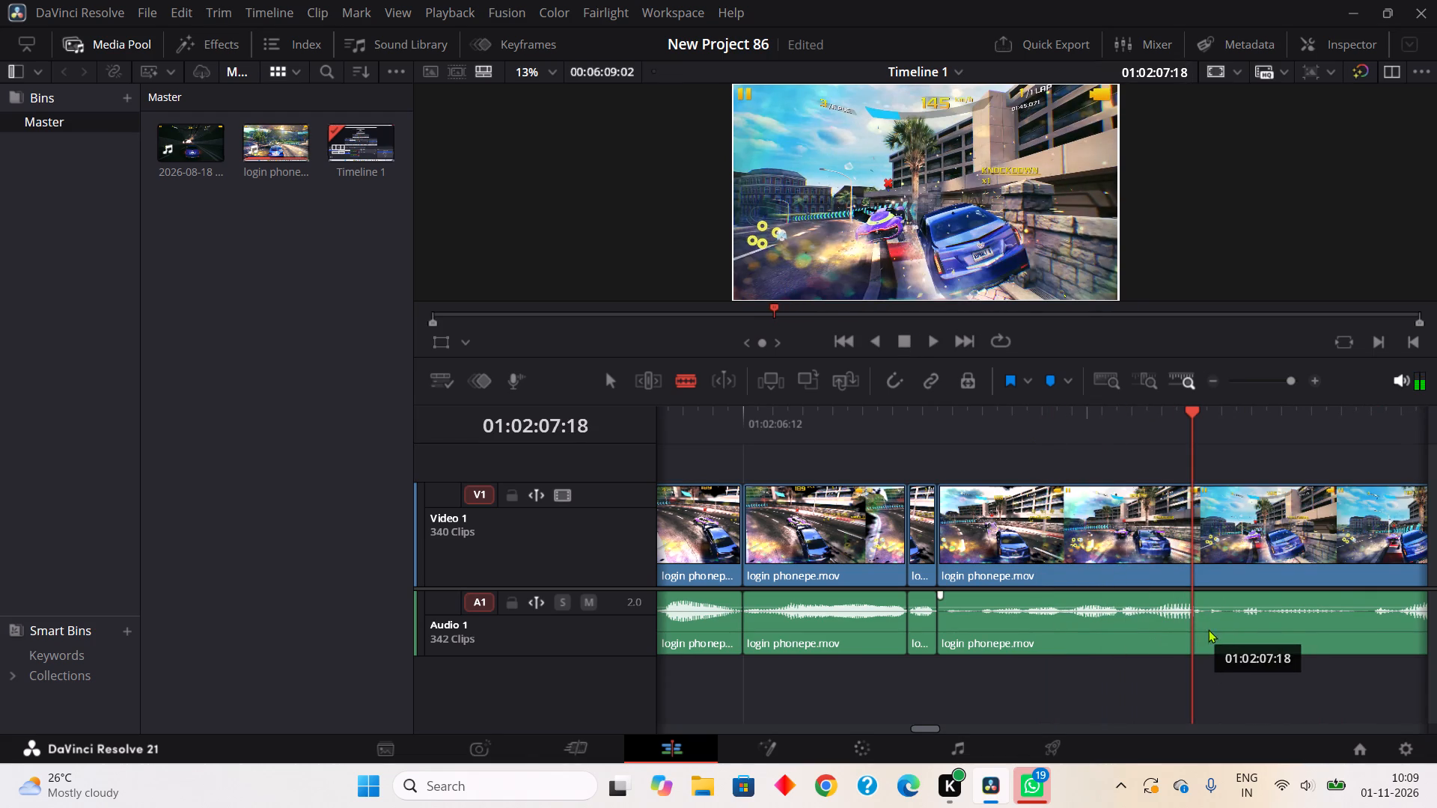
pyautogui.click(1227, 628)
pyautogui.click(1242, 617)
pyautogui.rightClick(1221, 633)
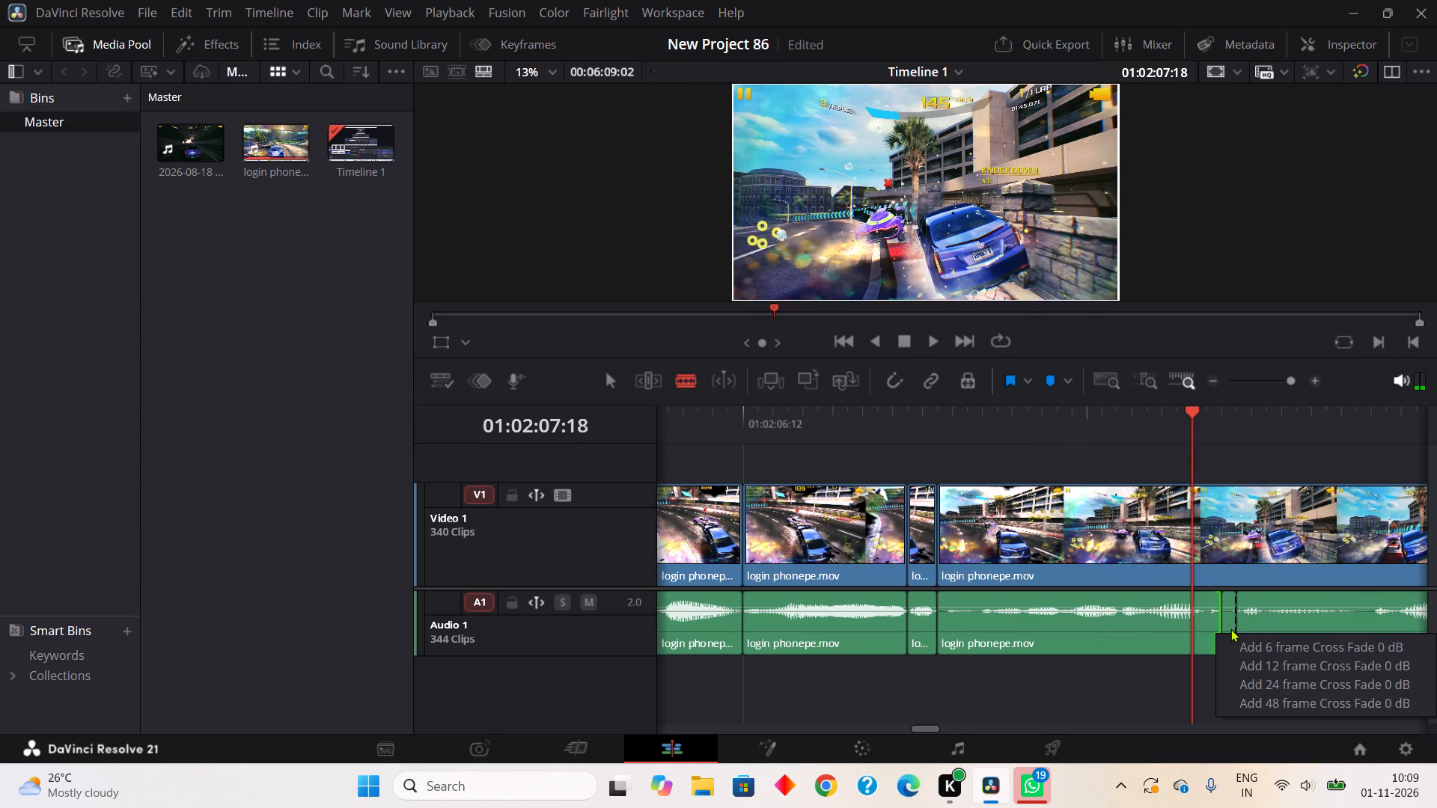
pyautogui.rightClick(1230, 625)
pyautogui.click(1134, 290)
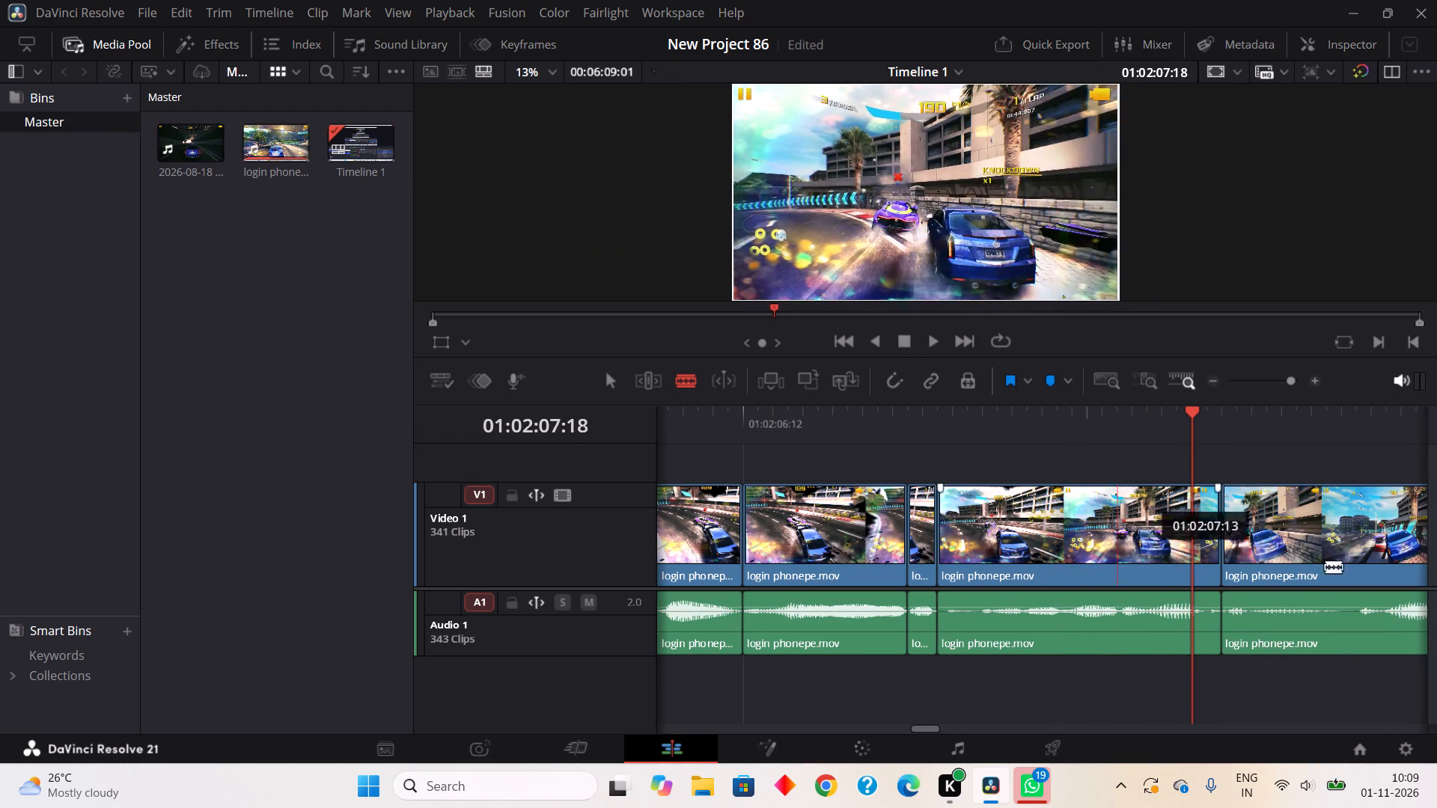
# Split Audio 1 around the quiet gap from about 01:02:08:03 to 01:02:08:05 and Ripple Cut that piece.
pyautogui.click(1339, 631)
pyautogui.click(1370, 626)
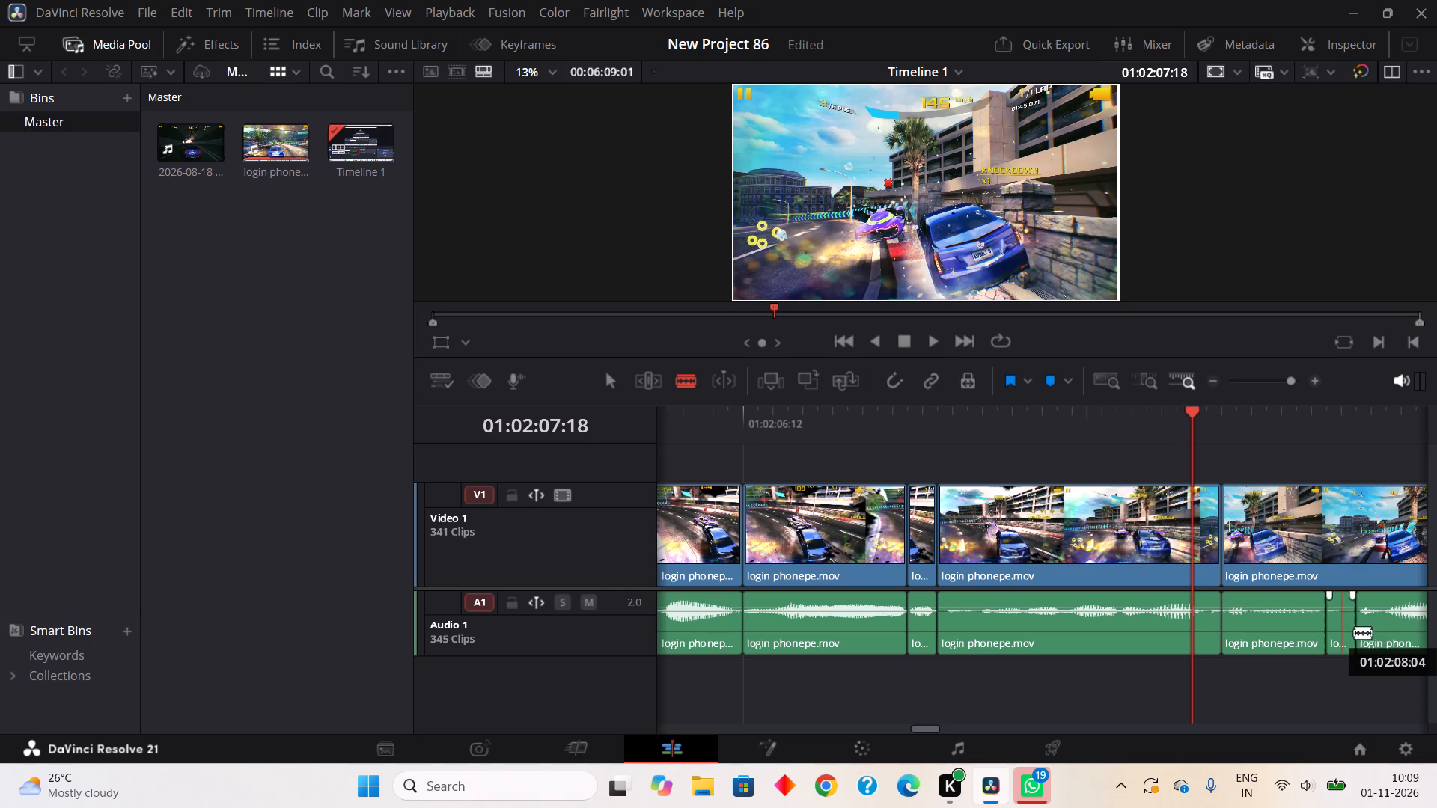
pyautogui.rightClick(1347, 632)
pyautogui.click(1131, 301)
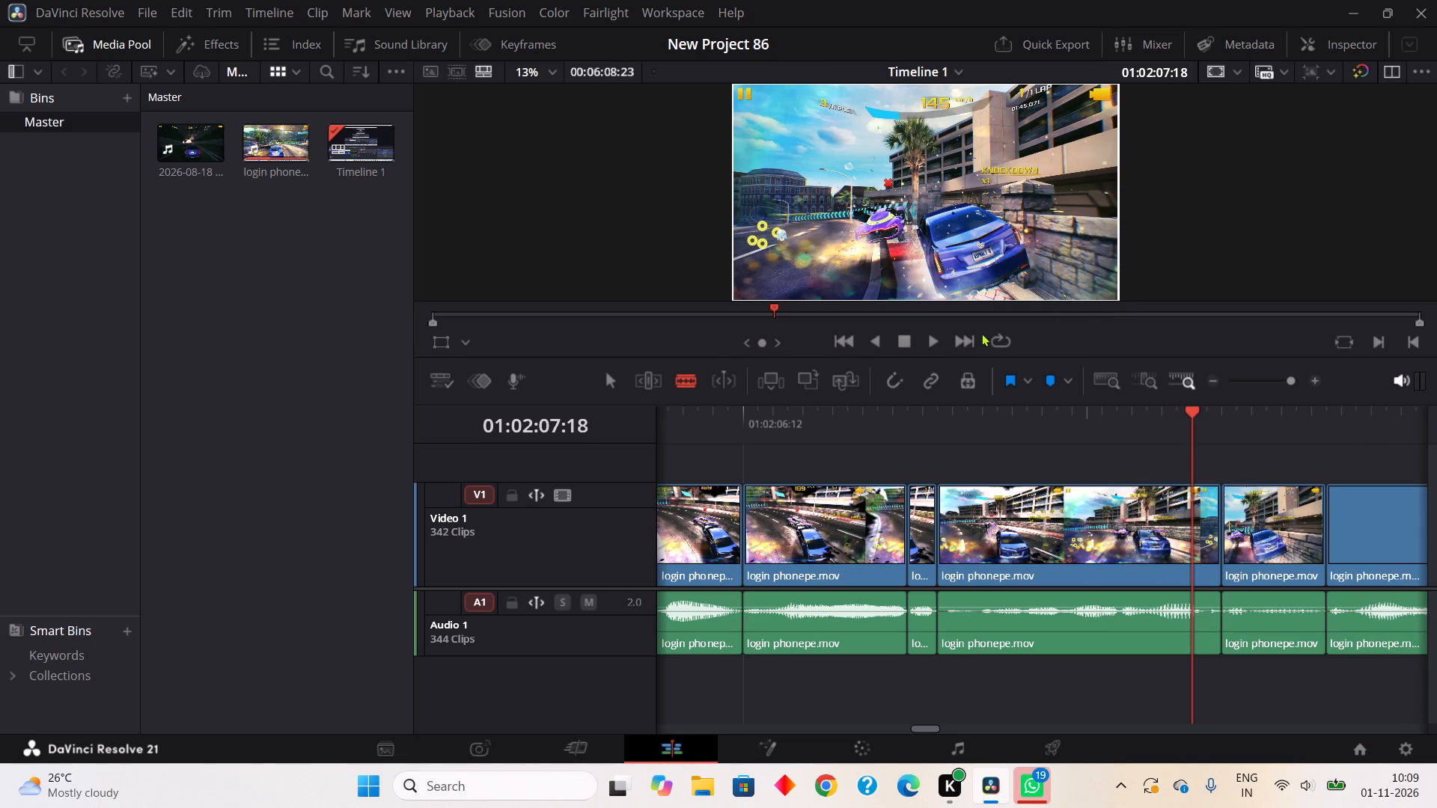
# Play the next stretch, isolate the quiet gap on Audio 1 from about 01:02:09:05 to 01:02:09:06, and Ripple Cut it.
pyautogui.click(927, 341)
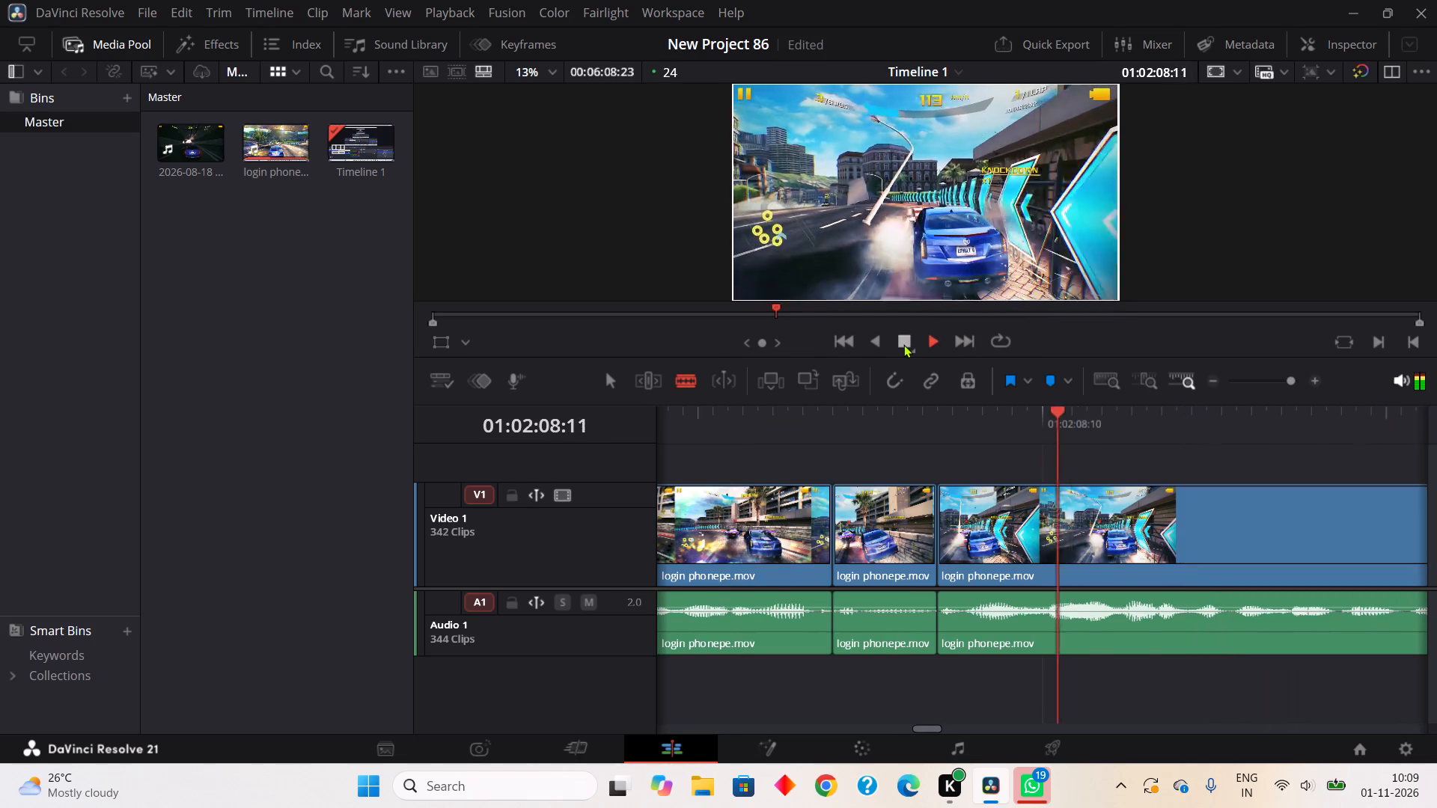
pyautogui.click(904, 344)
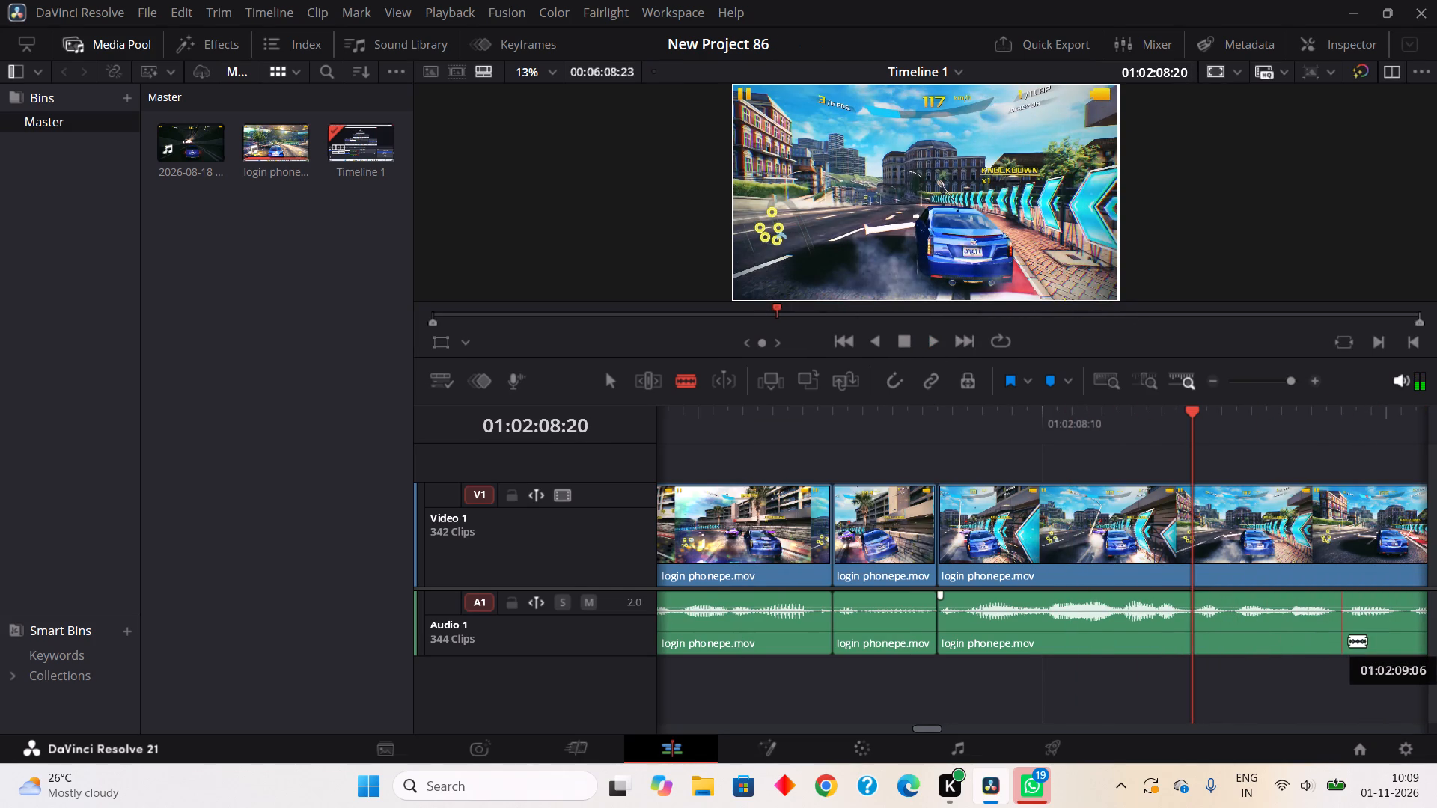
pyautogui.click(1336, 647)
pyautogui.click(1346, 640)
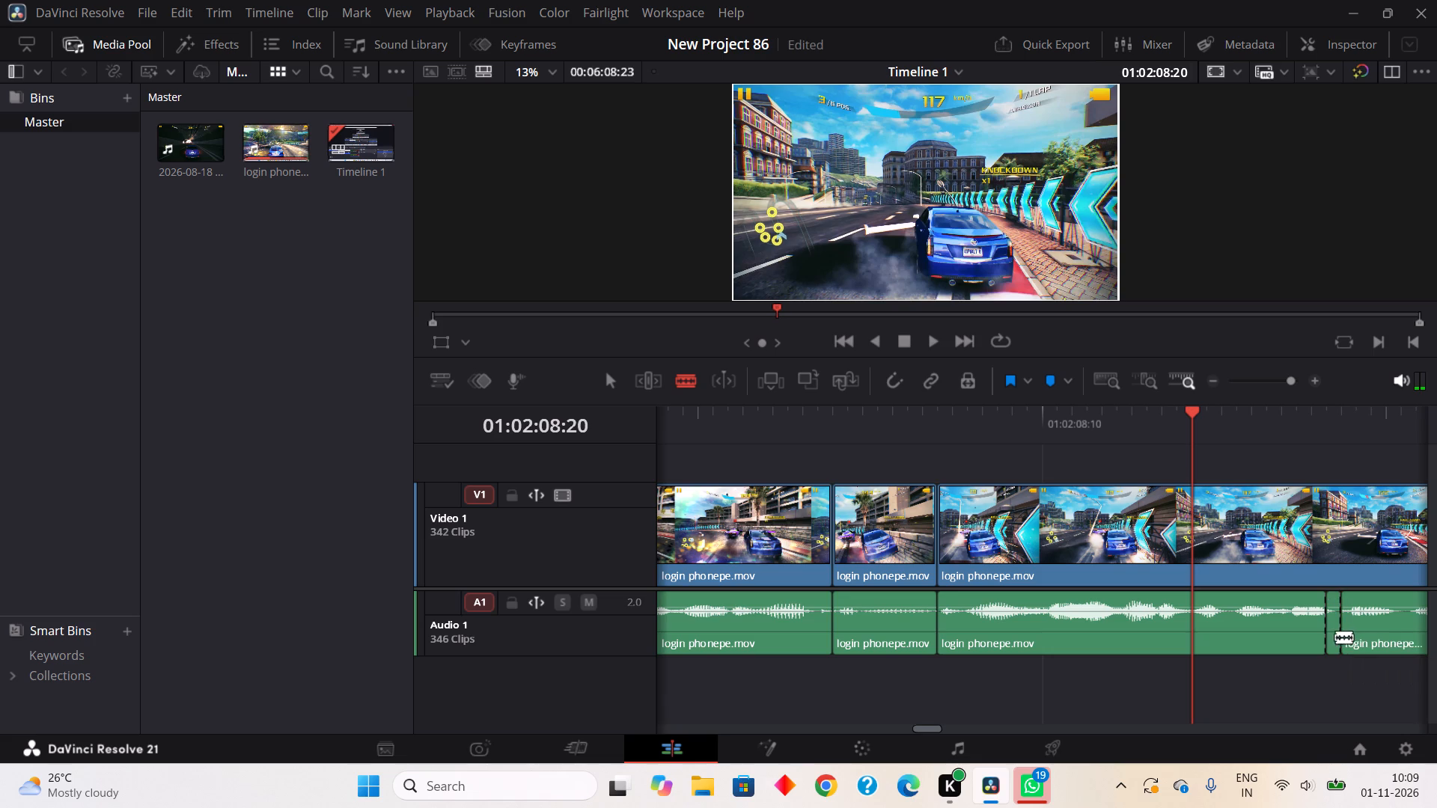
pyautogui.rightClick(1331, 640)
pyautogui.click(1192, 319)
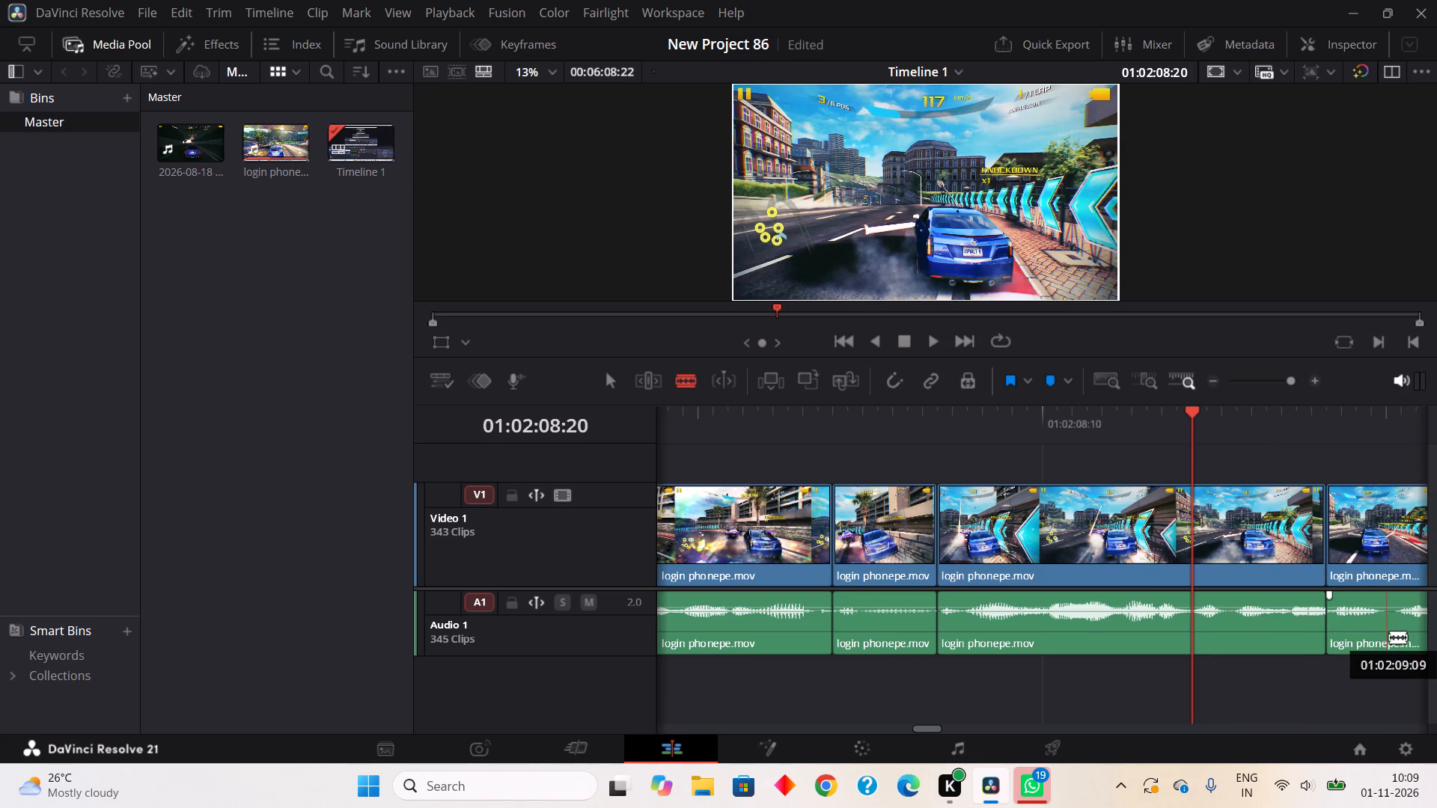
# Split Audio 1 around the quiet gap from about 01:02:09:09 to 01:02:09:10 and Ripple Cut that piece.
pyautogui.click(1388, 640)
pyautogui.click(1403, 632)
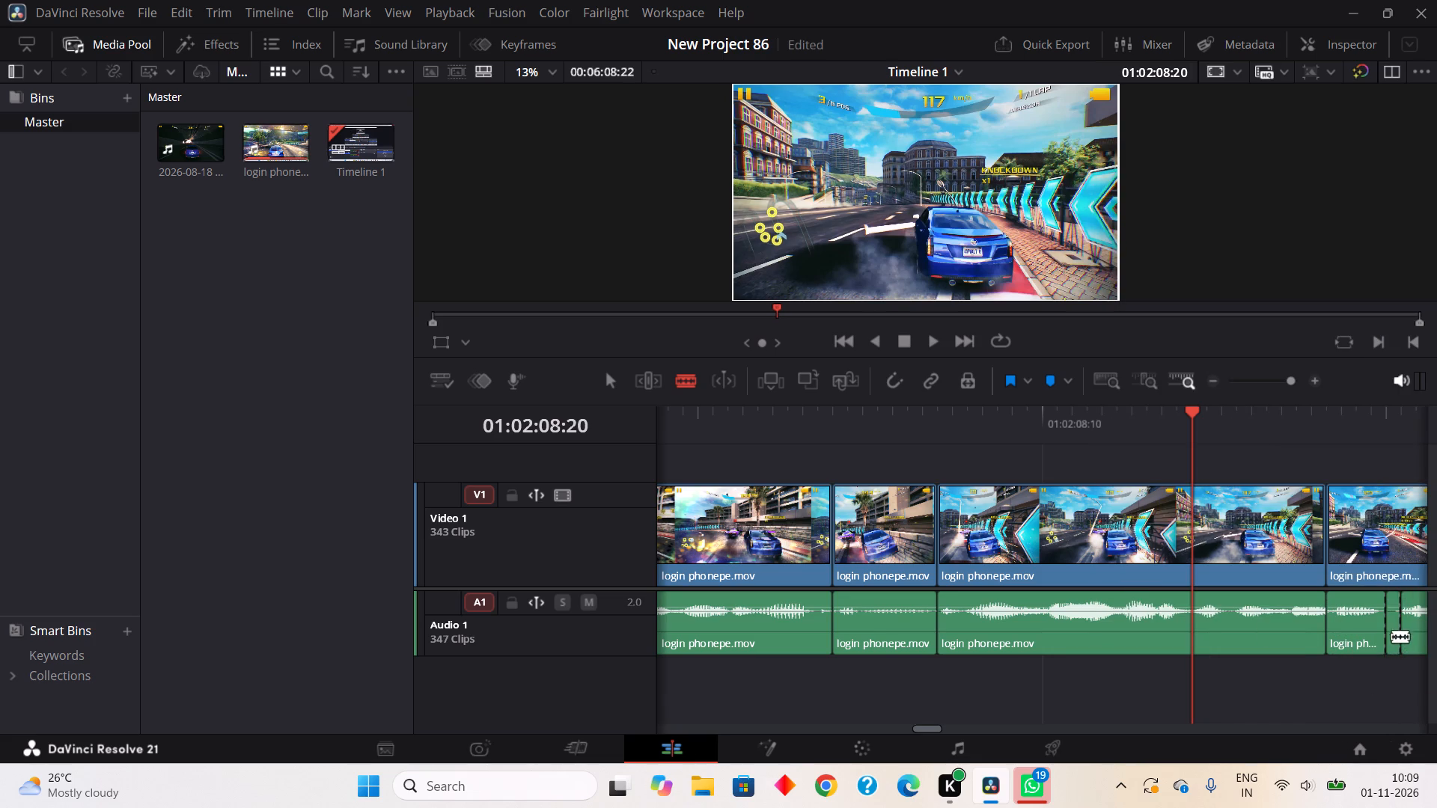
pyautogui.rightClick(1387, 640)
pyautogui.click(1130, 309)
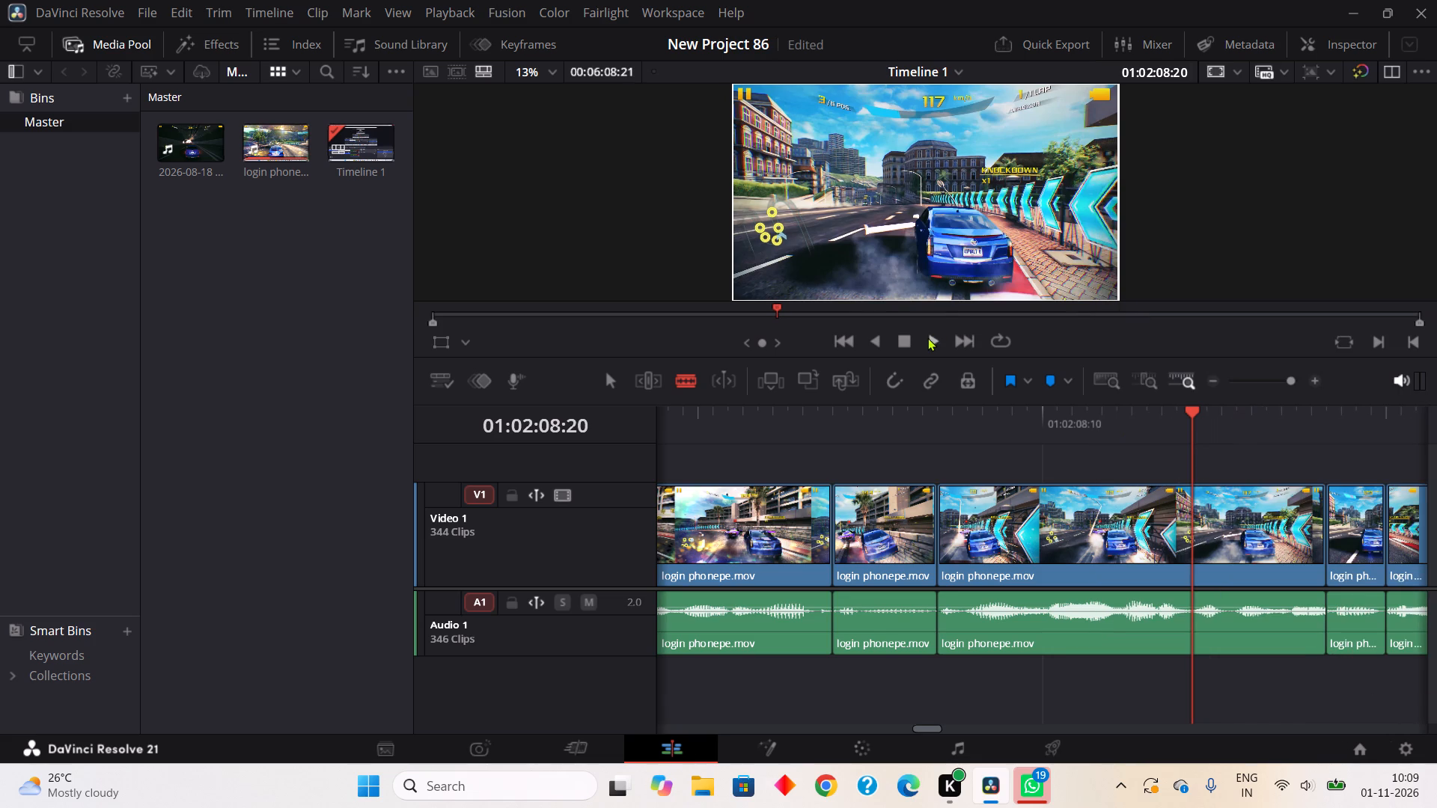
# Play the next stretch, isolate the quiet gap on Audio 1 from about 01:02:09:21 to 01:02:09:22, and Ripple Cut it.
pyautogui.click(927, 338)
pyautogui.click(903, 340)
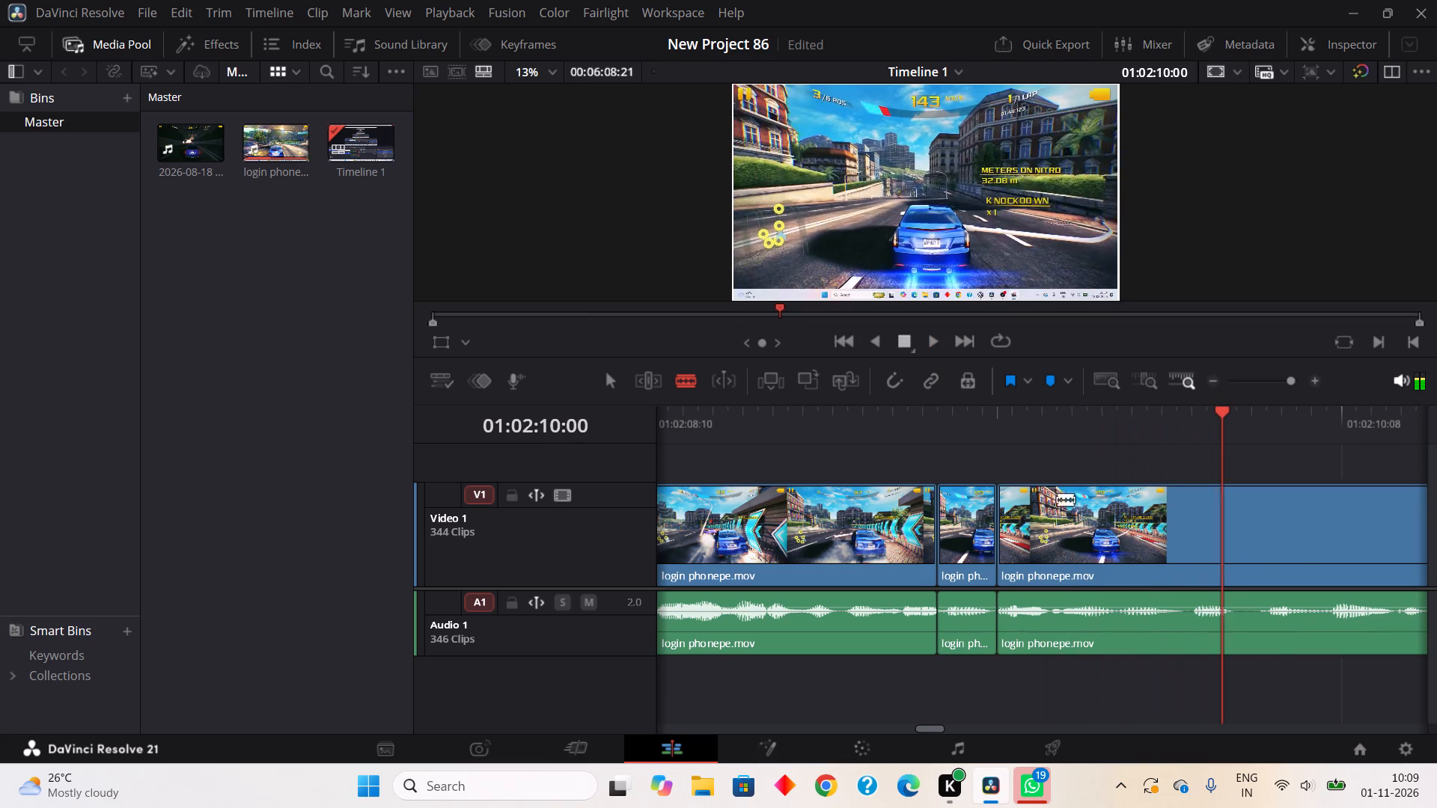
pyautogui.click(1186, 647)
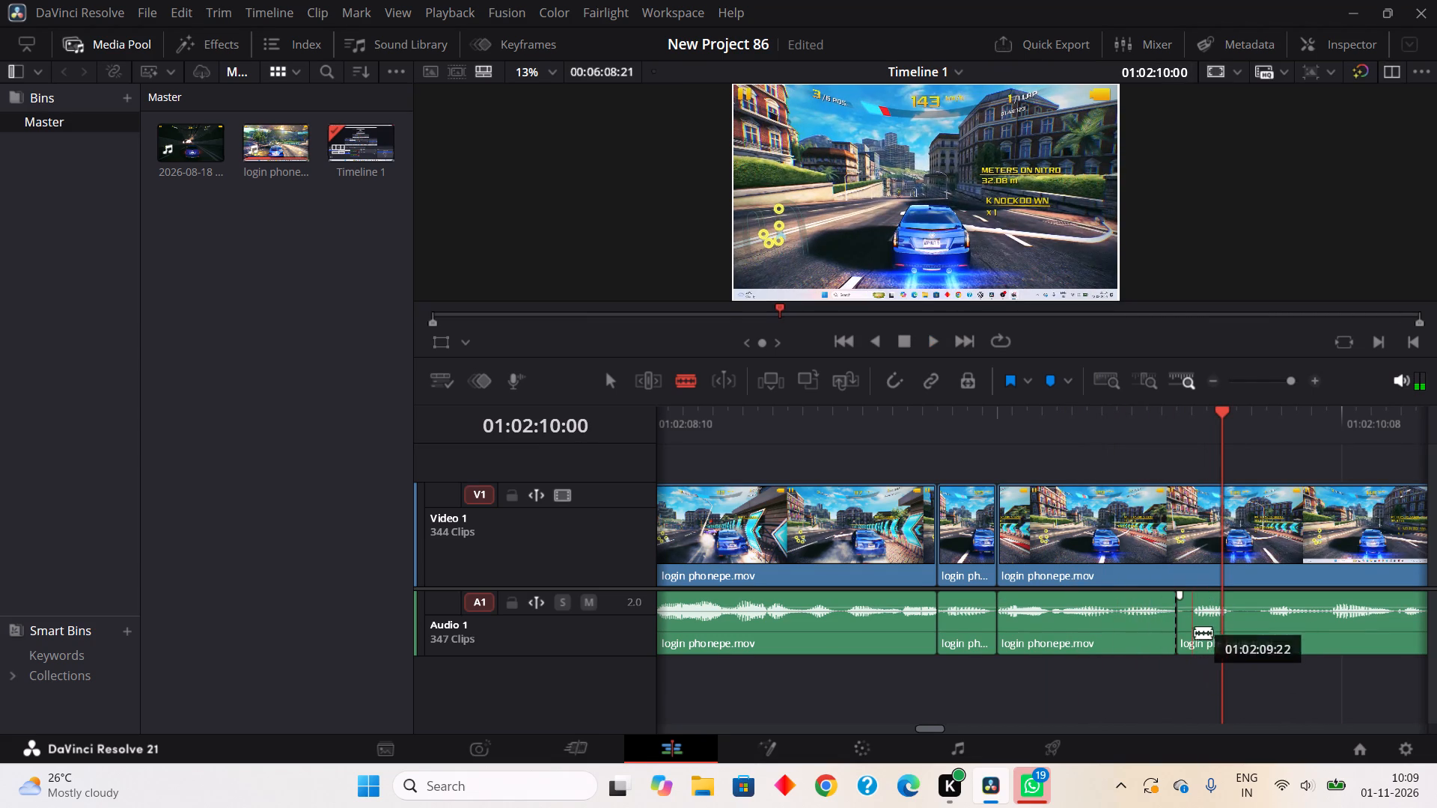
pyautogui.click(1195, 636)
pyautogui.rightClick(1187, 637)
pyautogui.click(1105, 309)
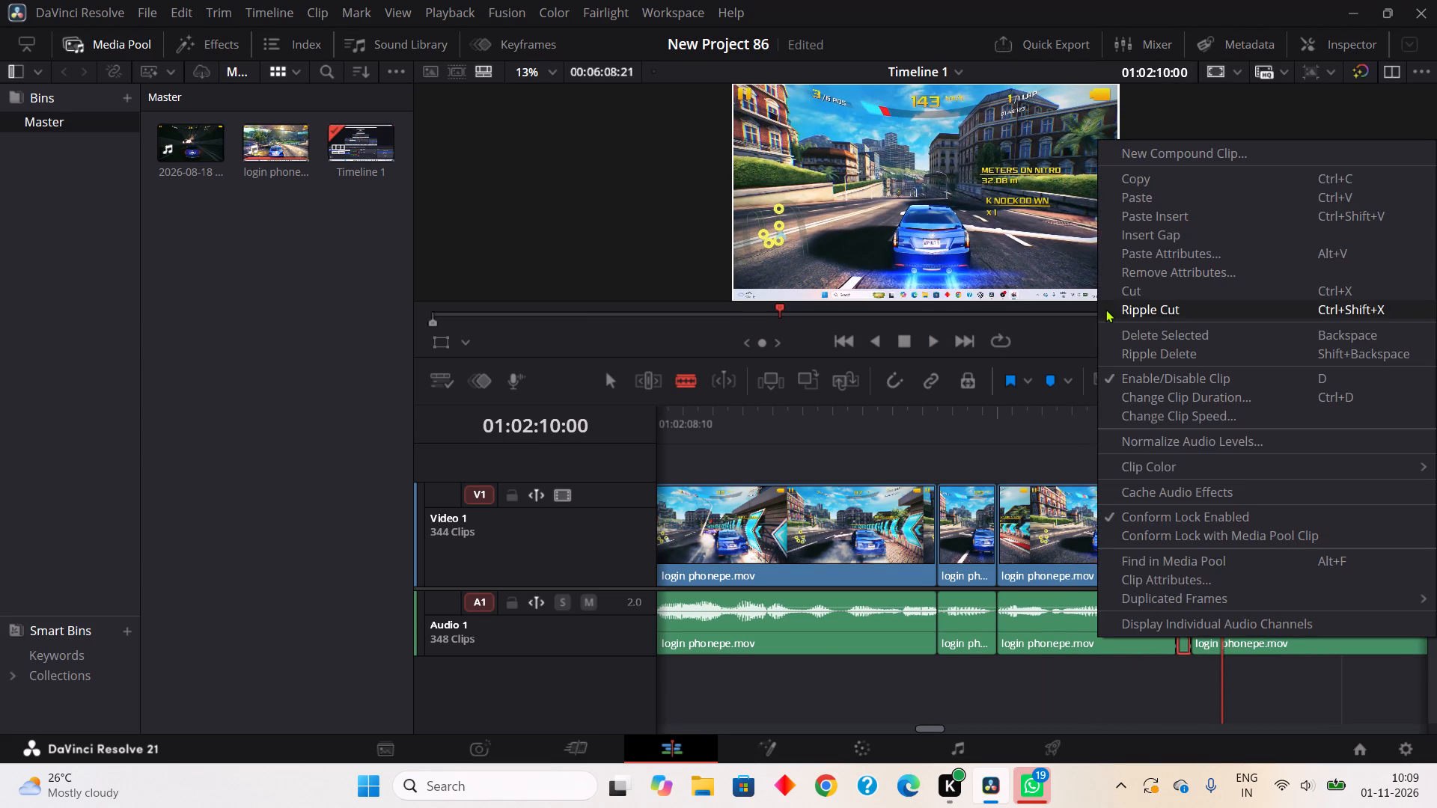
# Split Audio 1 around the quiet gap from about 01:02:10:00 to 01:02:10:02 and Ripple Cut that piece.
pyautogui.click(1229, 636)
pyautogui.click(1256, 631)
pyautogui.rightClick(1236, 624)
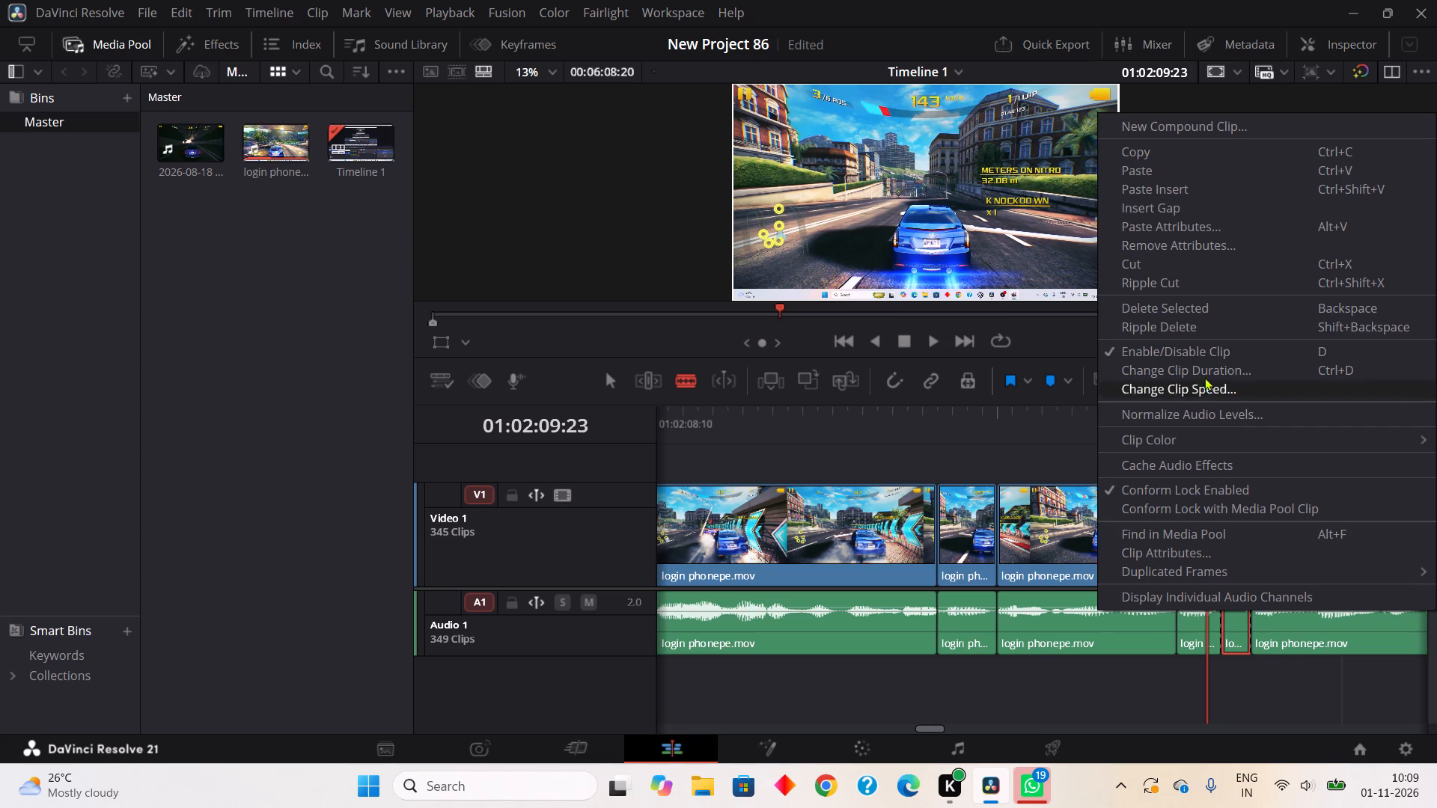
pyautogui.click(1170, 289)
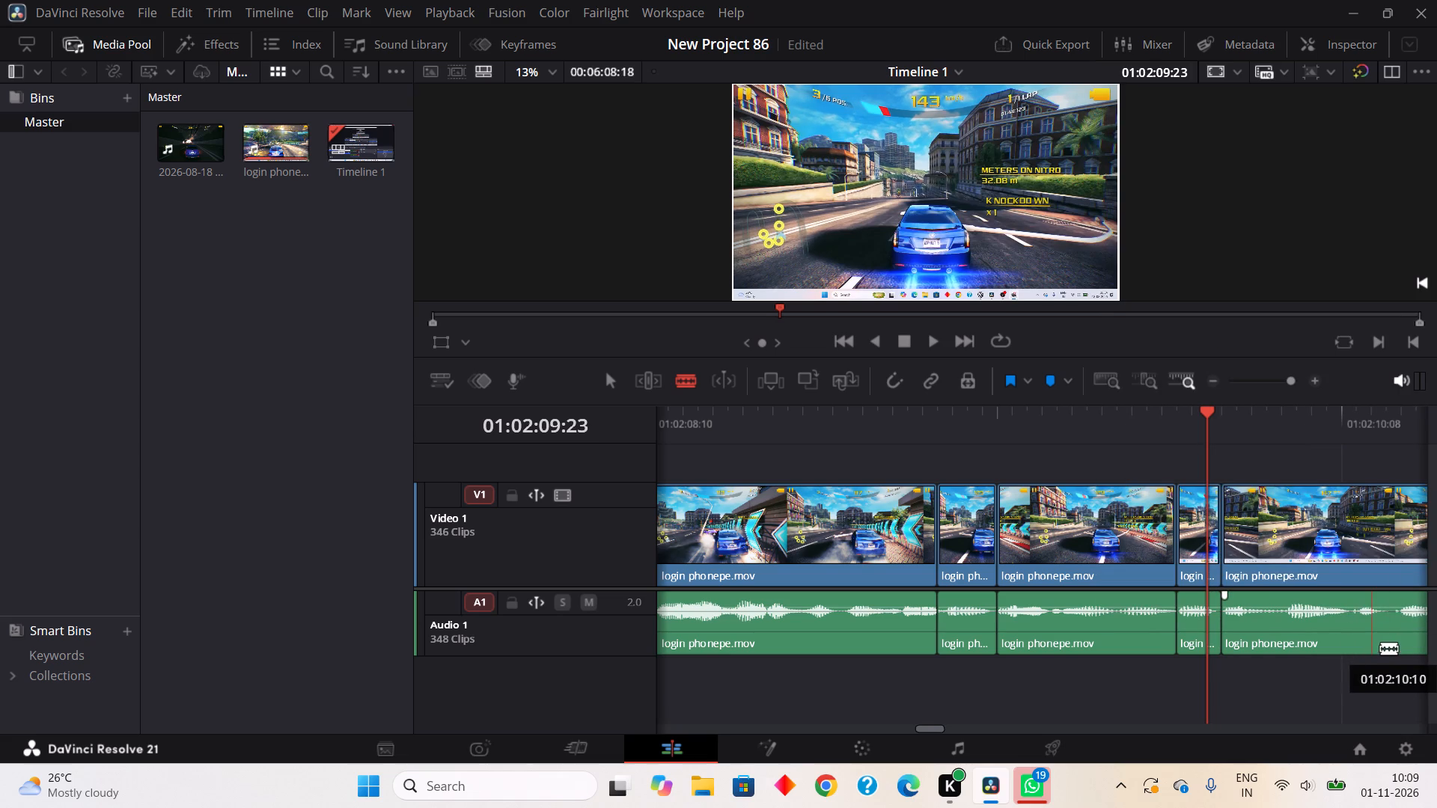
# Isolate the quiet gap on Audio 1 from about 01:02:10:10 to 01:02:10:12 and Ripple Cut it.
pyautogui.click(1386, 631)
pyautogui.click(1405, 633)
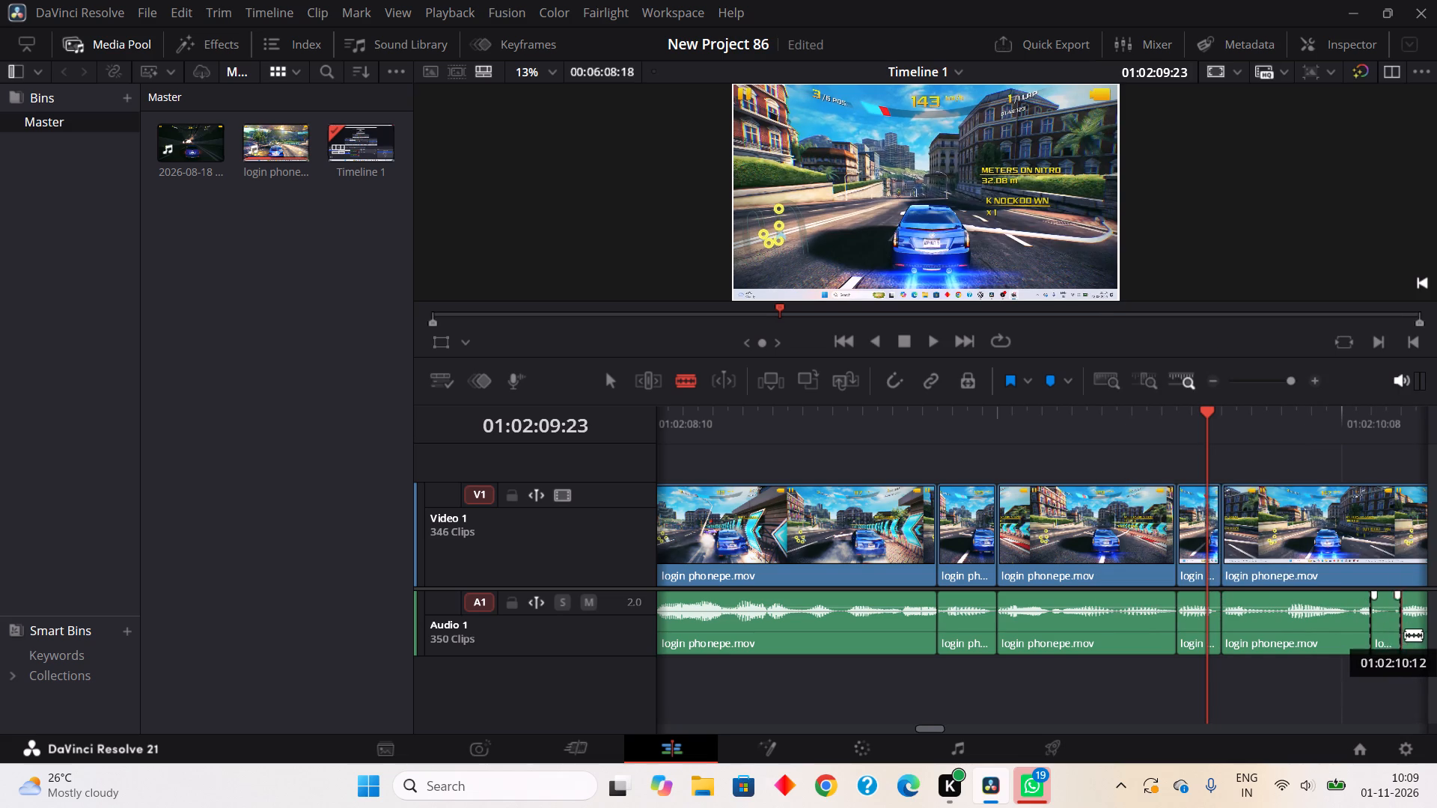
pyautogui.rightClick(1386, 646)
pyautogui.click(1135, 311)
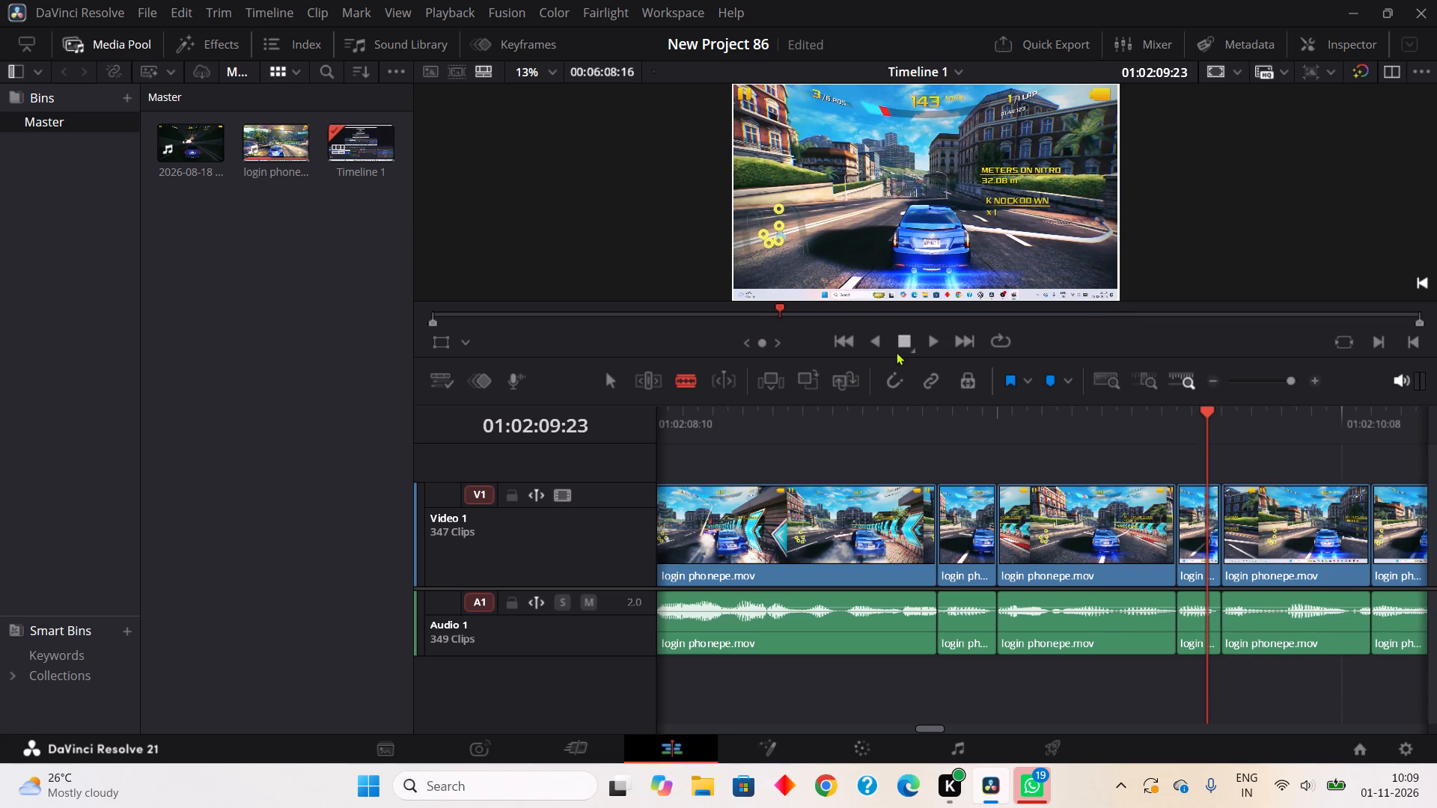
# Play the next stretch, isolate the quiet gap on Audio 1 from about 01:02:11:00 to 01:02:11:02, and Ripple Cut it.
pyautogui.click(933, 339)
pyautogui.click(904, 348)
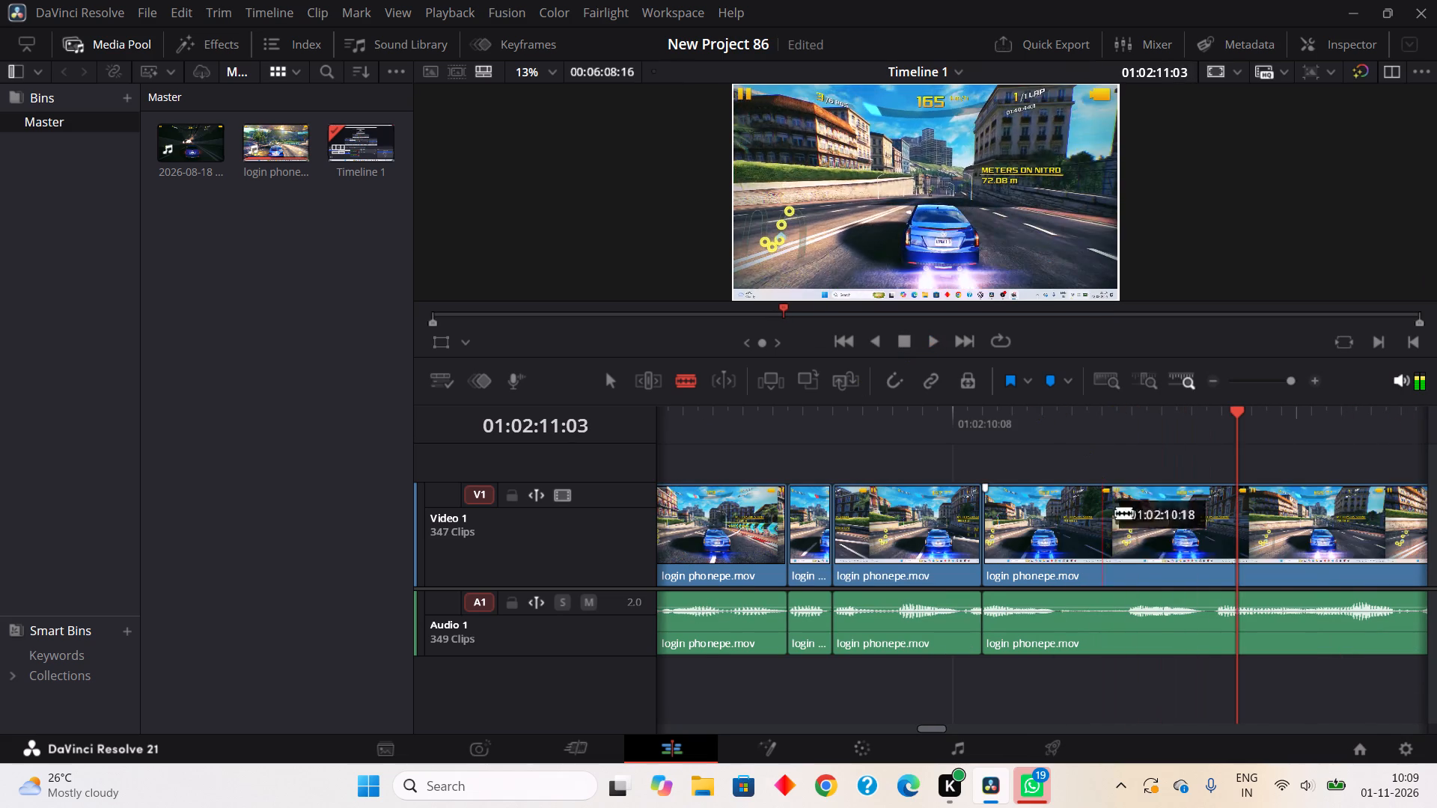
pyautogui.click(1200, 640)
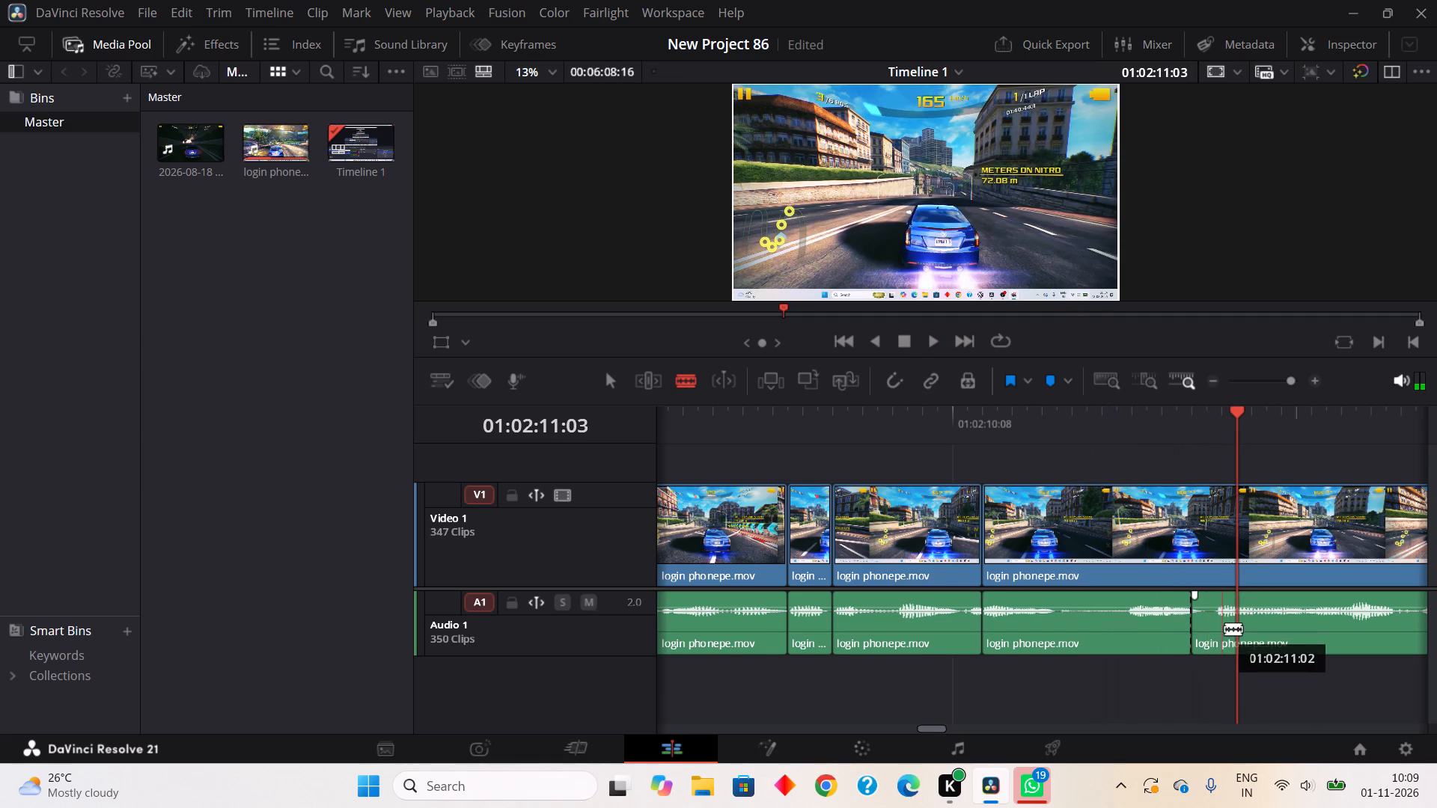
pyautogui.click(1224, 628)
pyautogui.rightClick(1209, 626)
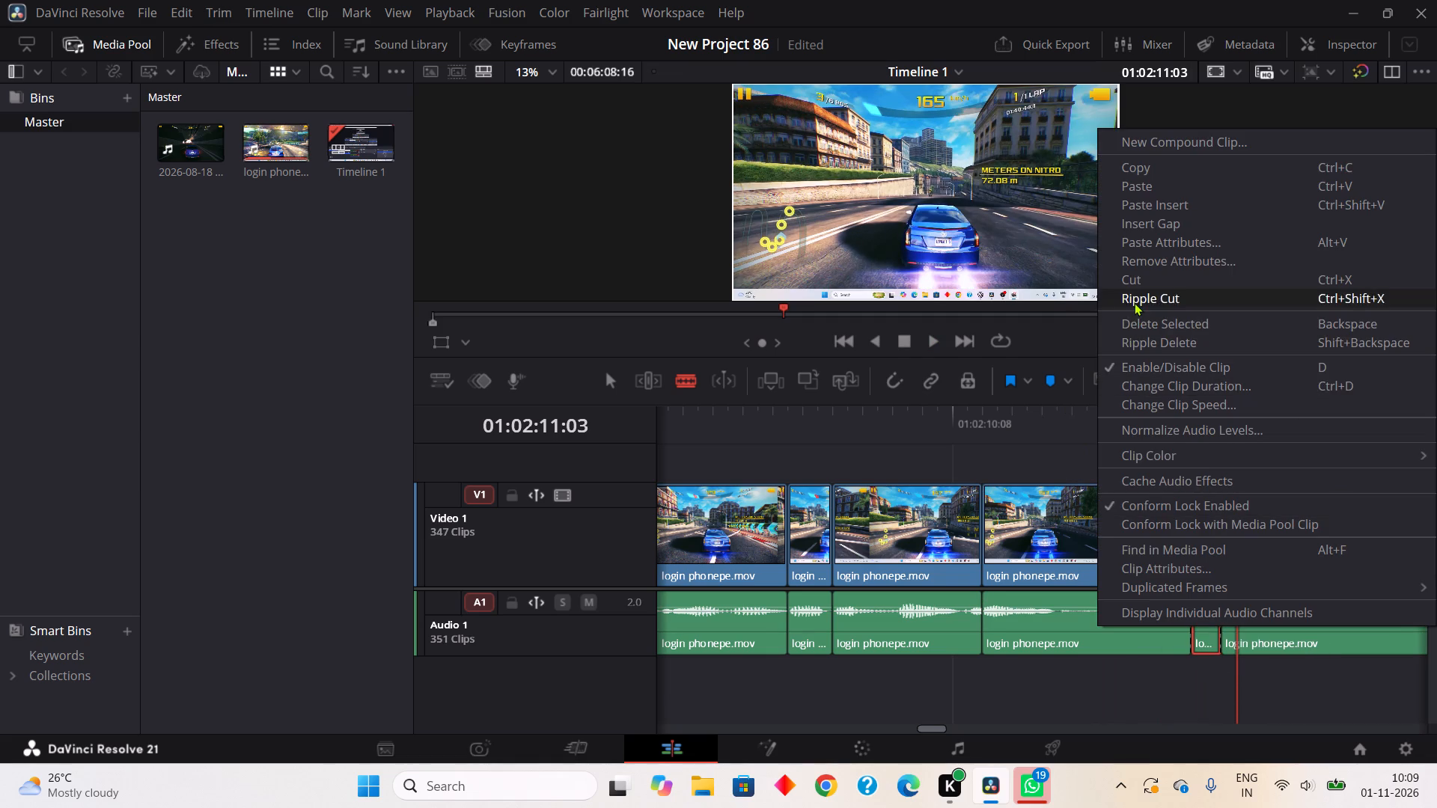
pyautogui.click(1134, 302)
# Split Audio 1 around the earlier quiet gap from about 01:02:10:15 to 01:02:10:20 and Ripple Cut that piece.
pyautogui.click(1061, 643)
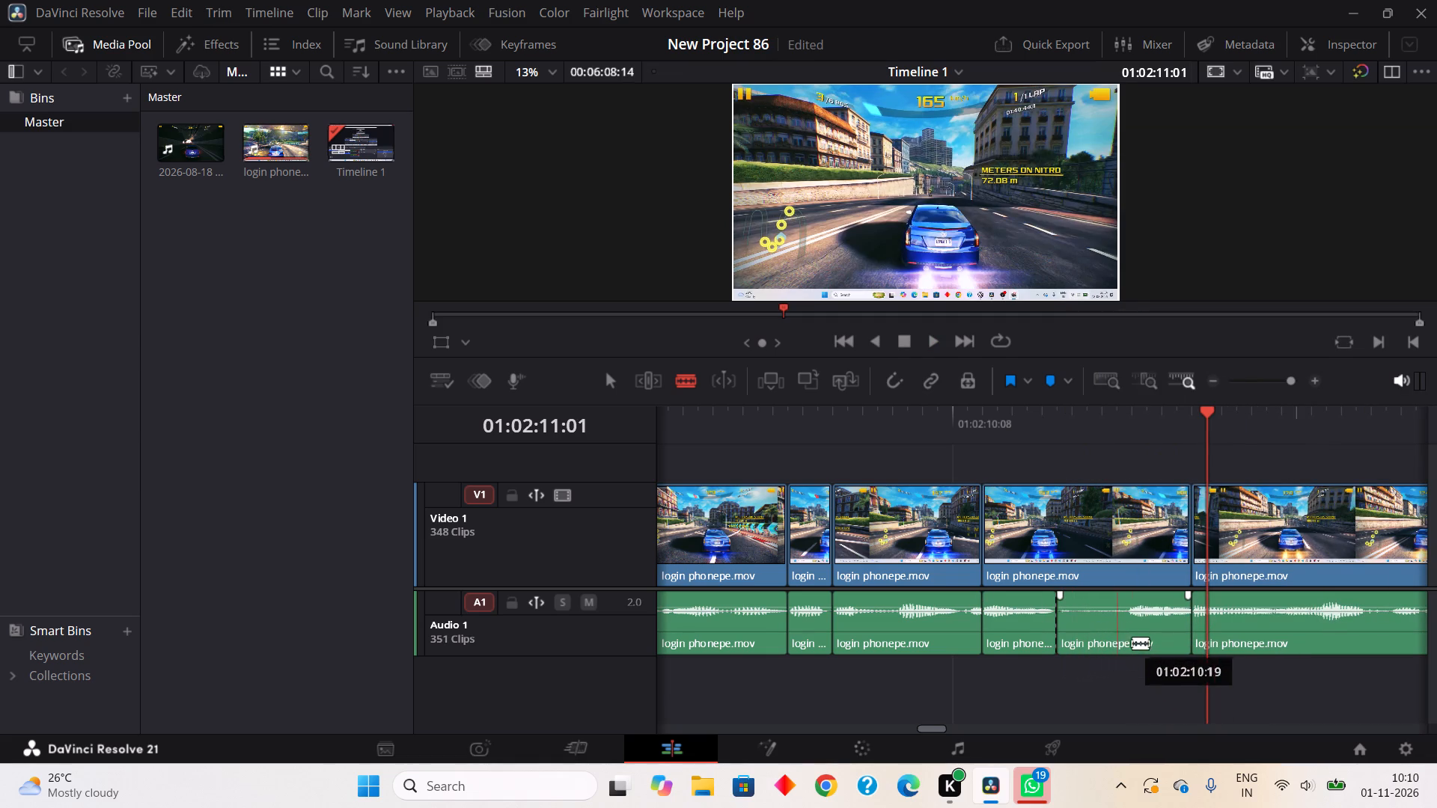
pyautogui.click(1136, 645)
pyautogui.rightClick(1076, 627)
pyautogui.click(1130, 291)
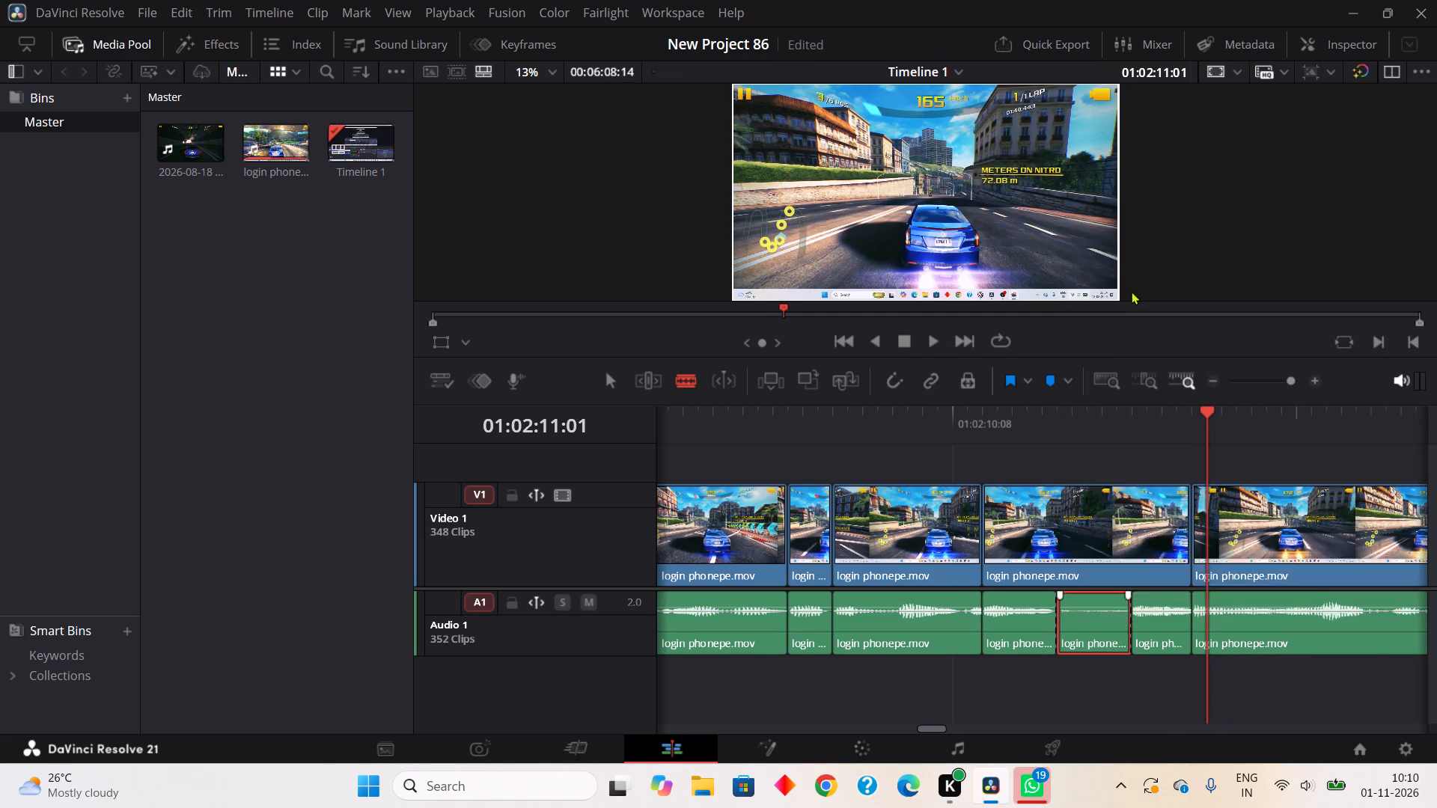
# Split Audio 1 around the quiet gap from about 01:02:11:15 to 01:02:11:20, playing the stretch on the way, and Ripple Cut that piece.
pyautogui.click(1418, 639)
pyautogui.click(938, 347)
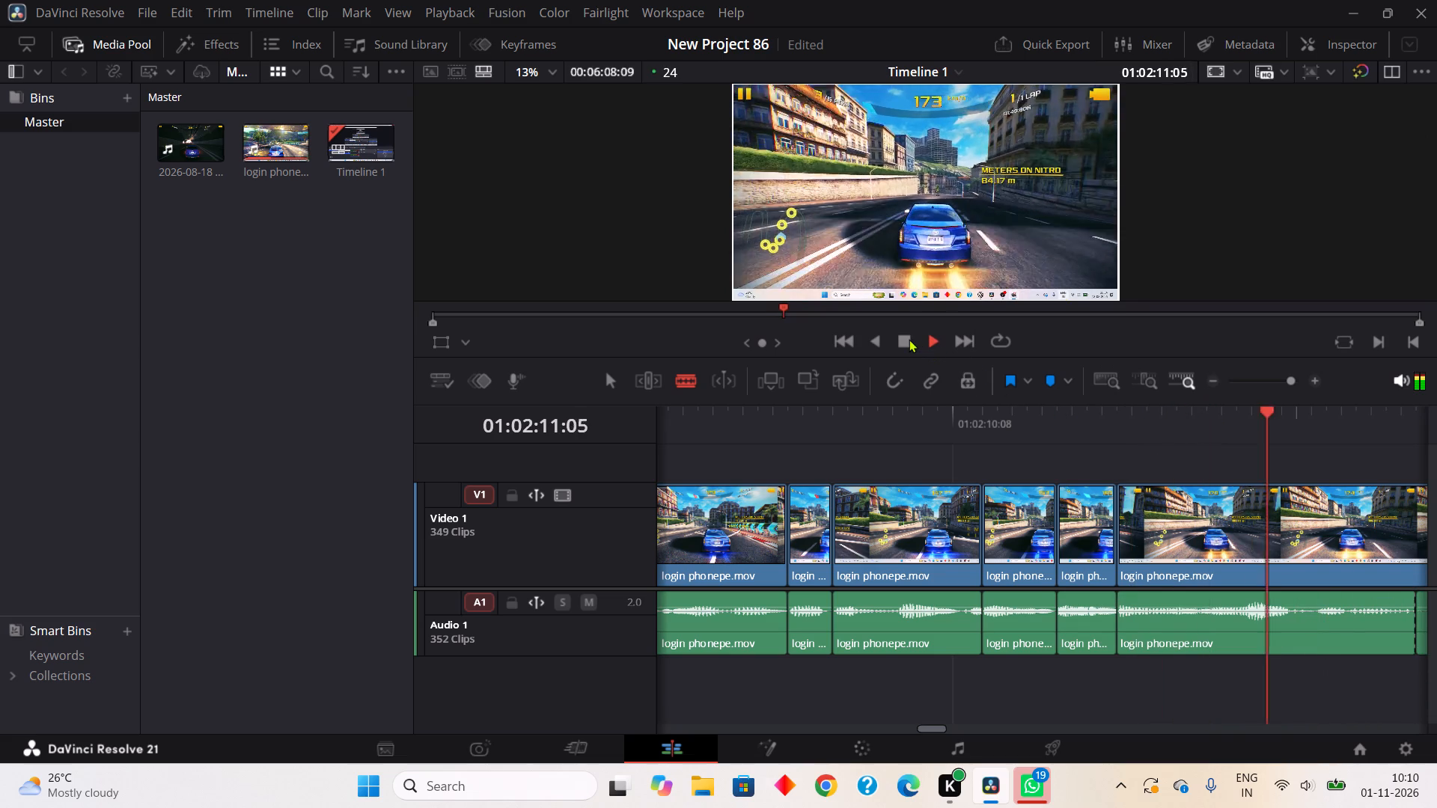
pyautogui.click(903, 338)
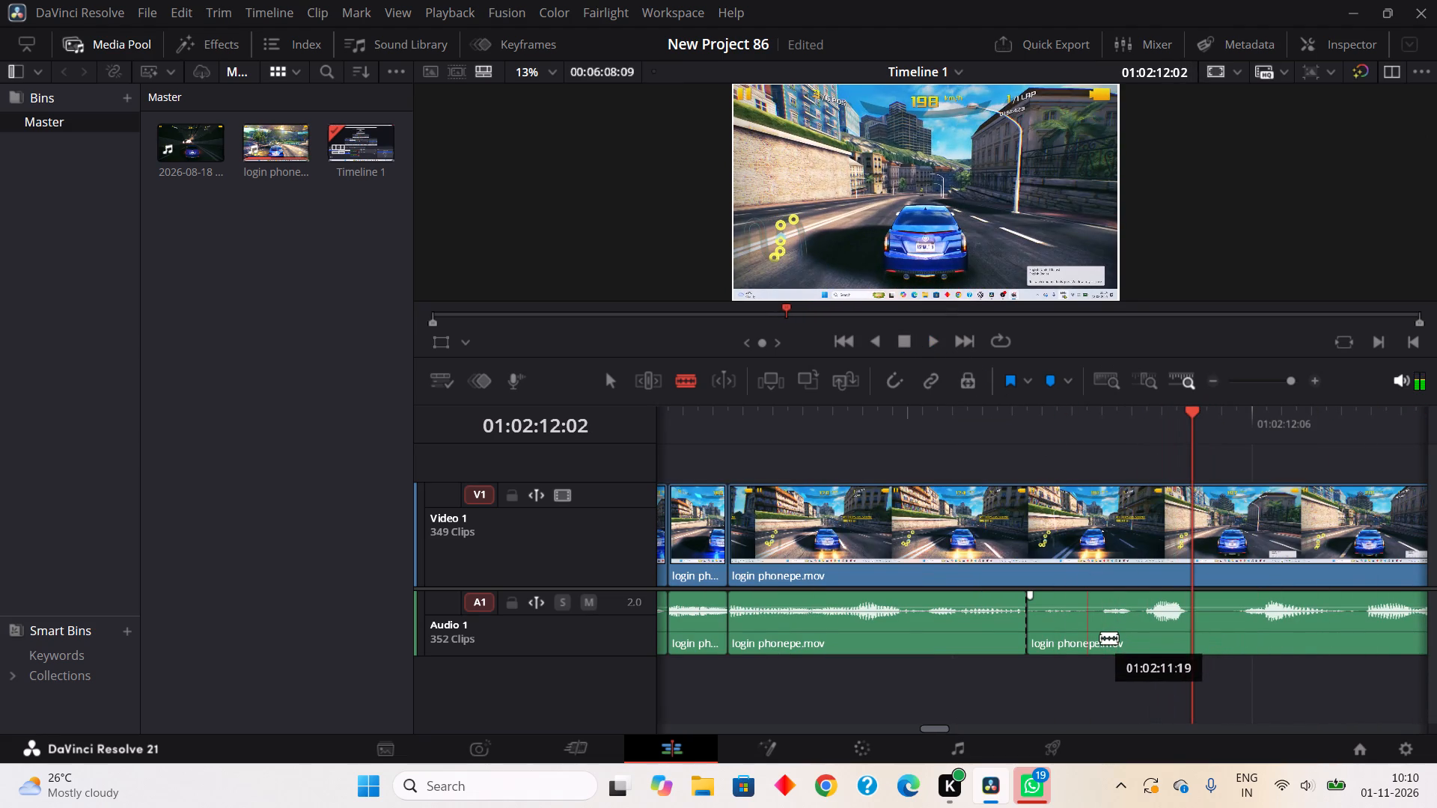
pyautogui.click(1112, 639)
pyautogui.rightClick(1065, 624)
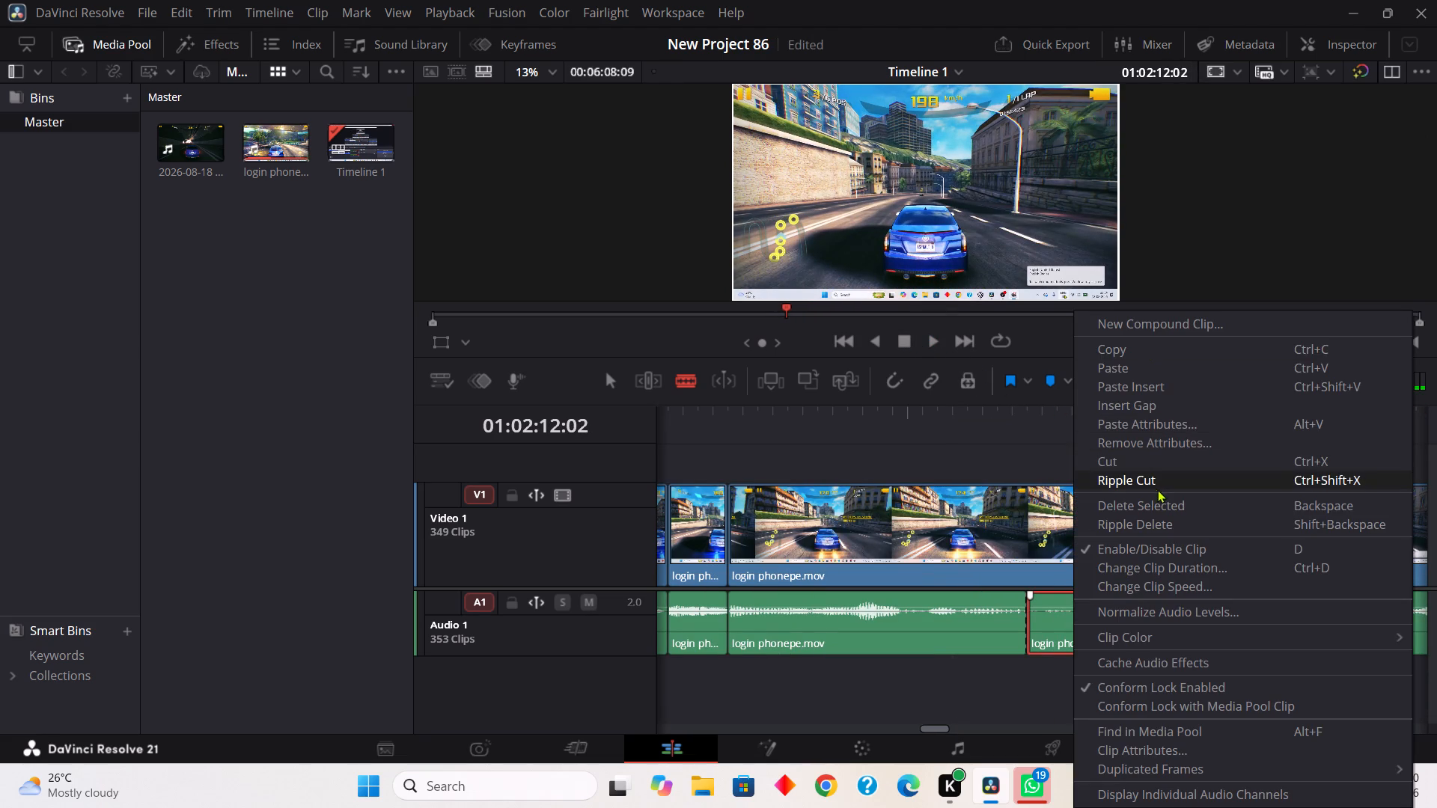
pyautogui.click(1155, 486)
# Isolate the quiet gap on Audio 1 from about 01:02:11:17 to 01:02:11:18 and Ripple Cut it.
pyautogui.click(1061, 641)
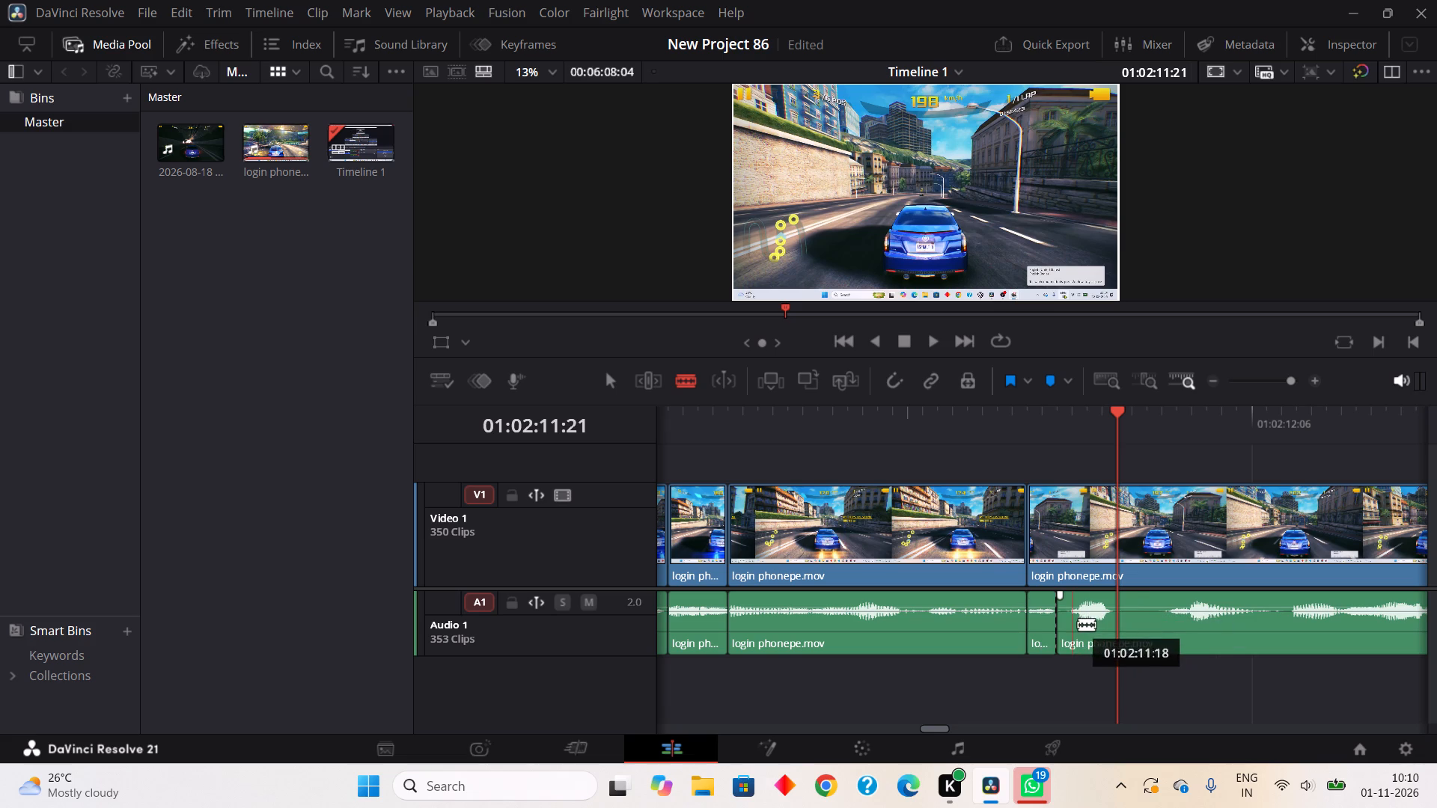
pyautogui.click(1078, 624)
pyautogui.rightClick(1069, 645)
pyautogui.click(1193, 311)
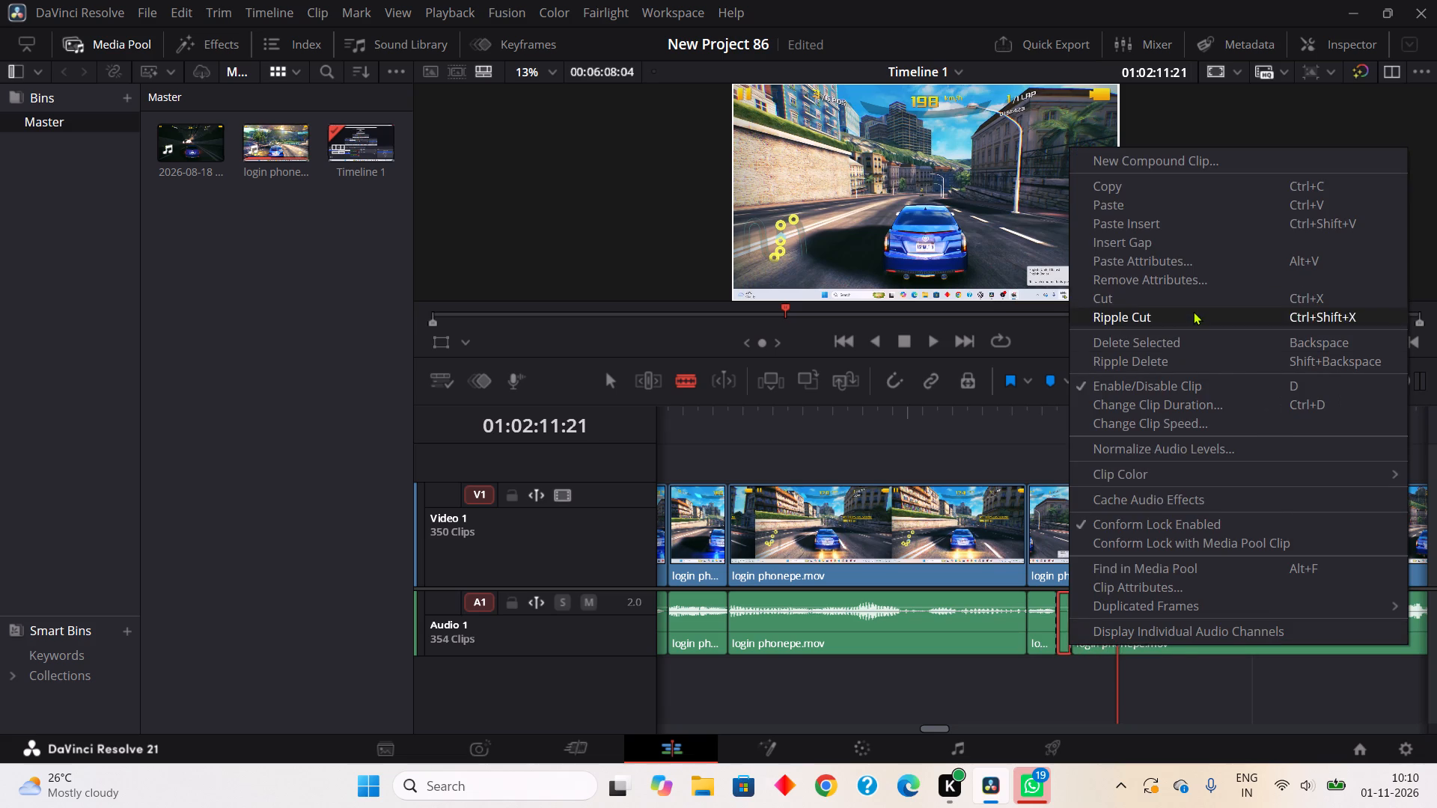
# Split Audio 1 at about 01:02:11:20, 01:02:11:22 and 01:02:11:23, and Ripple Cut both quiet pieces between those splits.
pyautogui.click(1108, 660)
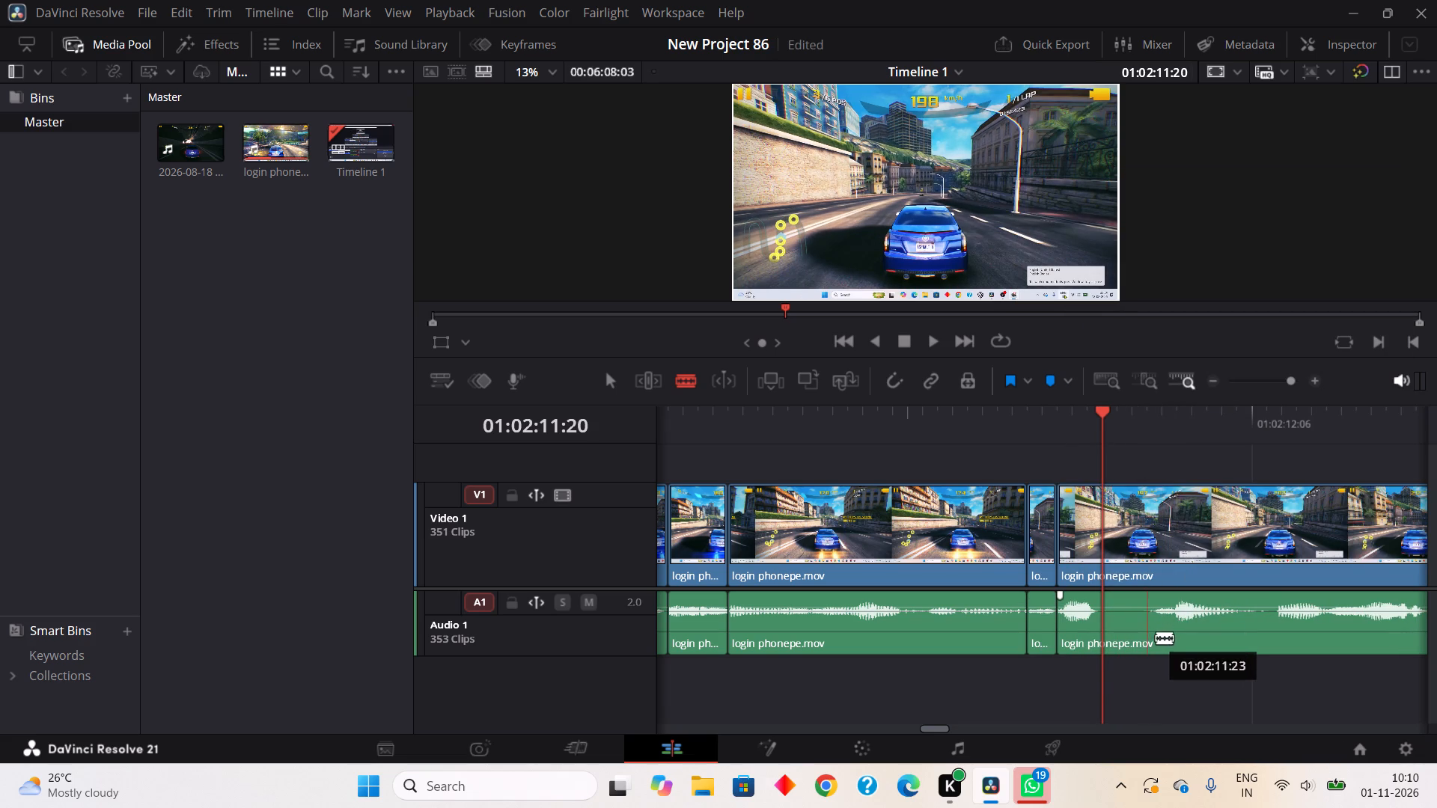
pyautogui.click(1157, 640)
pyautogui.rightClick(1125, 638)
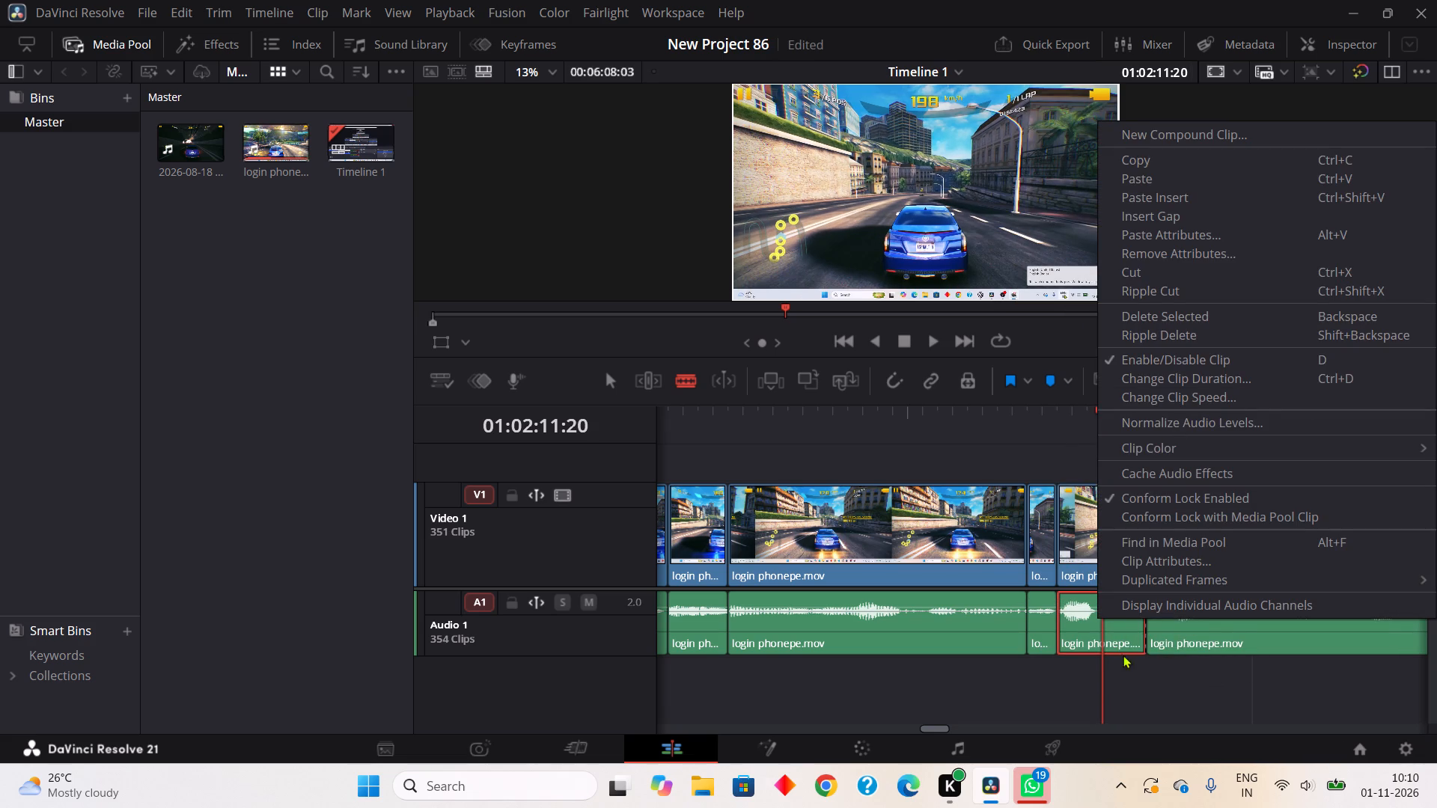
pyautogui.click(1109, 637)
pyautogui.click(1143, 620)
pyautogui.rightClick(1121, 643)
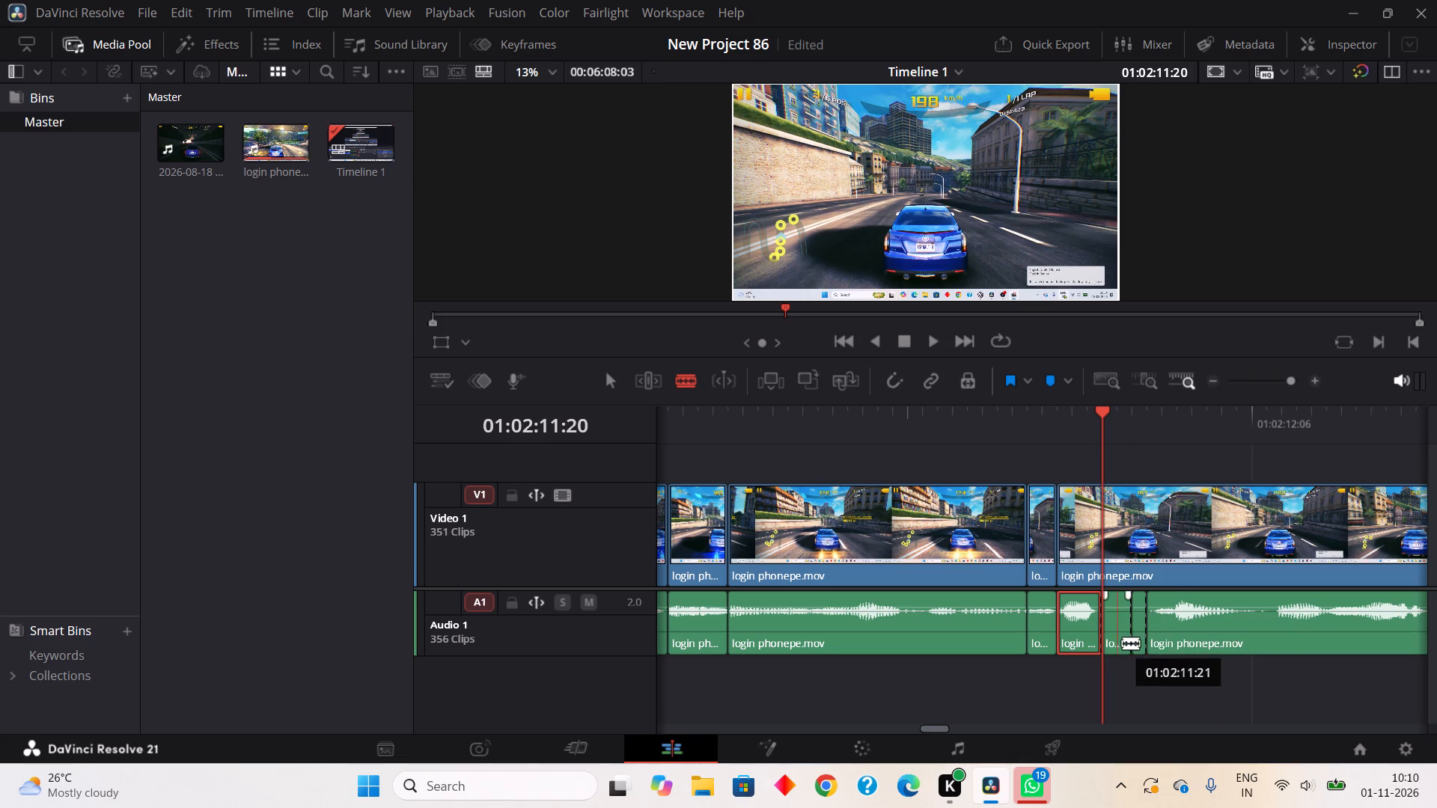
pyautogui.click(1126, 272)
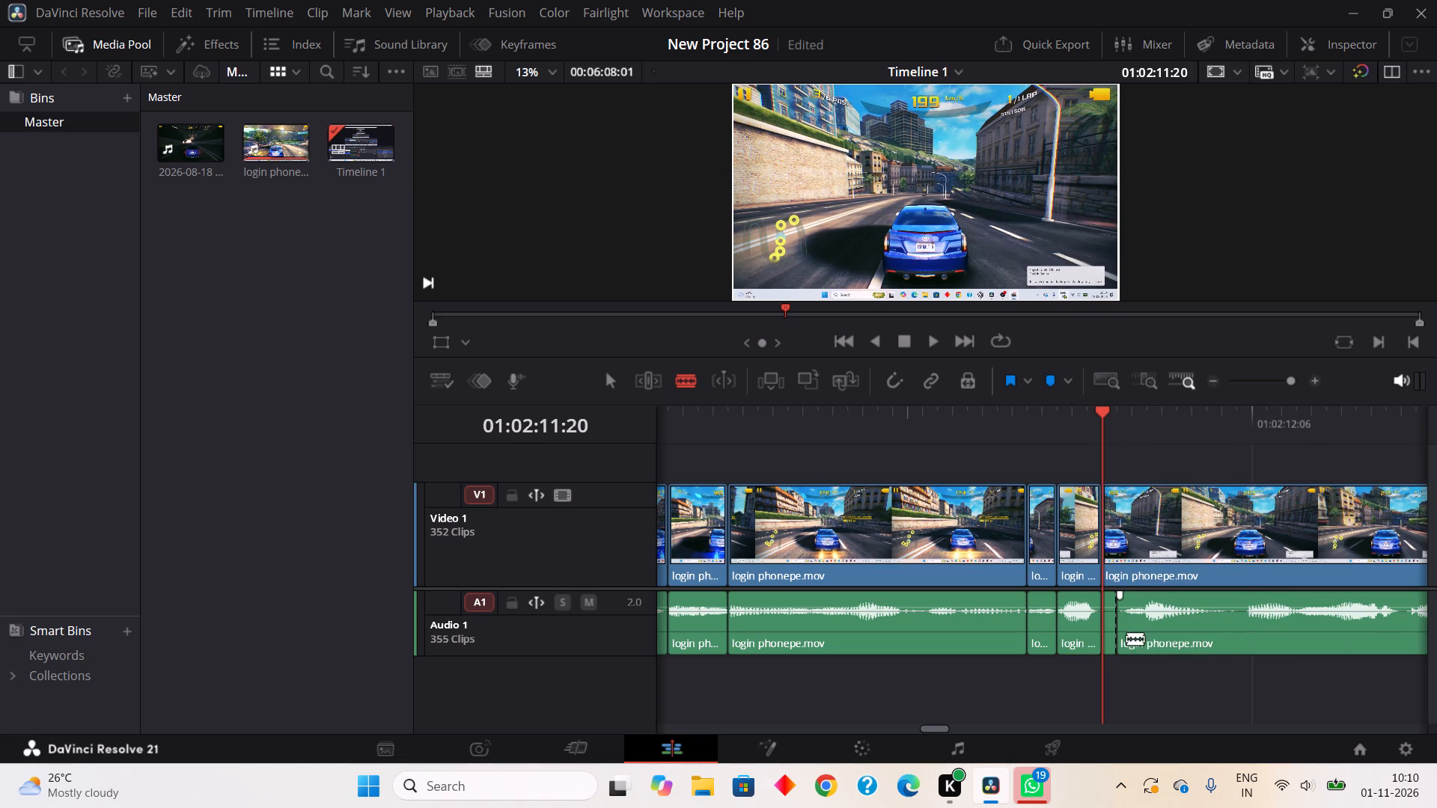
pyautogui.rightClick(1119, 643)
pyautogui.rightClick(1111, 636)
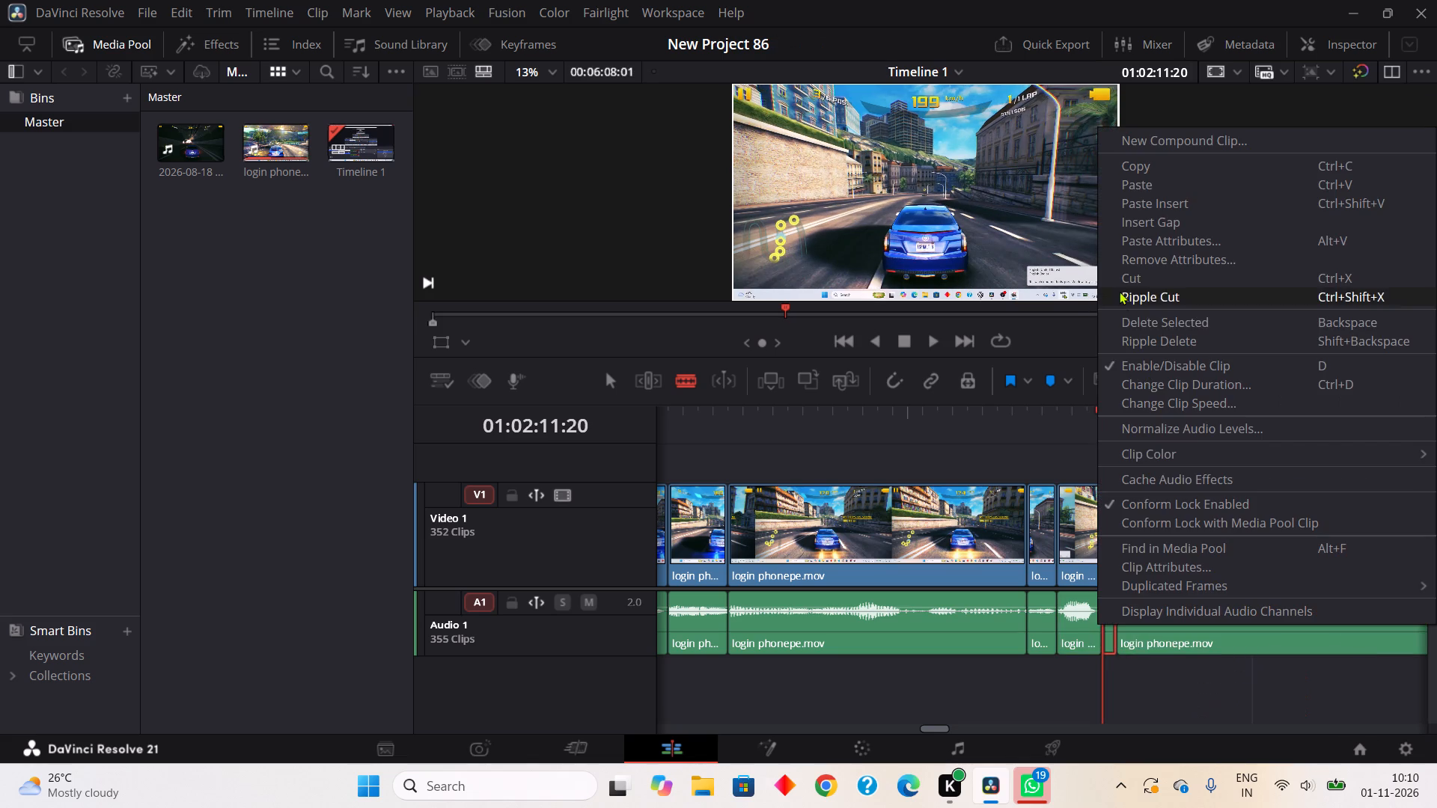
pyautogui.click(1119, 291)
# Split Audio 1 around the quiet gap from about 01:02:12:03 to 01:02:12:05 and Ripple Cut that piece.
pyautogui.click(1214, 649)
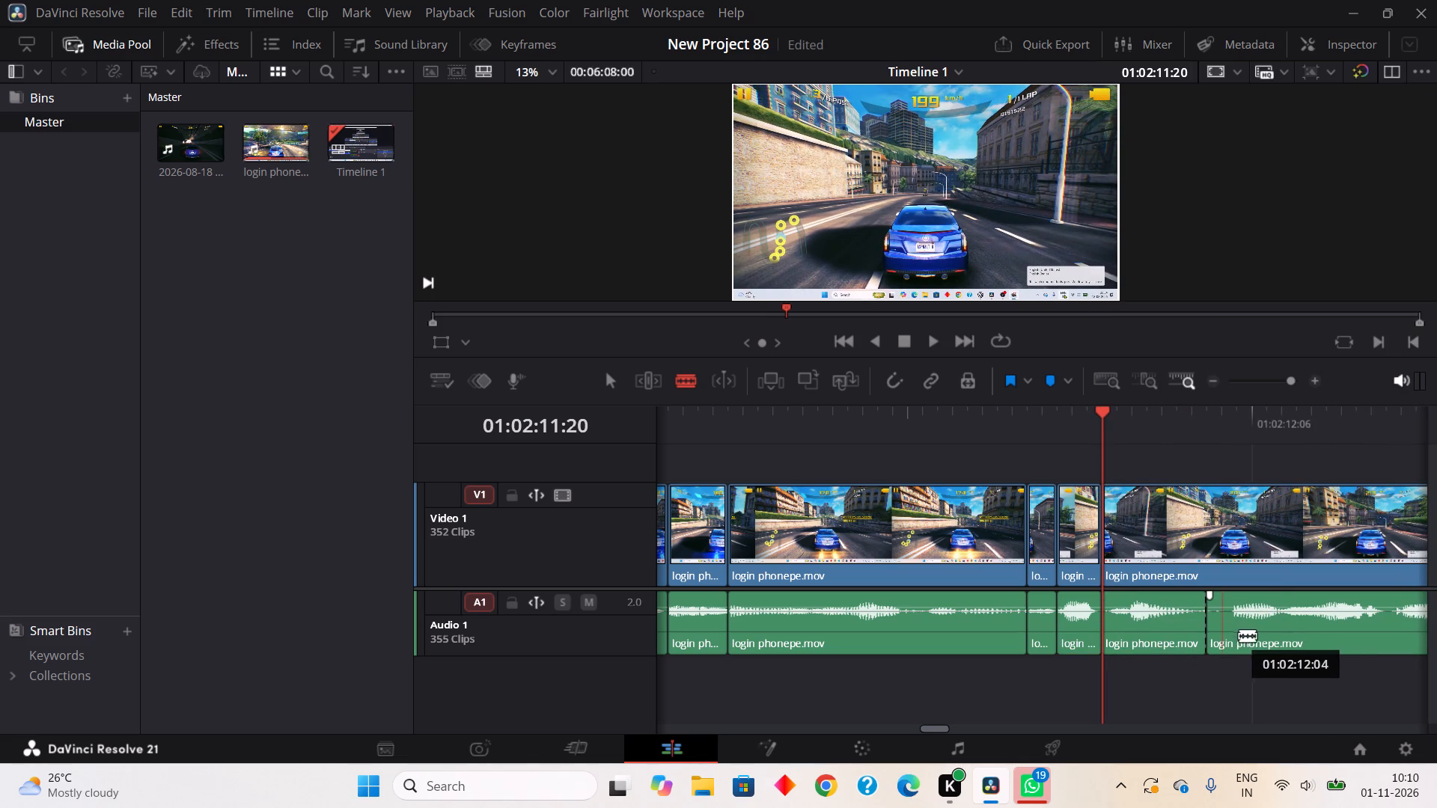
pyautogui.click(1241, 639)
pyautogui.rightClick(1206, 627)
pyautogui.rightClick(1224, 595)
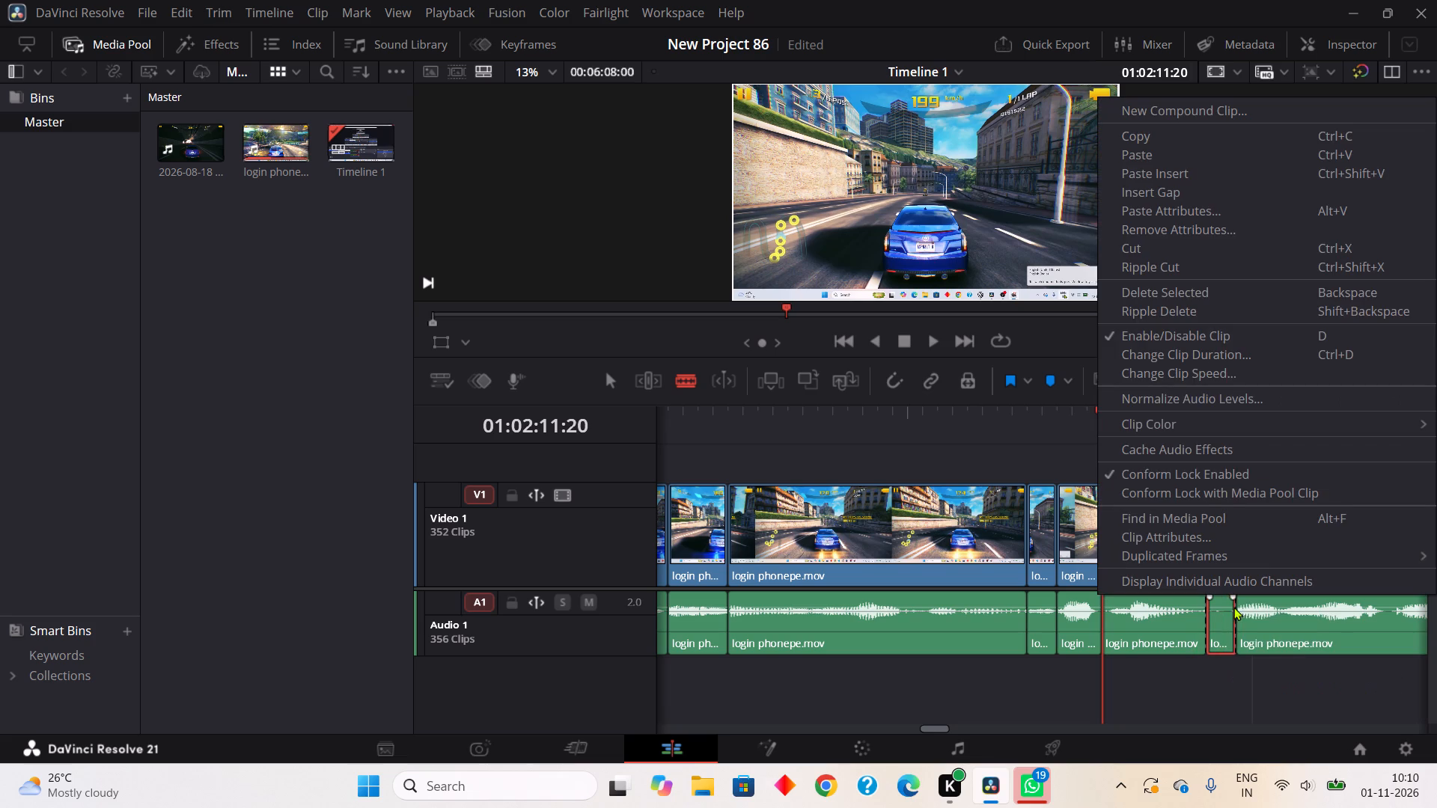
pyautogui.click(1148, 272)
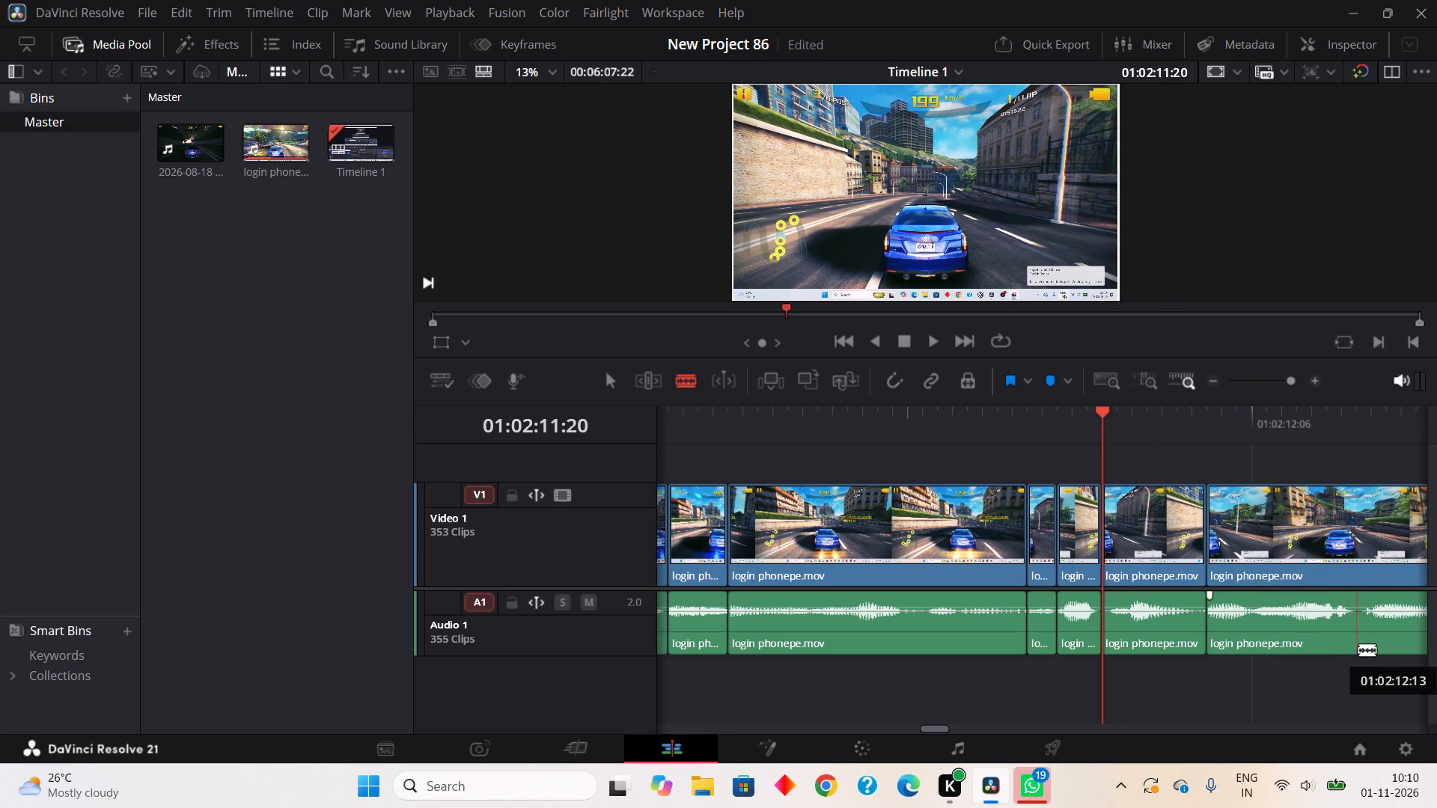
# Isolate the one-frame quiet gap on Audio 1 from about 01:02:12:13 to 01:02:12:14 and Ripple Cut it.
pyautogui.click(1358, 648)
pyautogui.click(1366, 642)
pyautogui.rightClick(1366, 643)
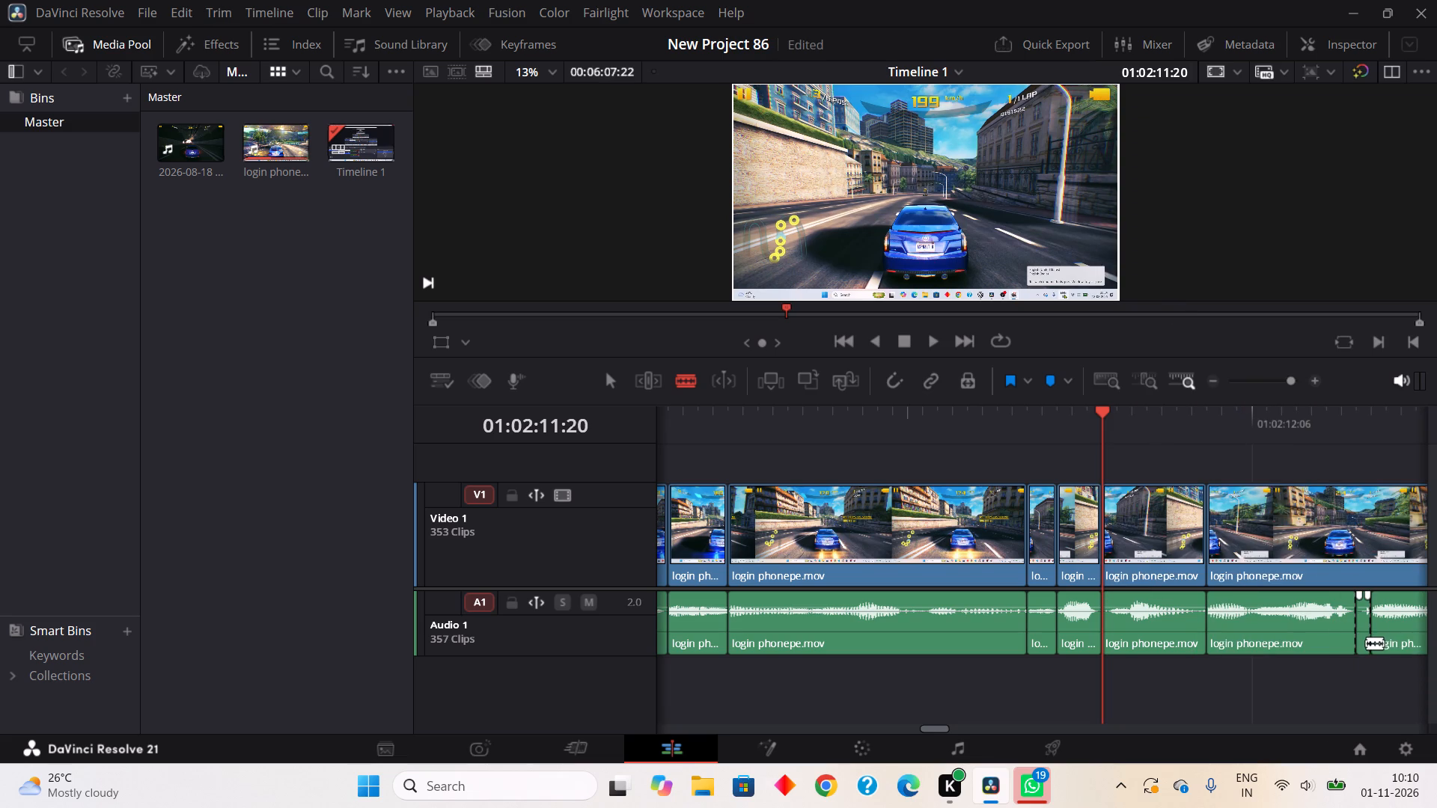
pyautogui.moveTo(1171, 490); pyautogui.dragTo(1159, 471)
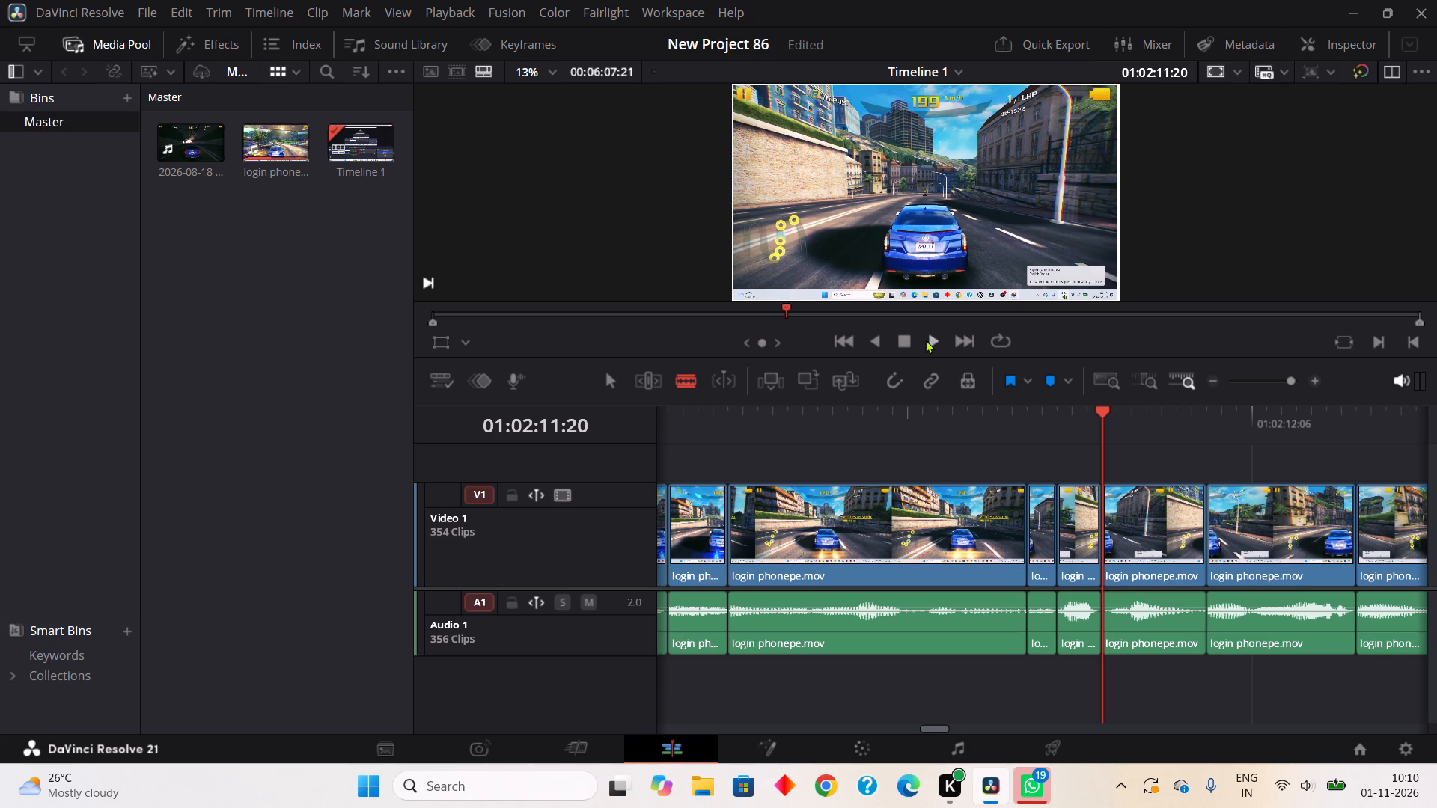
# Play on to about 01:02:13:04, split Audio 1 at about 01:02:13:09 and 01:02:13:10, and Ripple Cut the quiet piece between.
pyautogui.click(925, 340)
pyautogui.click(903, 341)
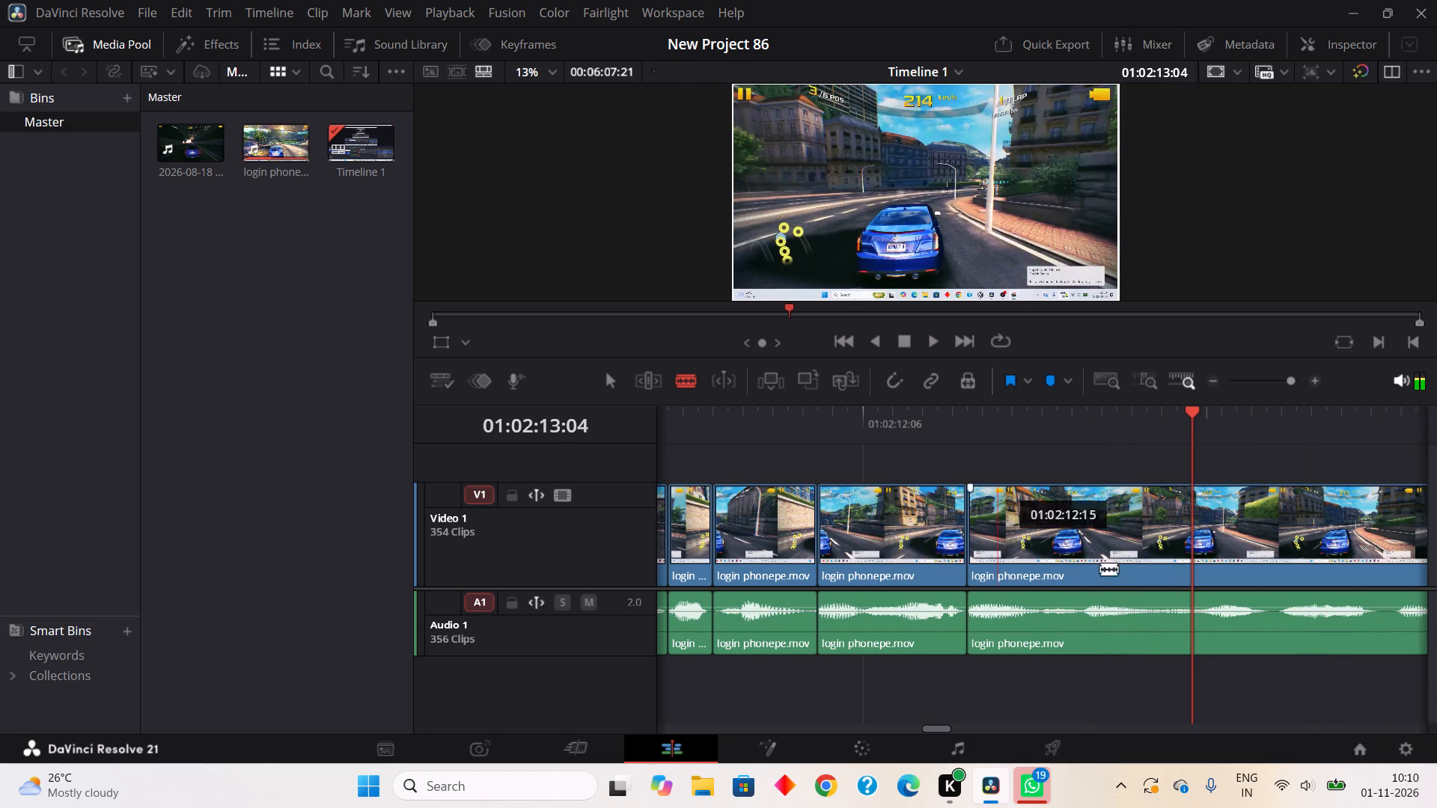
pyautogui.click(1274, 633)
pyautogui.click(1294, 627)
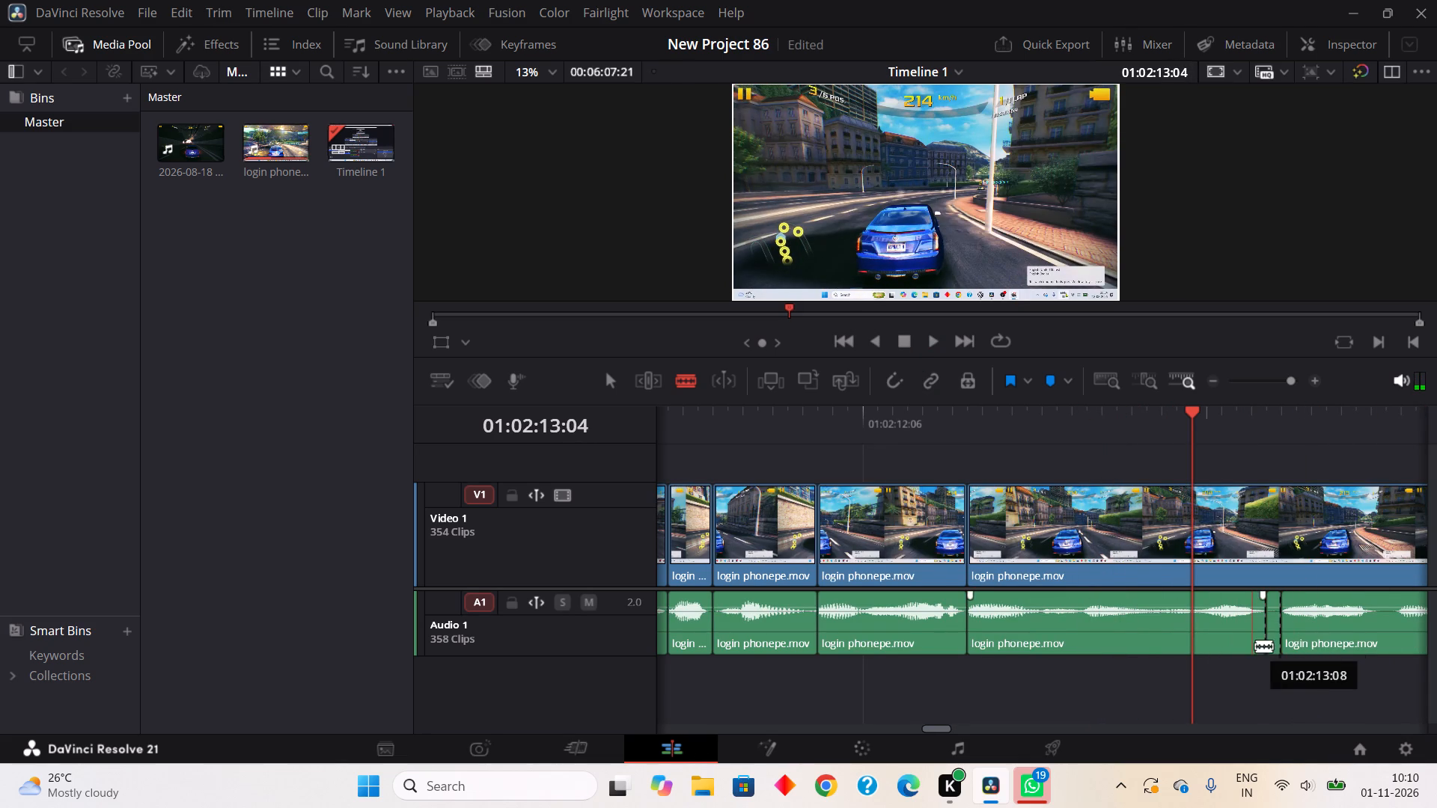
pyautogui.rightClick(1273, 635)
pyautogui.click(1128, 291)
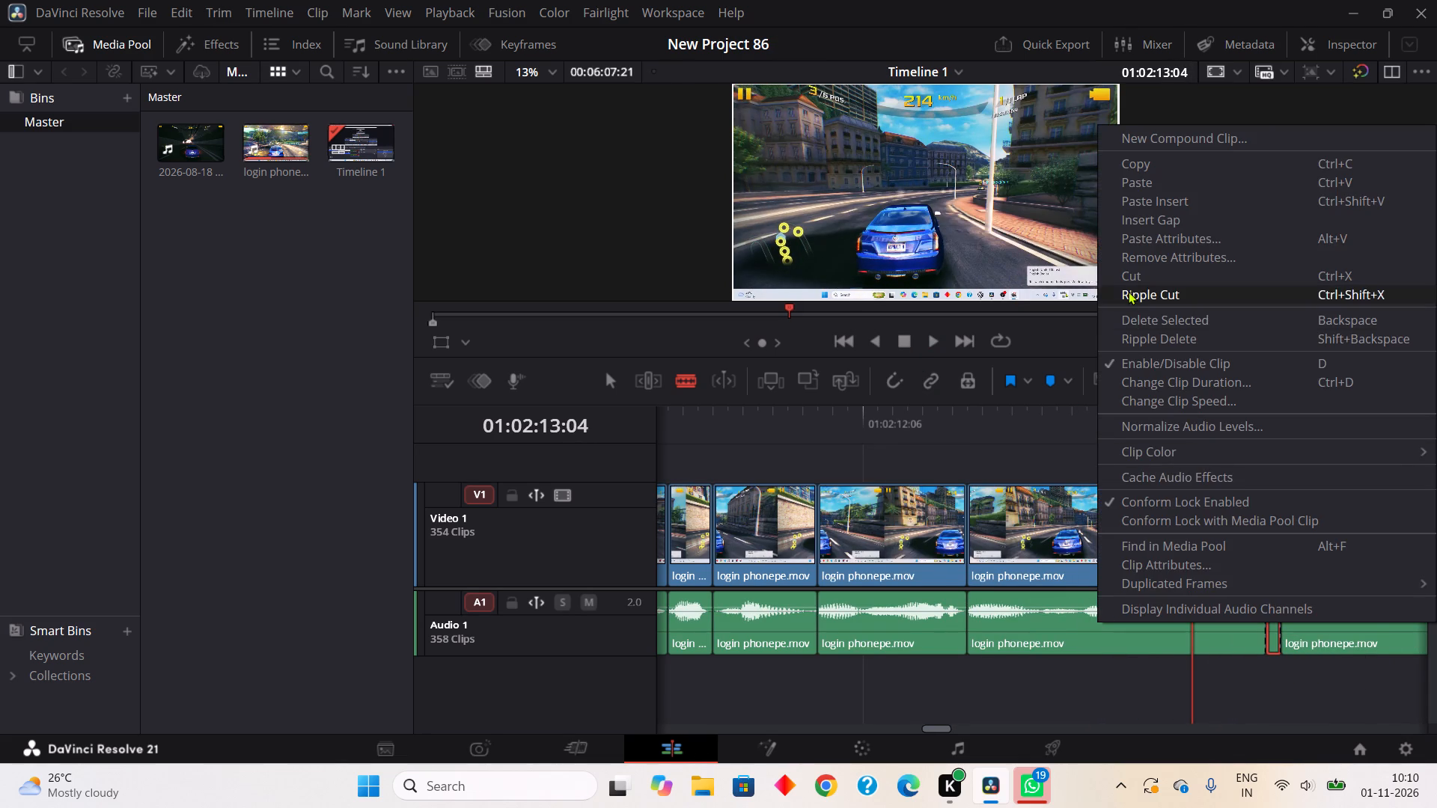
# Split Audio 1 around the quiet gap from about 01:02:13:15 to 01:02:13:17 and Ripple Cut that piece.
pyautogui.click(1359, 640)
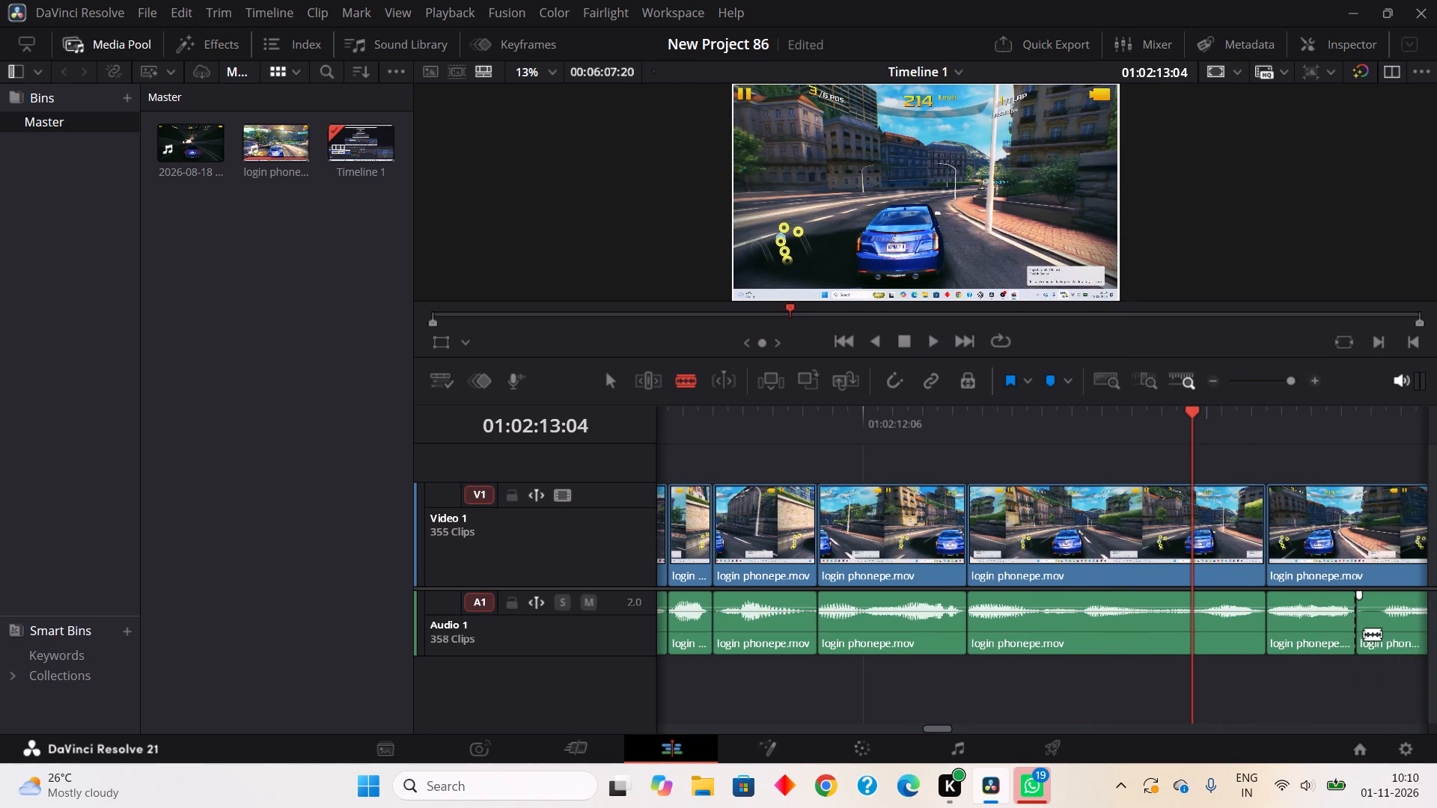
pyautogui.click(1388, 633)
pyautogui.rightClick(1367, 627)
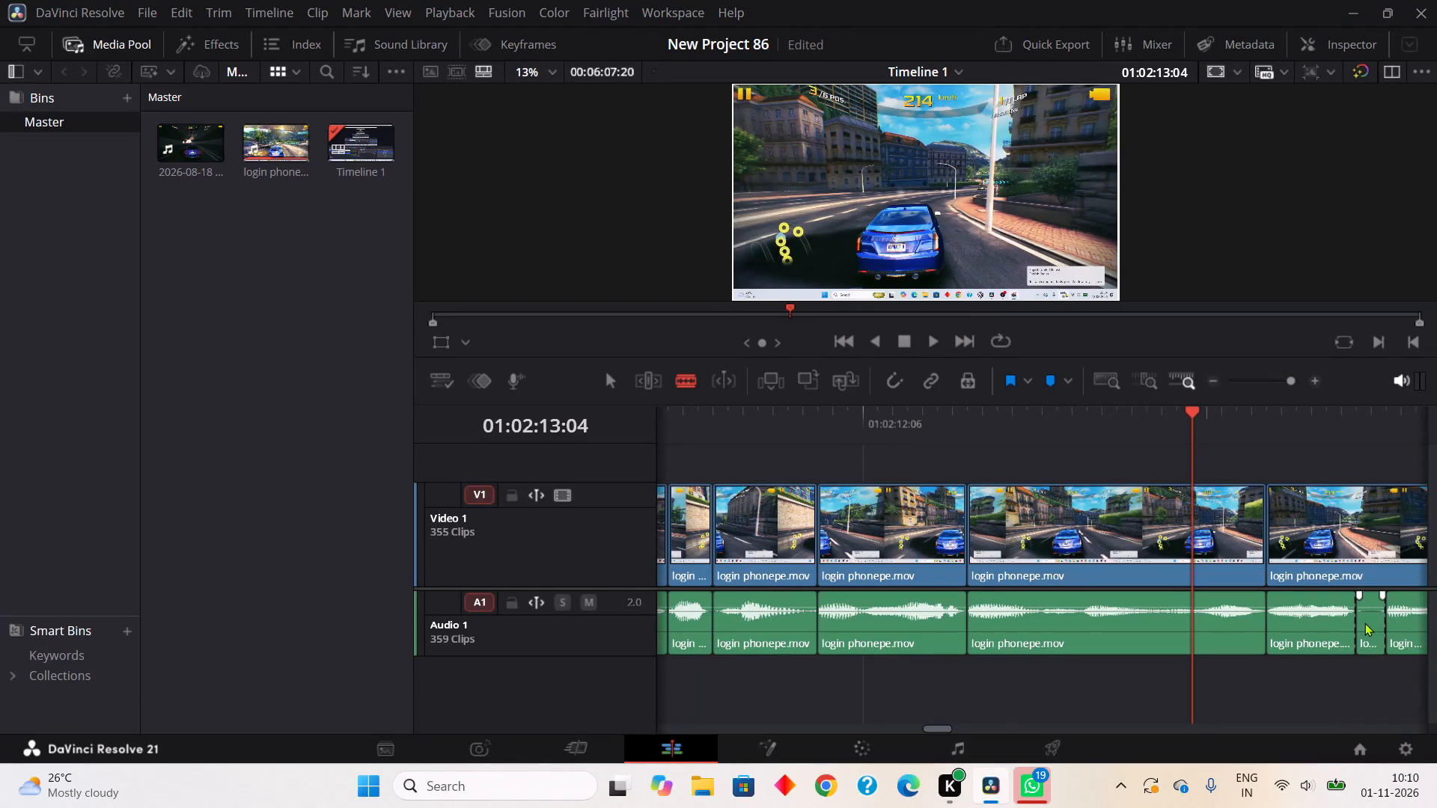
pyautogui.click(1195, 304)
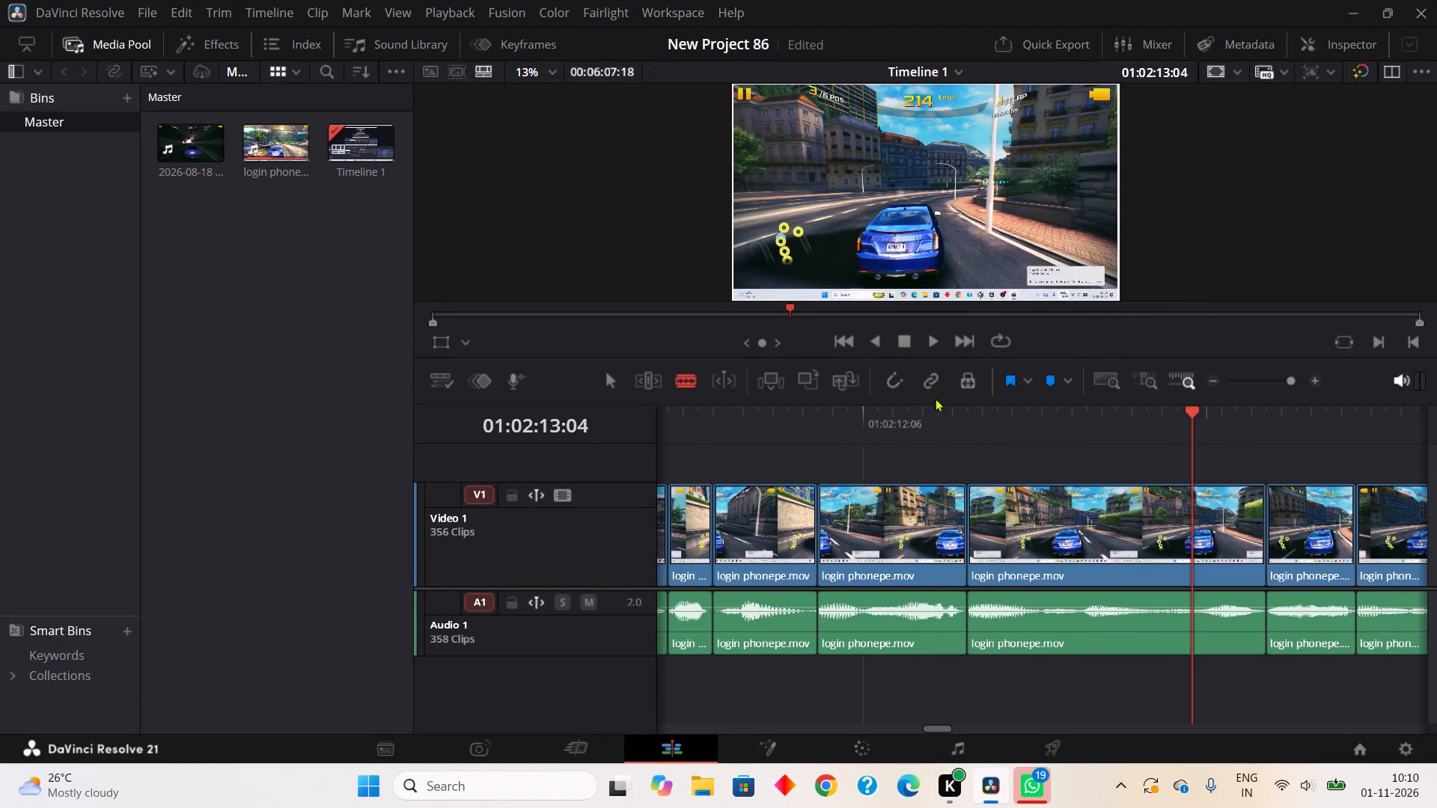
# Play on to about 01:02:14:04, split Audio 1 at about 01:02:13:23 and 01:02:14:02, and Ripple Cut the piece between.
pyautogui.click(929, 338)
pyautogui.click(903, 337)
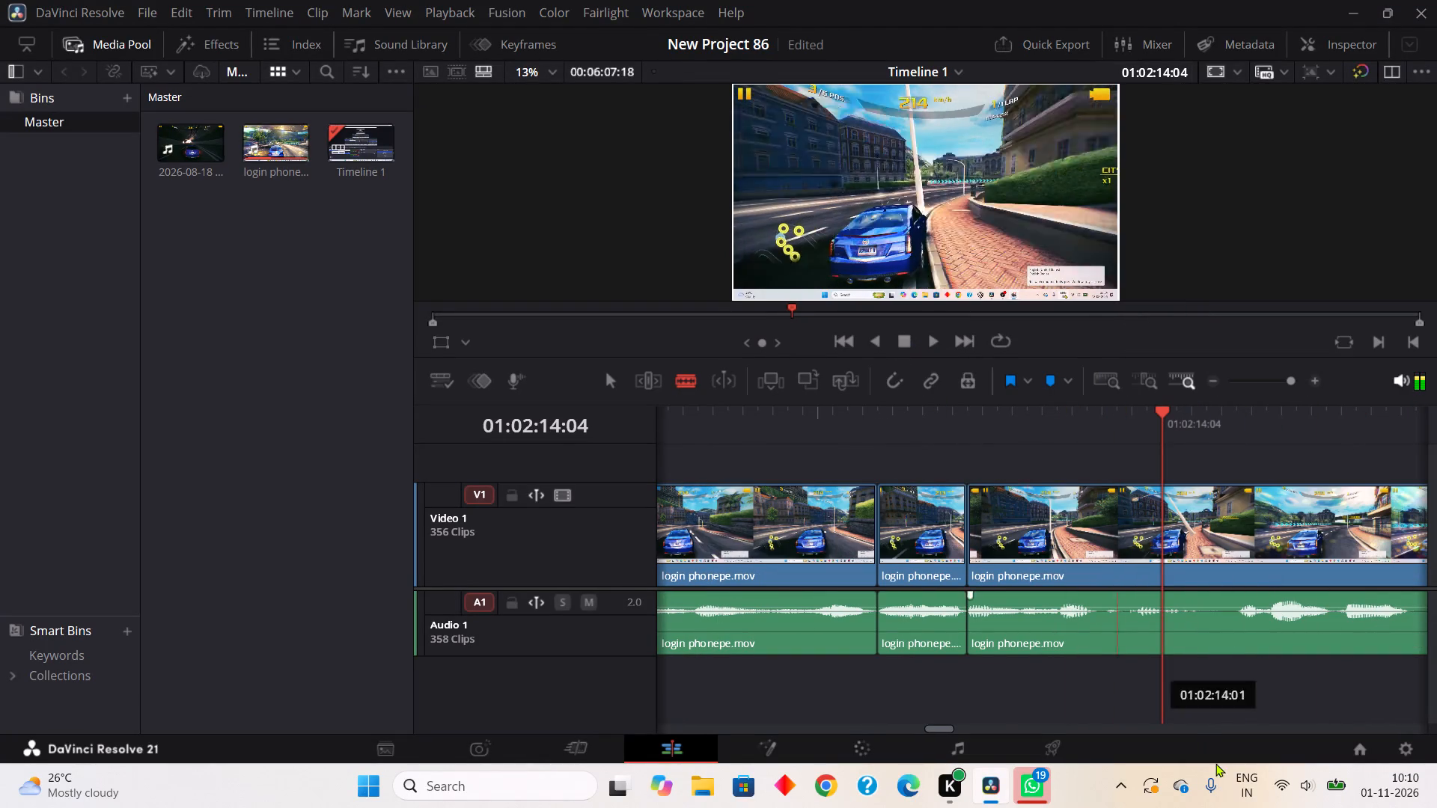
pyautogui.click(1099, 649)
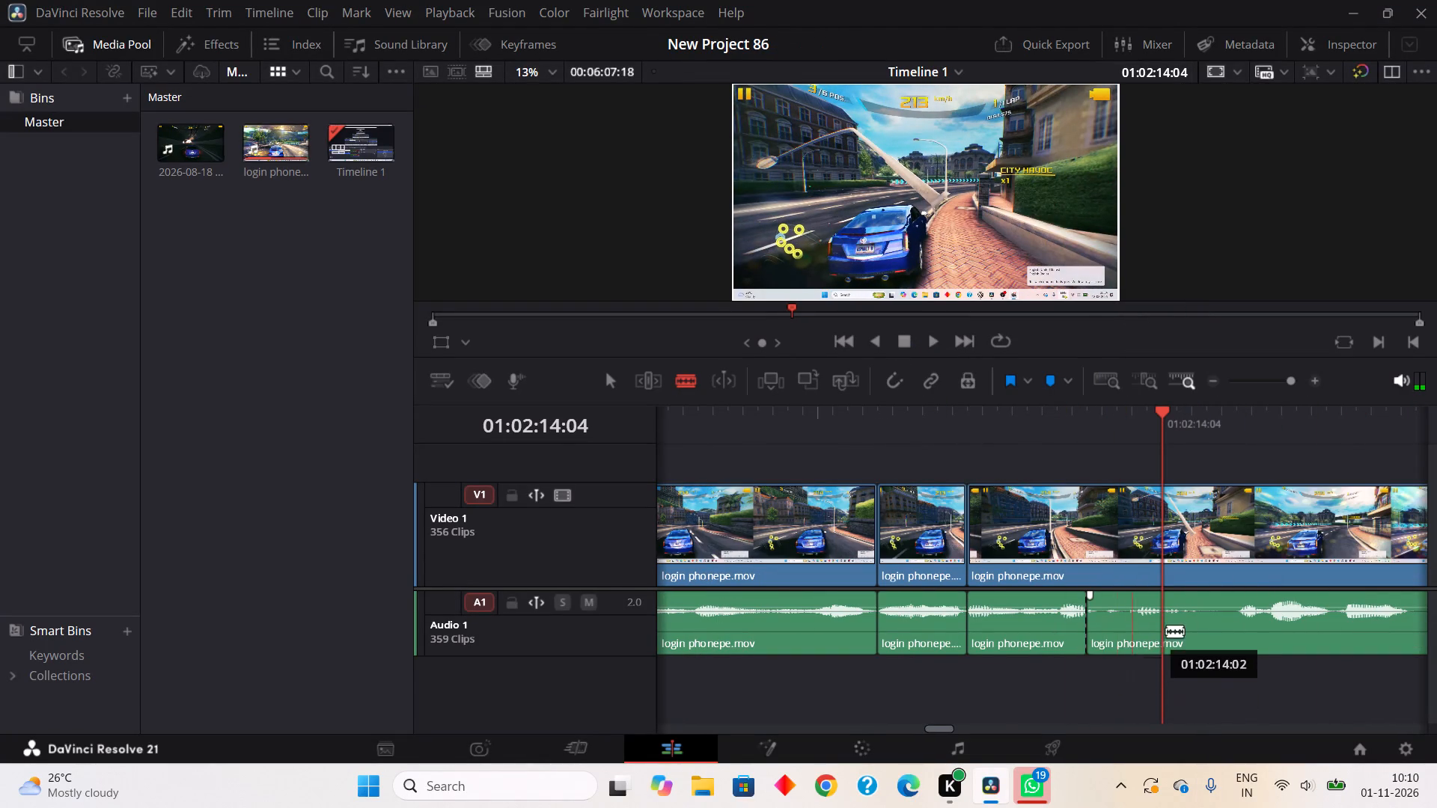
pyautogui.click(1141, 645)
pyautogui.rightClick(1118, 639)
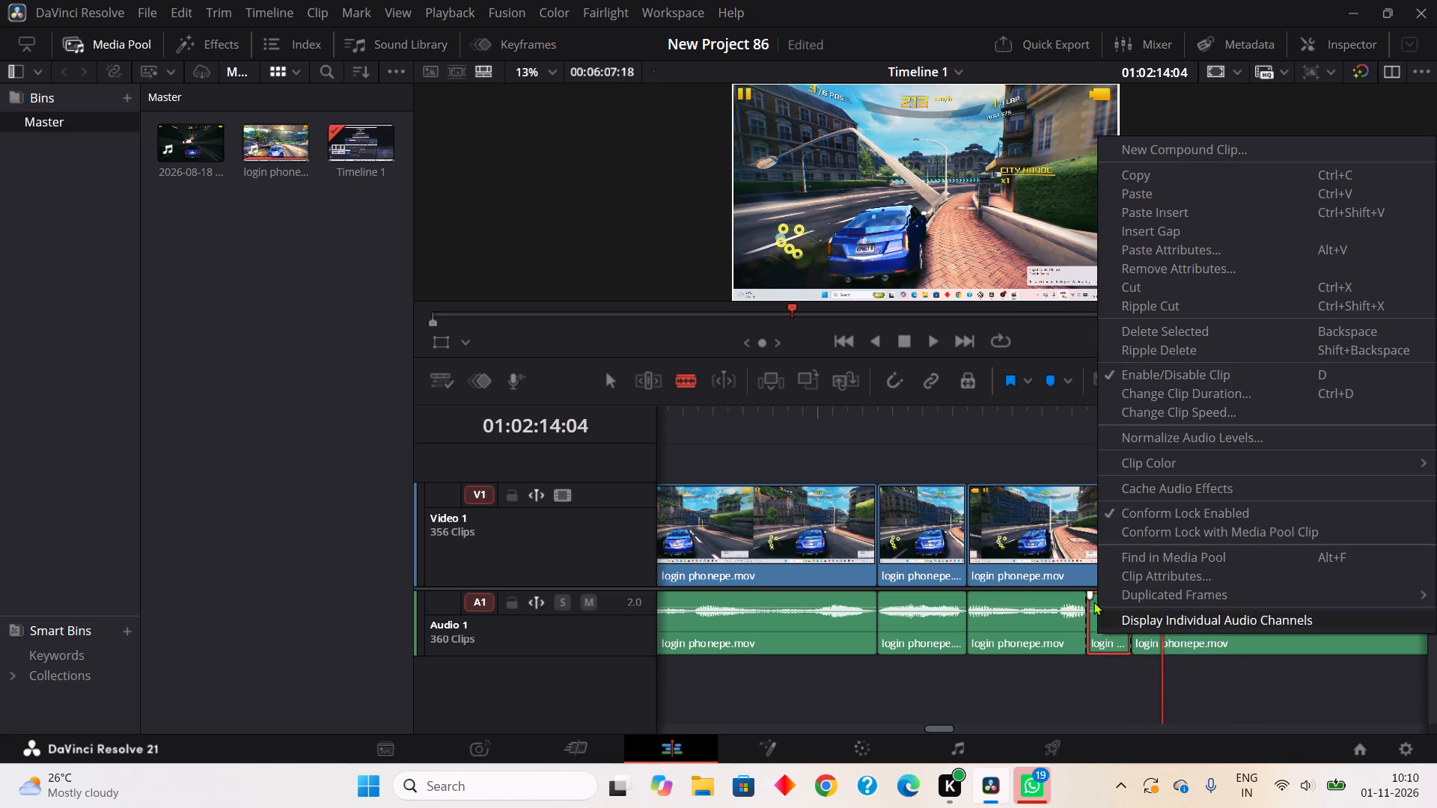
pyautogui.click(1141, 303)
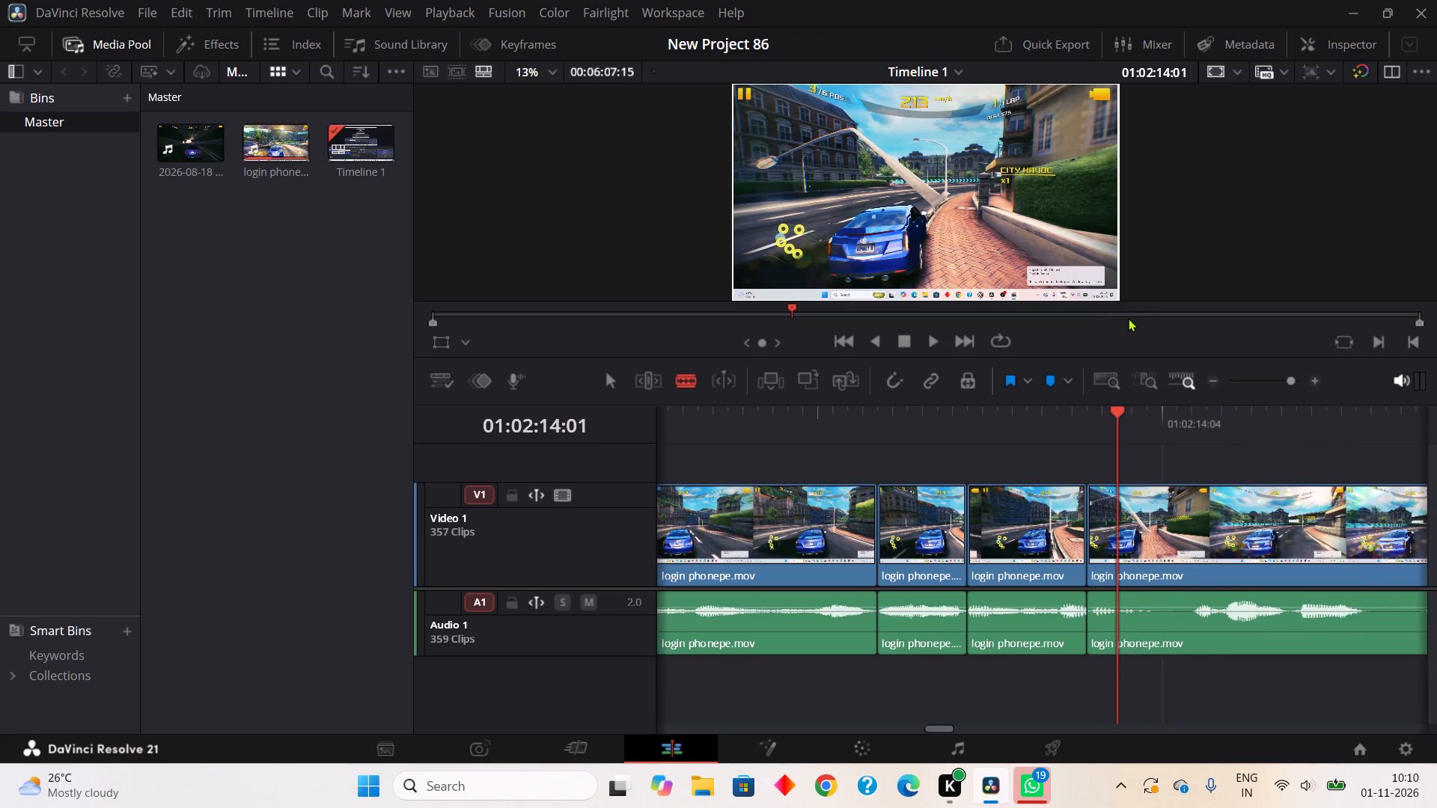
# Split Audio 1 around the quiet gap from about 01:02:14:03 to 01:02:14:06 and Ripple Cut that piece.
pyautogui.click(1159, 631)
pyautogui.click(1200, 625)
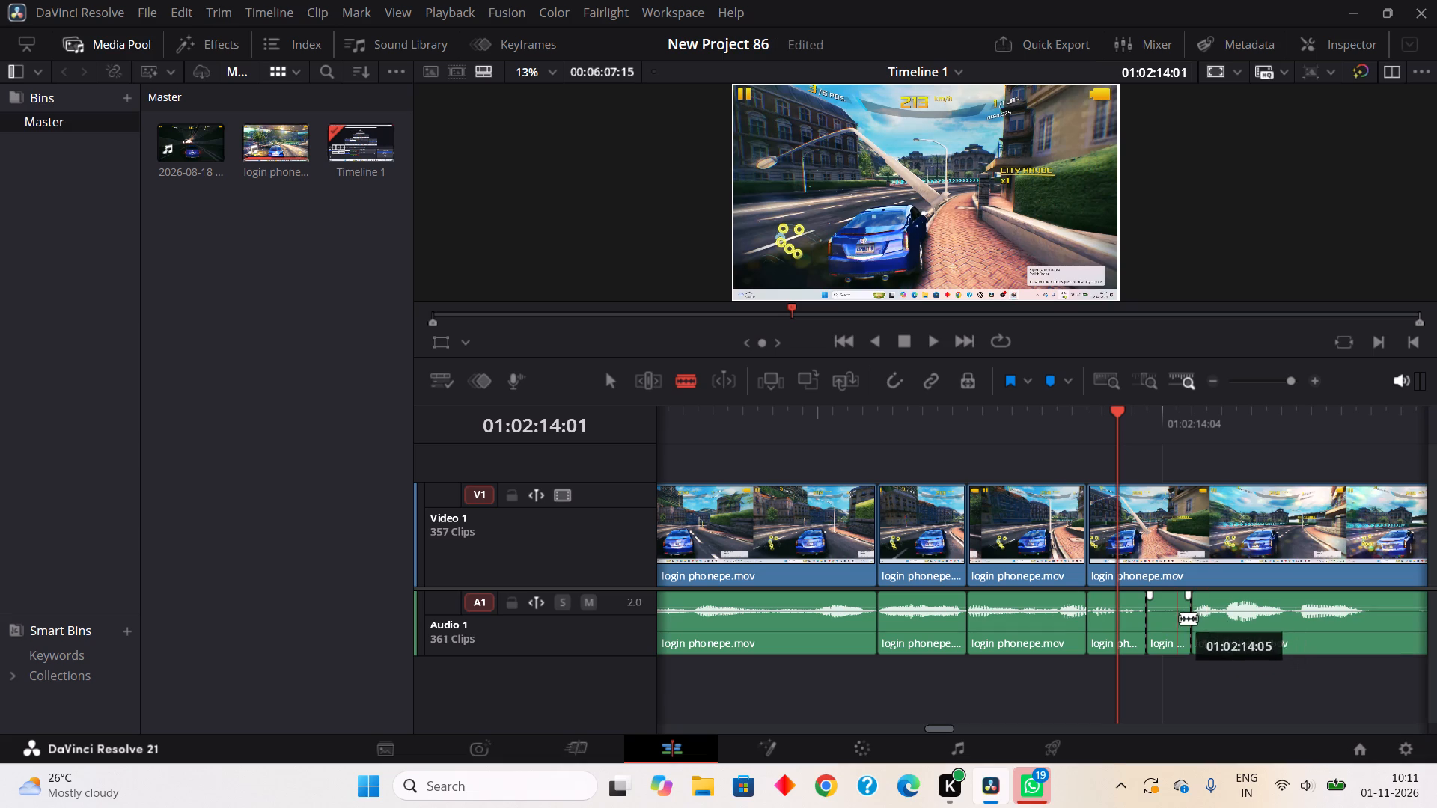
pyautogui.rightClick(1179, 618)
pyautogui.click(1173, 293)
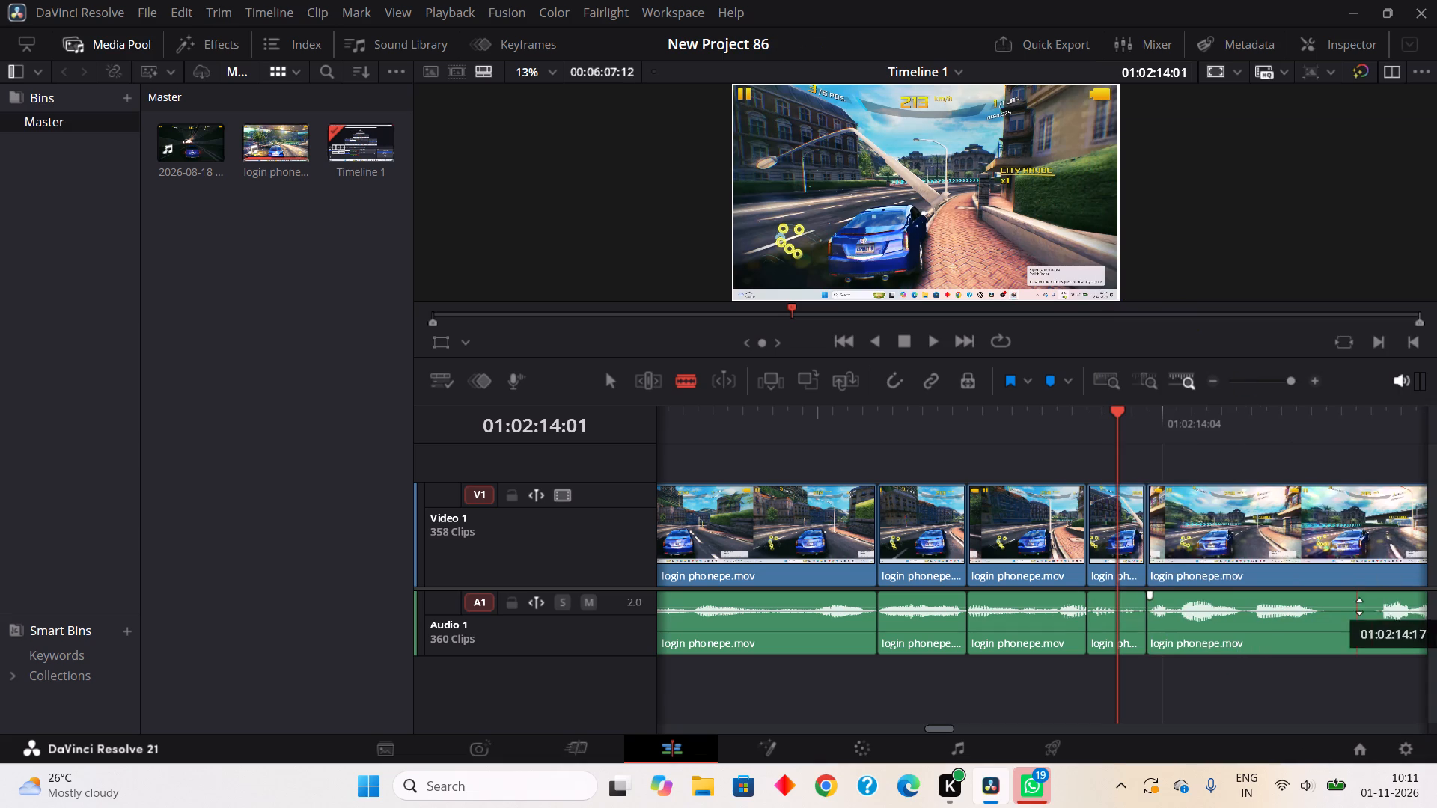
# Isolate the one-frame quiet gap on Audio 1 from about 01:02:14:09 to 01:02:14:10 and Ripple Cut it.
pyautogui.click(1248, 638)
pyautogui.click(1260, 637)
pyautogui.rightClick(1251, 640)
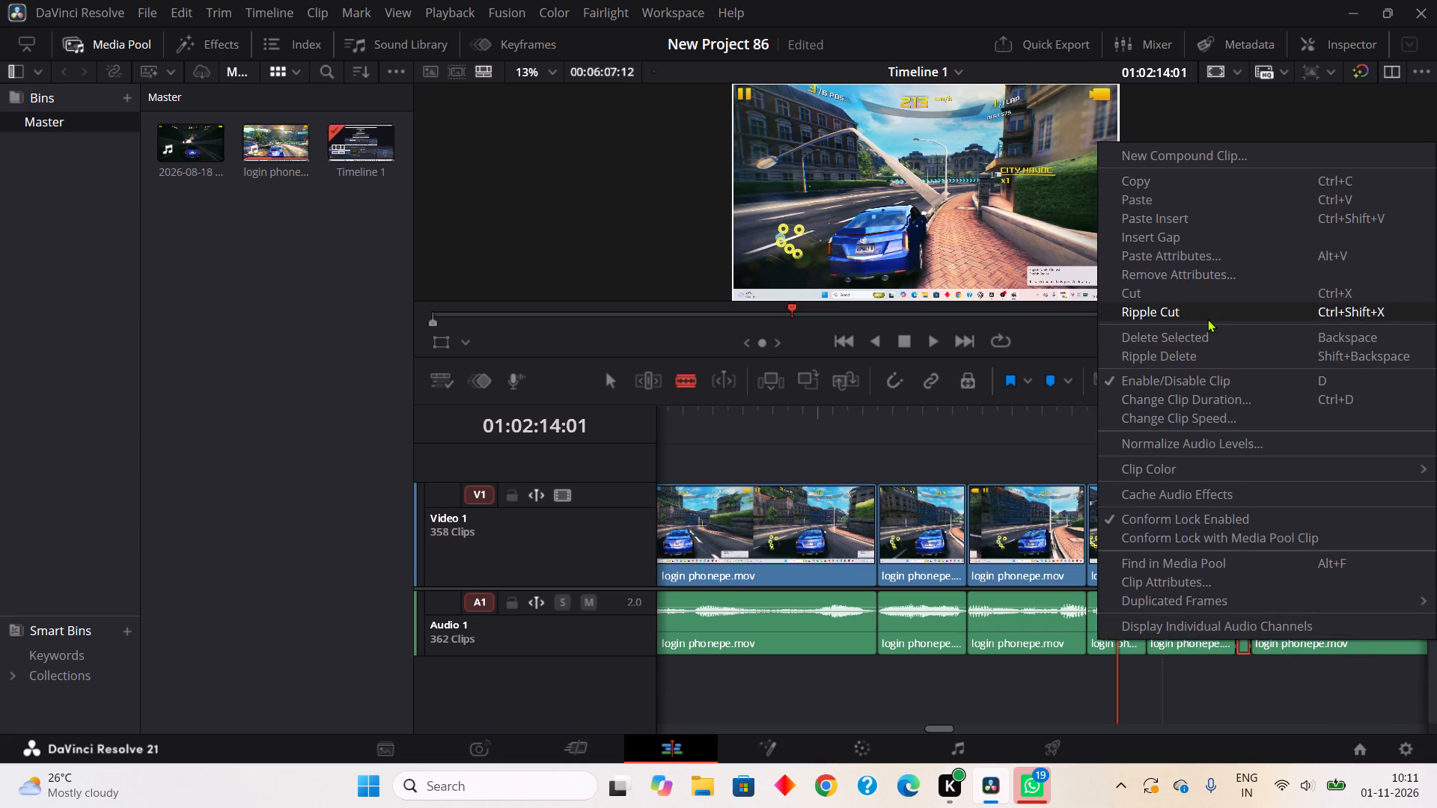
pyautogui.click(1206, 319)
# Split Audio 1 around the quiet gap from about 01:02:14:13 to 01:02:14:18 and Ripple Cut that piece.
pyautogui.click(1311, 619)
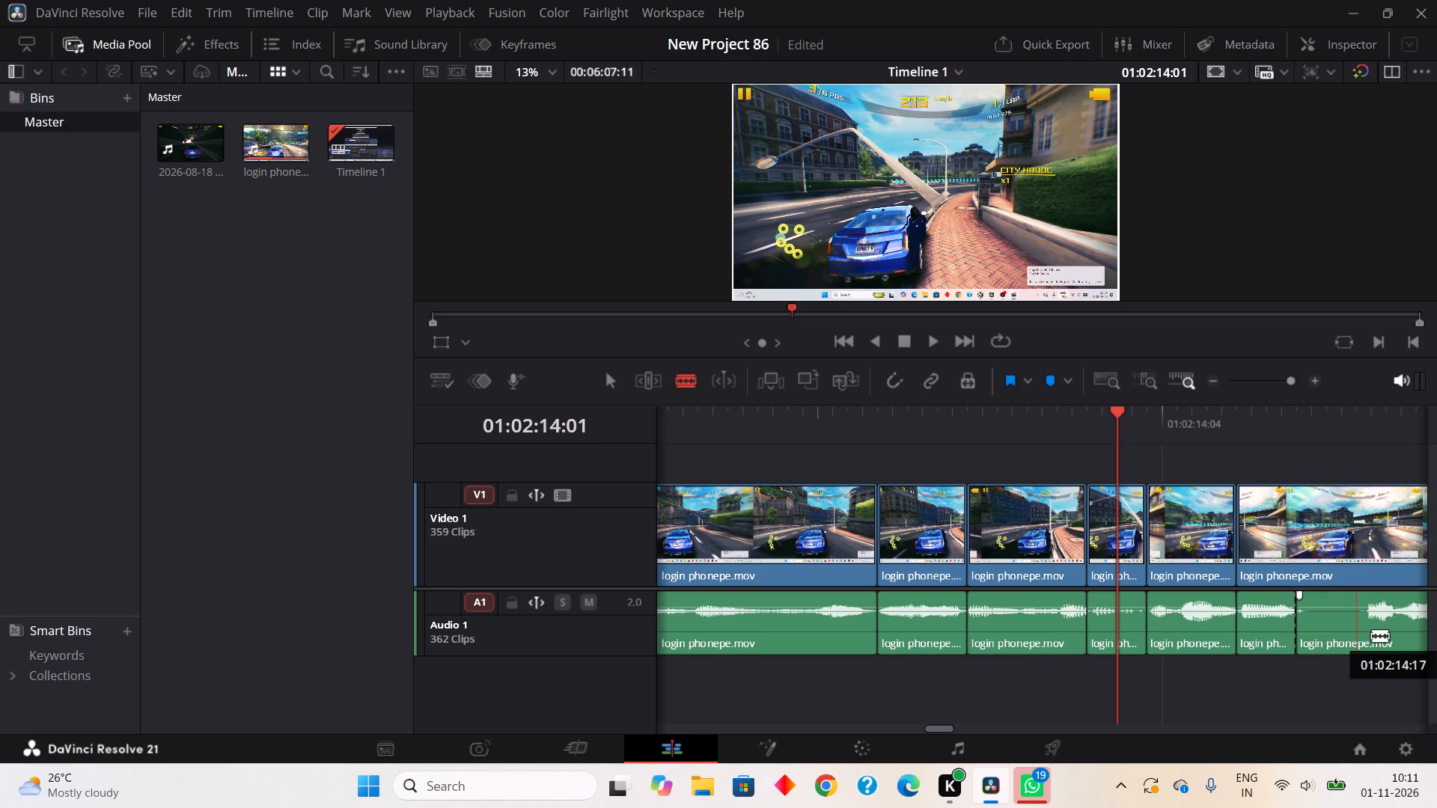
pyautogui.click(1373, 636)
pyautogui.rightClick(1352, 625)
pyautogui.click(1209, 300)
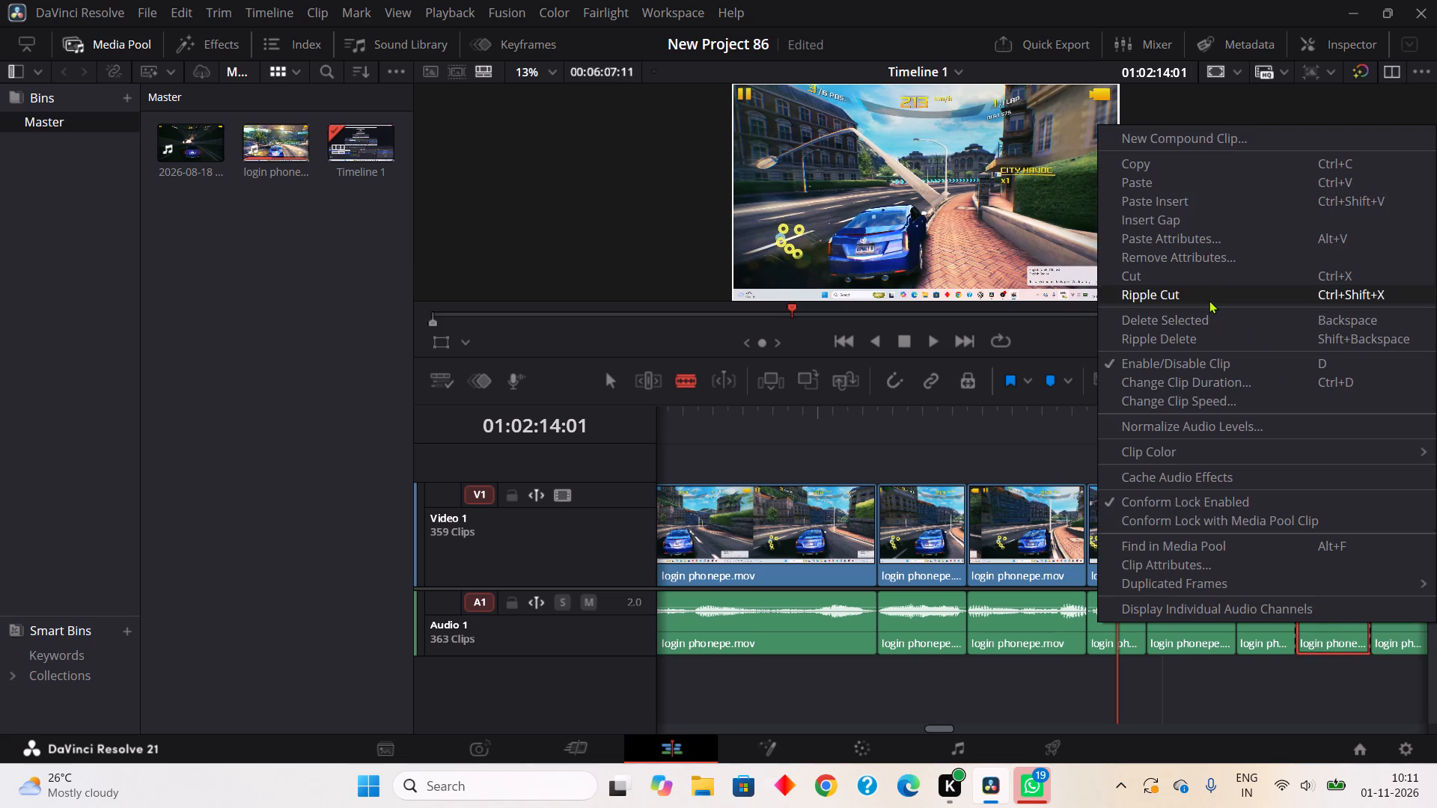
# Play on to about 01:02:15:08, isolate the quiet gap on Audio 1 from there to about 01:02:15:09, and Ripple Cut it.
pyautogui.click(939, 349)
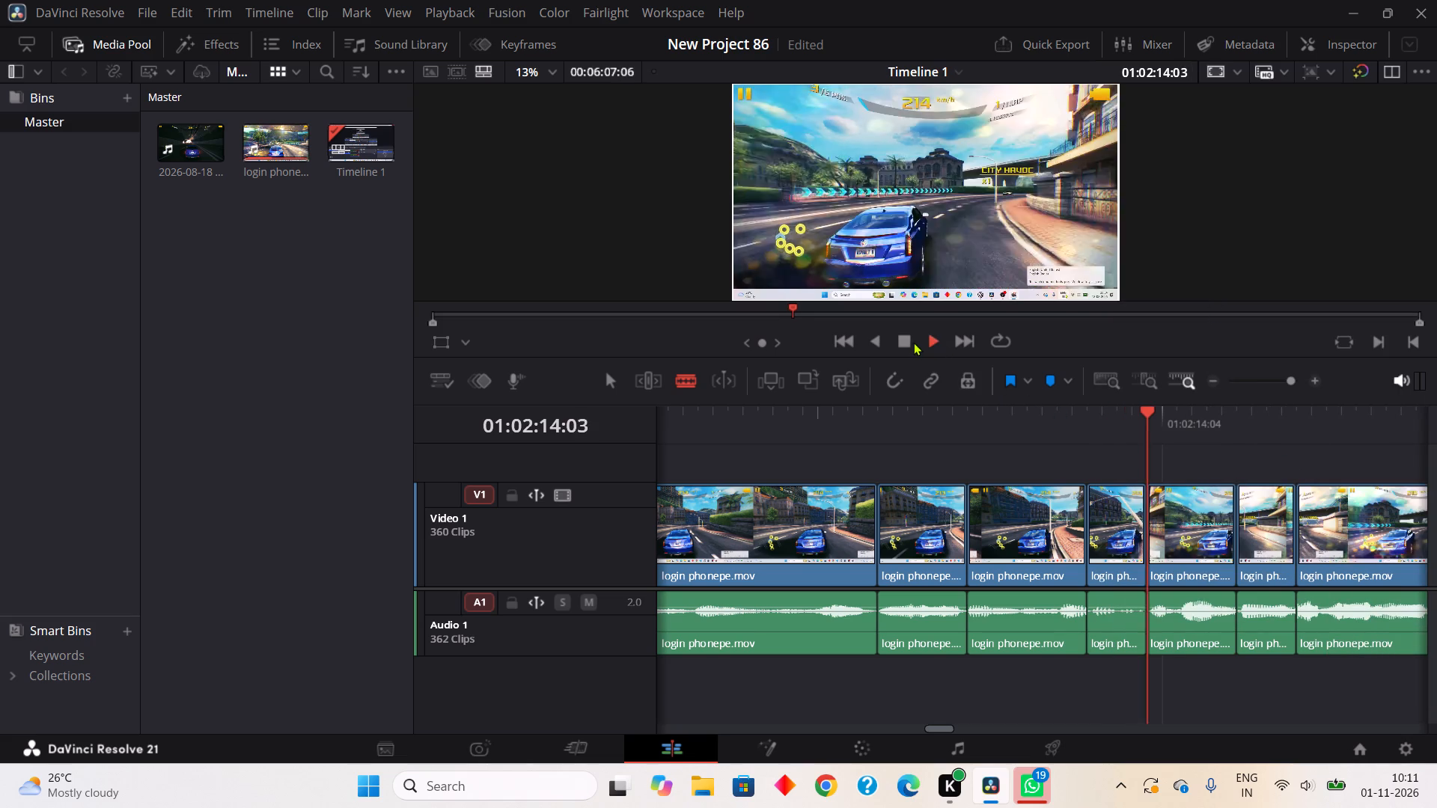
pyautogui.click(899, 340)
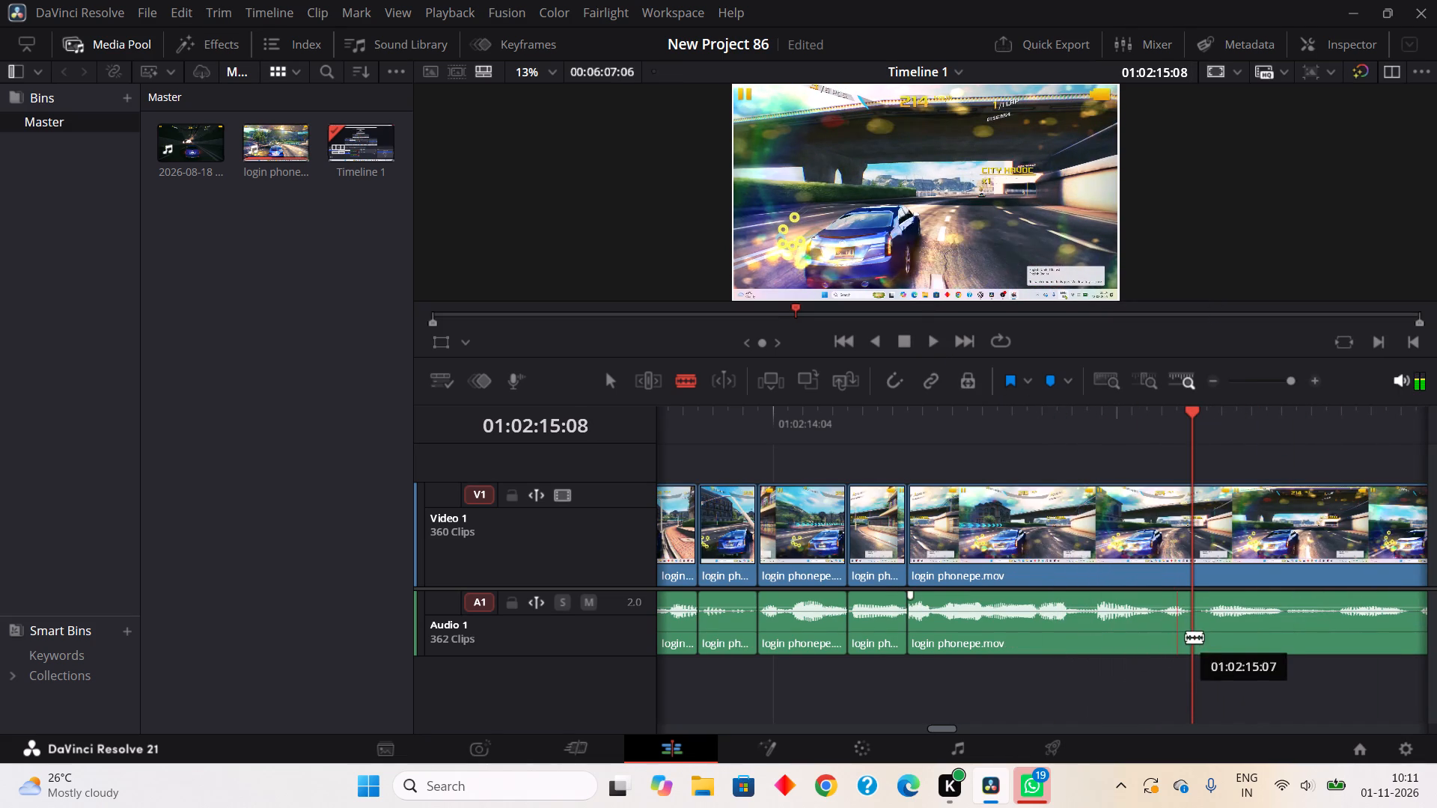
pyautogui.click(1201, 646)
pyautogui.click(1218, 629)
pyautogui.rightClick(1198, 639)
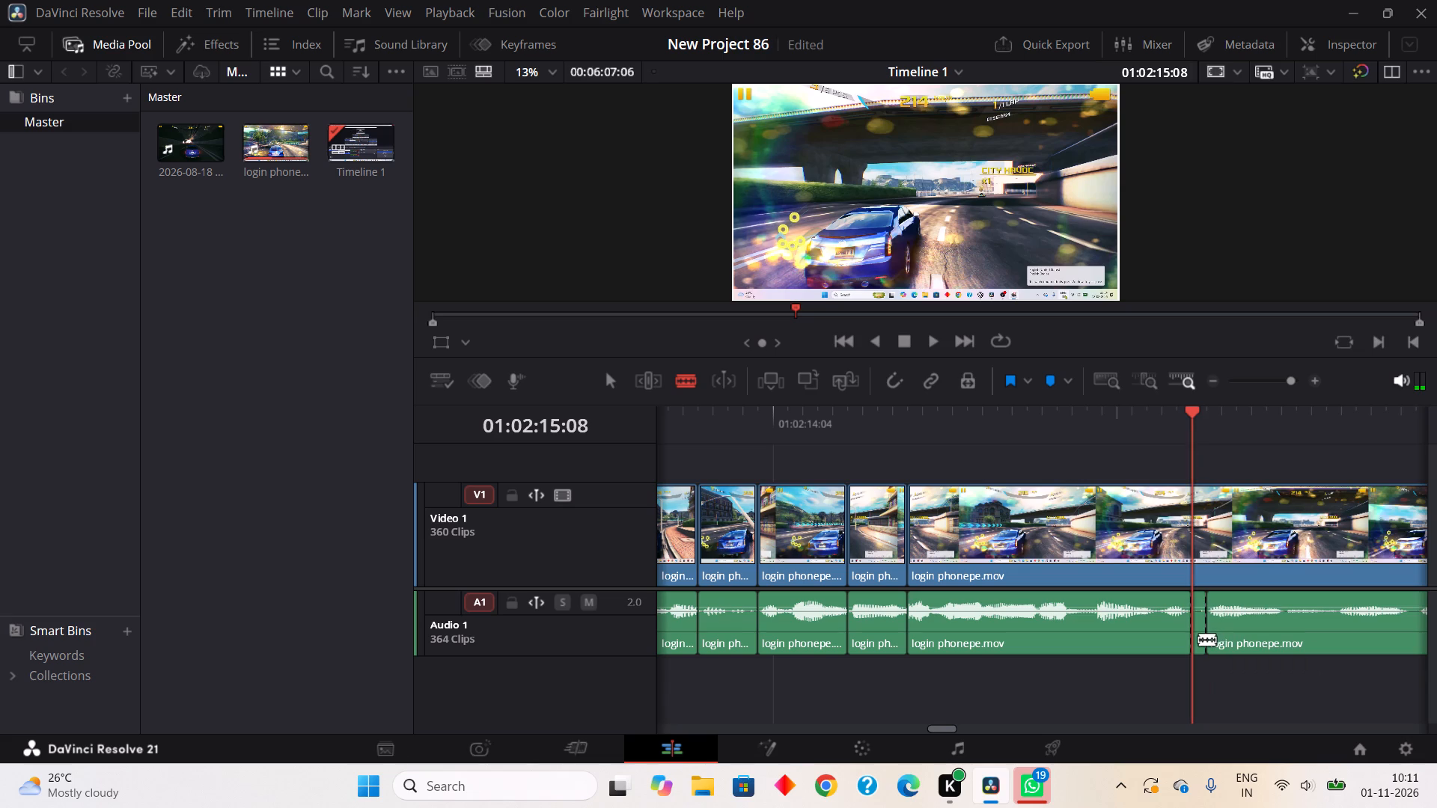
pyautogui.click(1141, 297)
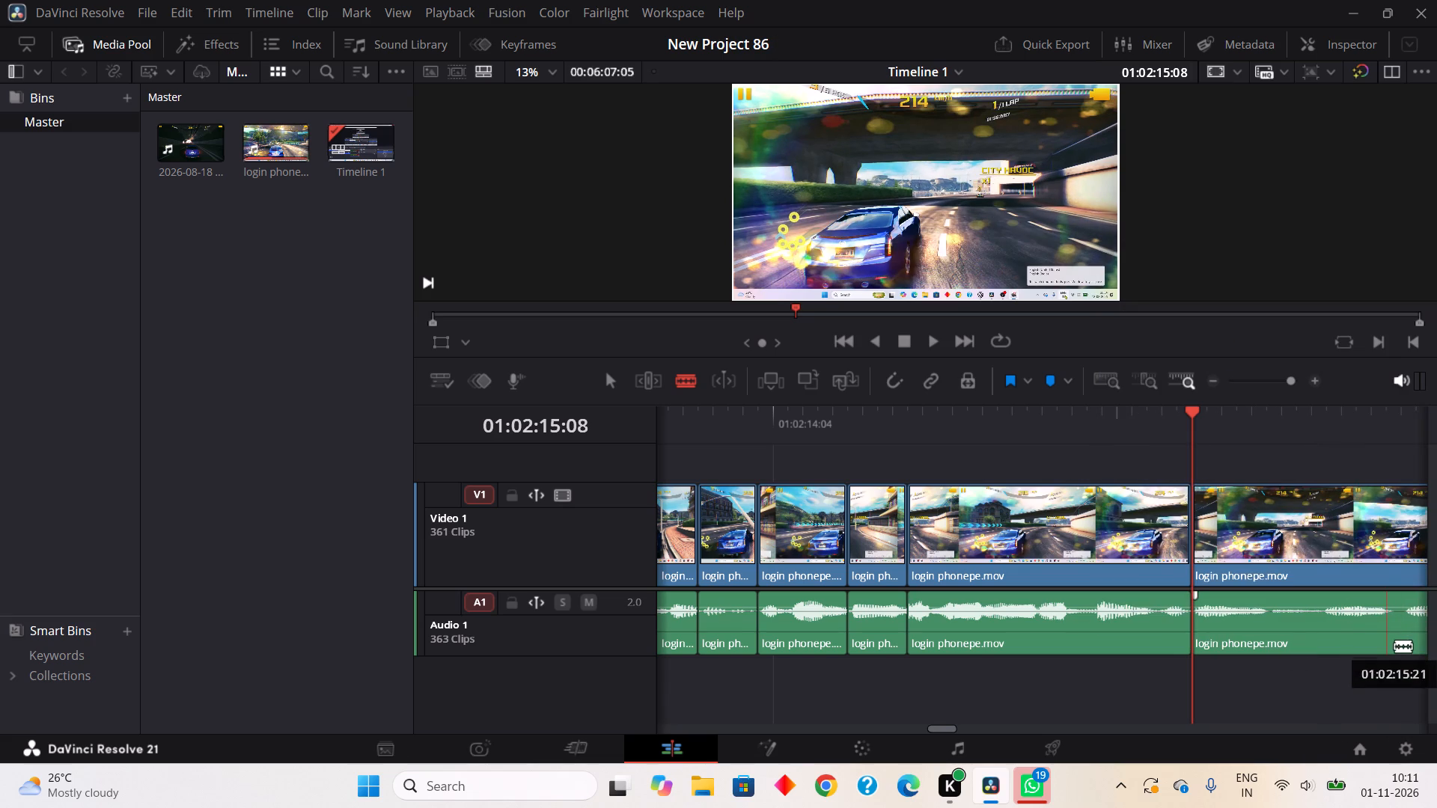
# Split Audio 1 around the quiet gap from about 01:02:15:21 to 01:02:15:22 and Ripple Cut that piece.
pyautogui.click(1394, 646)
pyautogui.click(1407, 639)
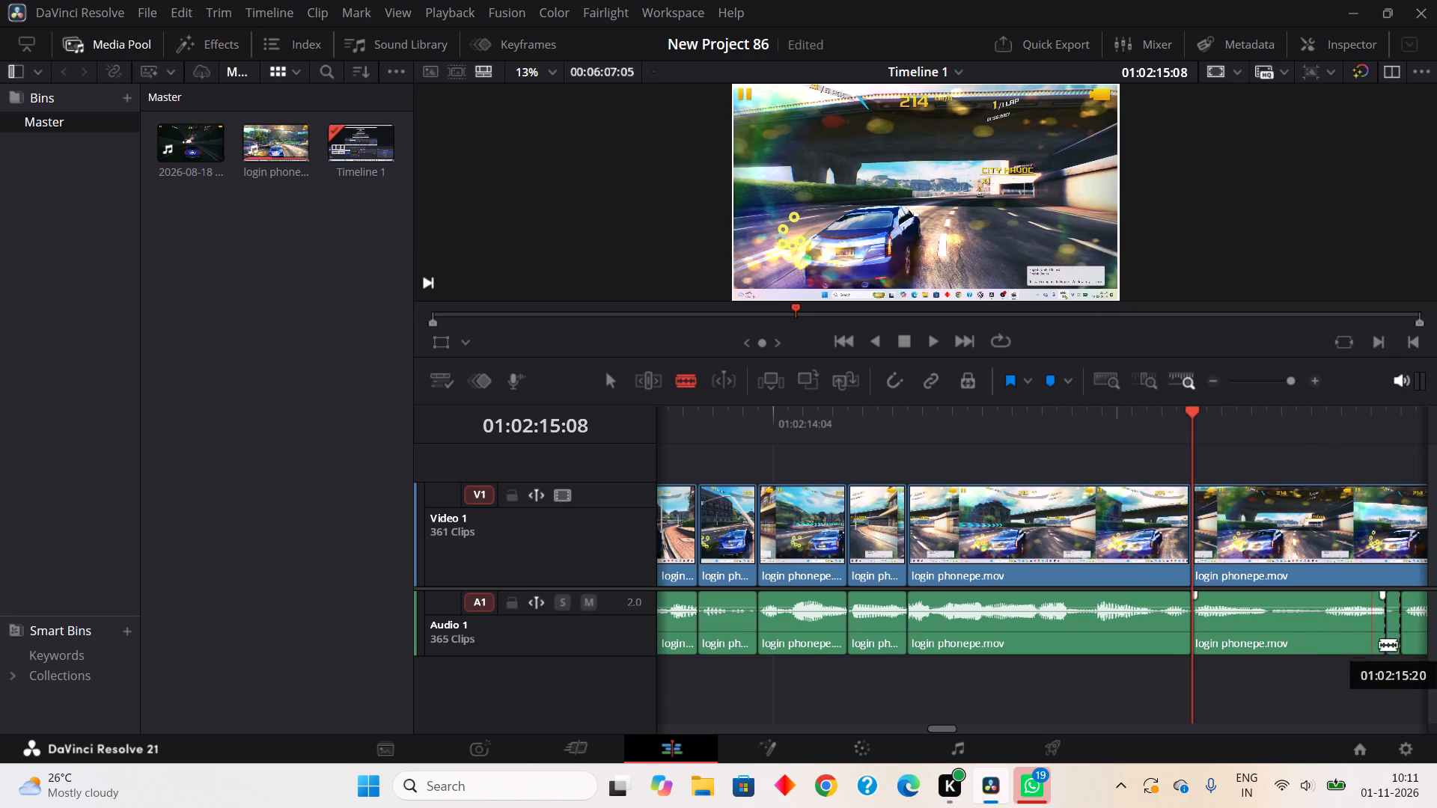
pyautogui.rightClick(1396, 630)
pyautogui.click(1159, 270)
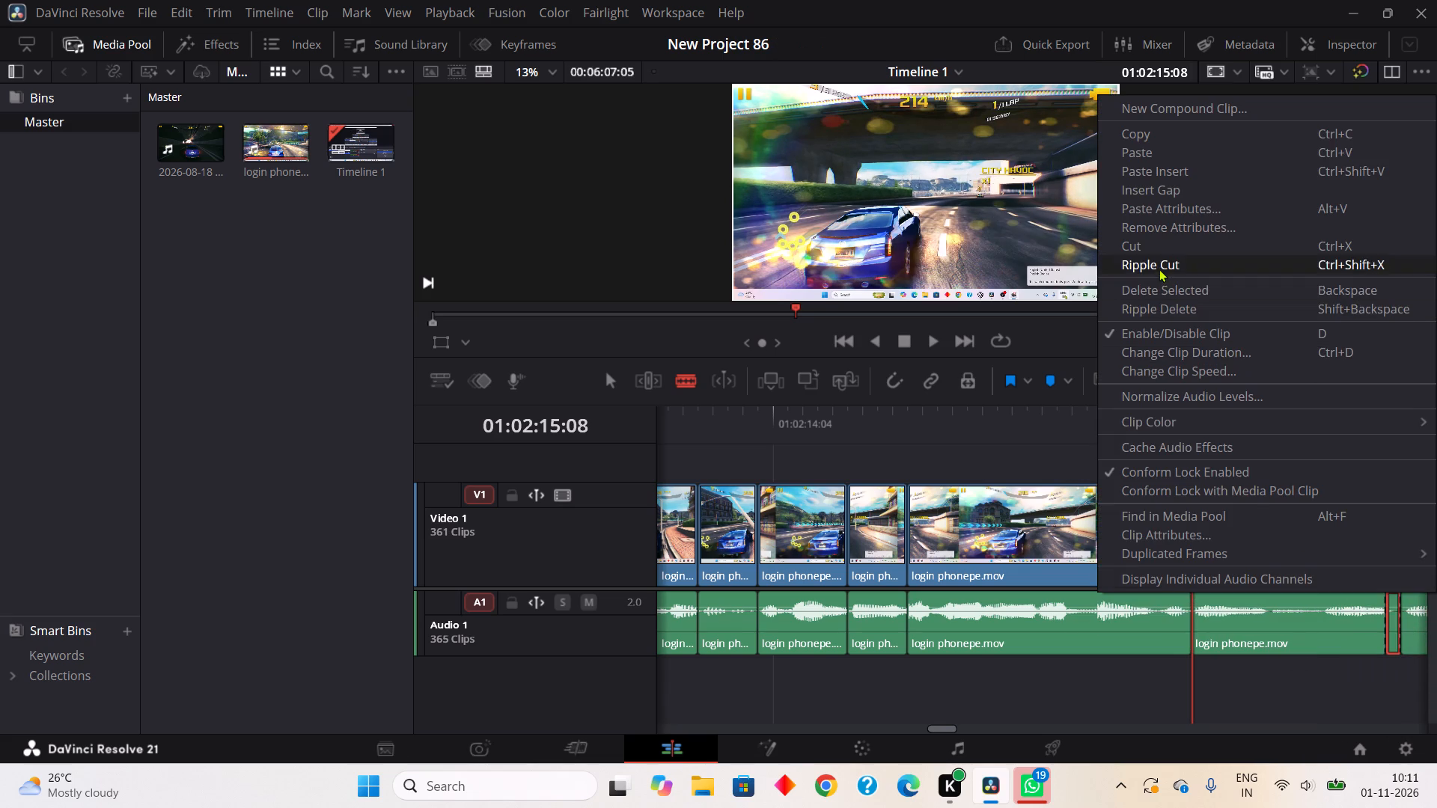
# Play on to about 01:02:16:12, split Audio 1 at about 01:02:16:14 and 01:02:16:18, and Ripple Cut the quiet piece between.
pyautogui.click(932, 341)
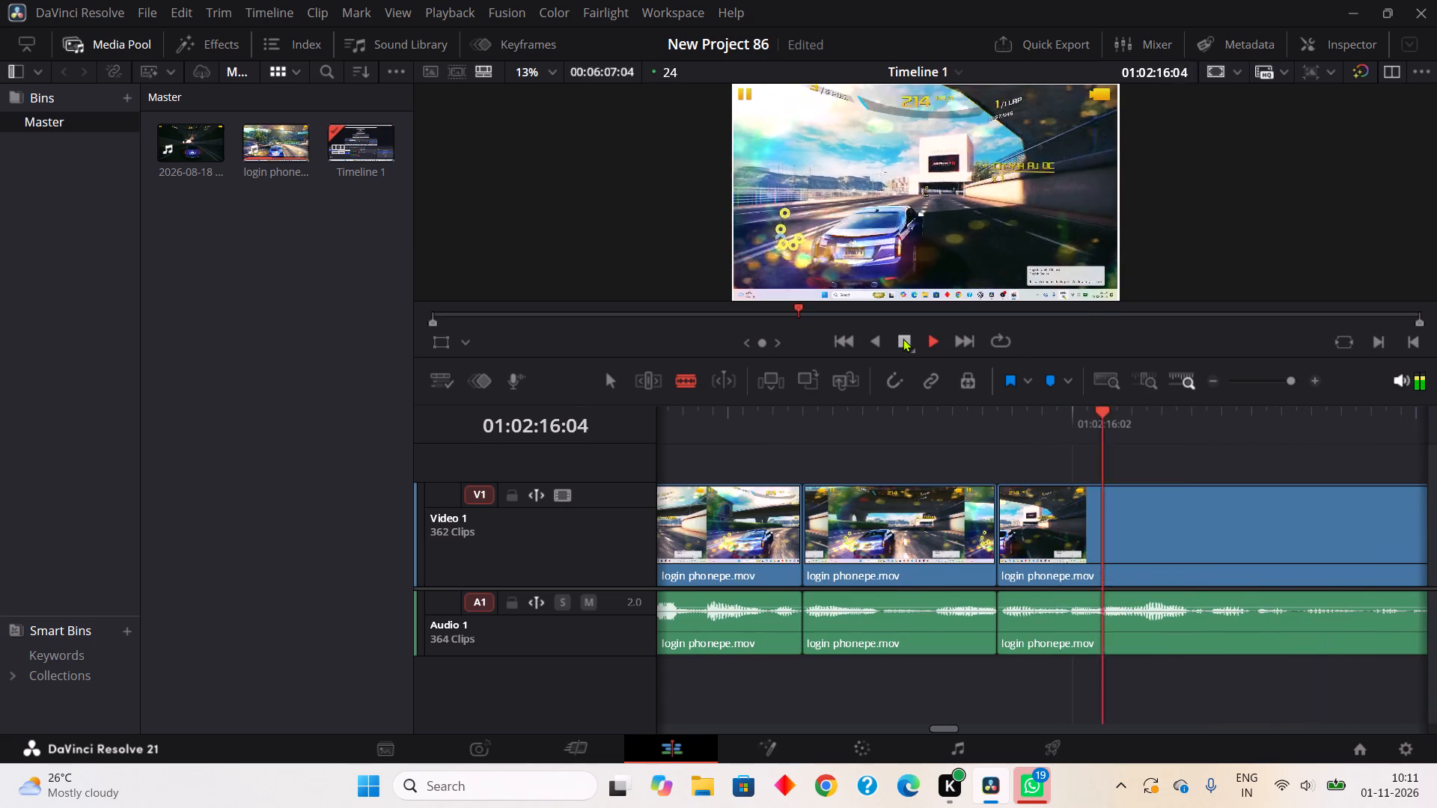
pyautogui.click(903, 338)
pyautogui.click(1260, 632)
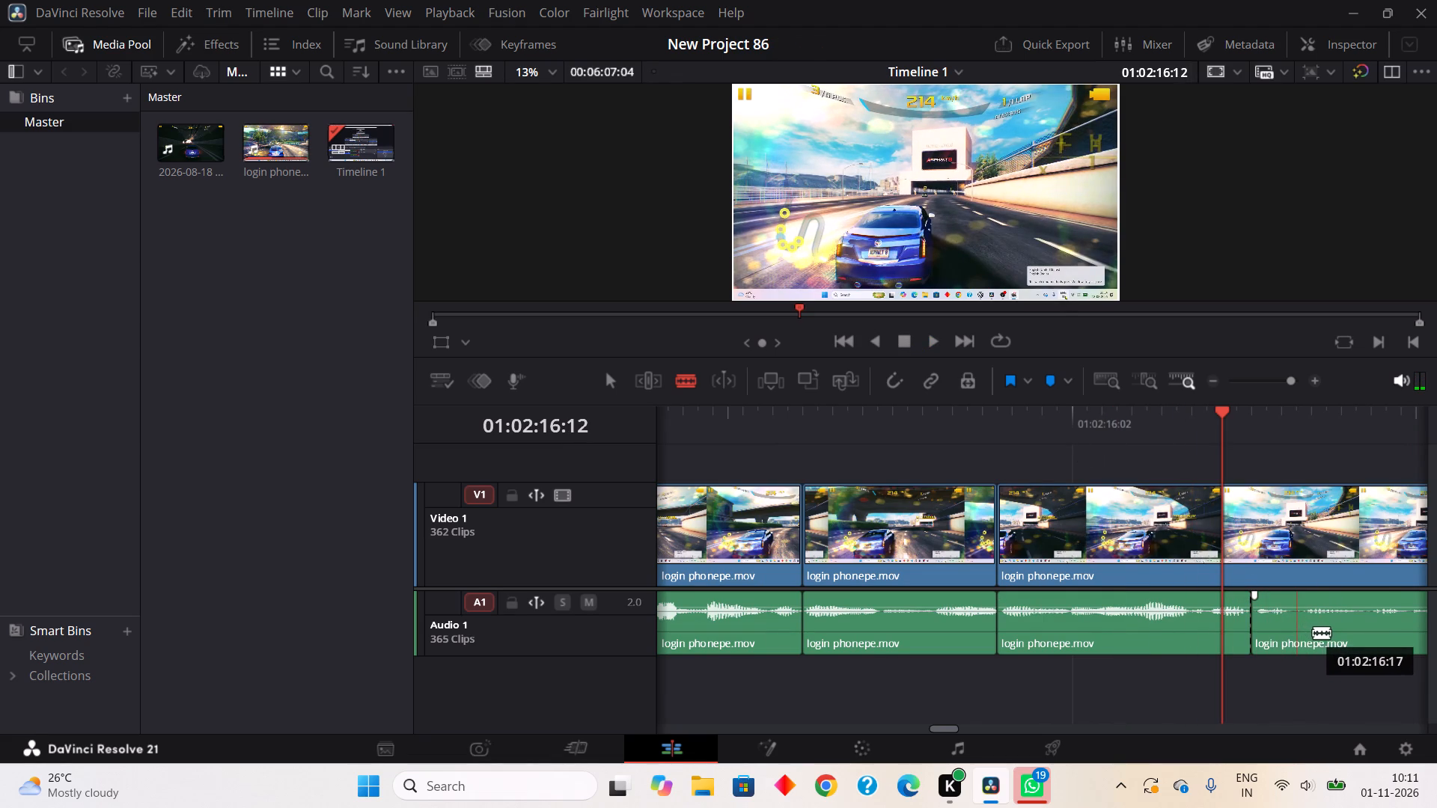
pyautogui.click(1313, 632)
pyautogui.rightClick(1287, 632)
pyautogui.click(1177, 304)
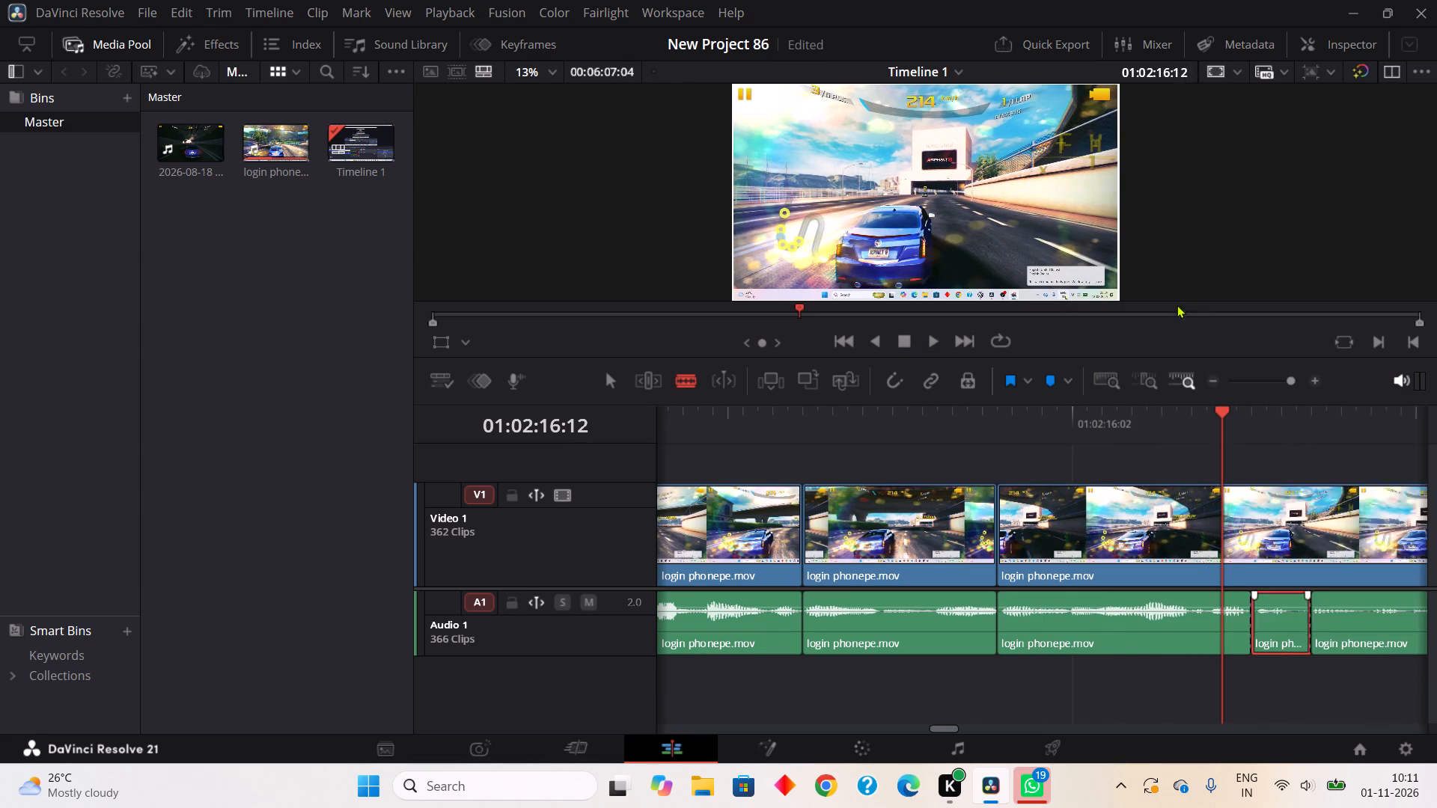
# Isolate the one-frame quiet gap on Audio 1 from about 01:02:16:20 to 01:02:16:21 and Ripple Cut it.
pyautogui.click(1352, 647)
pyautogui.click(1369, 630)
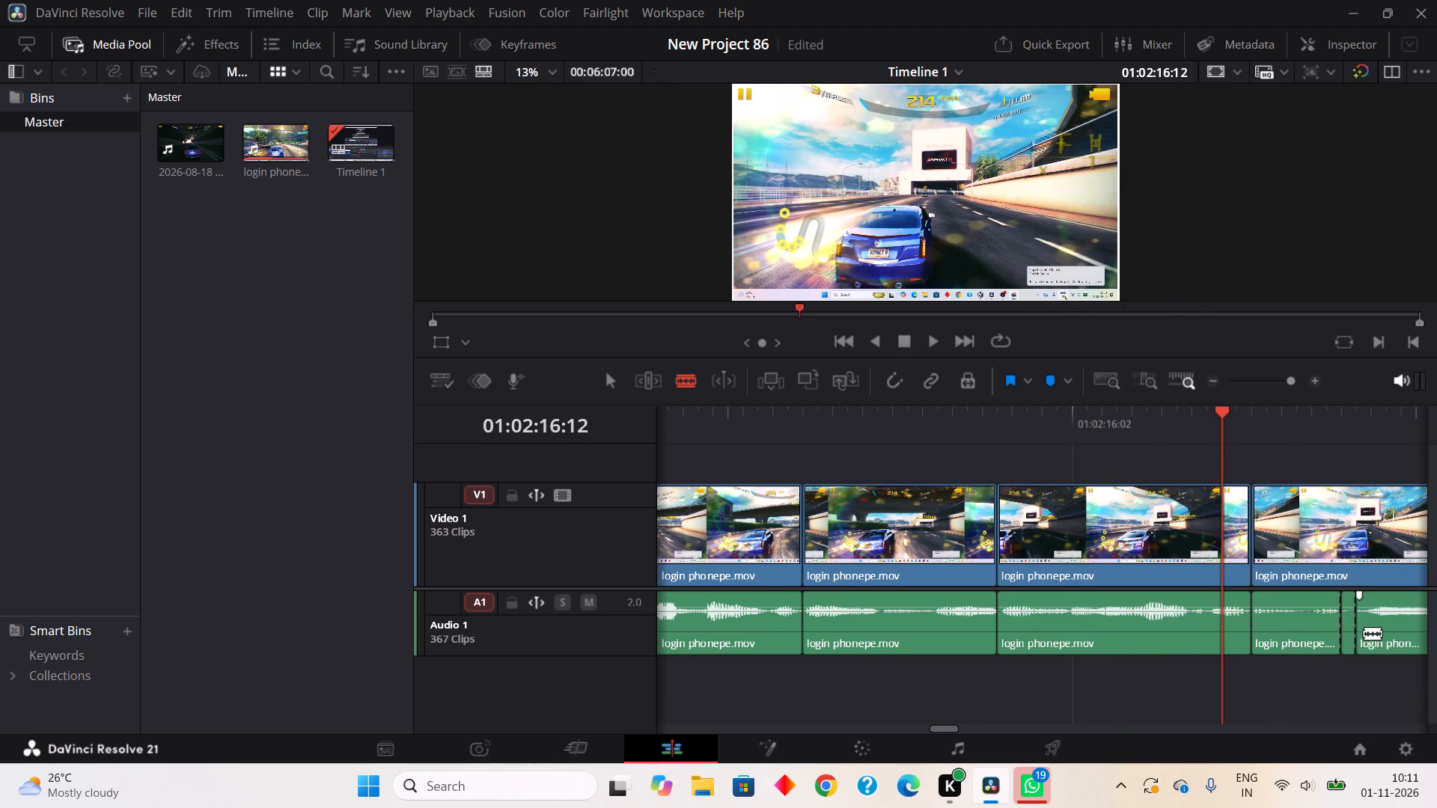
pyautogui.rightClick(1355, 639)
pyautogui.click(1177, 306)
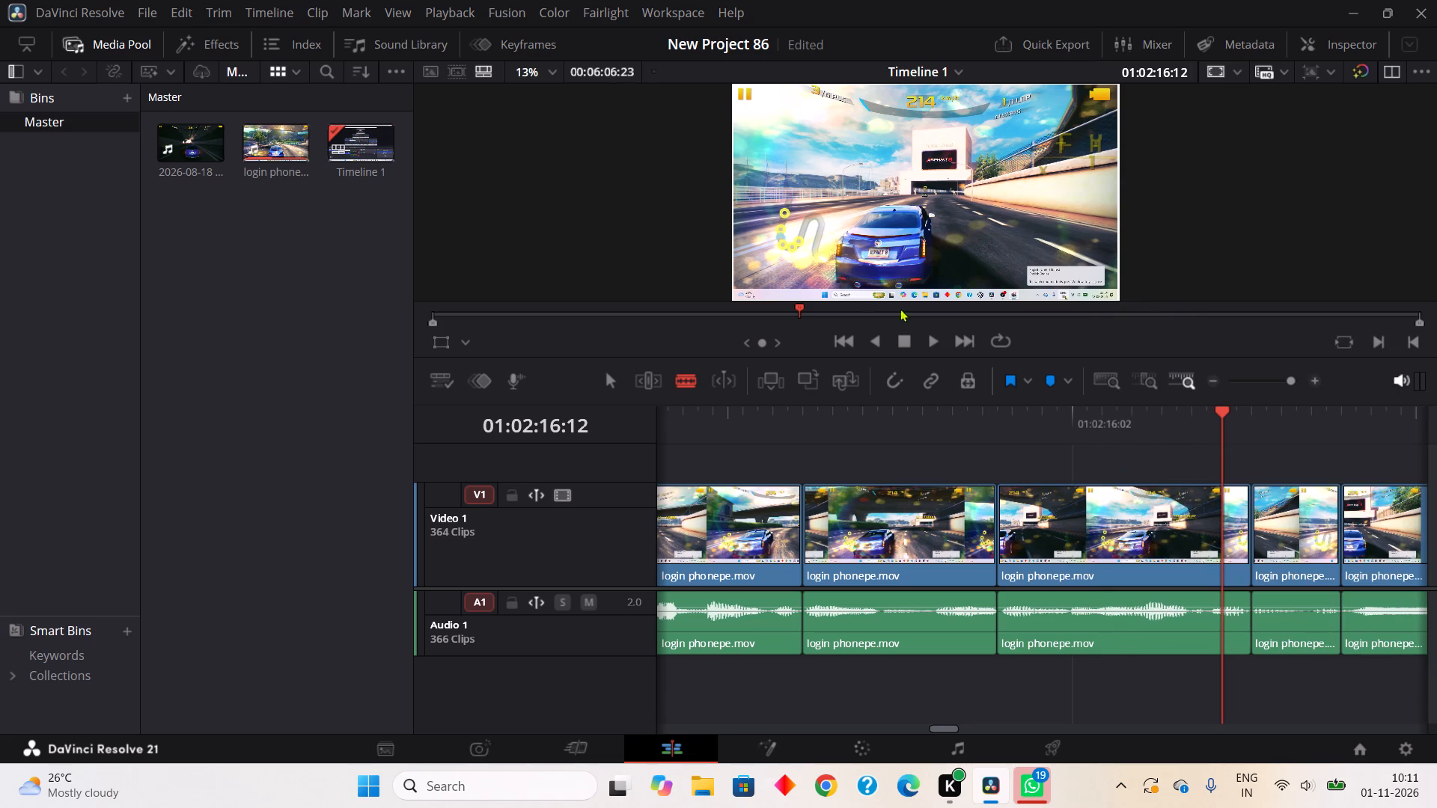
# Play on to about 01:02:17:15, split Audio 1 at about 01:02:17:04 and 01:02:17:09, and Ripple Cut the quiet piece between.
pyautogui.click(937, 344)
pyautogui.click(902, 338)
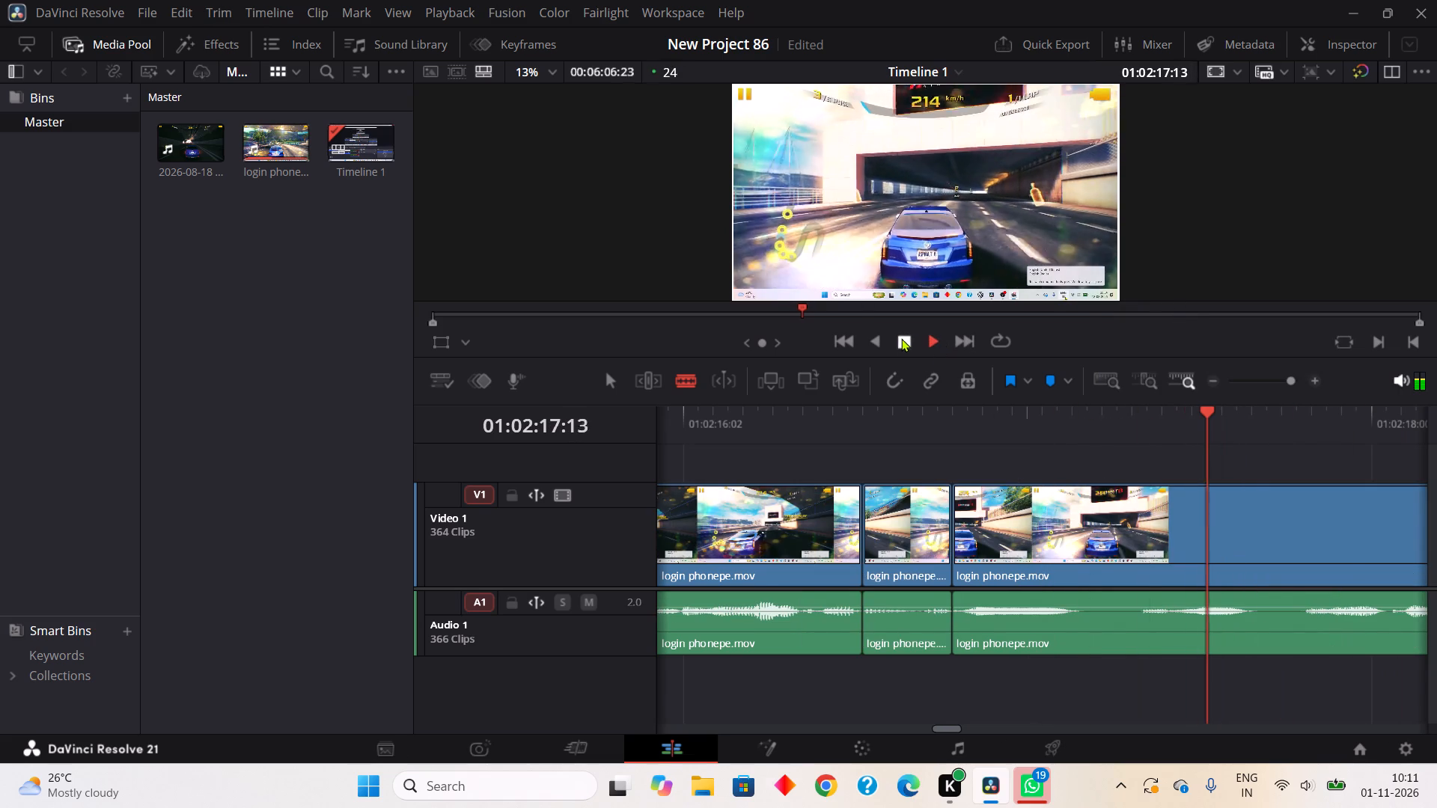
pyautogui.click(1078, 640)
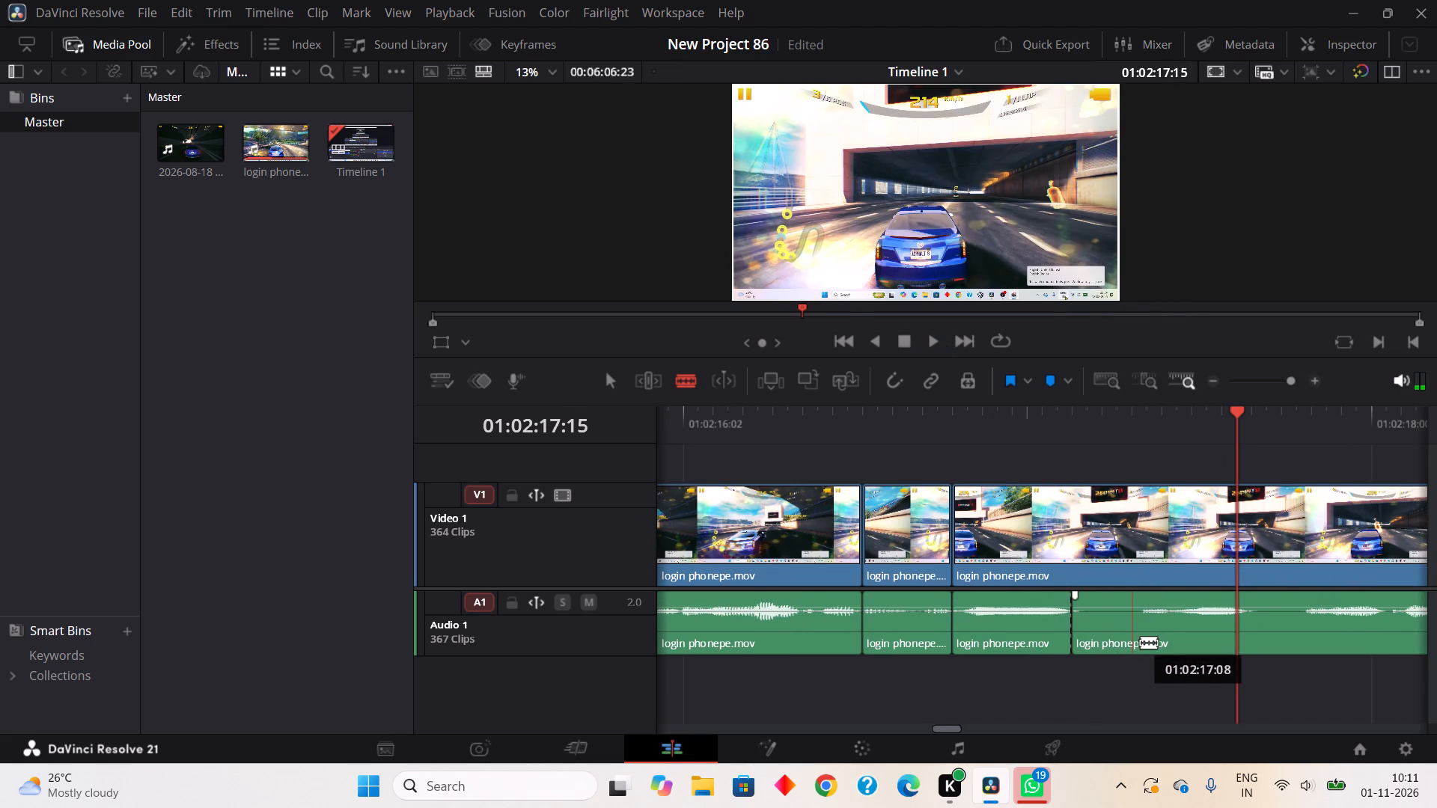
pyautogui.click(1150, 638)
pyautogui.rightClick(1131, 634)
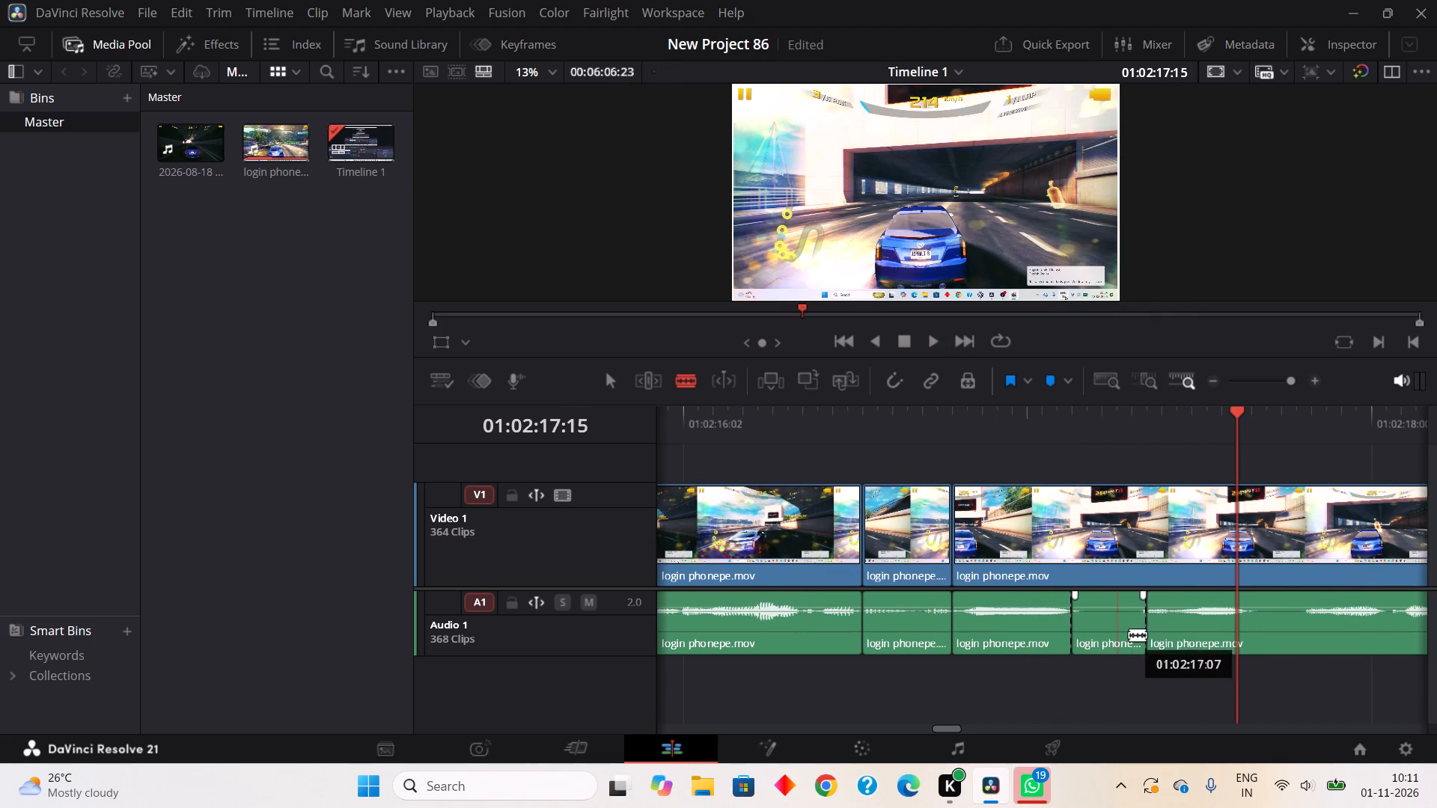
pyautogui.click(1116, 310)
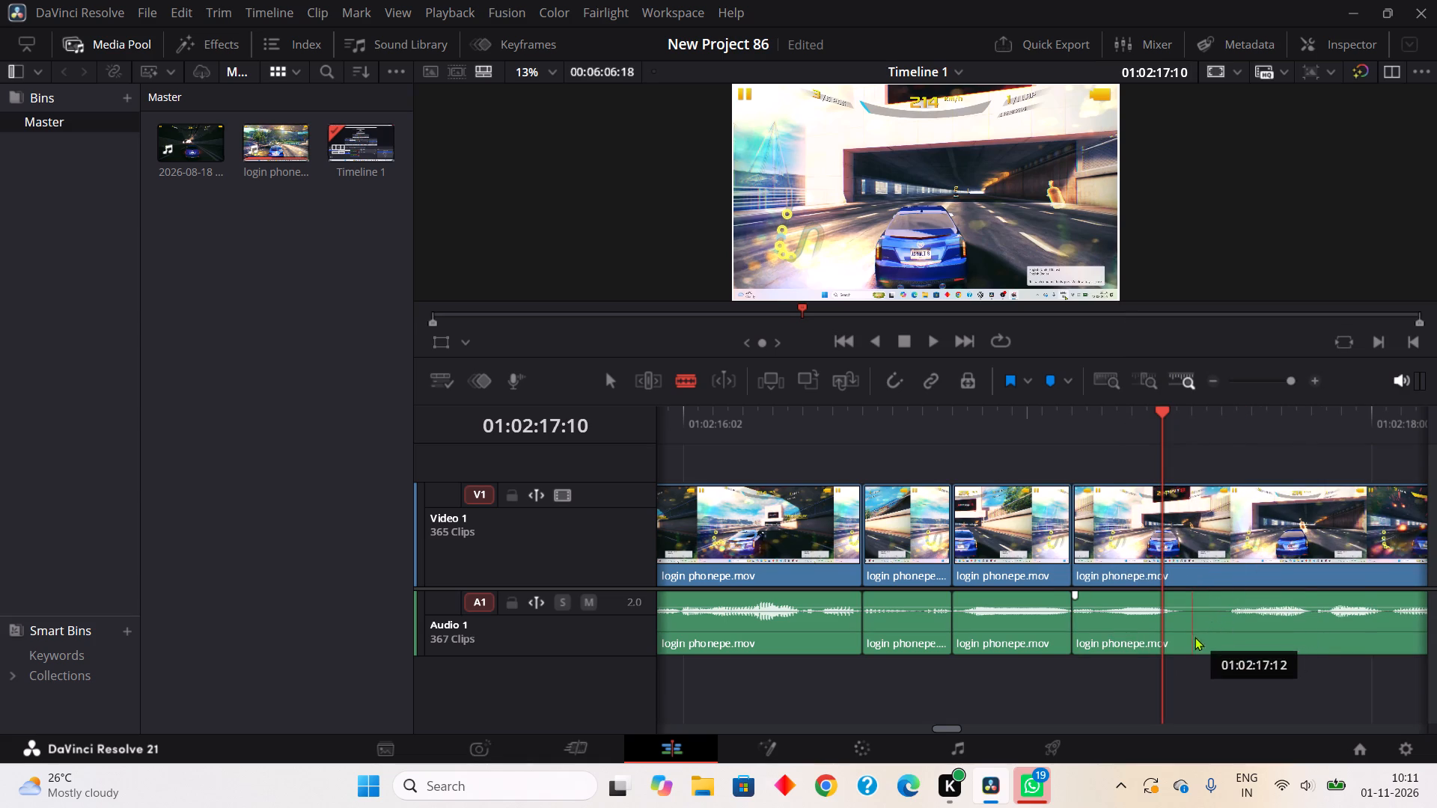
# Split Audio 1 at about 01:02:17:11 and 01:02:17:15, and Ripple Cut the quiet piece between.
pyautogui.click(1182, 644)
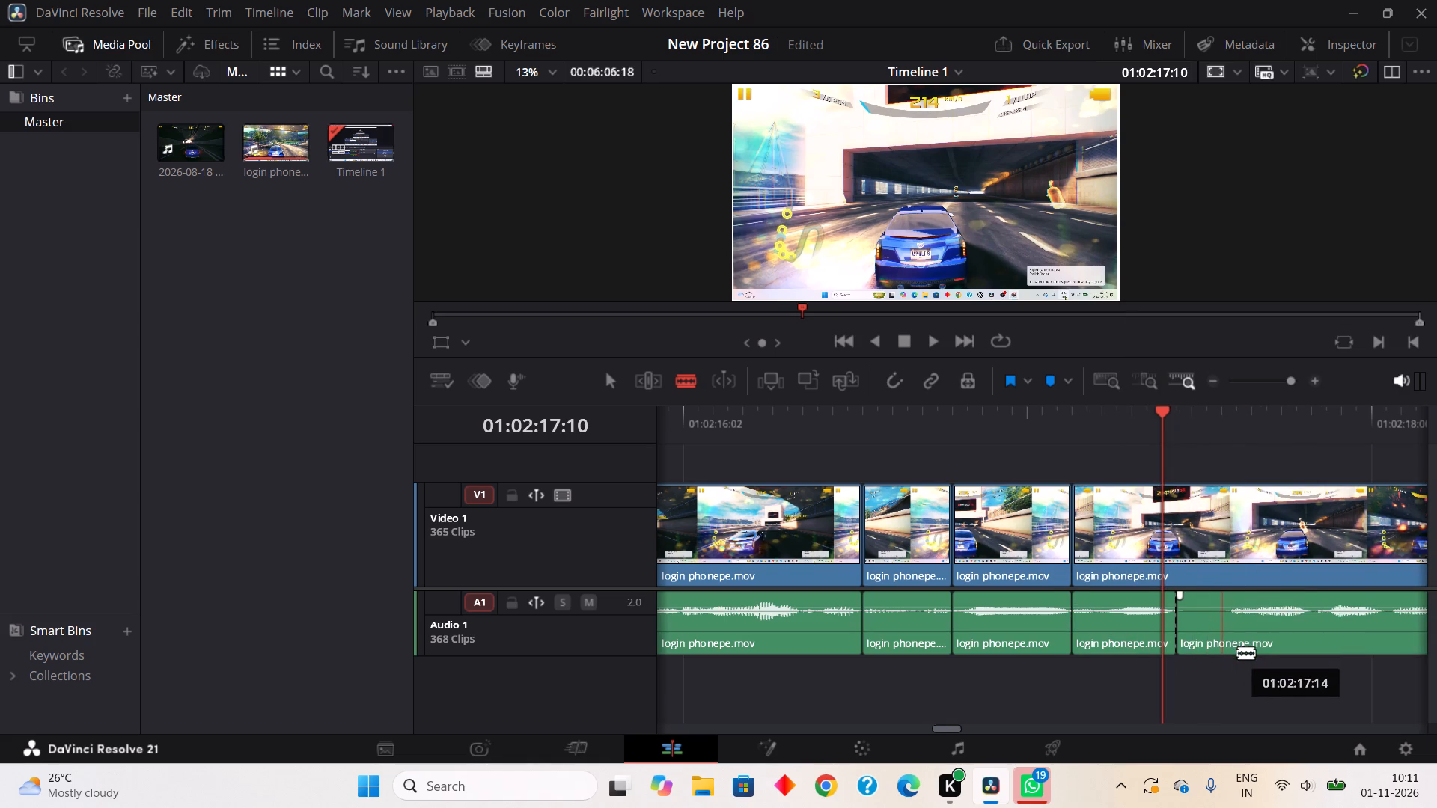
pyautogui.click(1237, 652)
pyautogui.rightClick(1197, 634)
pyautogui.click(1166, 296)
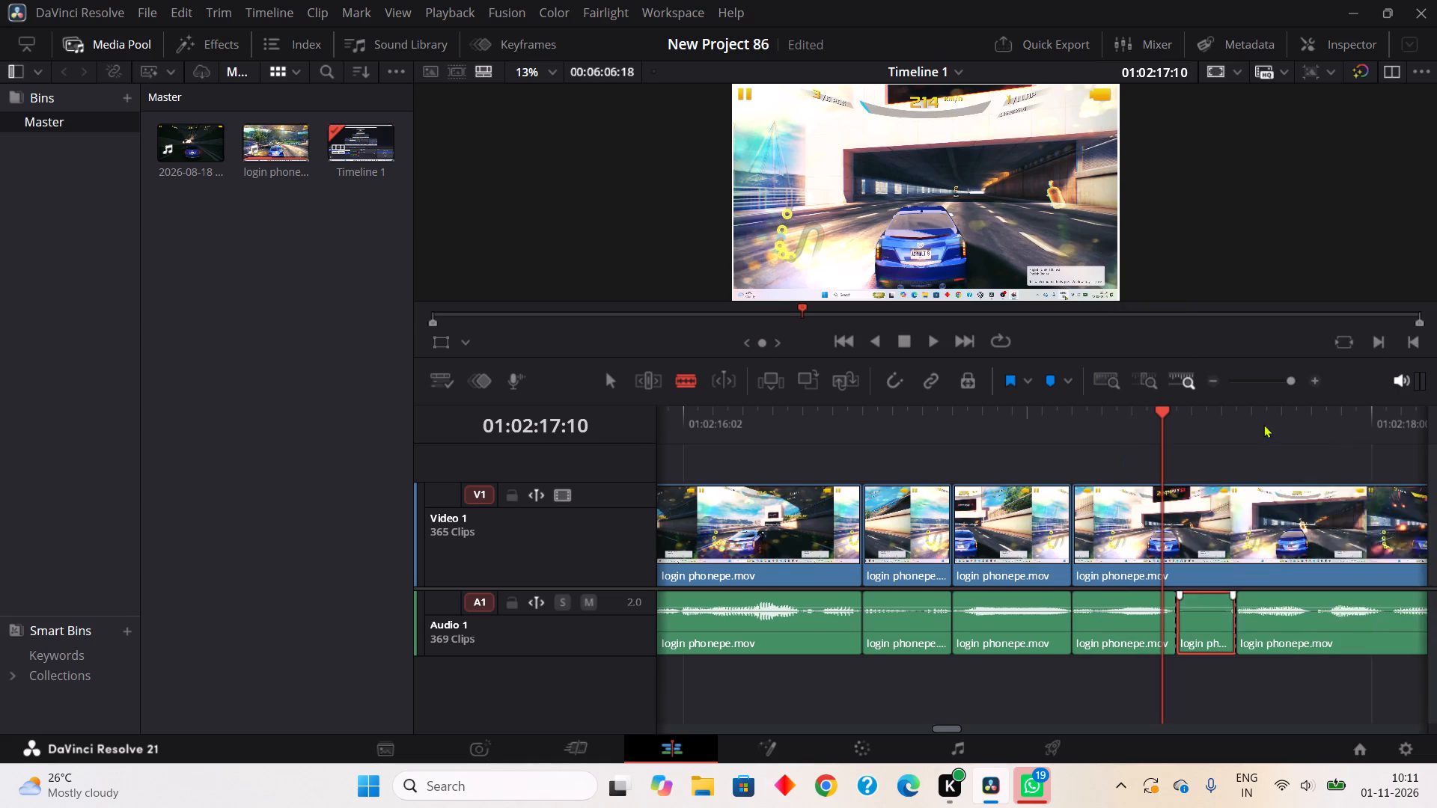
# Isolate the one-frame quiet gap on Audio 1 from about 01:02:17:16 to 01:02:17:17 and Ripple Cut it.
pyautogui.click(1258, 639)
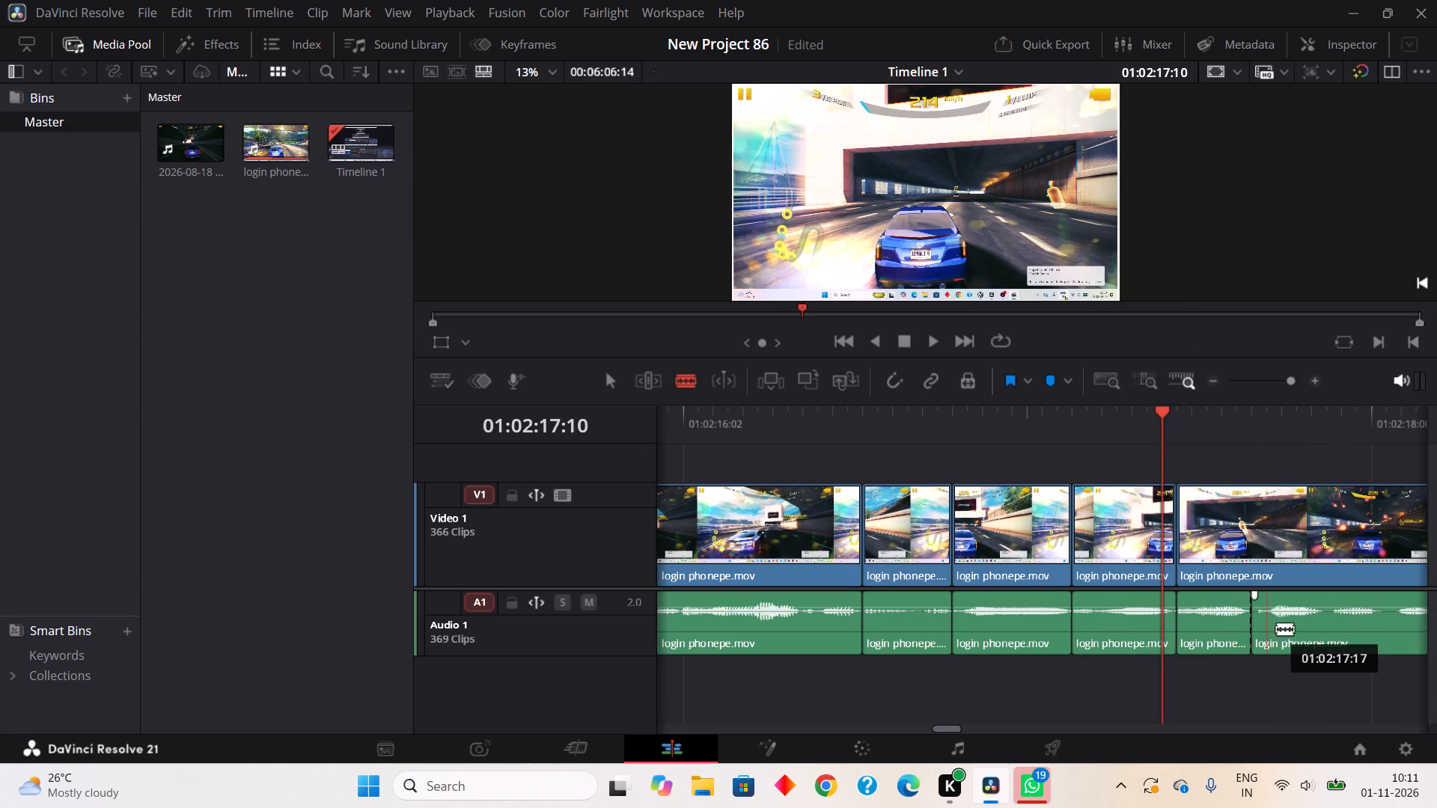
pyautogui.click(1278, 627)
pyautogui.rightClick(1257, 634)
pyautogui.click(1181, 302)
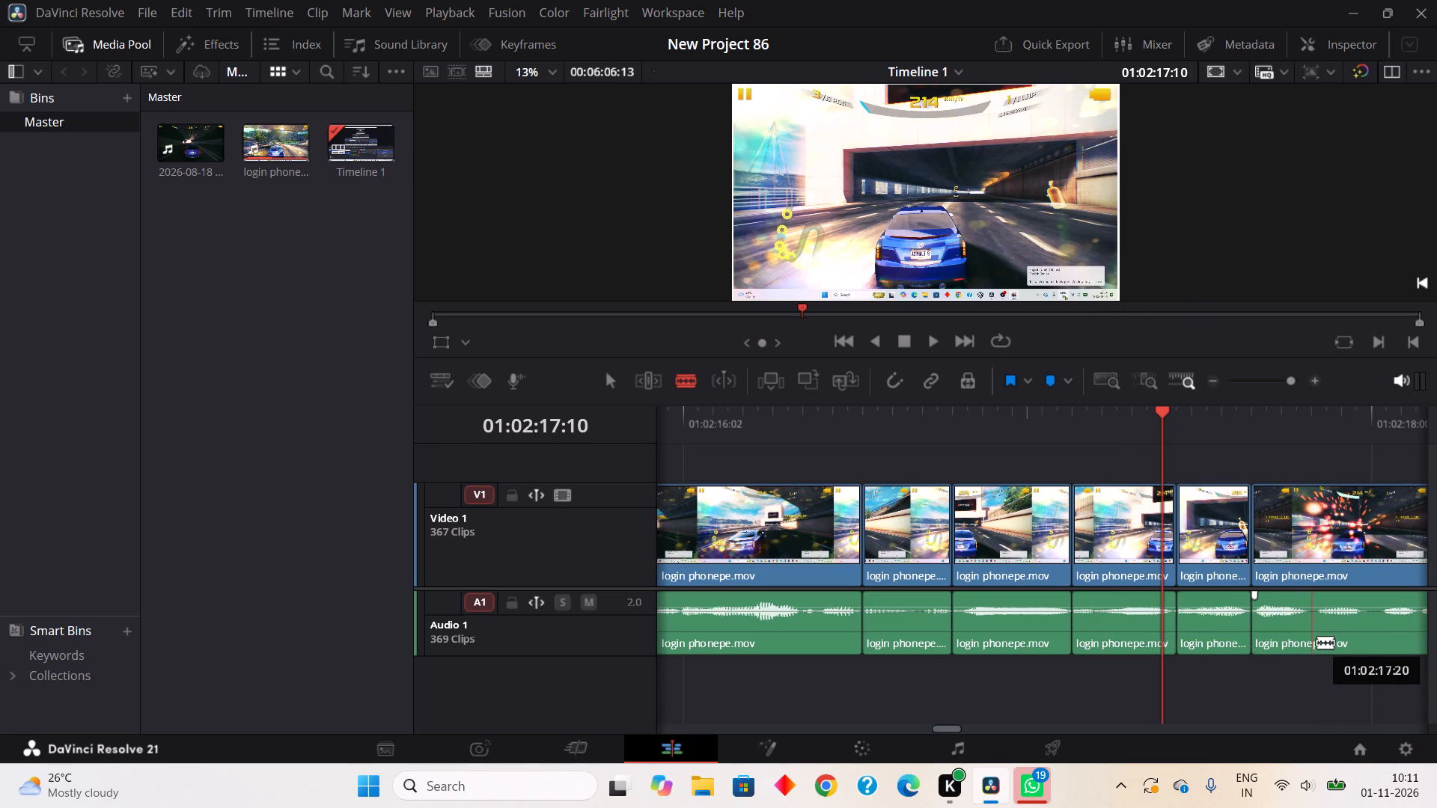
# Isolate the one-frame quiet gap on Audio 1 from about 01:02:17:20 to 01:02:17:21 and Ripple Cut it.
pyautogui.click(1313, 649)
pyautogui.click(1328, 639)
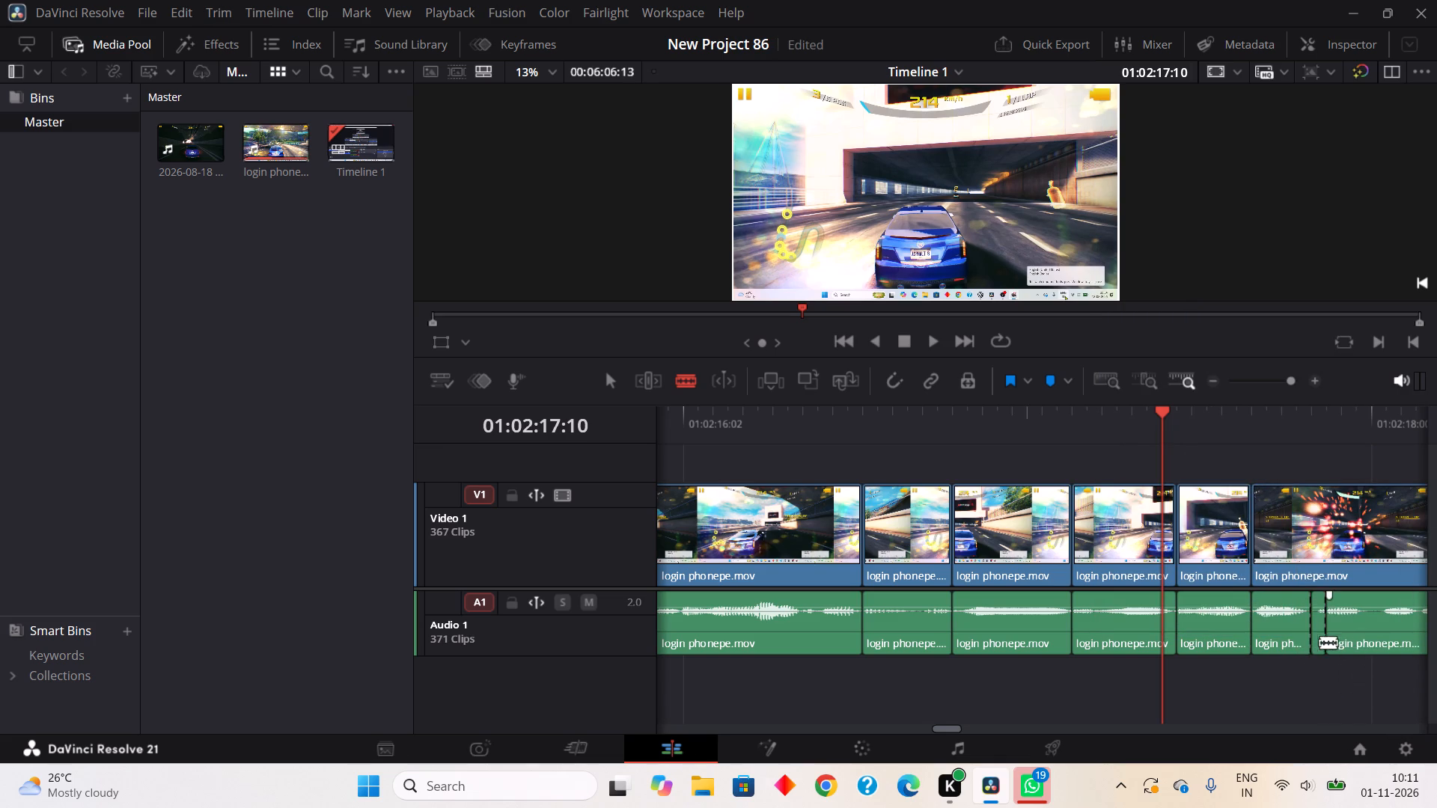
pyautogui.rightClick(1314, 644)
pyautogui.click(1155, 295)
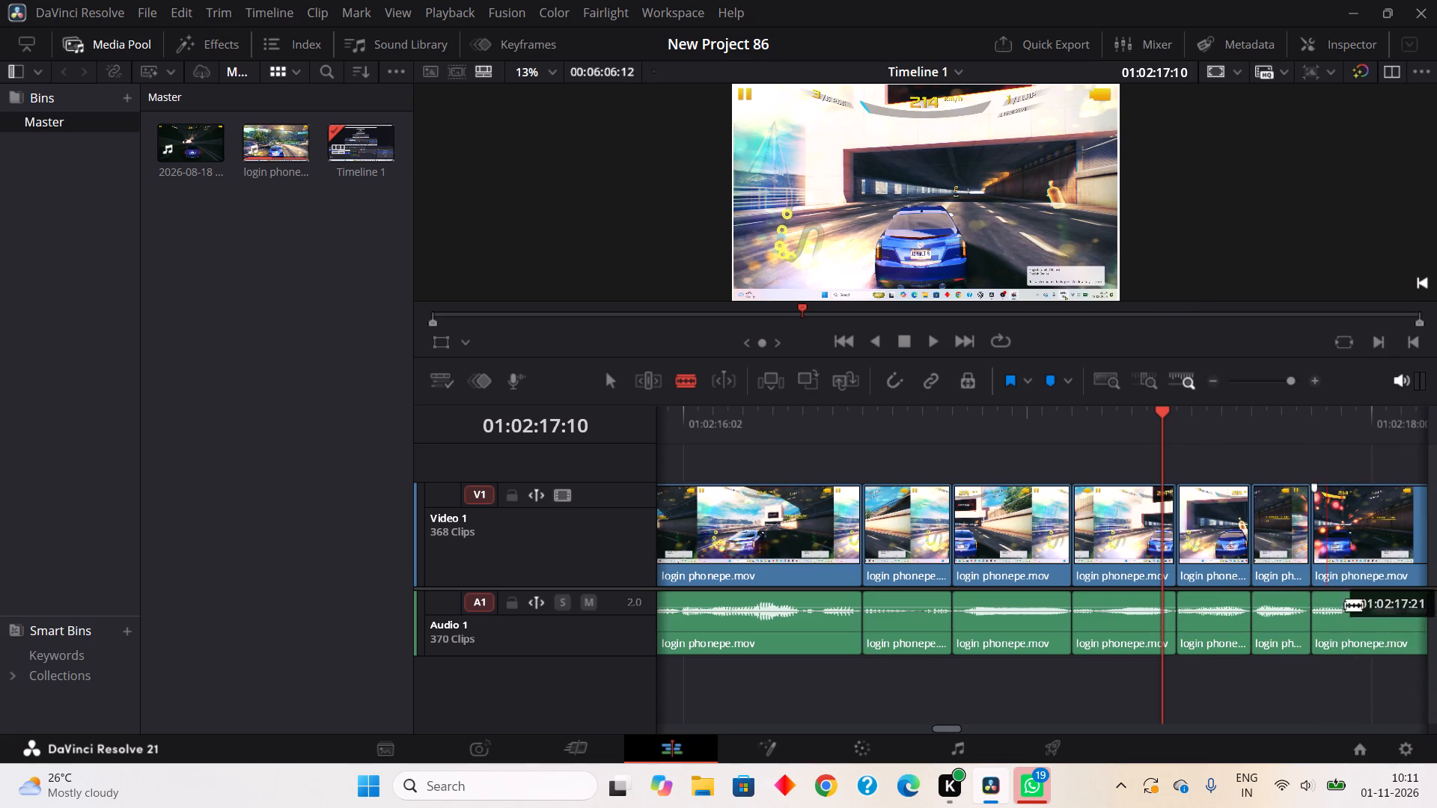
# Split Audio 1 at about 01:02:17:22 and 01:02:18:00, and Ripple Cut the quiet piece between.
pyautogui.click(1353, 637)
pyautogui.click(1373, 646)
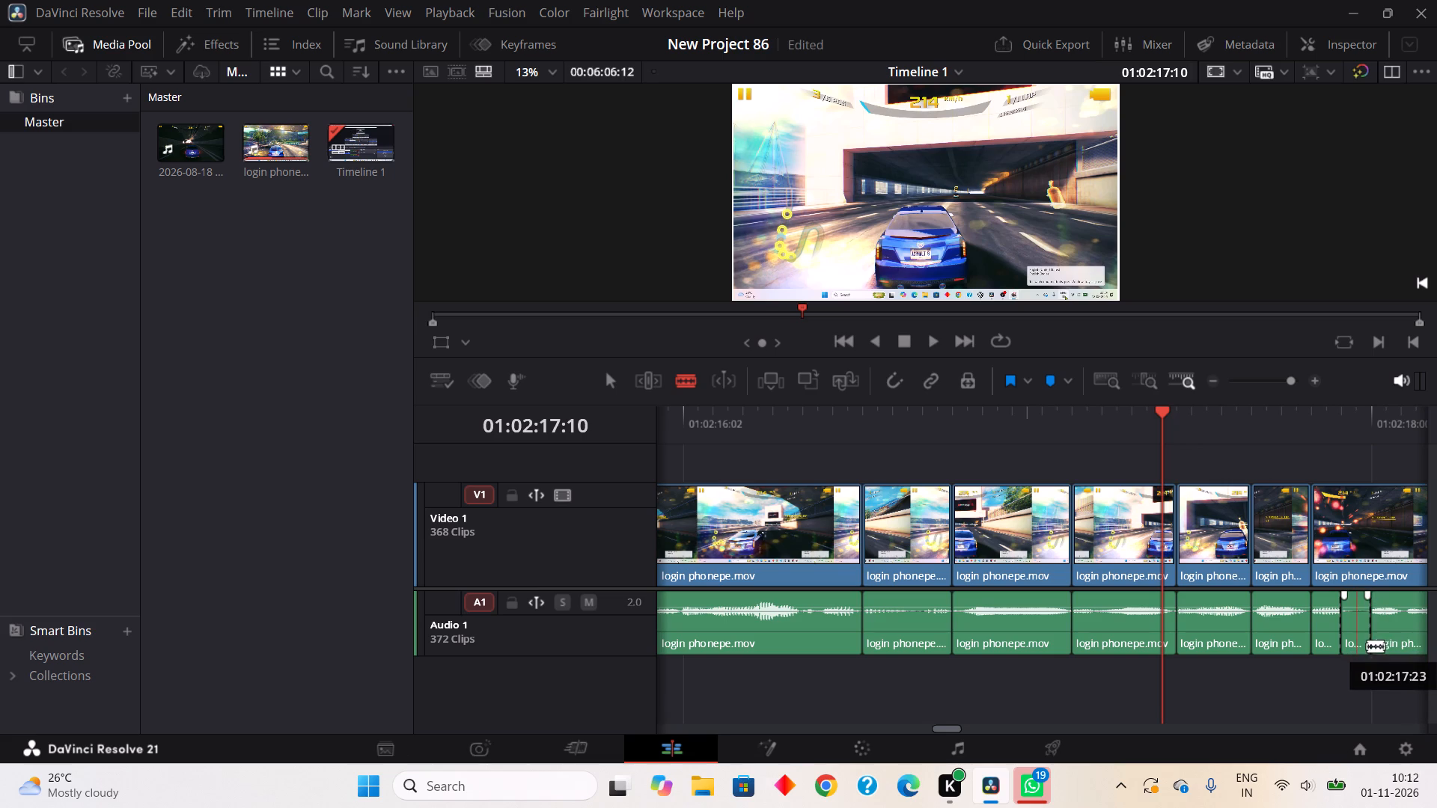
pyautogui.rightClick(1365, 646)
pyautogui.click(1134, 318)
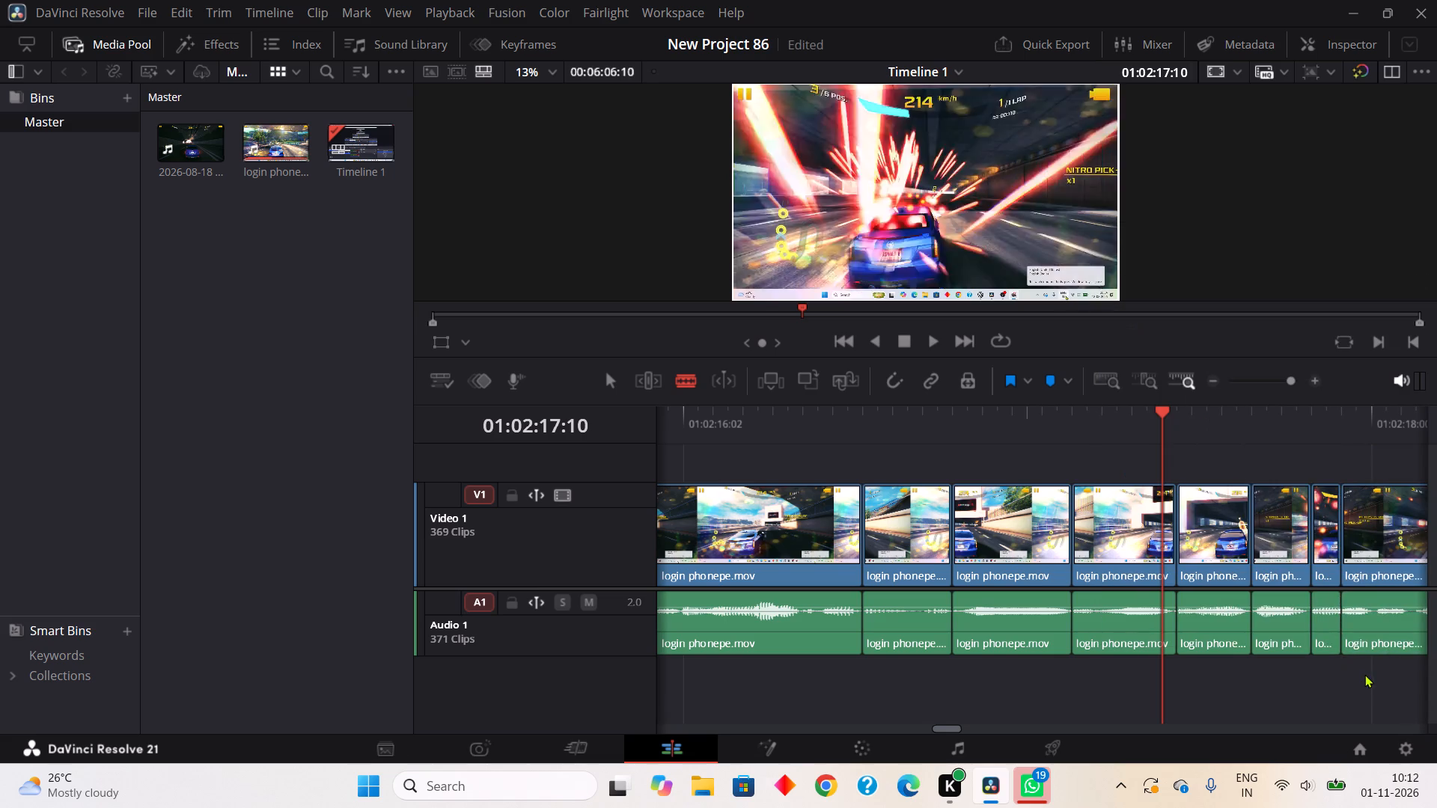
# Isolate the one-frame quiet gap on Audio 1 from about 01:02:18:02 to 01:02:18:03 and Ripple Cut it.
pyautogui.click(1404, 640)
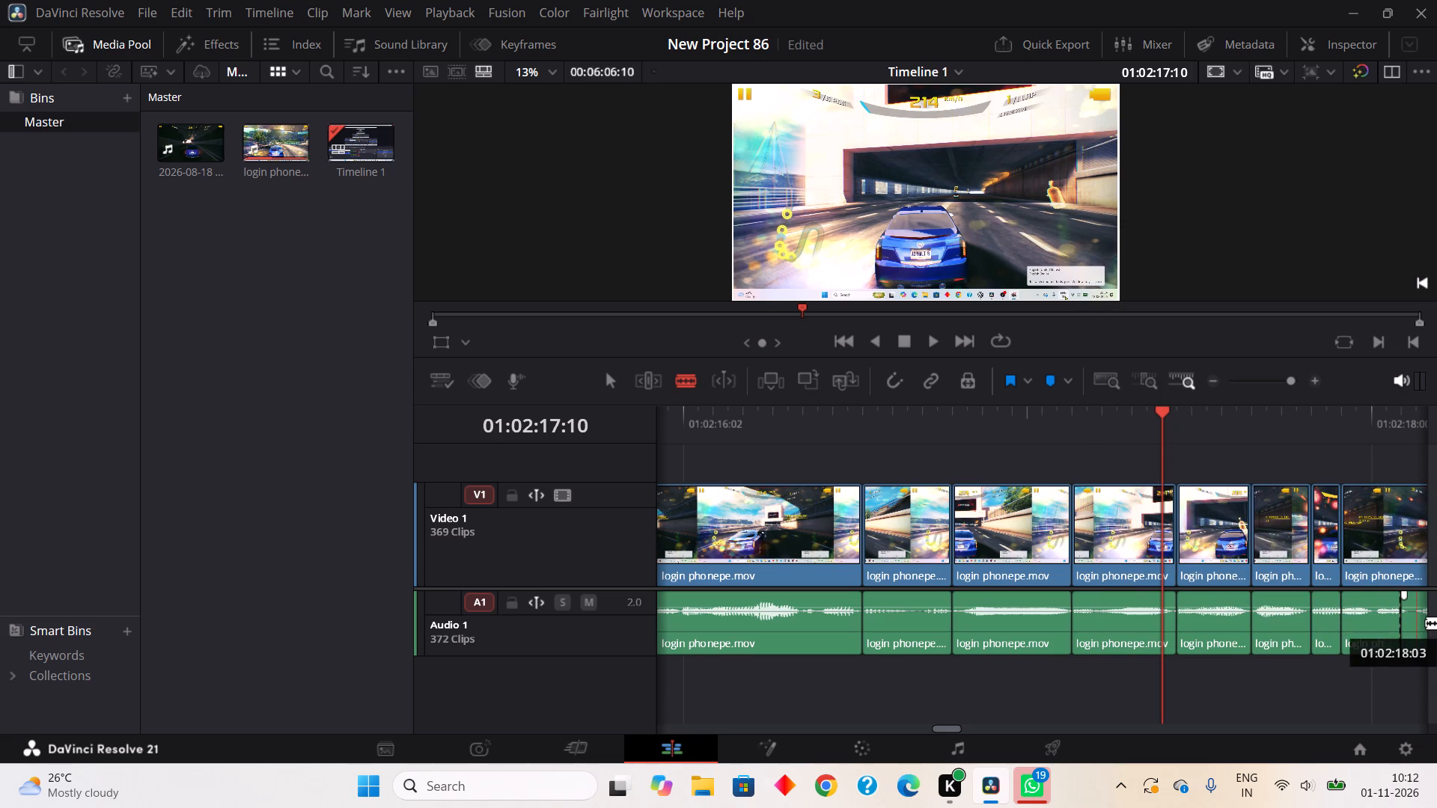
pyautogui.click(1426, 622)
pyautogui.rightClick(1404, 636)
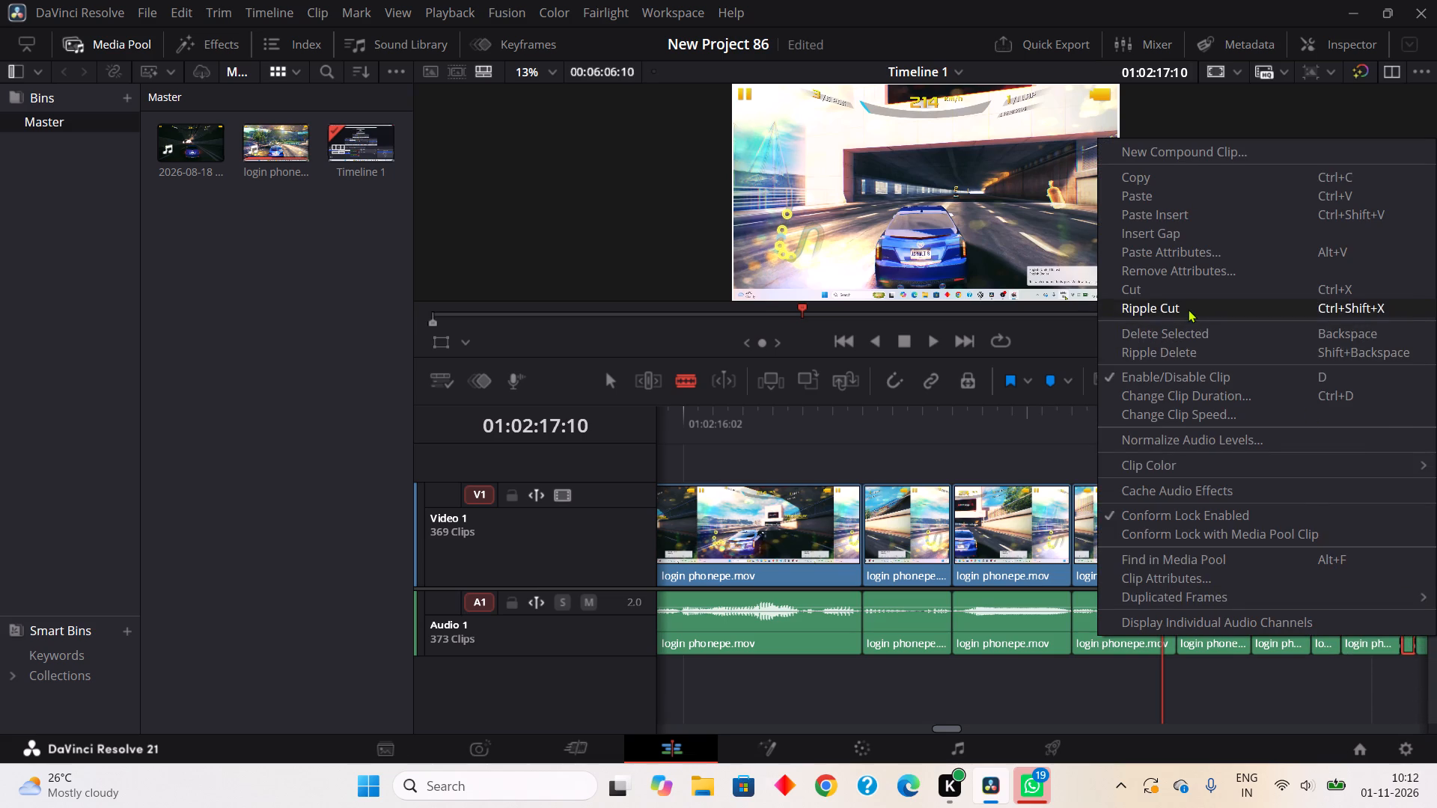
pyautogui.click(1188, 309)
# Play on to about 01:02:18:16, split Audio 1 at about 01:02:18:10 and 01:02:18:12, and Ripple Cut the quiet piece between.
pyautogui.click(927, 347)
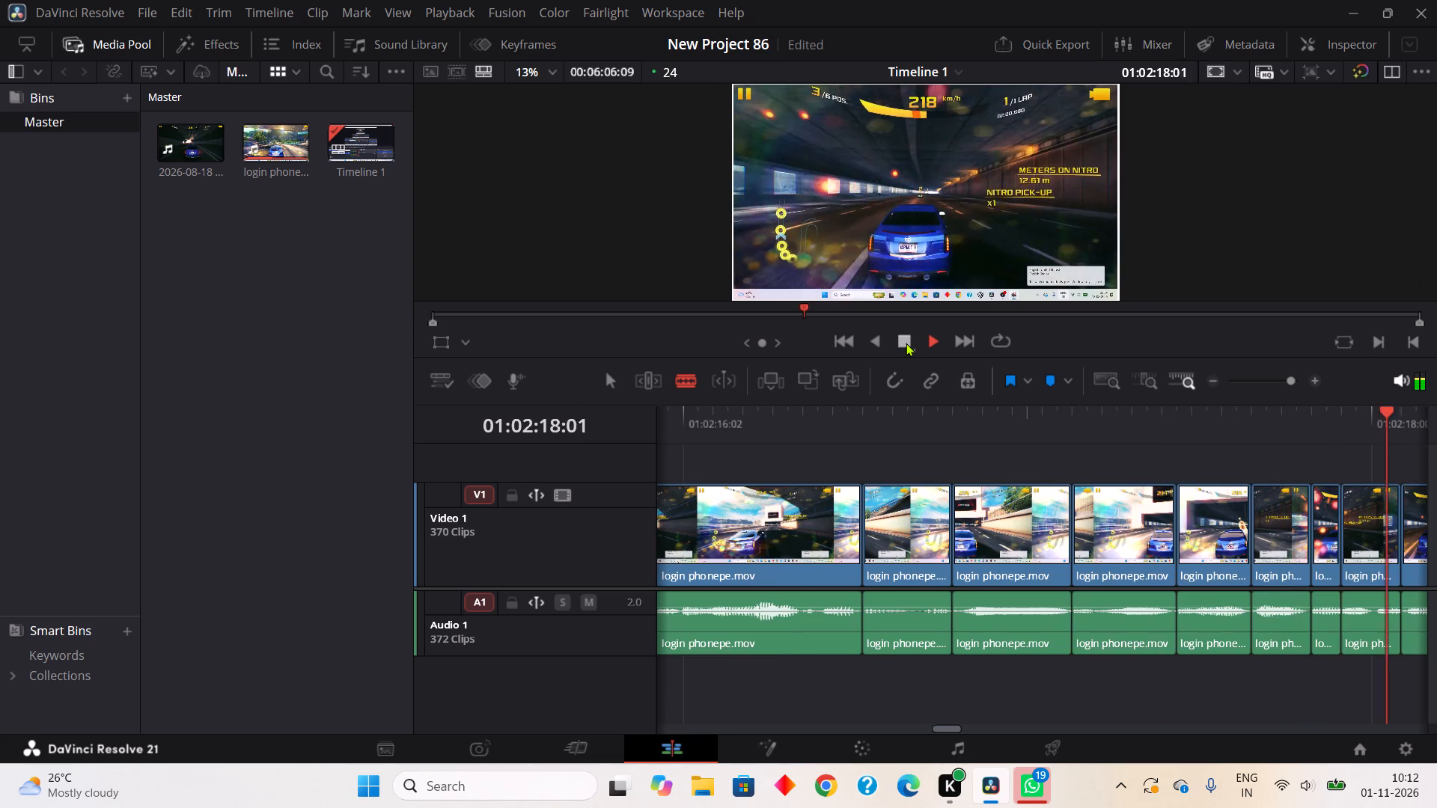
pyautogui.click(906, 343)
pyautogui.click(1136, 630)
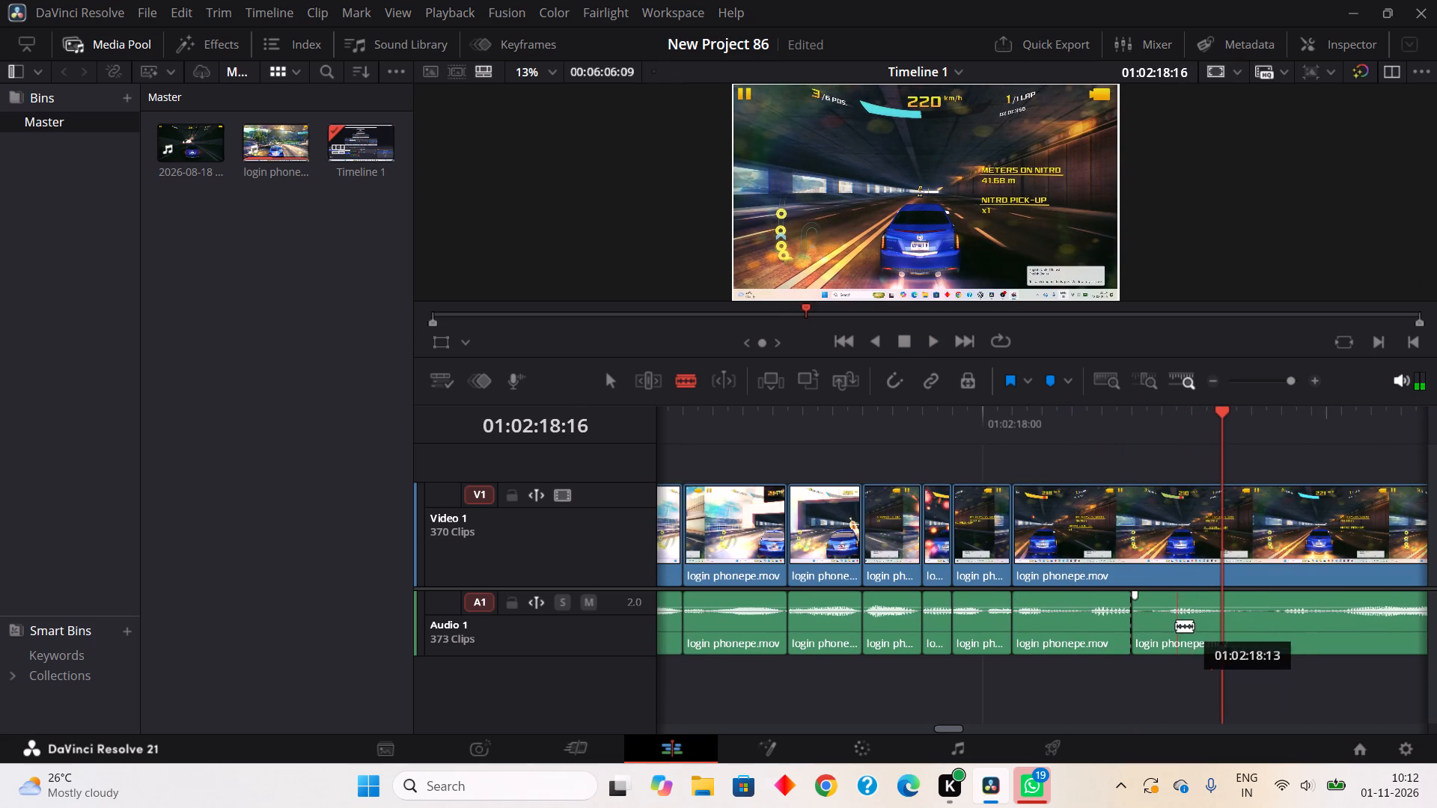
pyautogui.click(1168, 625)
pyautogui.rightClick(1145, 629)
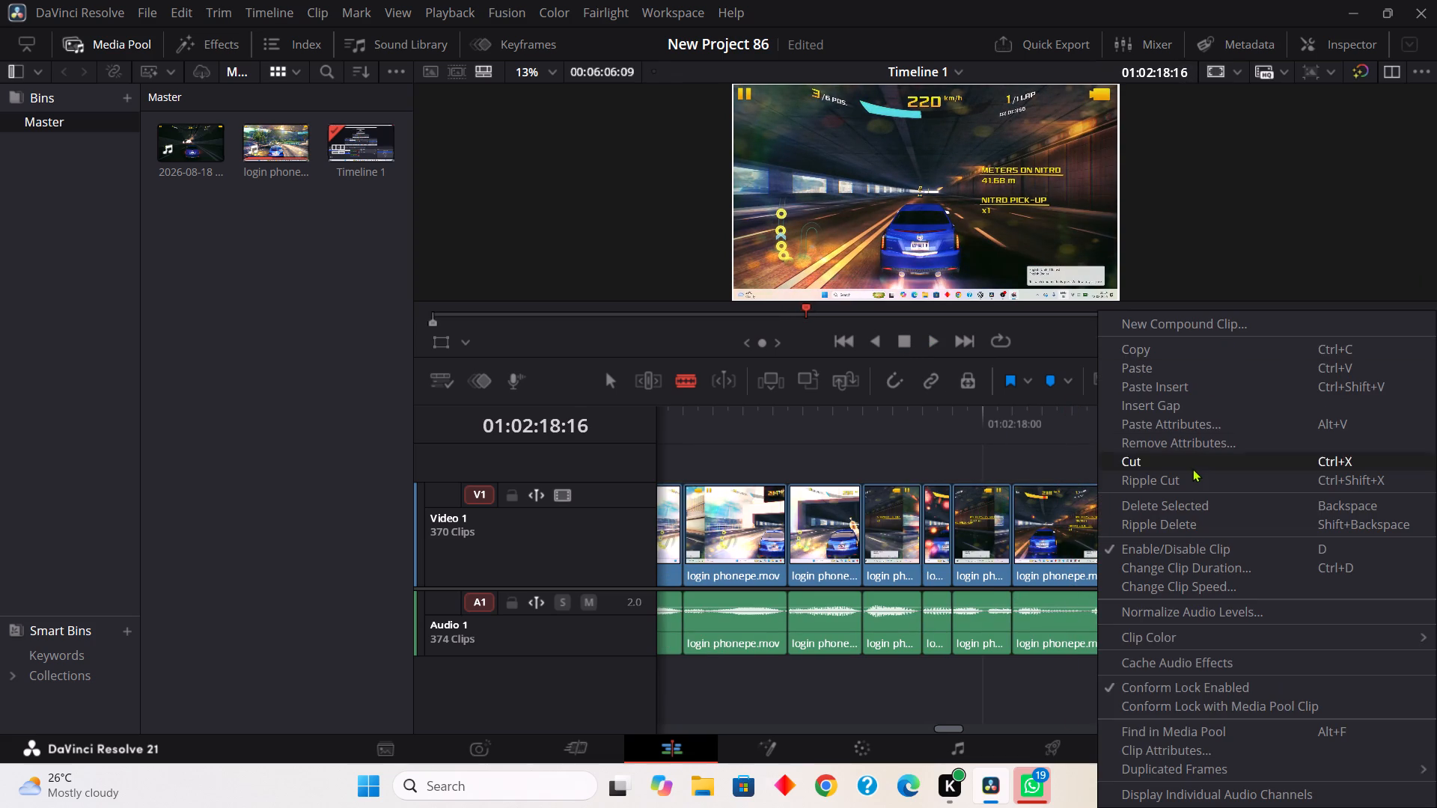
pyautogui.click(1192, 474)
# Split Audio 1 at about 01:02:18:15 and 01:02:18:18, and Ripple Cut the quiet piece between.
pyautogui.click(1210, 637)
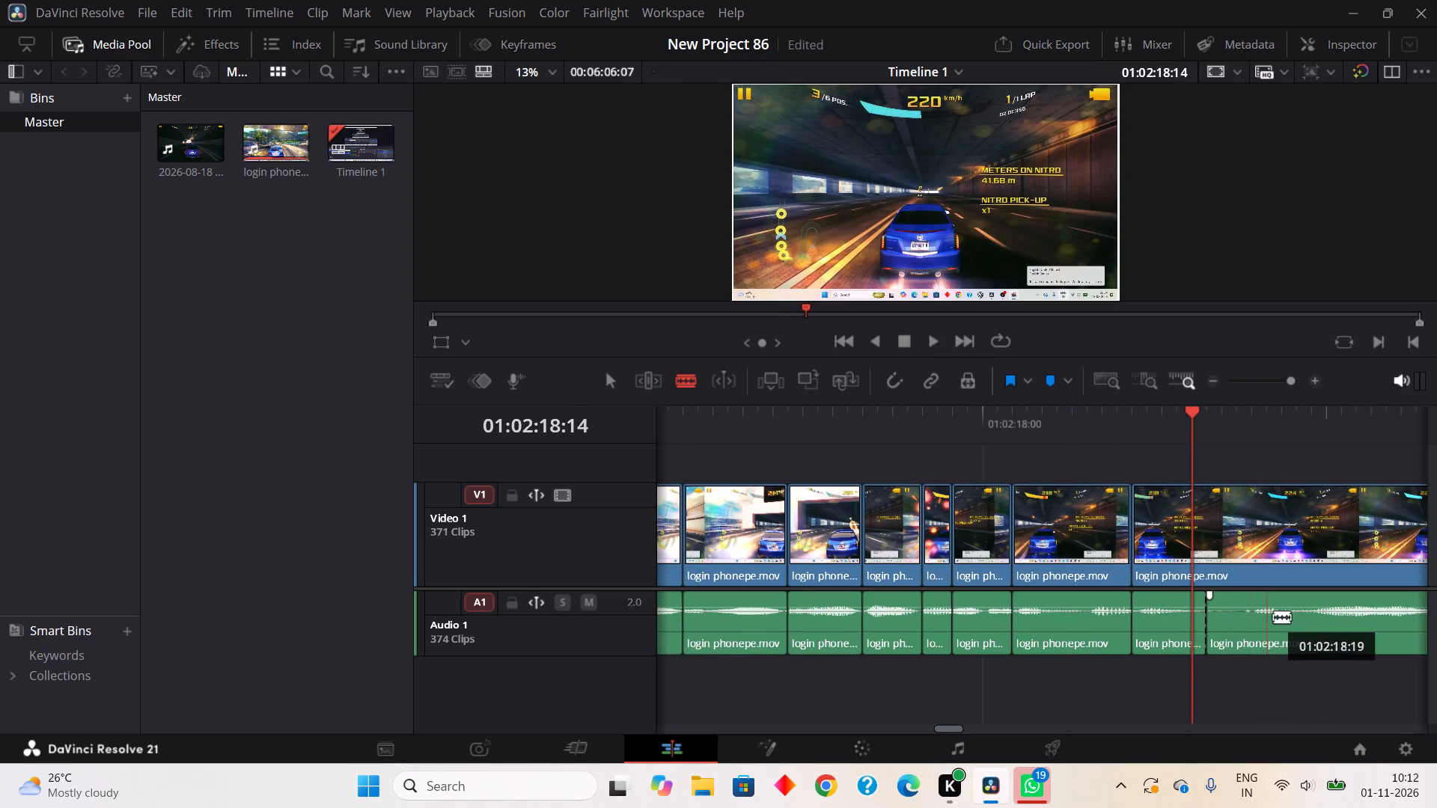
pyautogui.click(1260, 627)
pyautogui.rightClick(1237, 632)
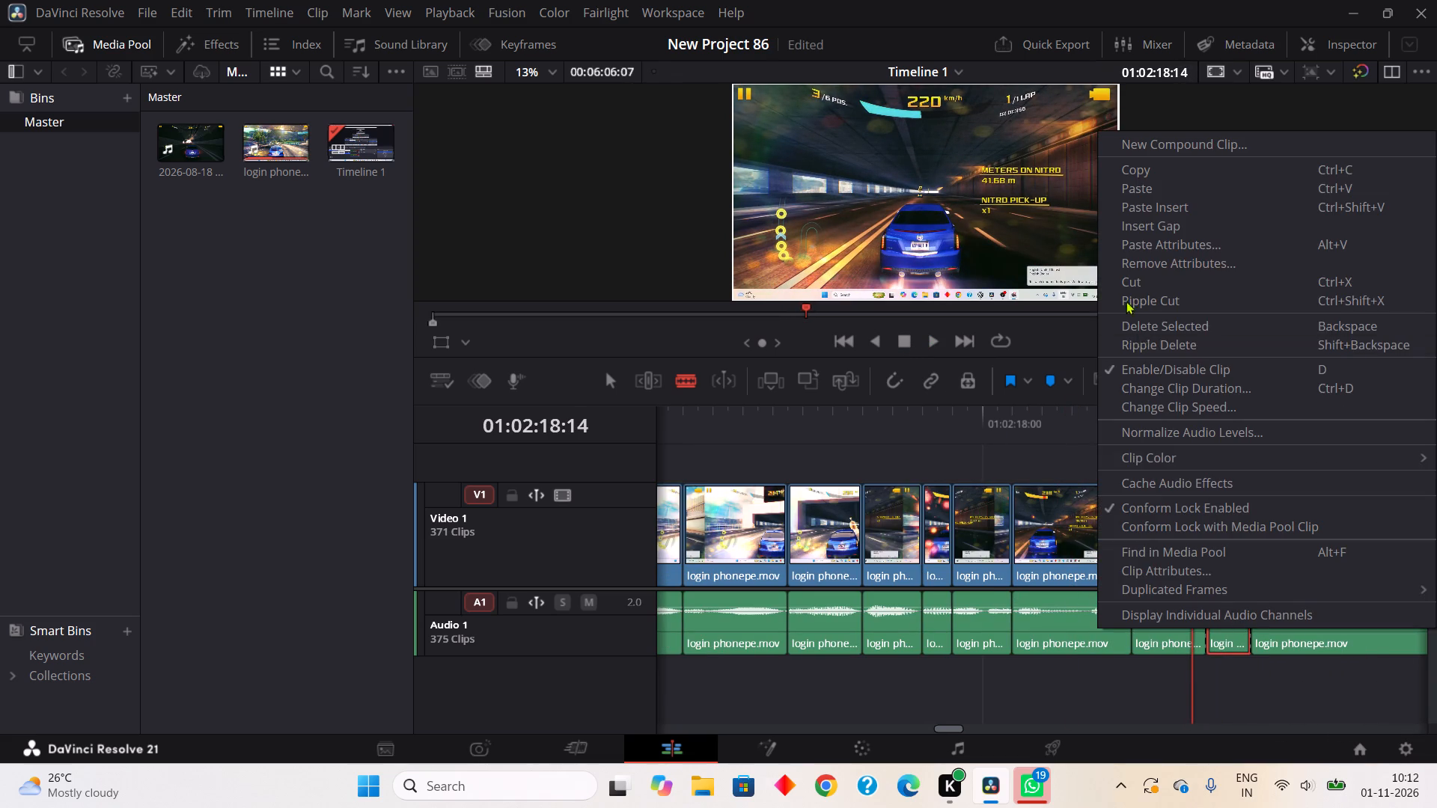
pyautogui.click(1122, 293)
# Play on to about 01:02:19:17, split Audio 1 at about 01:02:19:04 and 01:02:19:09, and Ripple Cut the quiet piece between.
pyautogui.click(937, 341)
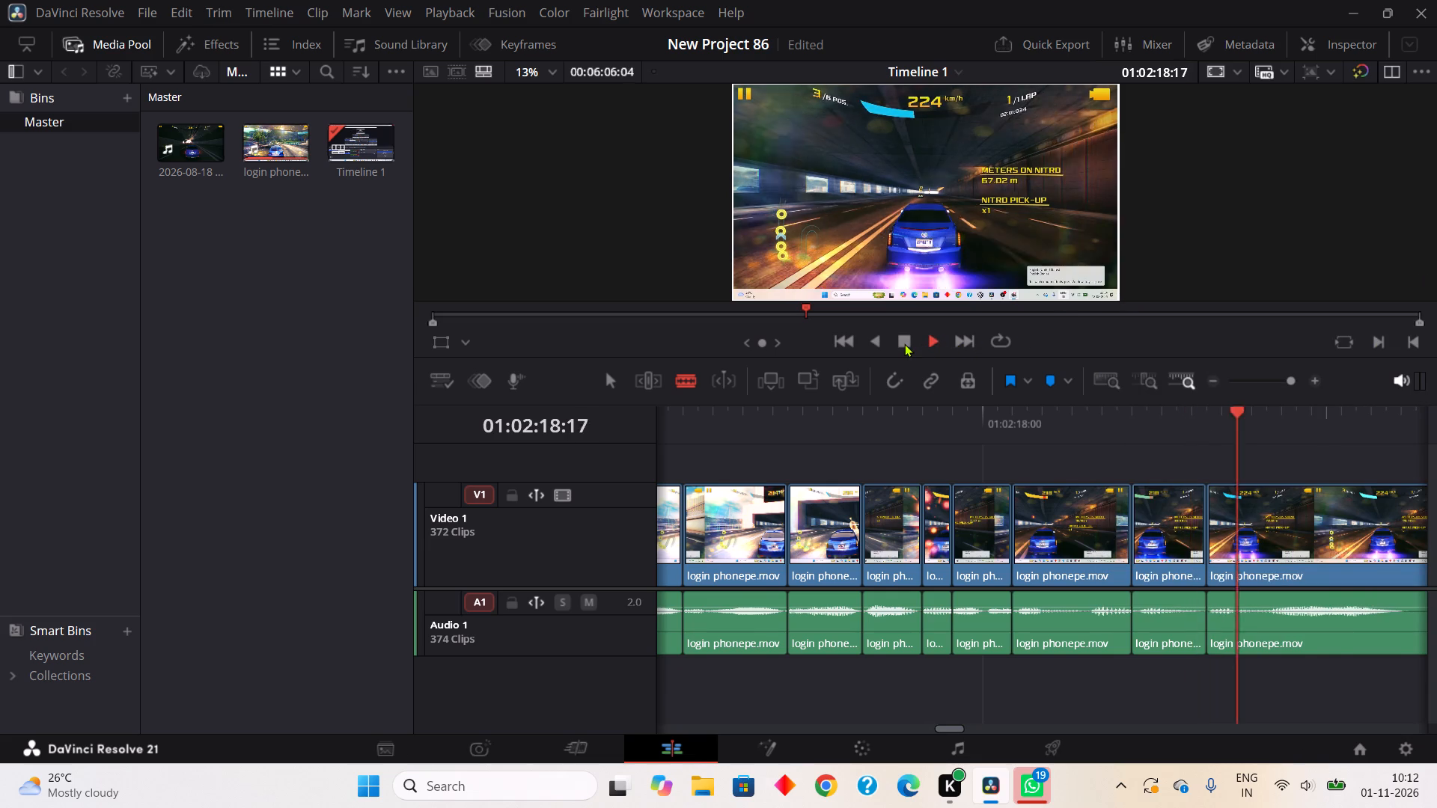
pyautogui.click(902, 343)
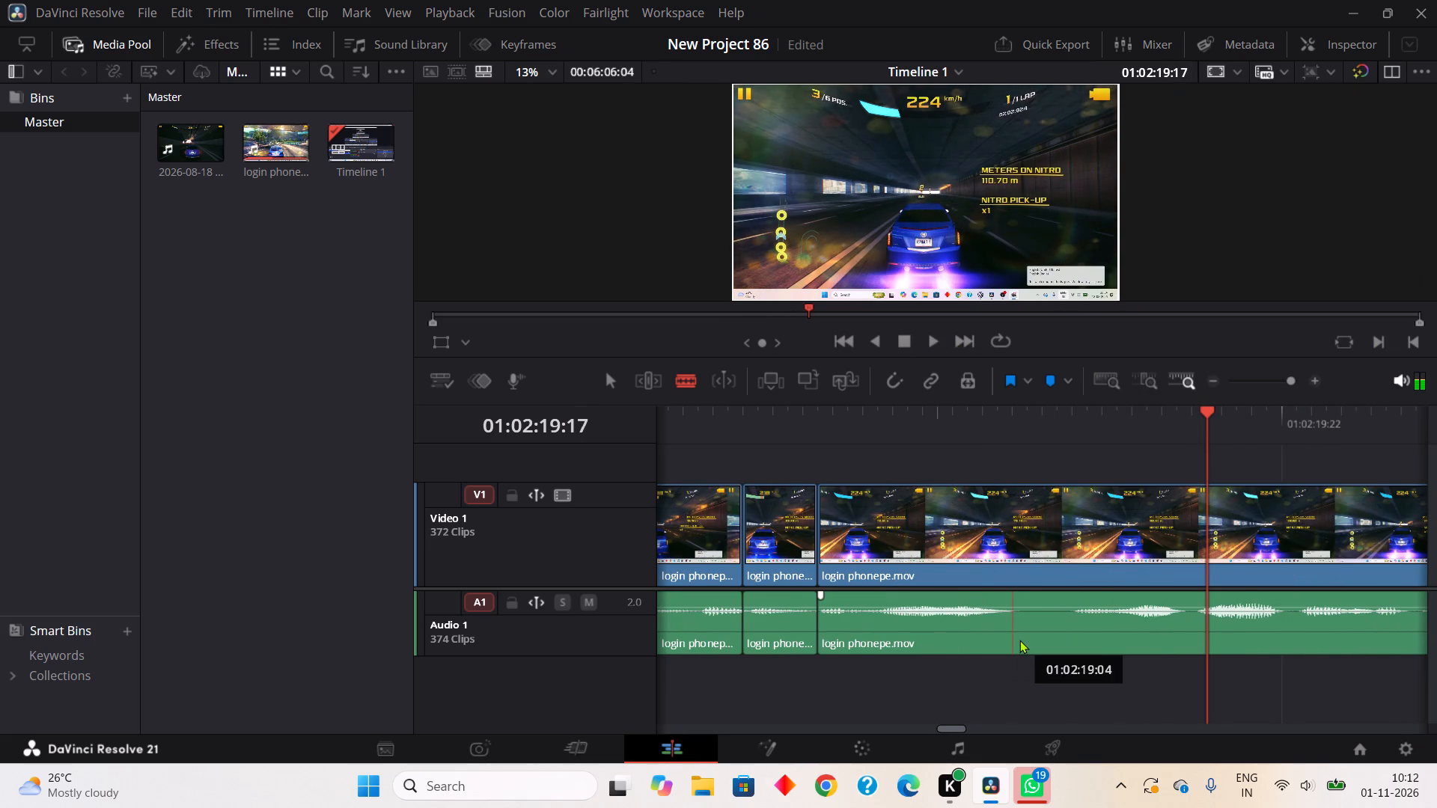
pyautogui.click(1019, 640)
pyautogui.click(1087, 598)
pyautogui.rightClick(1052, 635)
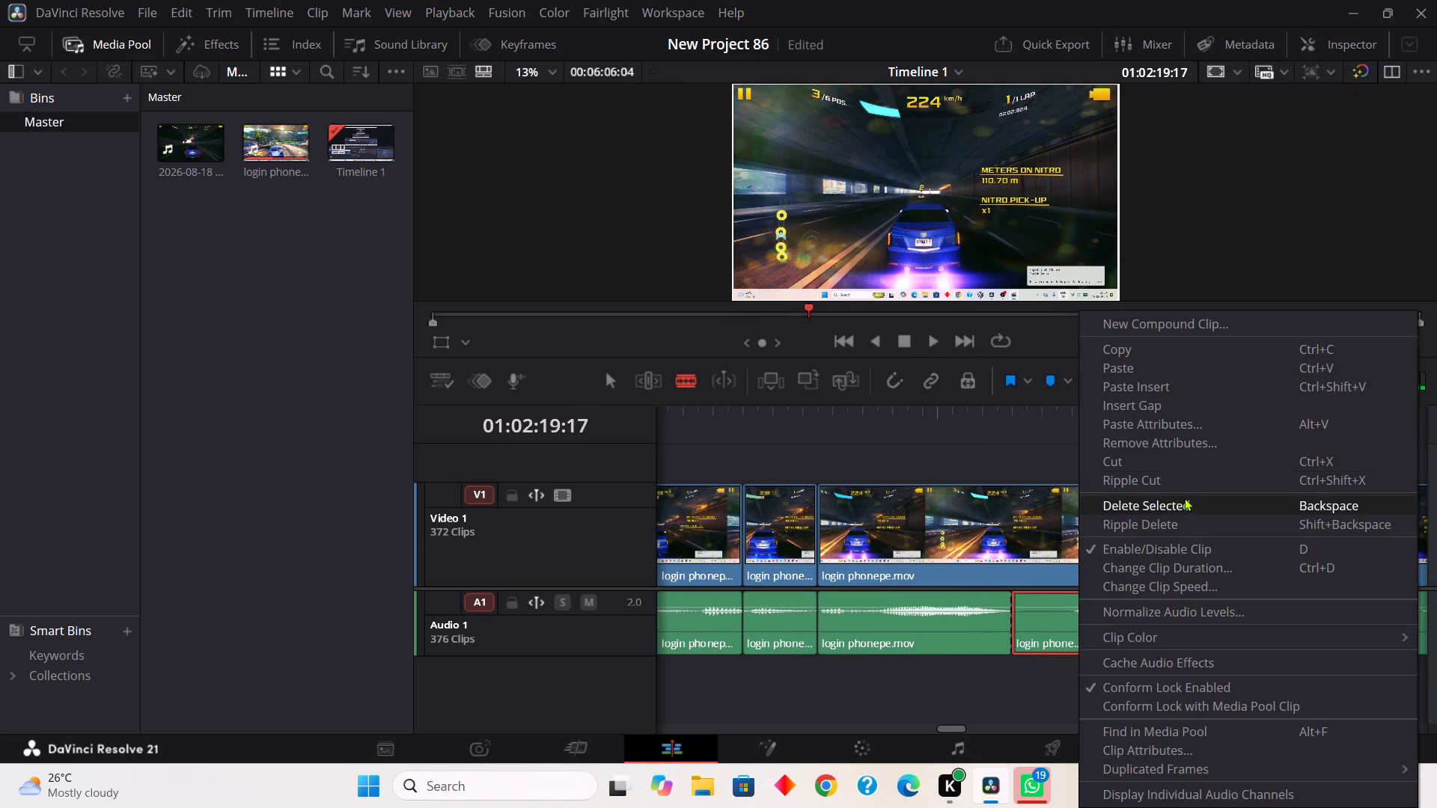
pyautogui.click(1167, 480)
# Isolate the one-frame quiet gap on Audio 1 from about 01:02:19:10 to 01:02:19:11 and Ripple Cut it.
pyautogui.click(1125, 637)
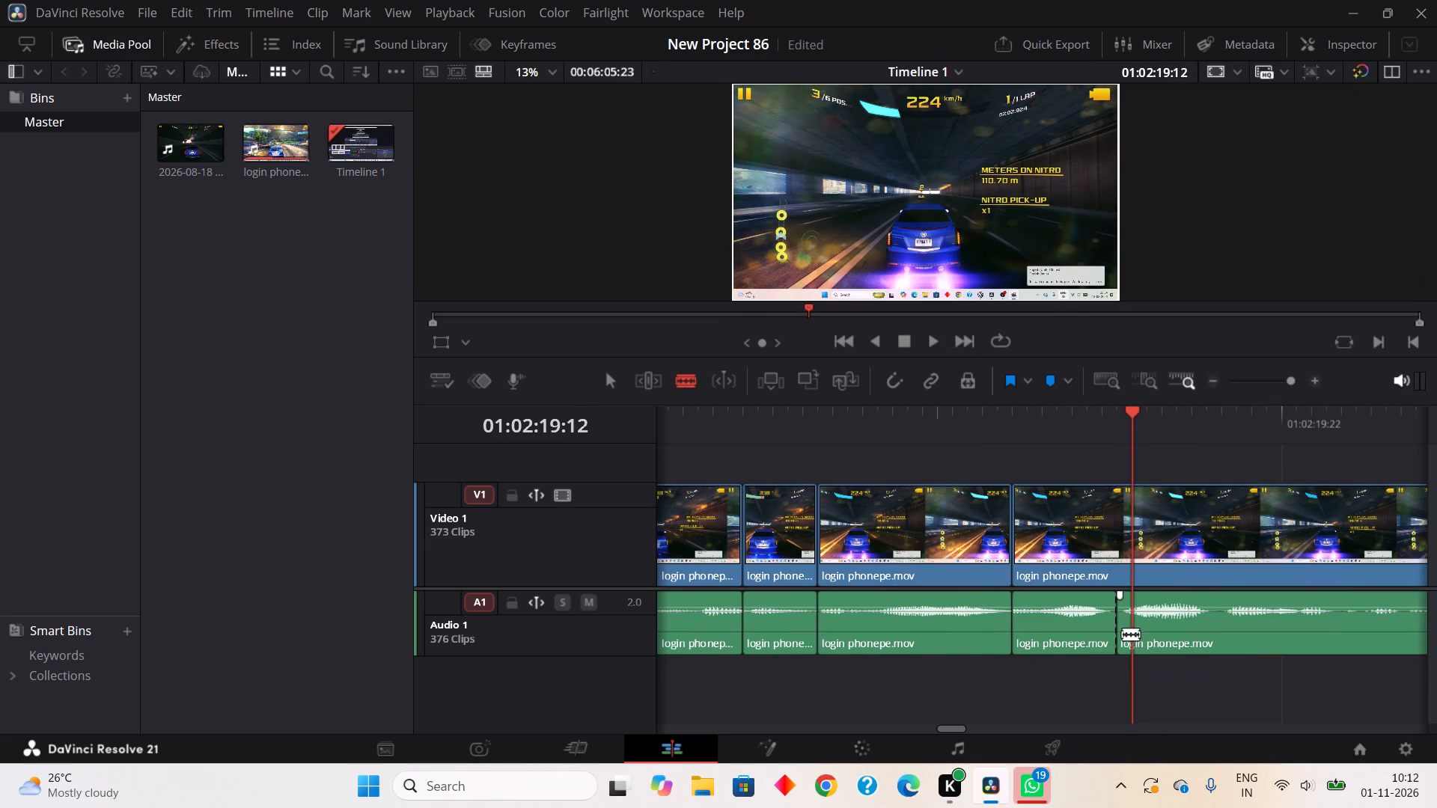
pyautogui.click(1112, 631)
pyautogui.rightClick(1113, 631)
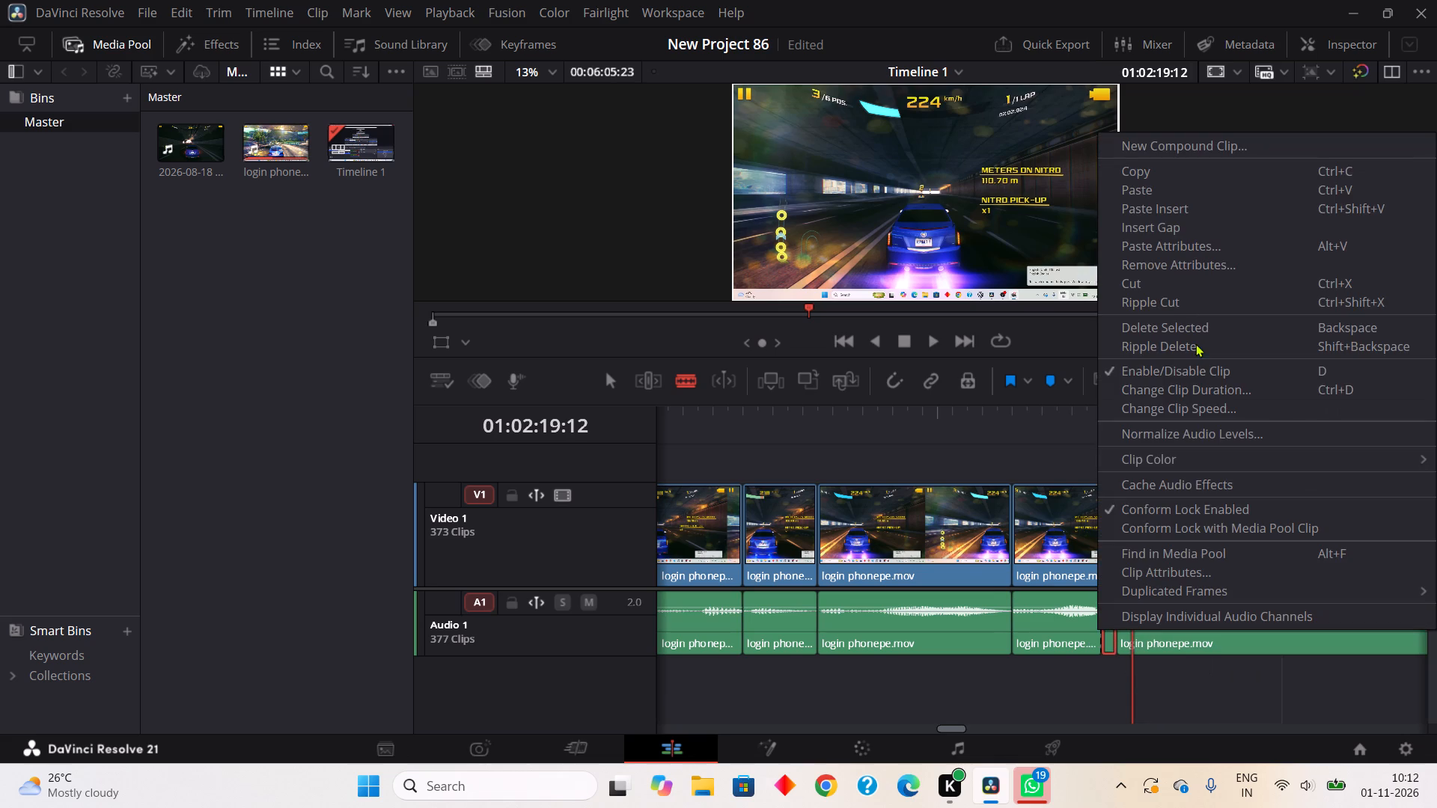
pyautogui.click(1169, 293)
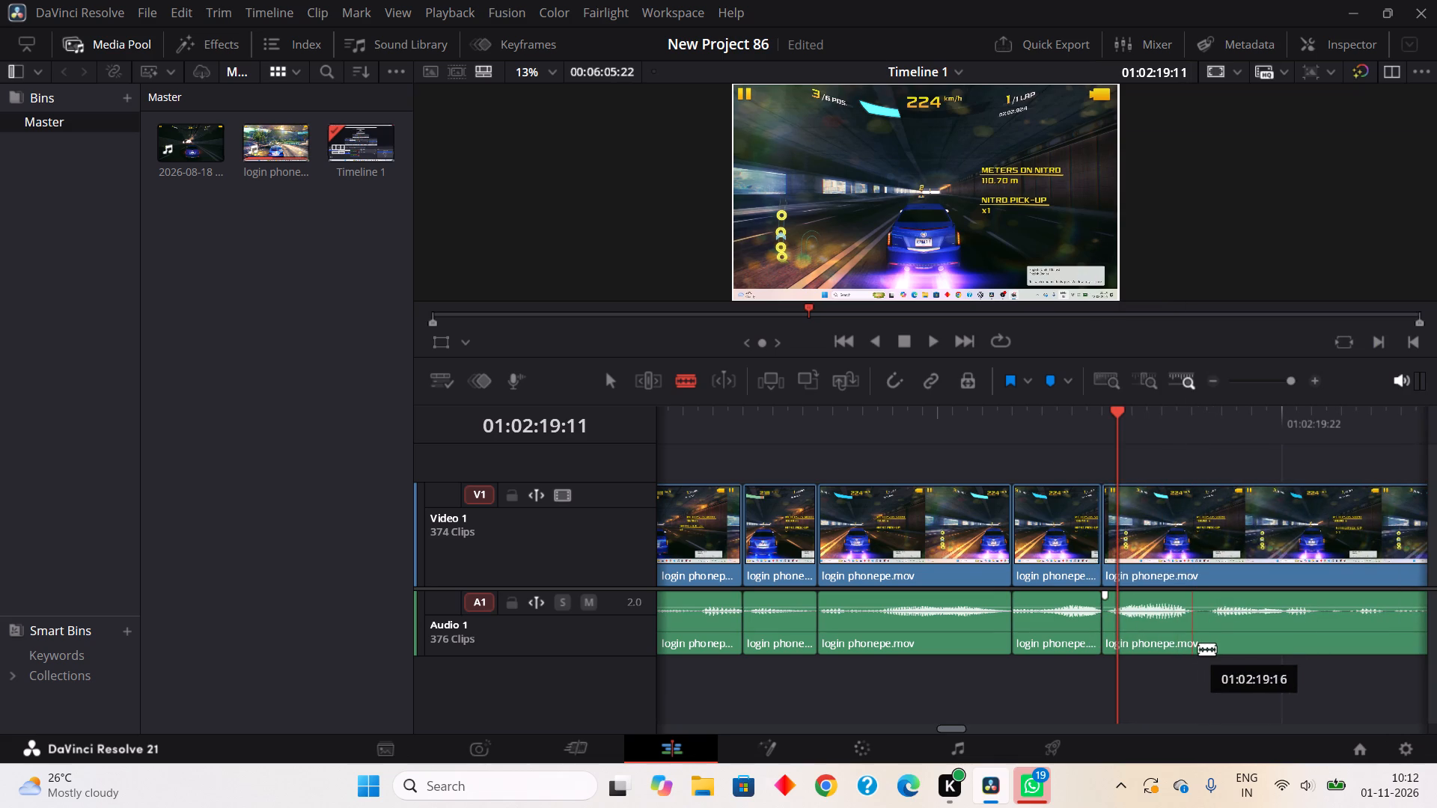
# Split Audio 1 at about 01:02:19:16 and 01:02:19:18, and Ripple Cut the quiet piece between.
pyautogui.click(1198, 649)
pyautogui.click(1223, 614)
pyautogui.rightClick(1210, 637)
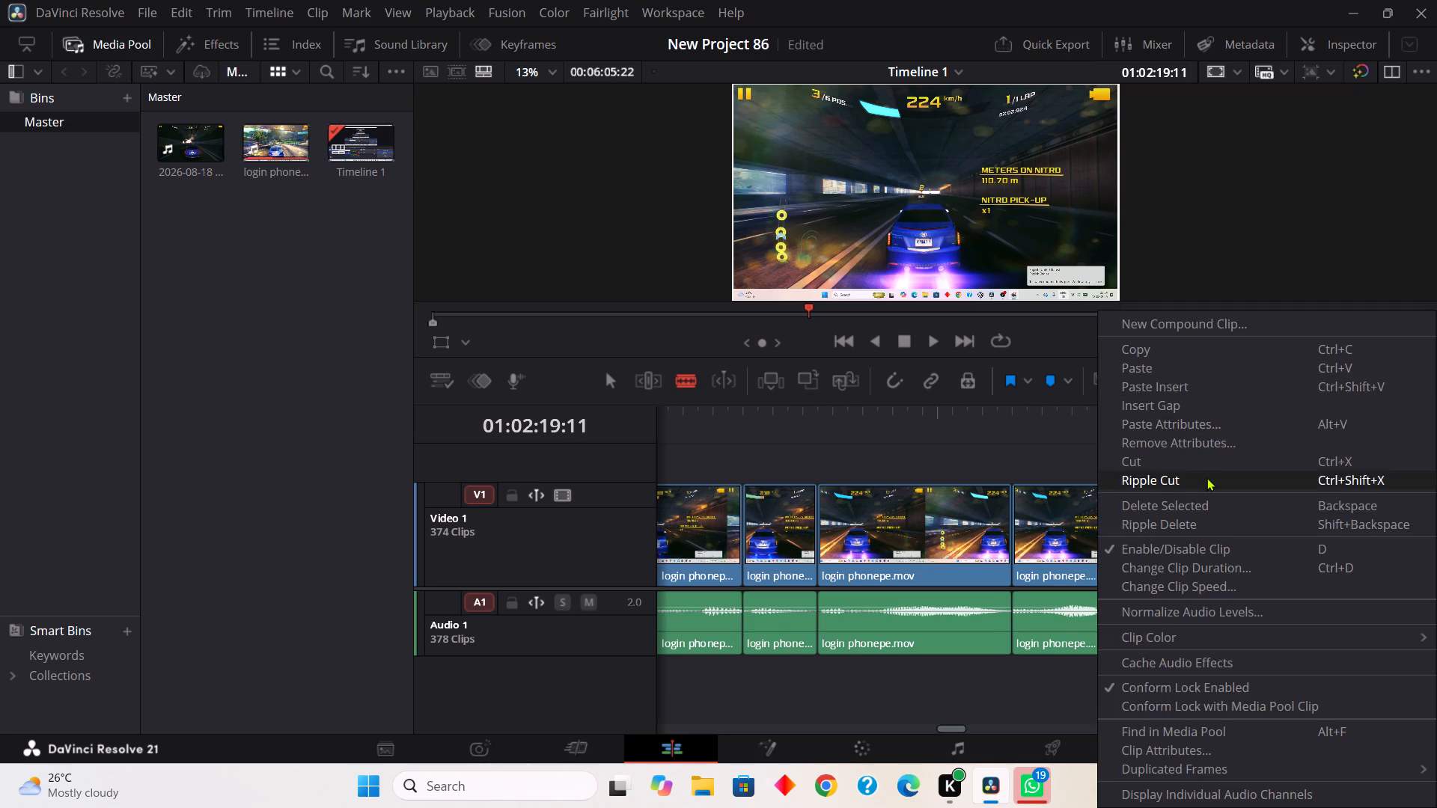
pyautogui.click(1206, 479)
# Split Audio 1 at about 01:02:19:22 and 01:02:20:01, and Ripple Cut the quiet piece between.
pyautogui.click(1293, 637)
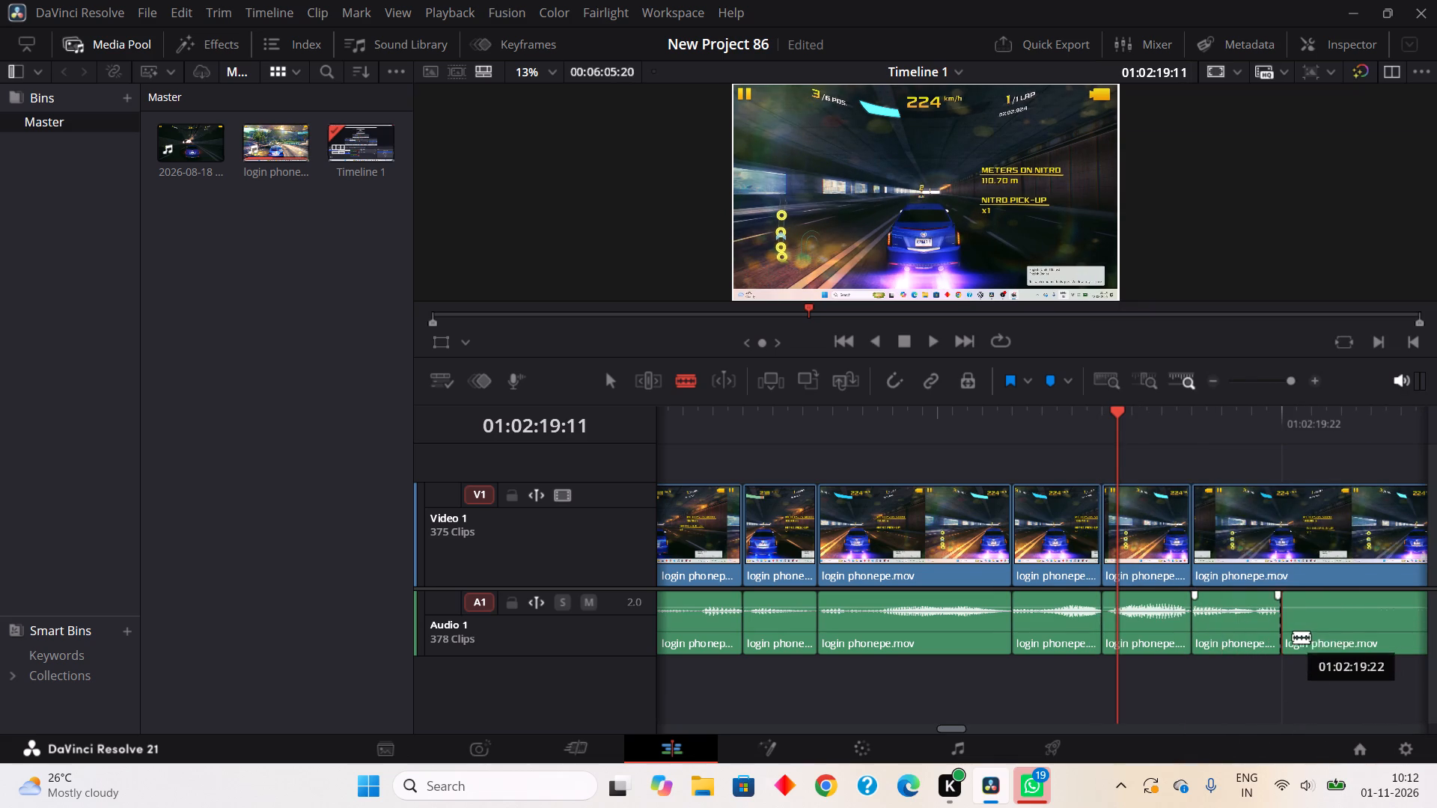
pyautogui.click(1330, 637)
pyautogui.rightClick(1307, 637)
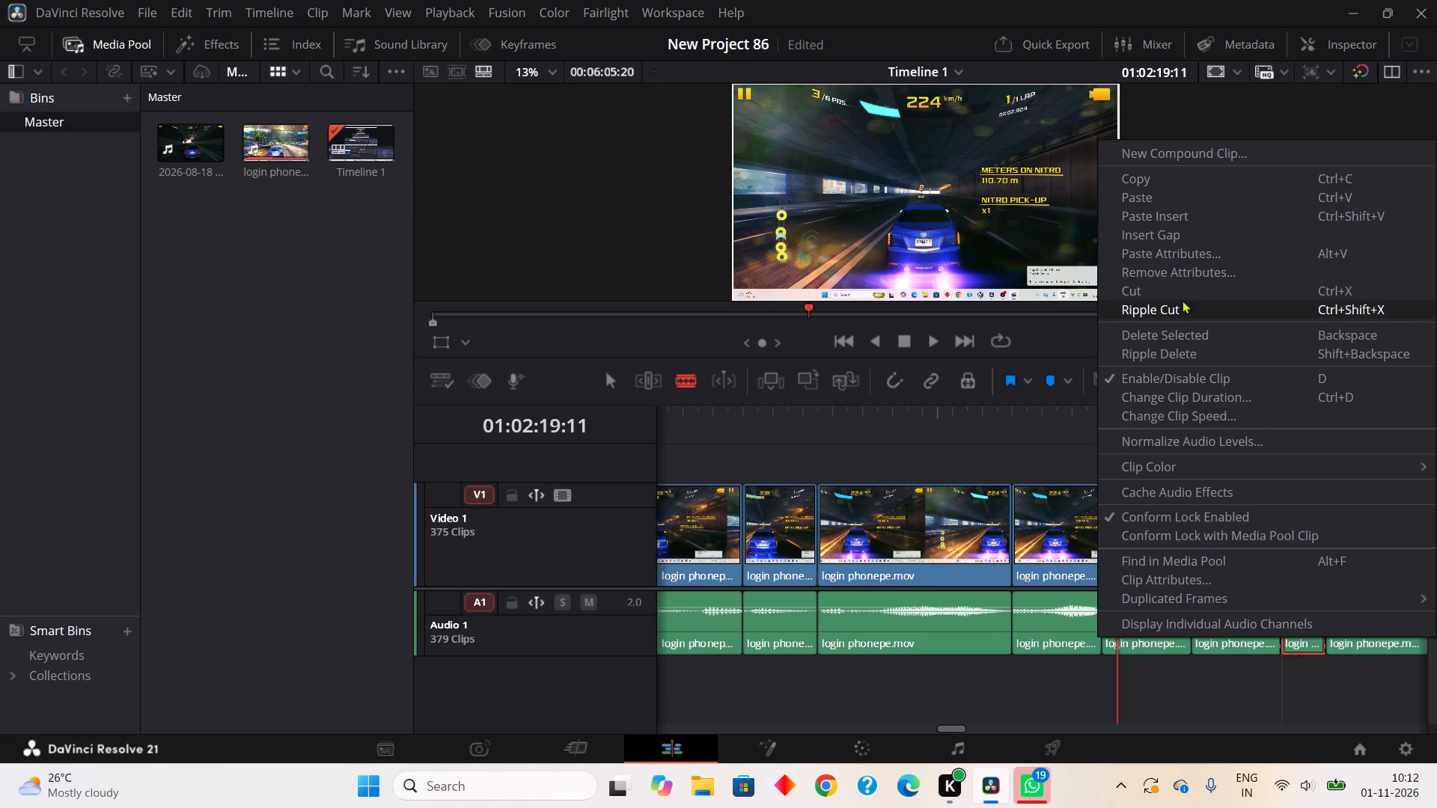
pyautogui.click(1182, 300)
# Isolate the one-frame quiet gap on Audio 1 from about 01:02:20:00 to 01:02:20:01 and Ripple Cut it.
pyautogui.click(1314, 629)
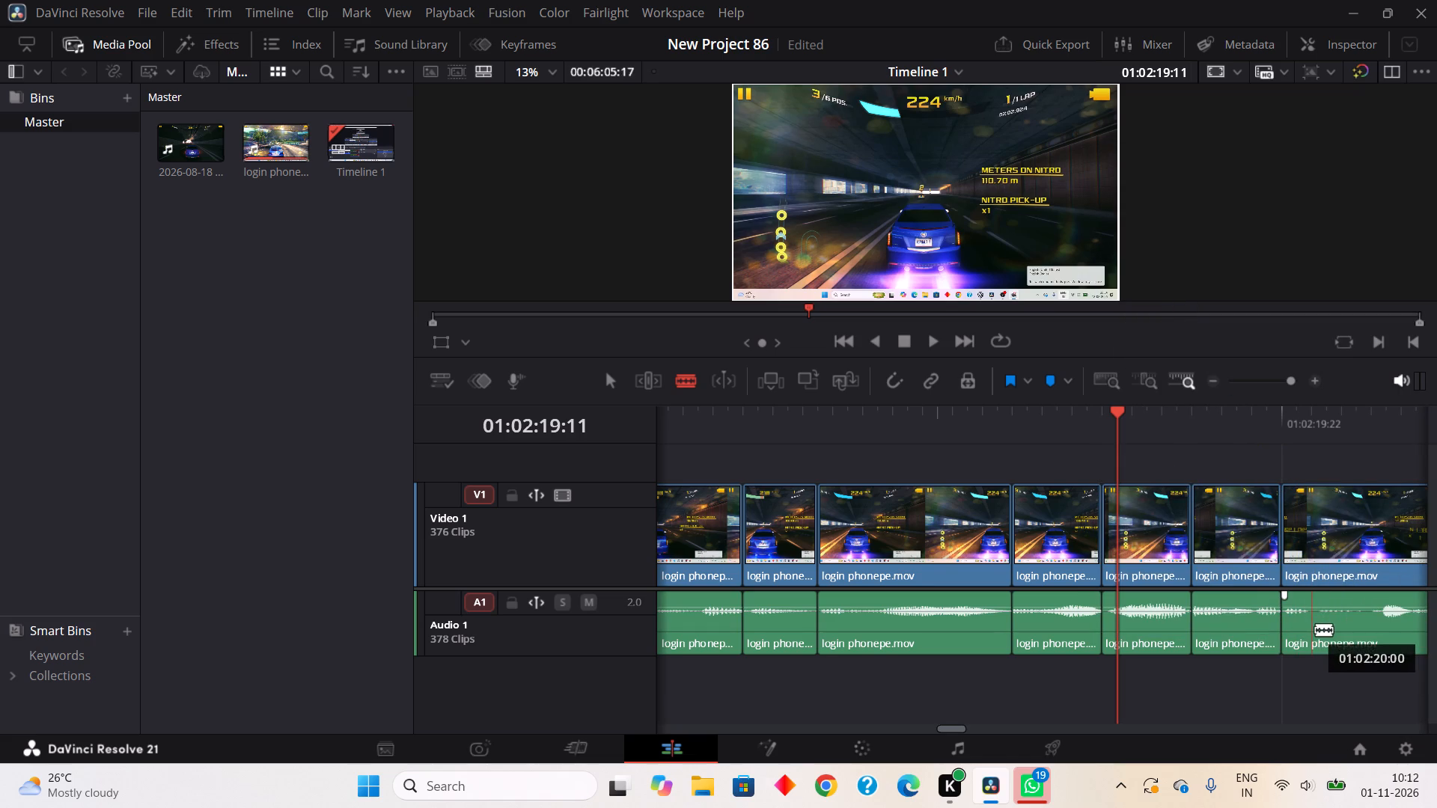
pyautogui.click(1326, 622)
pyautogui.click(1331, 642)
pyautogui.rightClick(1319, 634)
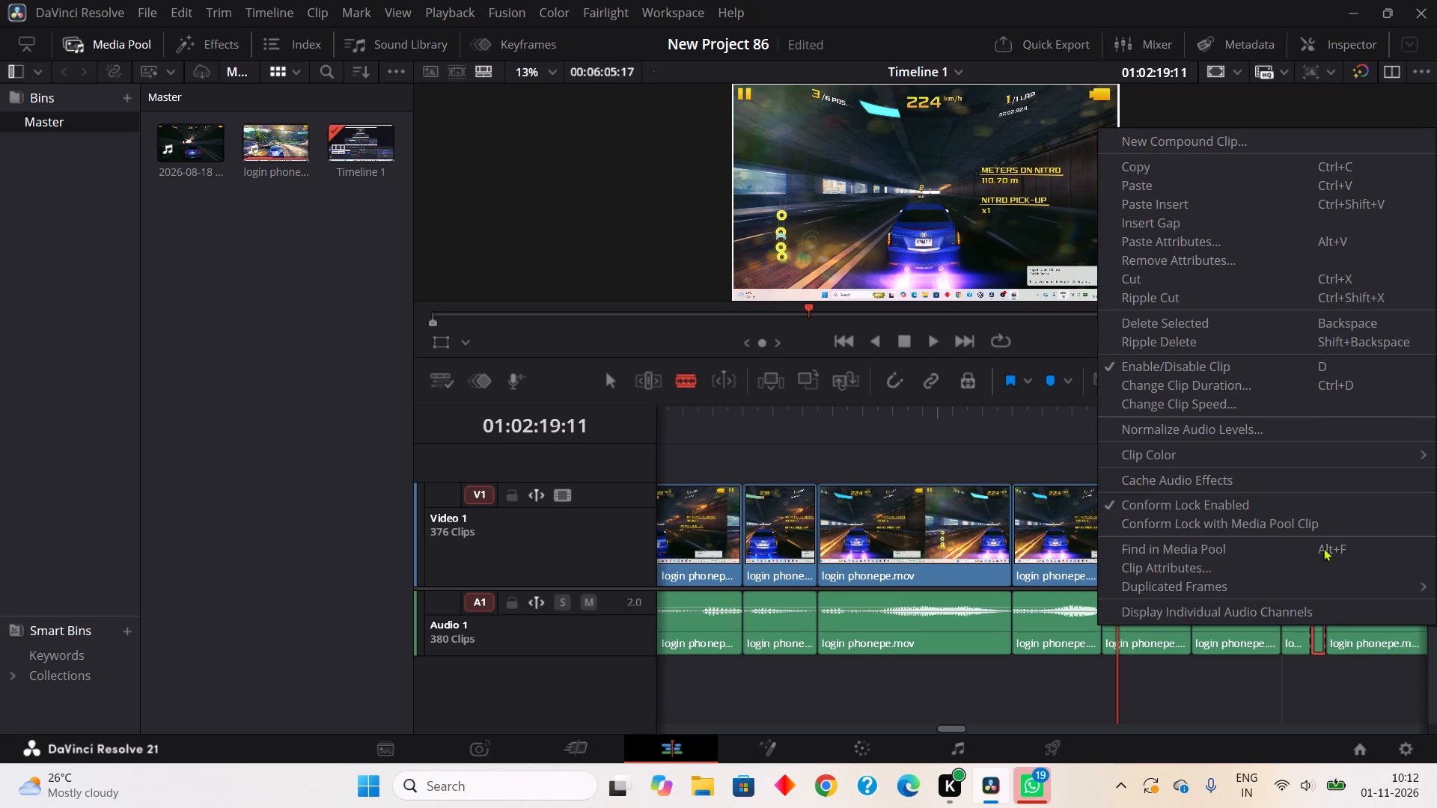
pyautogui.click(1199, 295)
# Play on to about 01:02:20:18, split Audio 1 at about 01:02:20:15 and 01:02:20:17, and Ripple Cut the quiet piece between.
pyautogui.click(937, 346)
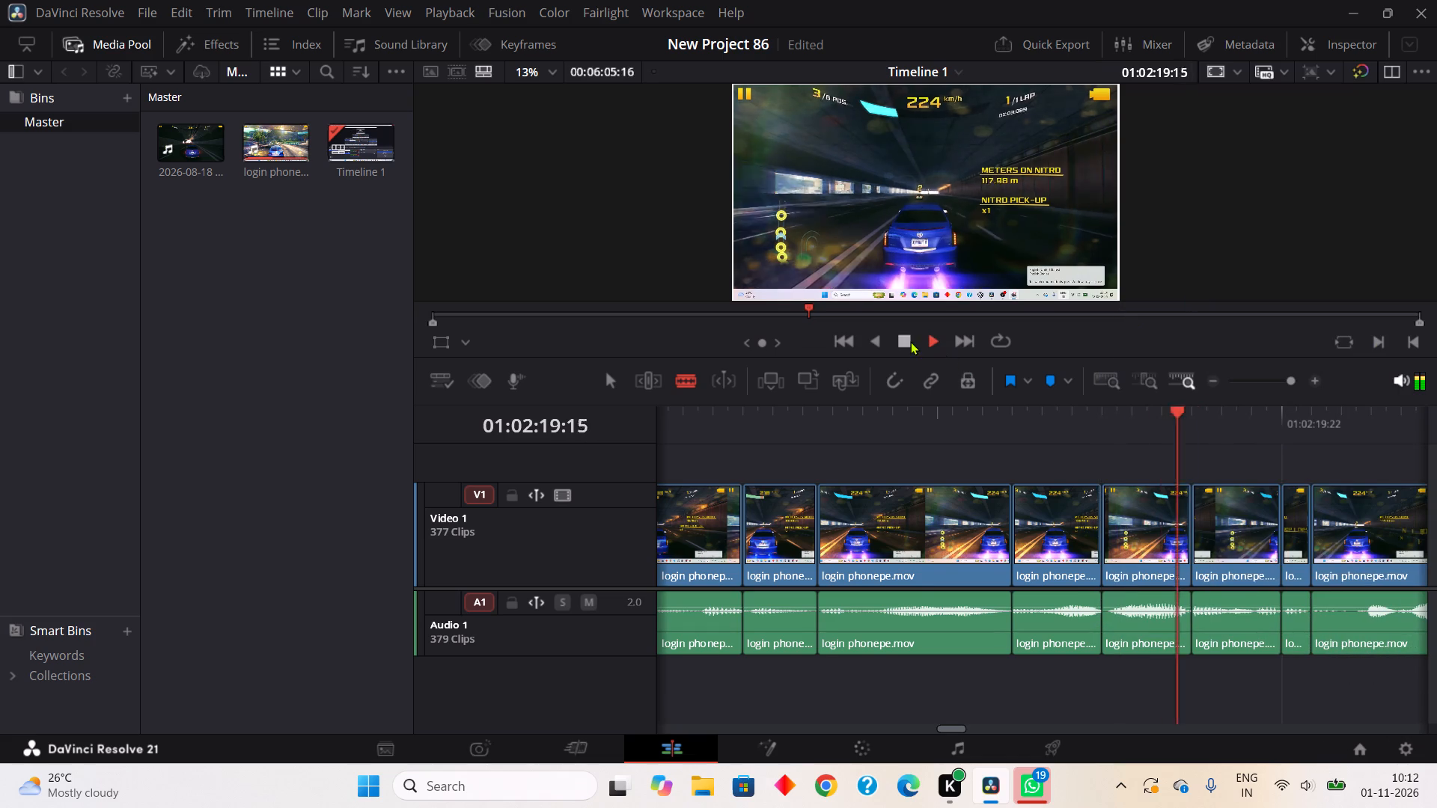
pyautogui.click(899, 340)
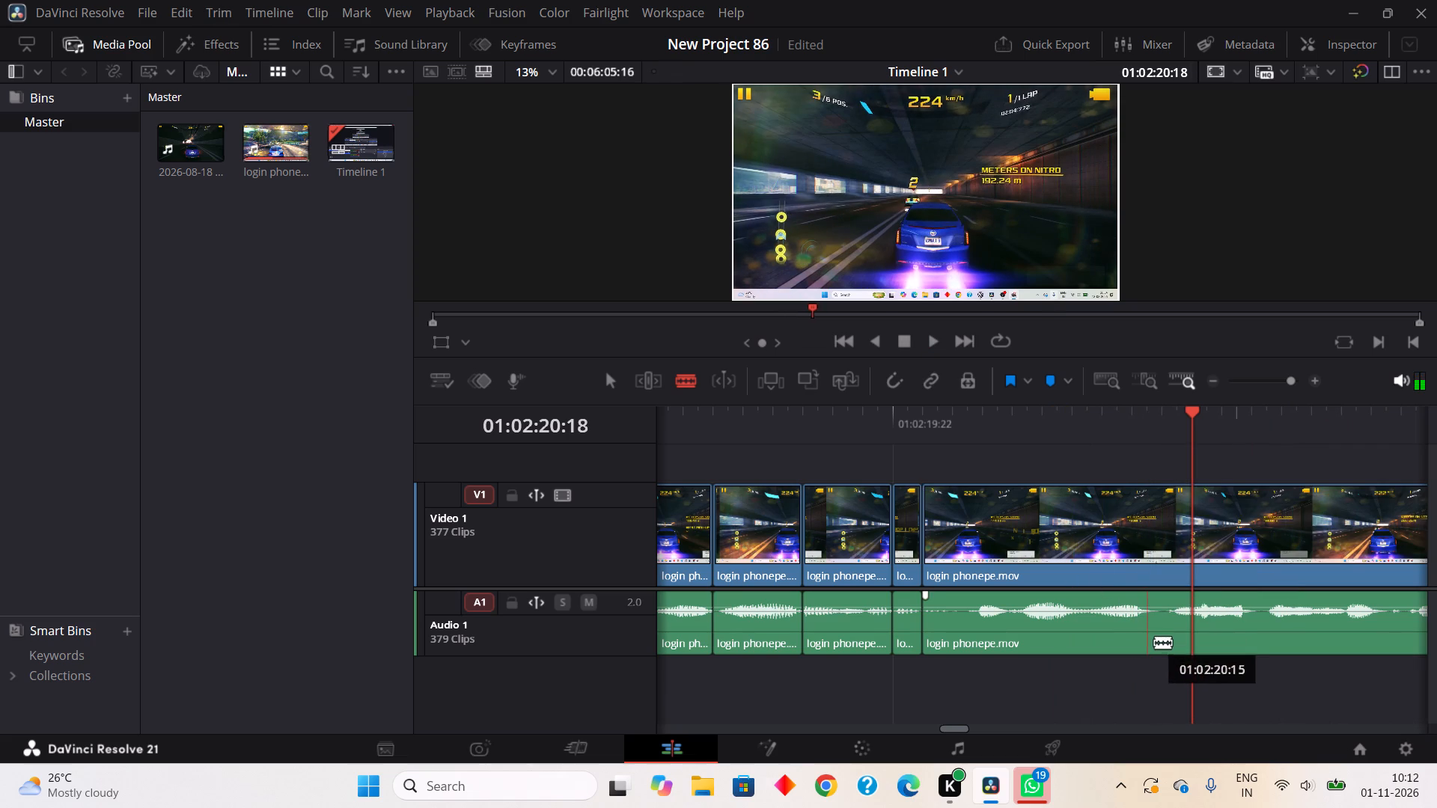
pyautogui.click(1157, 644)
pyautogui.click(1186, 633)
pyautogui.rightClick(1165, 628)
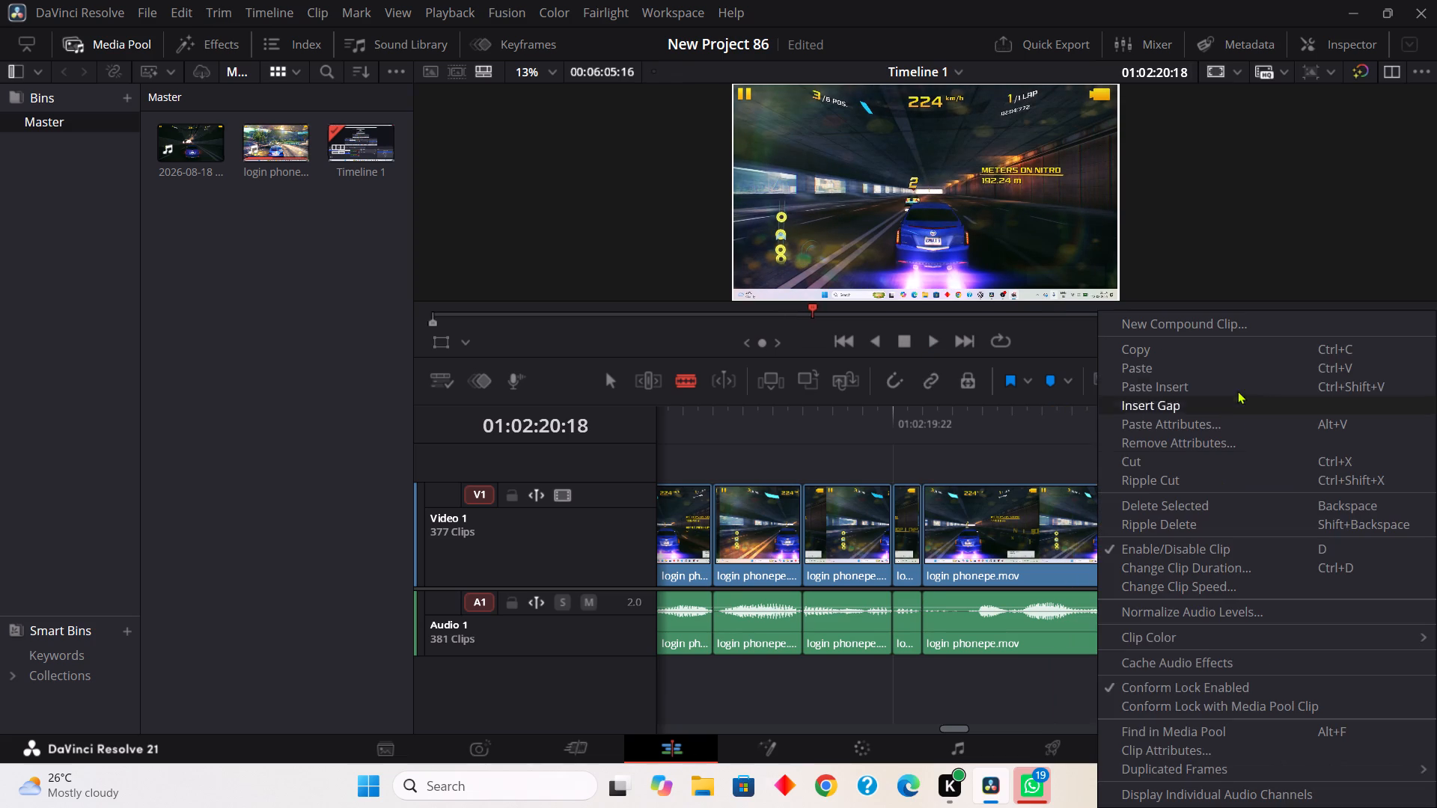
pyautogui.click(1216, 476)
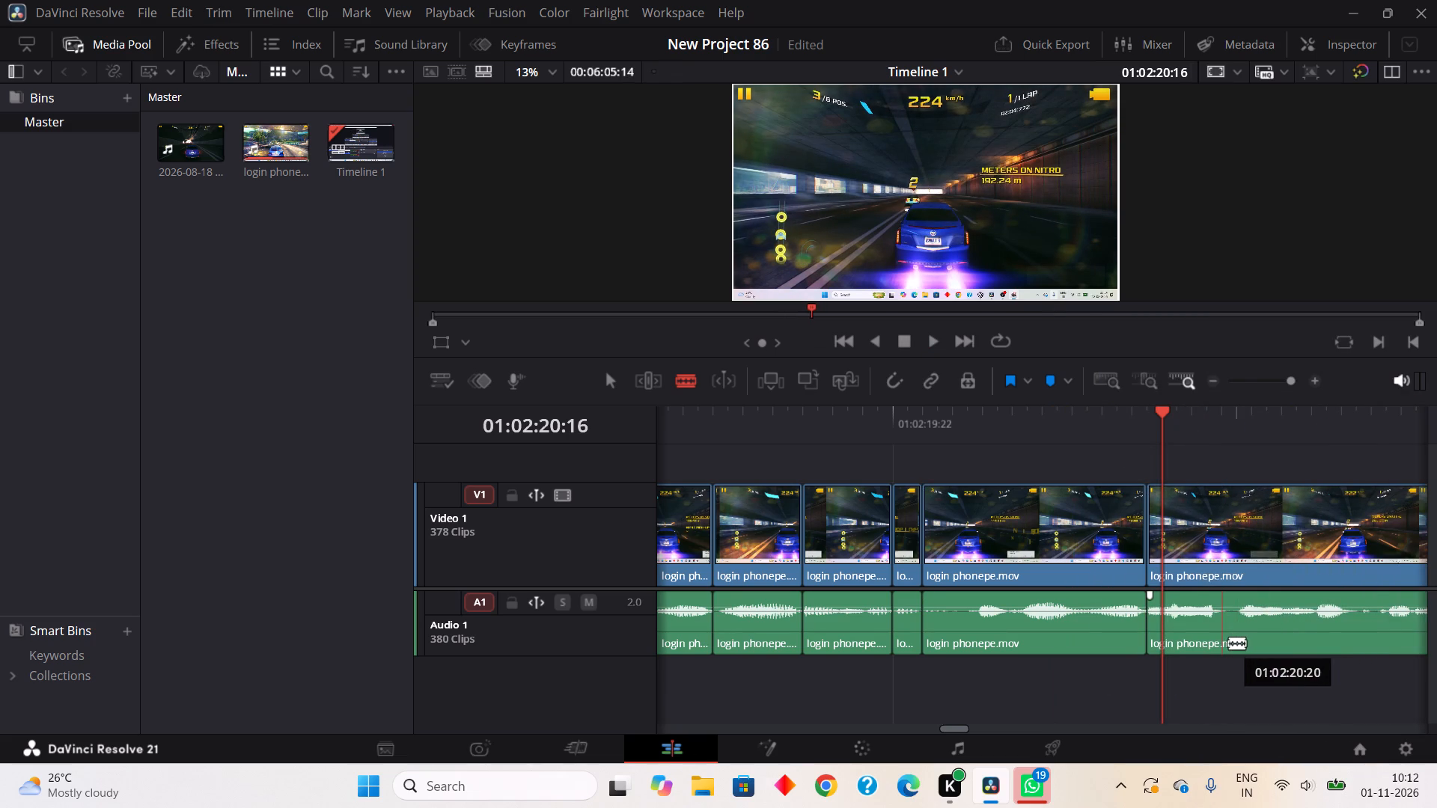
# Isolate the one-frame quiet gap on Audio 1 from about 01:02:20:20 to 01:02:20:21 and Ripple Cut it.
pyautogui.click(1228, 643)
pyautogui.click(1244, 643)
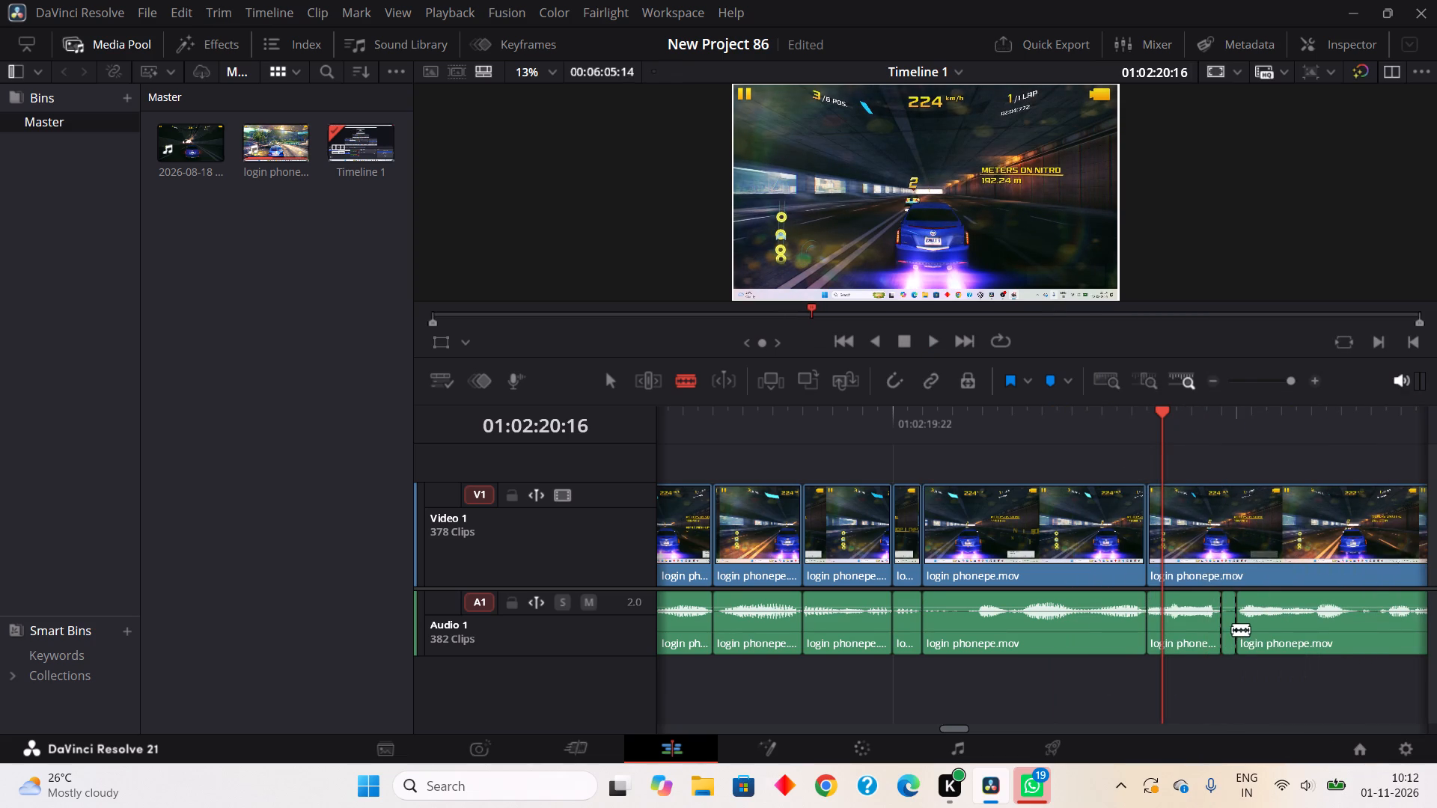
pyautogui.rightClick(1233, 628)
pyautogui.click(1103, 296)
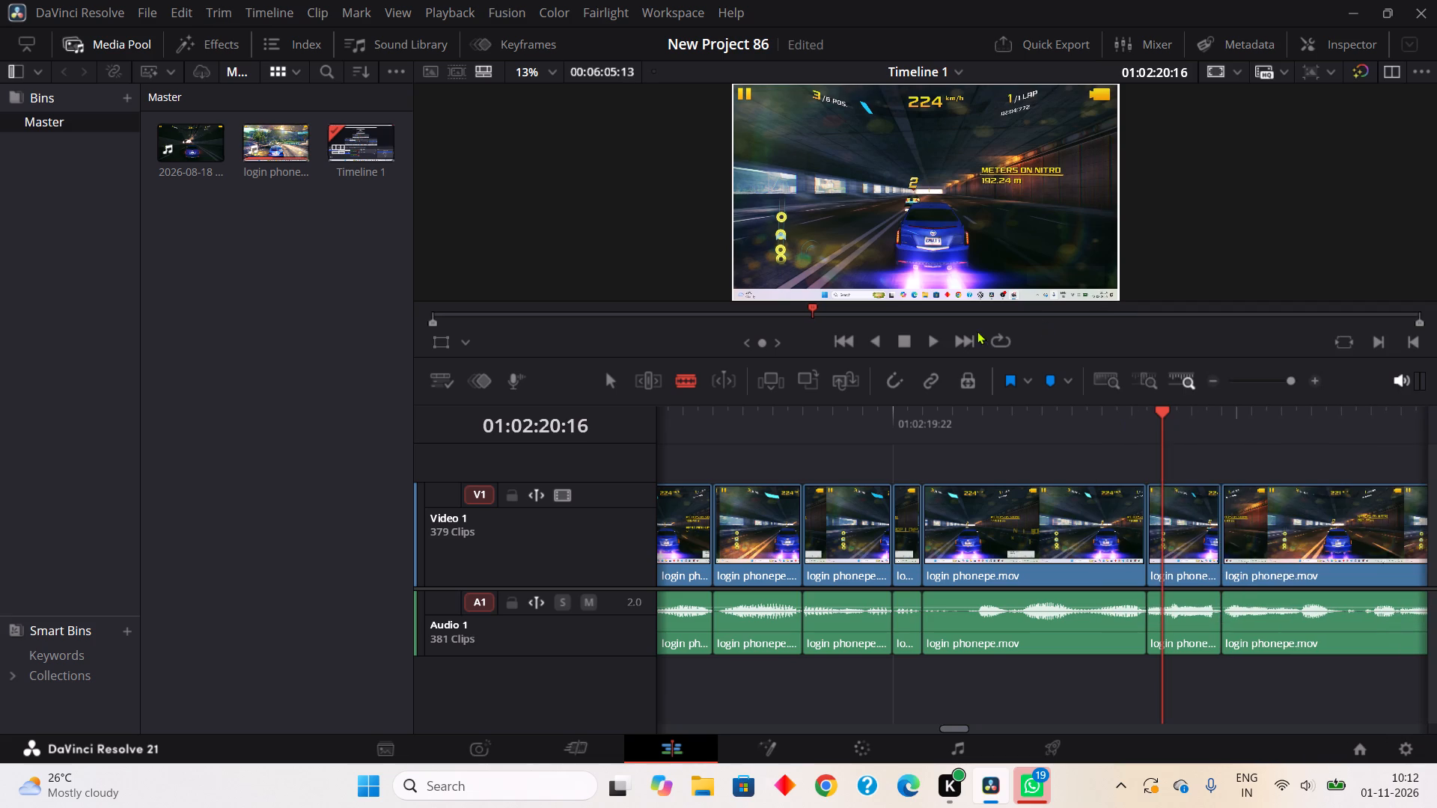
# Play on to about 01:02:21:20, split Audio 1 at about 01:02:21:04 and 01:02:21:06, and Ripple Cut the quiet piece between.
pyautogui.click(936, 345)
pyautogui.click(905, 342)
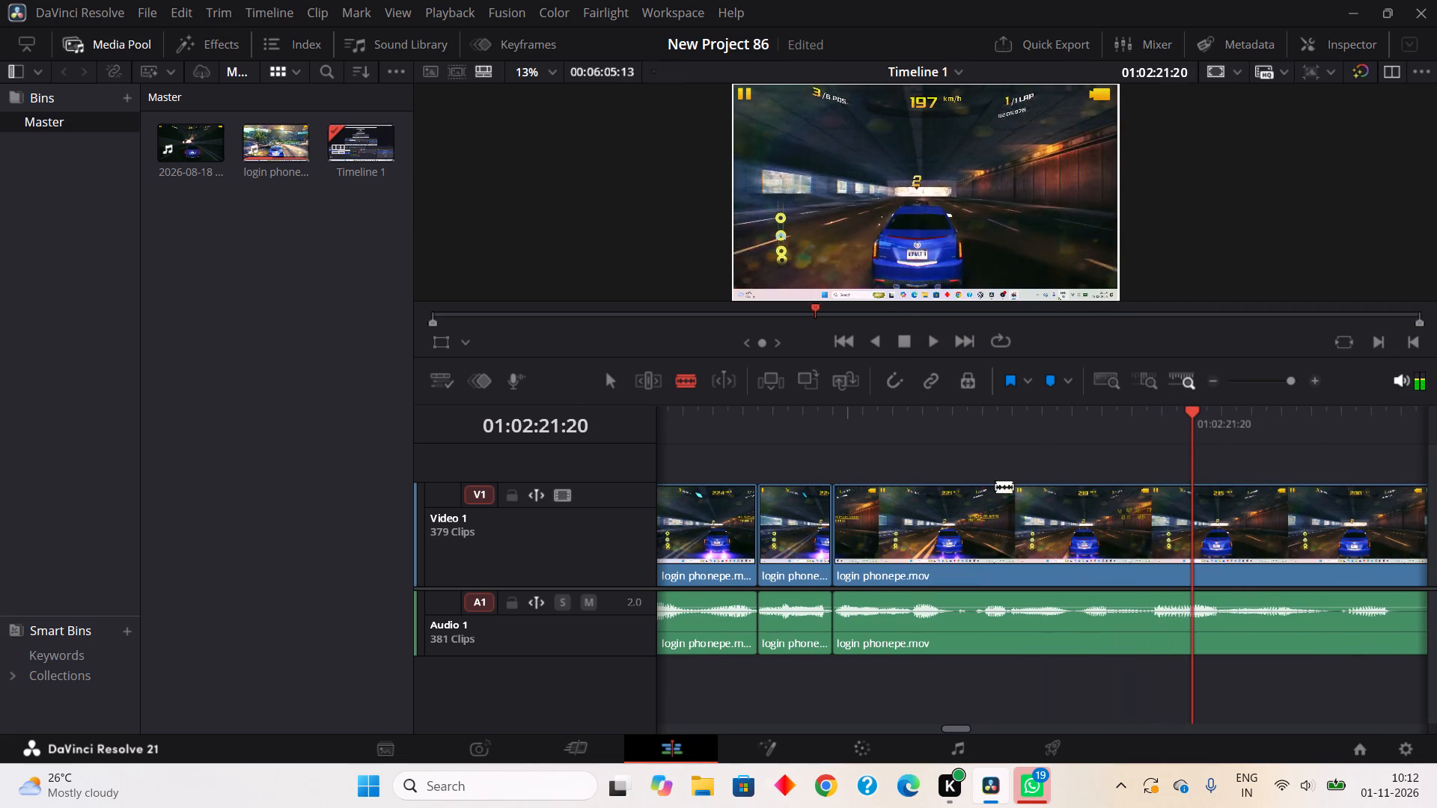
pyautogui.click(957, 629)
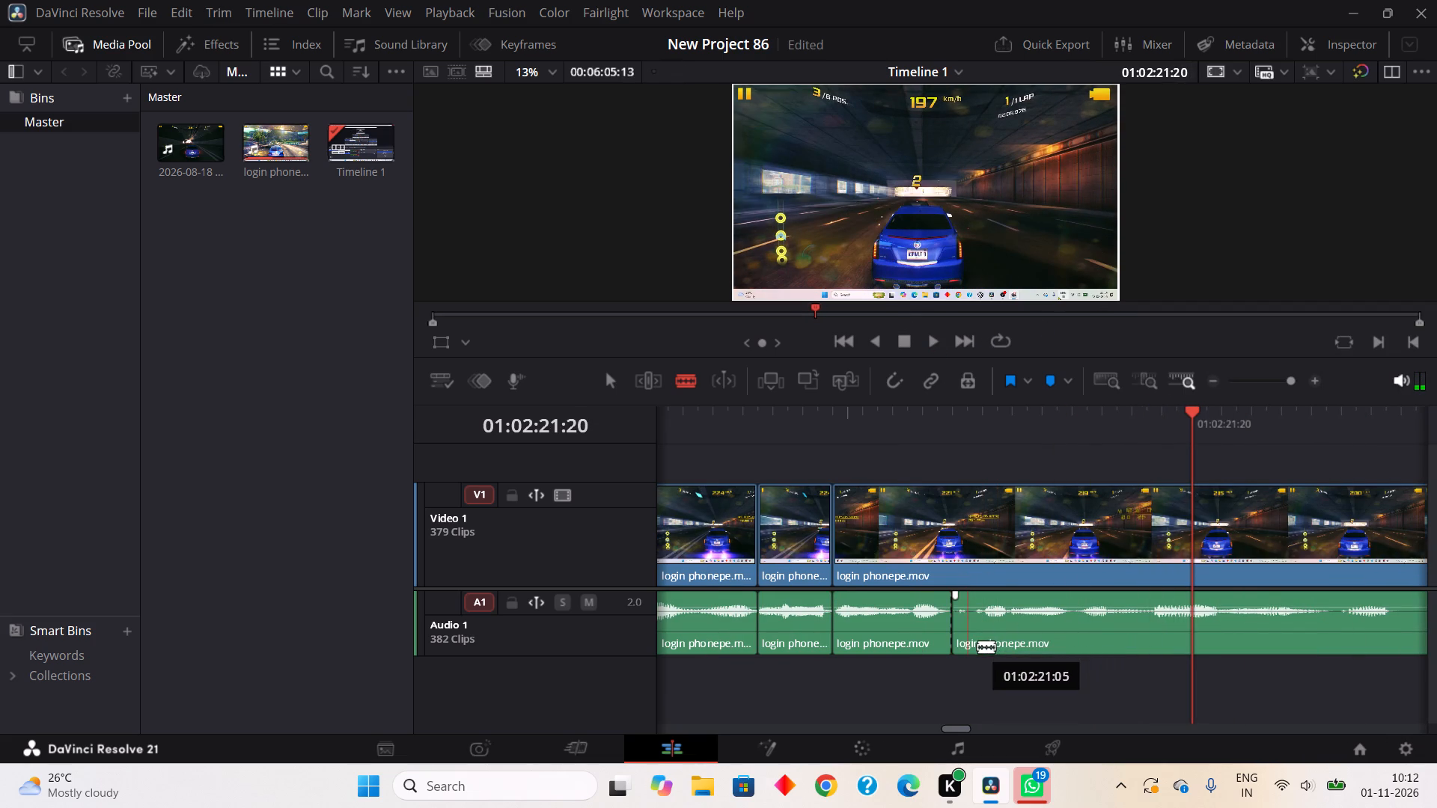
pyautogui.click(986, 633)
pyautogui.rightClick(968, 629)
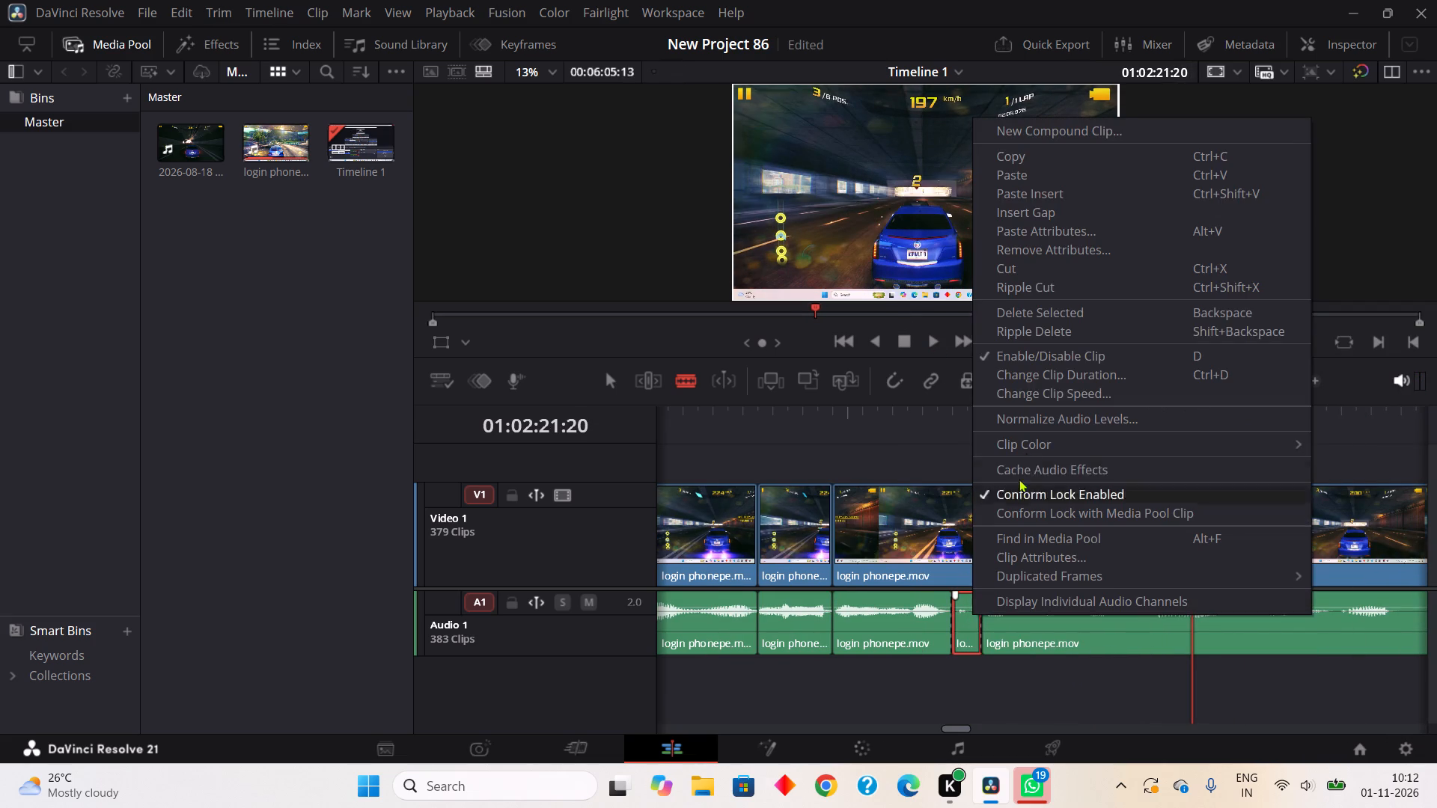
pyautogui.click(1073, 294)
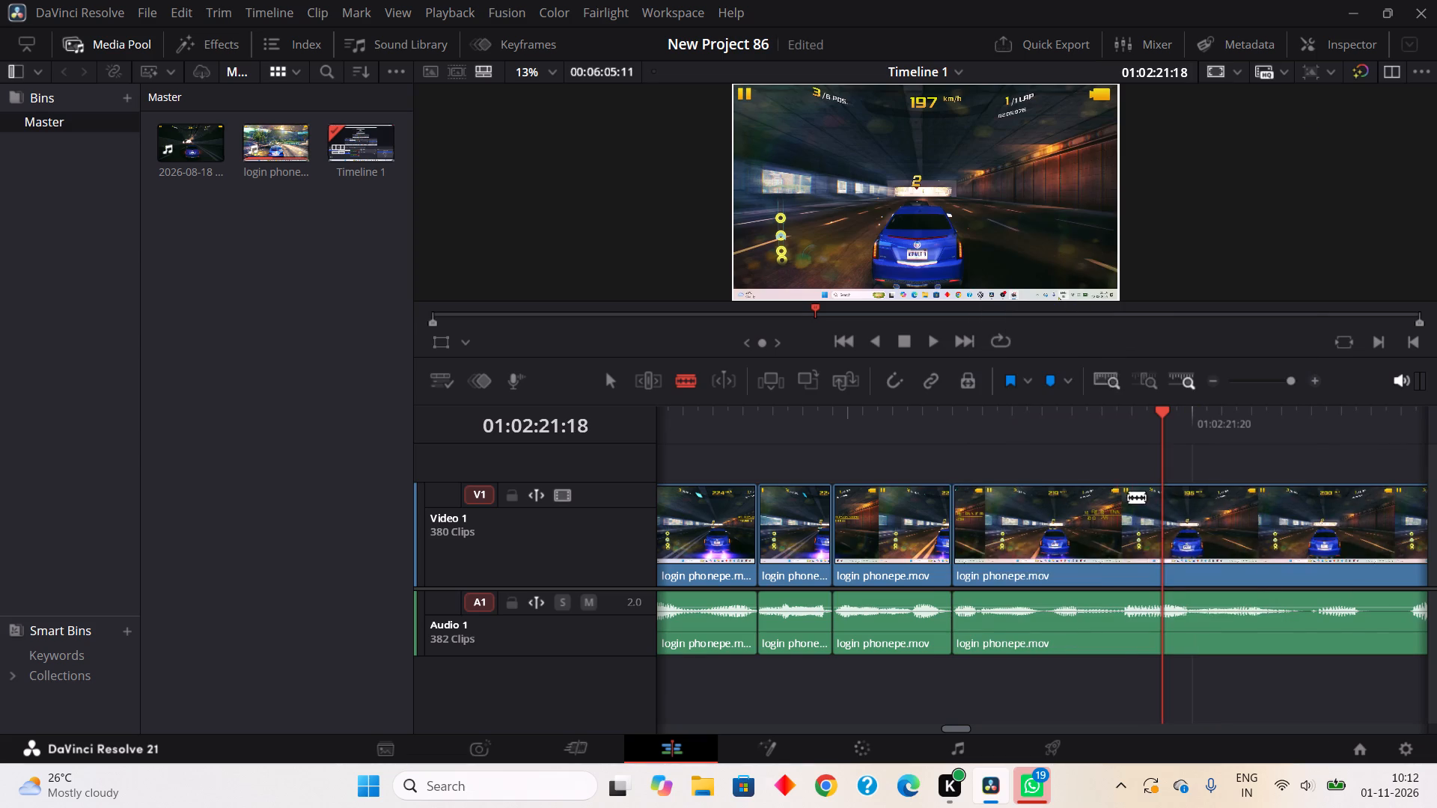
# Isolate the one-frame quiet gap on Audio 1 from about 01:02:22:03 to 01:02:22:04 and Ripple Cut it.
pyautogui.click(1304, 650)
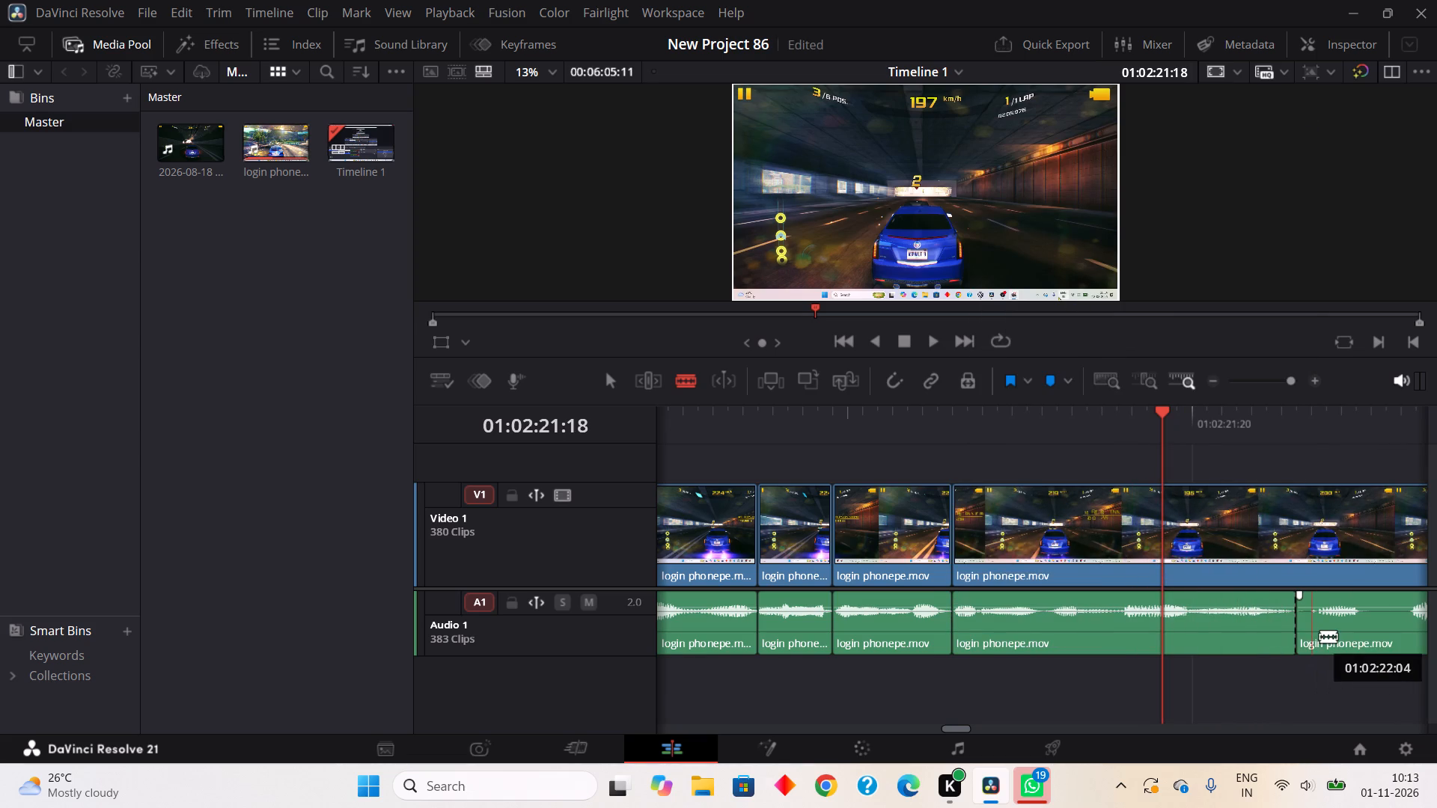
pyautogui.click(1319, 636)
pyautogui.rightClick(1303, 640)
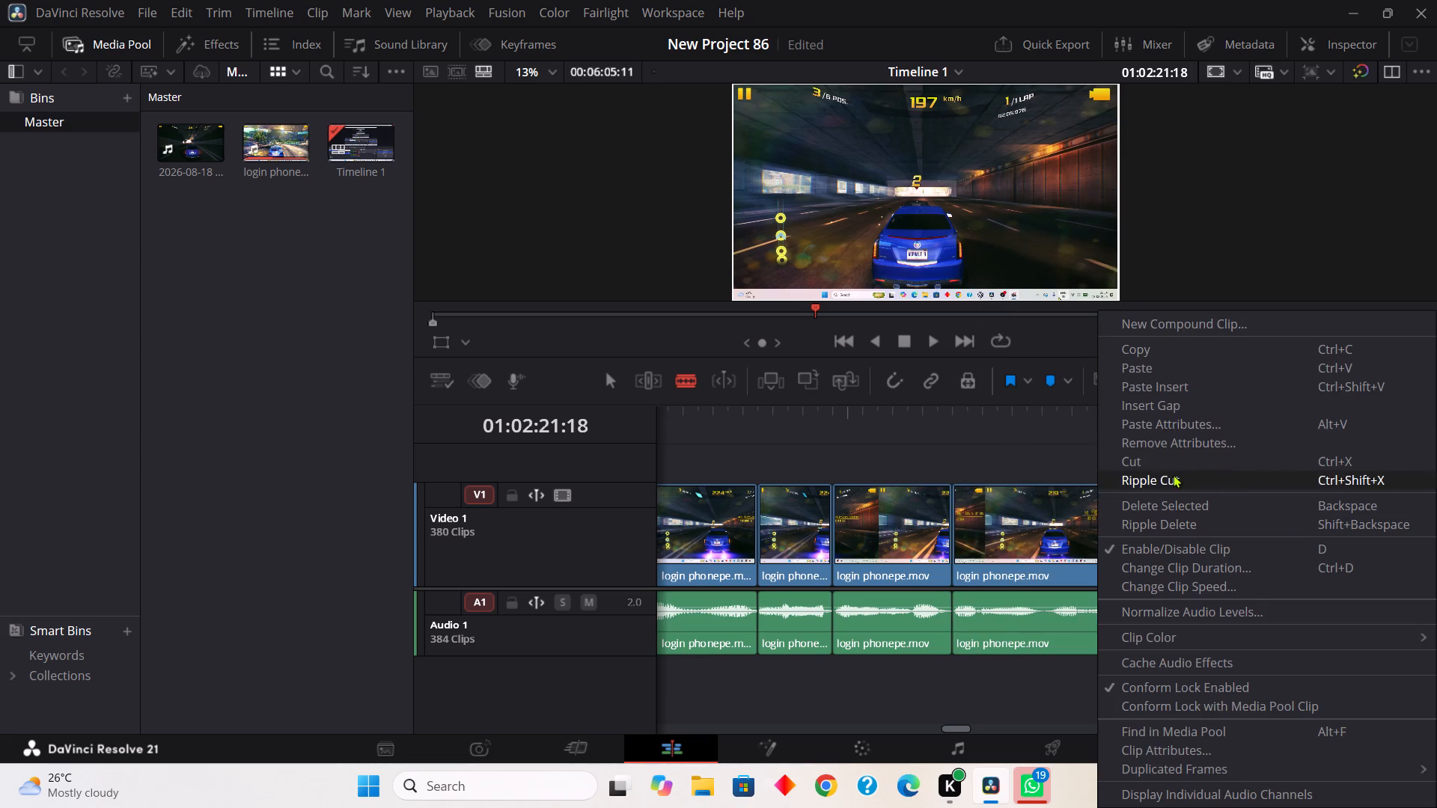
pyautogui.click(1173, 474)
# Split Audio 1 at about 01:02:22:06 and 01:02:22:10, and Ripple Cut the quiet piece between.
pyautogui.click(1349, 643)
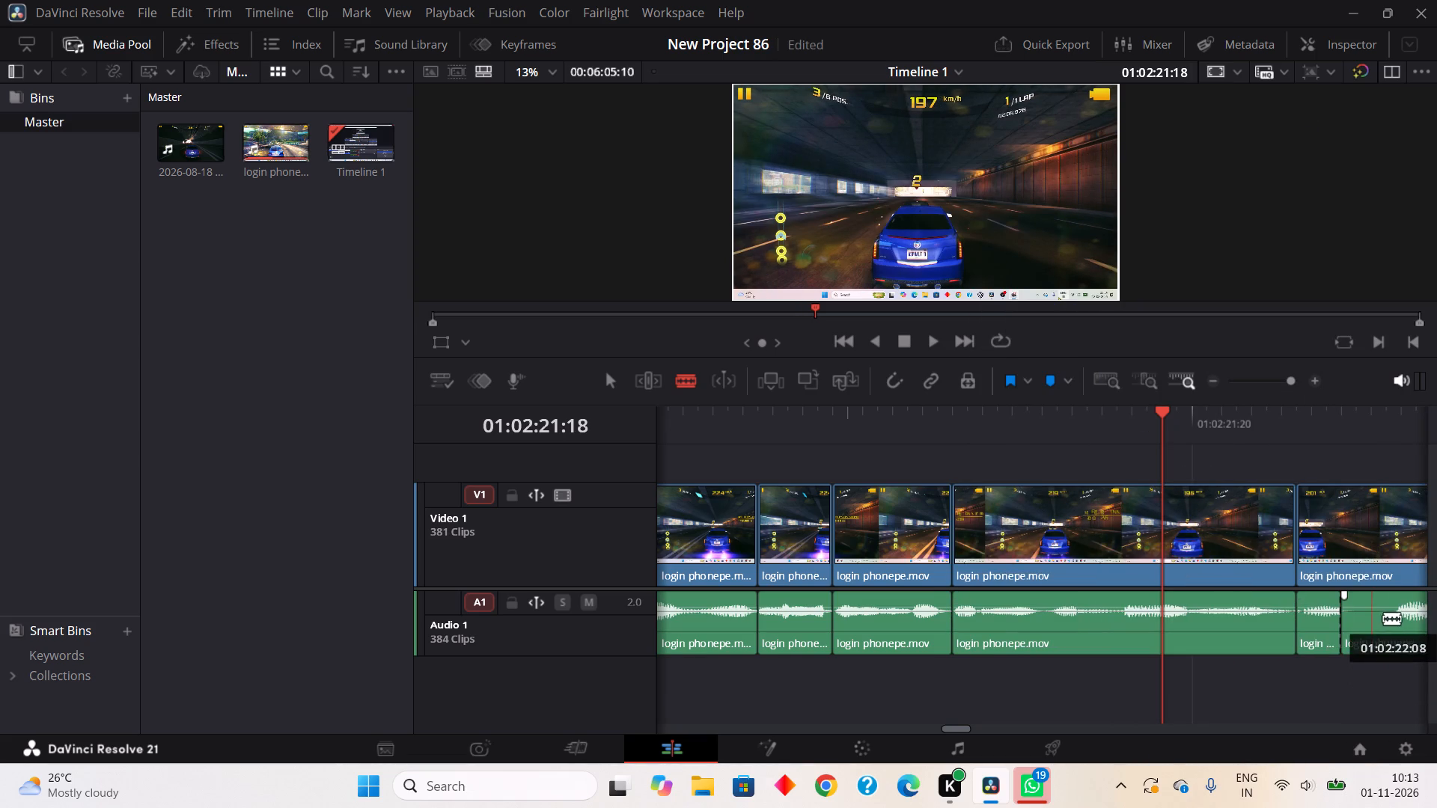
pyautogui.click(1403, 634)
pyautogui.rightClick(1365, 613)
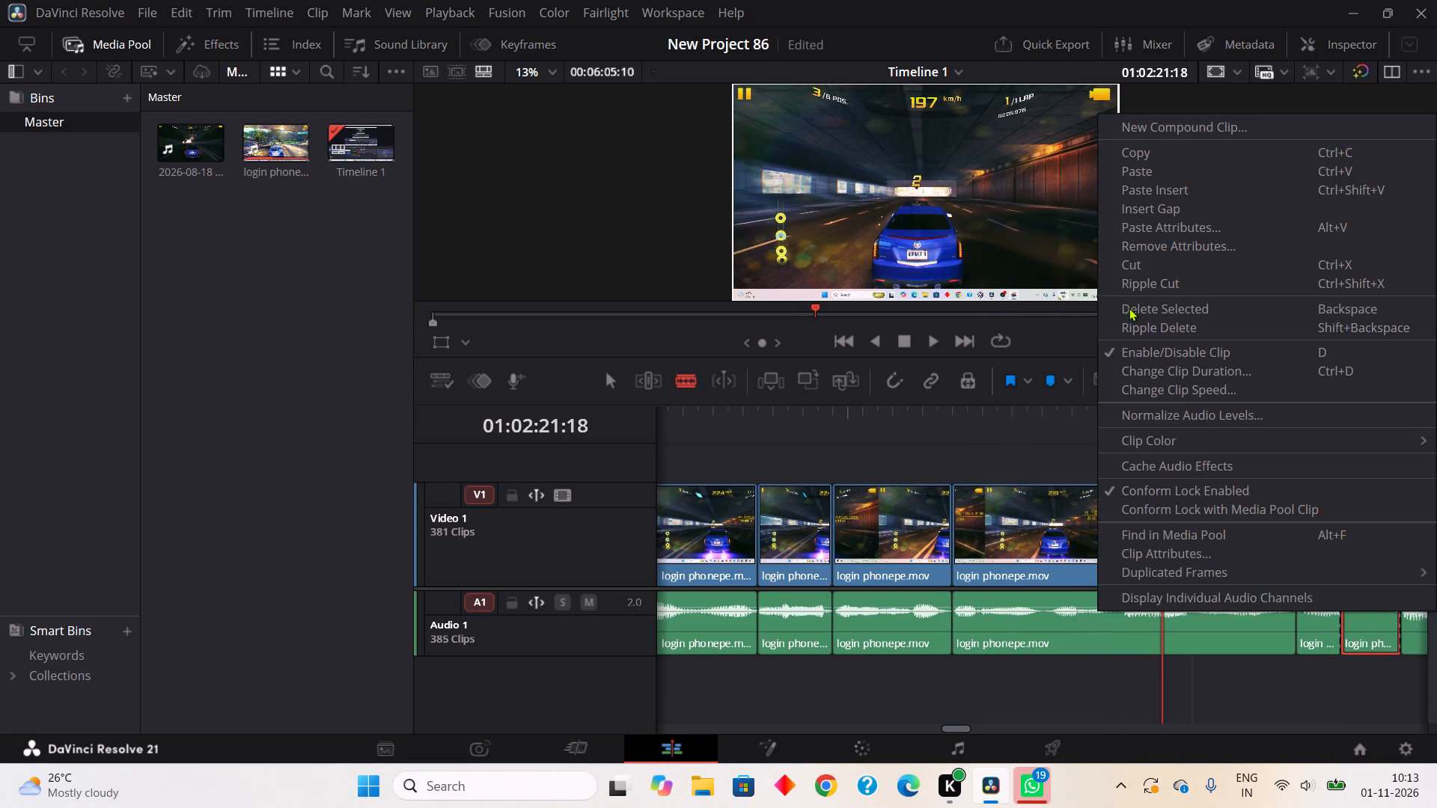
pyautogui.click(1140, 285)
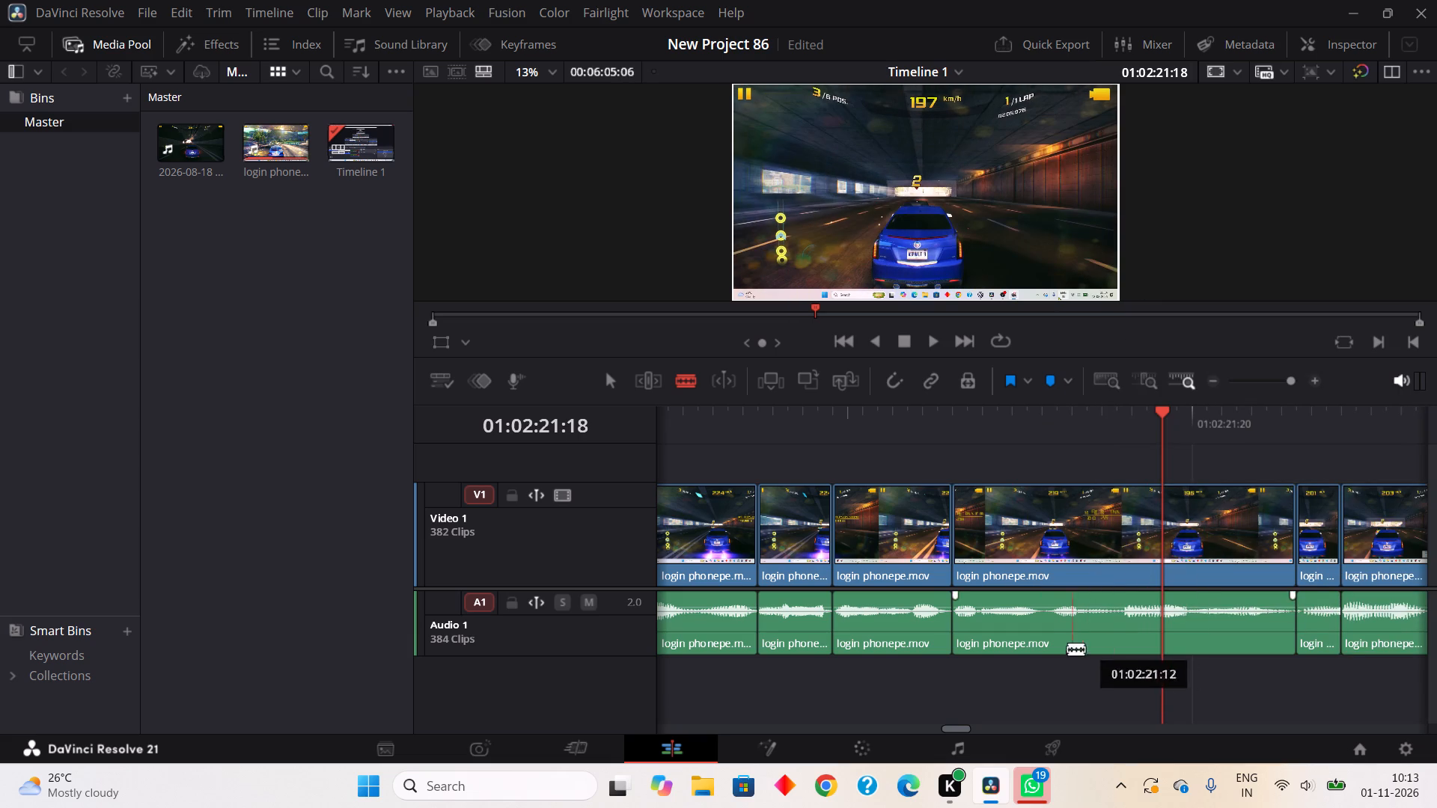
# Isolate the one-frame quiet gap on Audio 1 from about 01:02:21:10 to 01:02:21:11 and Ripple Cut it.
pyautogui.click(1043, 639)
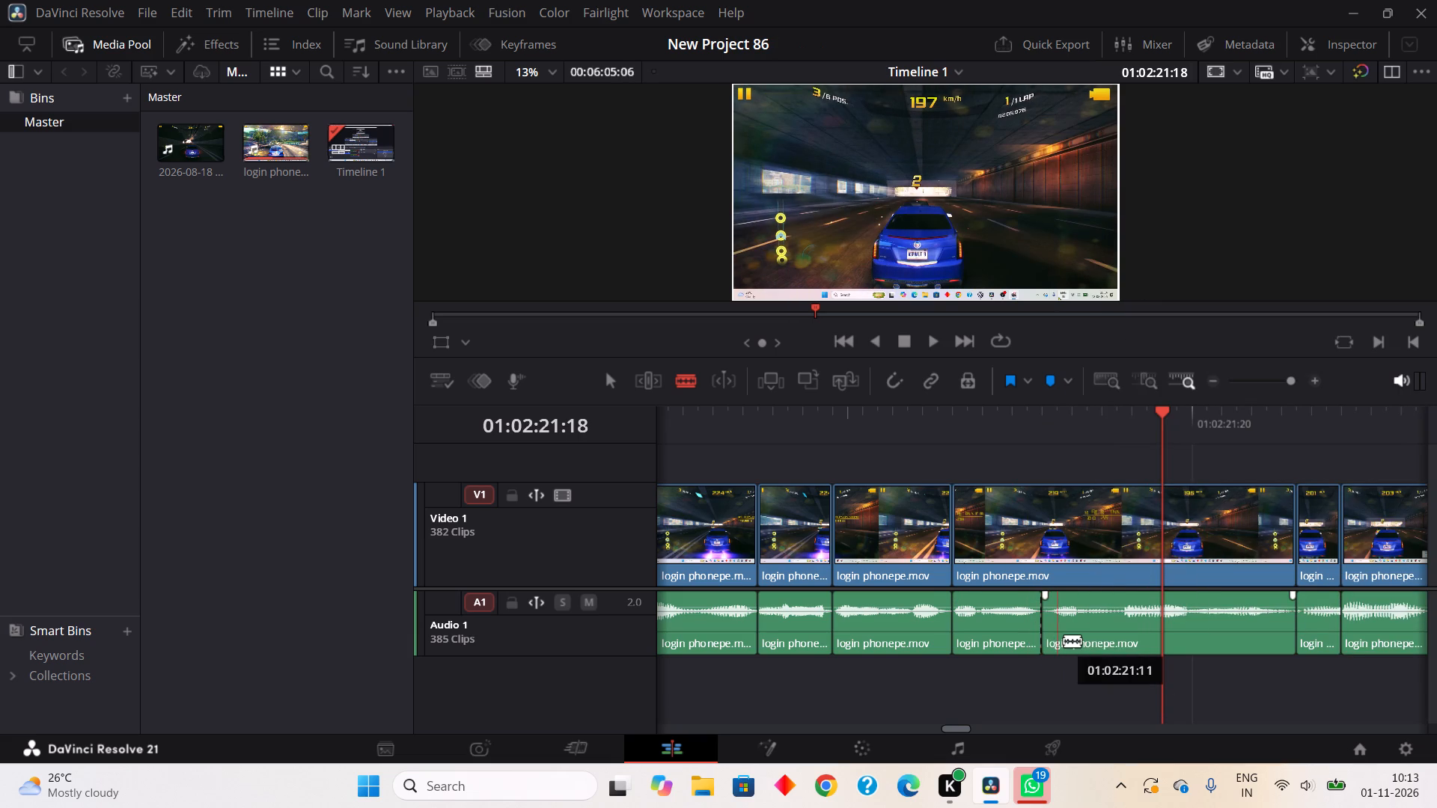
pyautogui.click(1064, 640)
pyautogui.rightClick(1045, 640)
pyautogui.click(1159, 310)
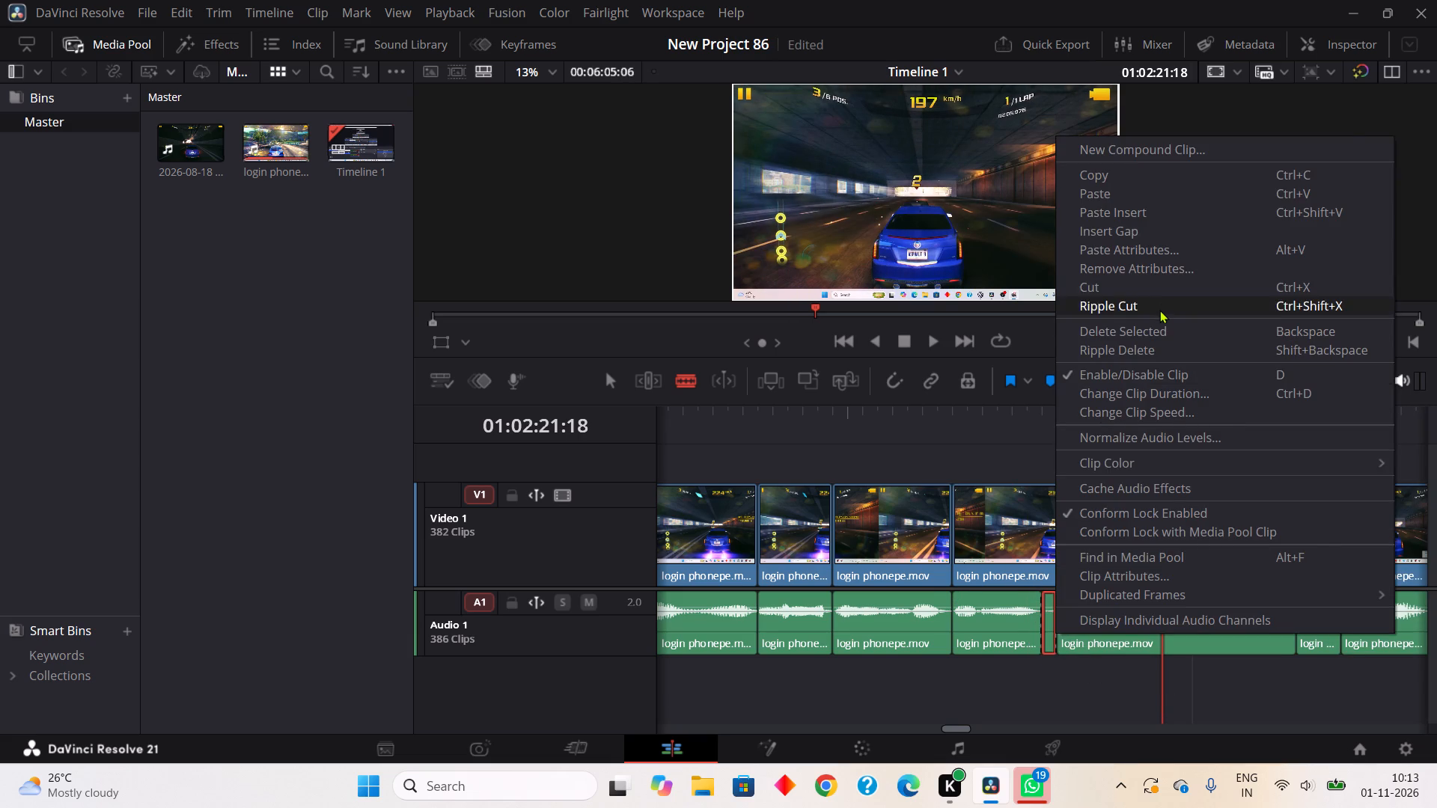
# Play on to about 01:02:22:23, split Audio 1 at about 01:02:22:15 and 01:02:22:16, and Ripple Cut the quiet frame between.
pyautogui.click(928, 343)
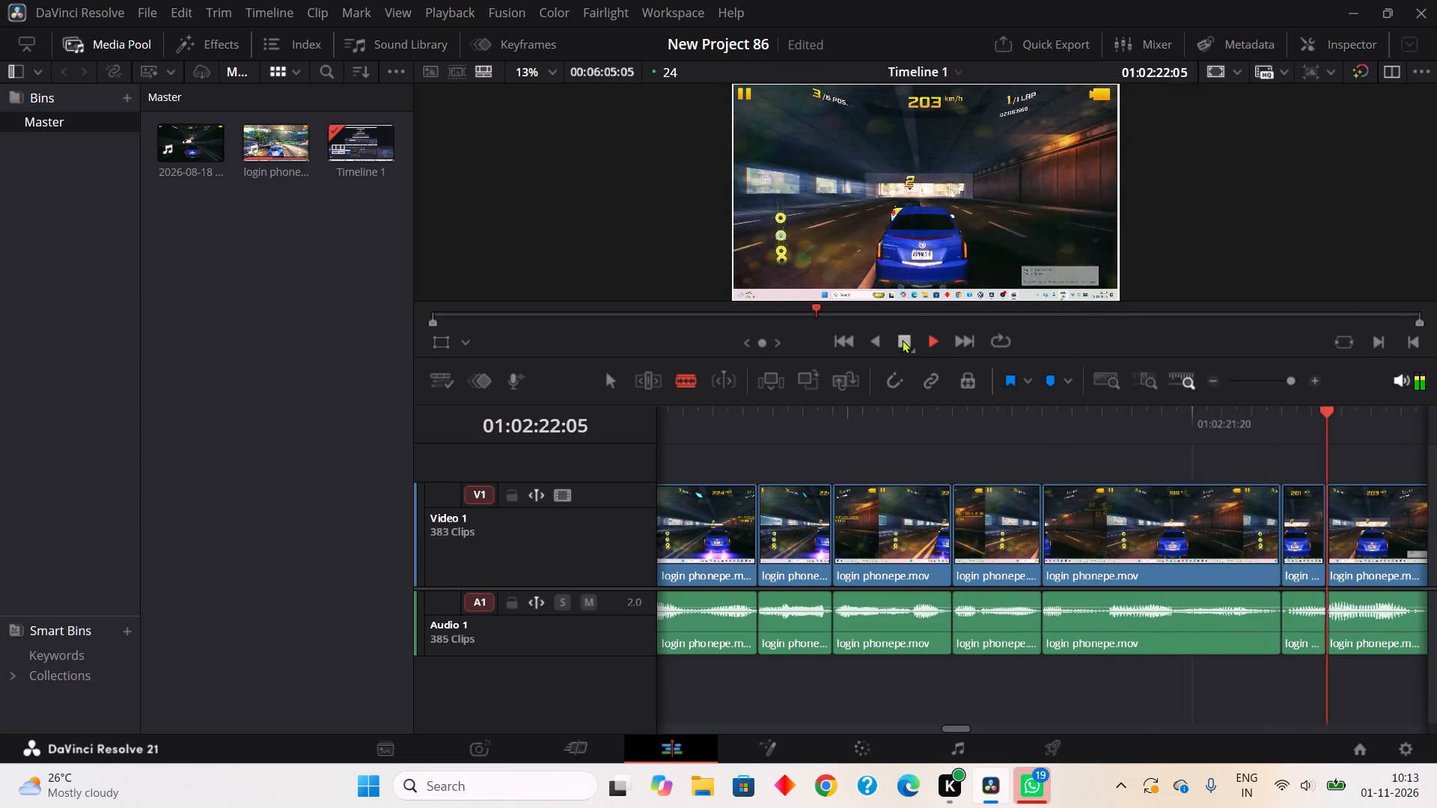
pyautogui.click(902, 340)
pyautogui.click(1090, 628)
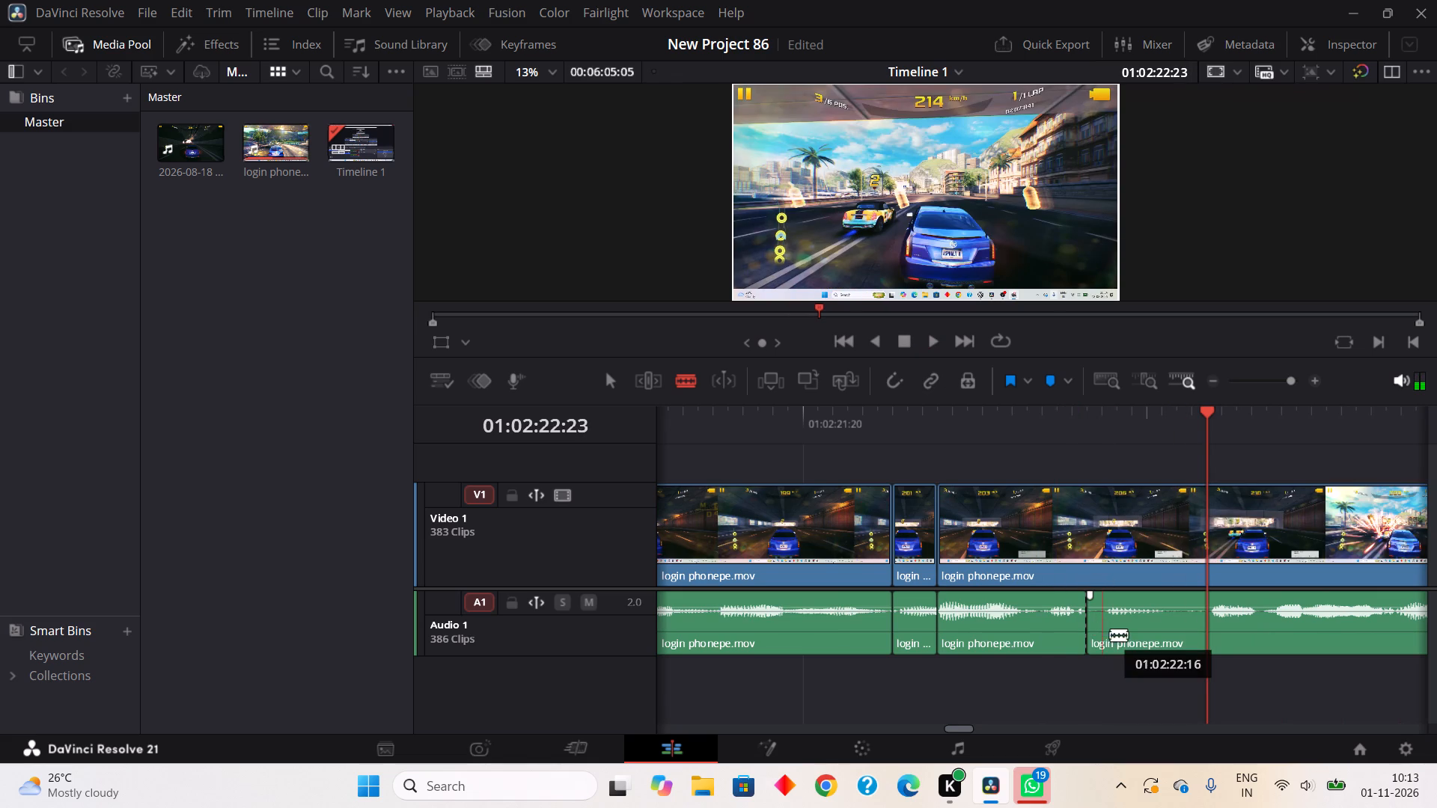
pyautogui.click(1111, 634)
pyautogui.rightClick(1091, 642)
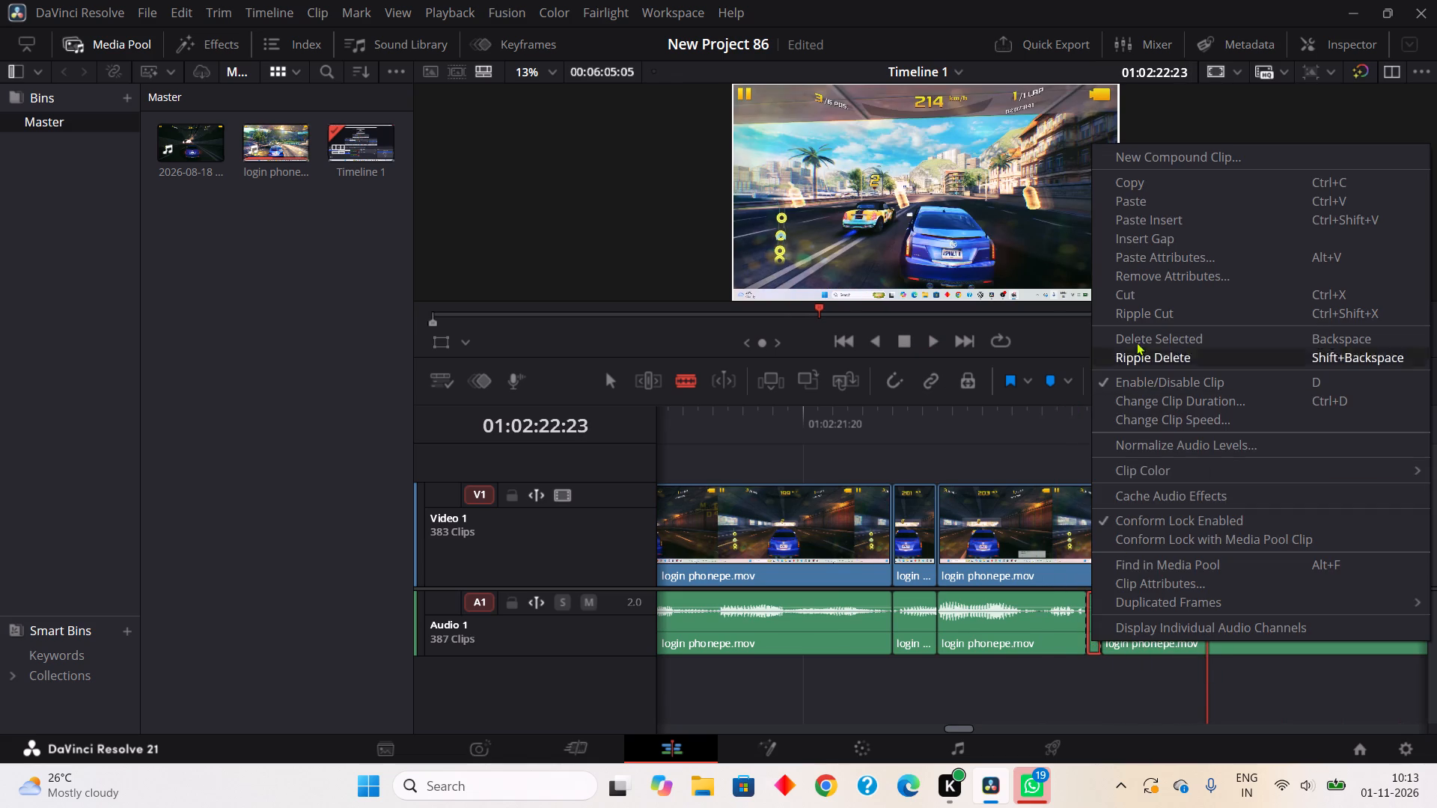
pyautogui.click(1122, 313)
# Split Audio 1 at about 01:02:22:19 and 01:02:22:22, and Ripple Cut the quiet piece between.
pyautogui.click(1150, 626)
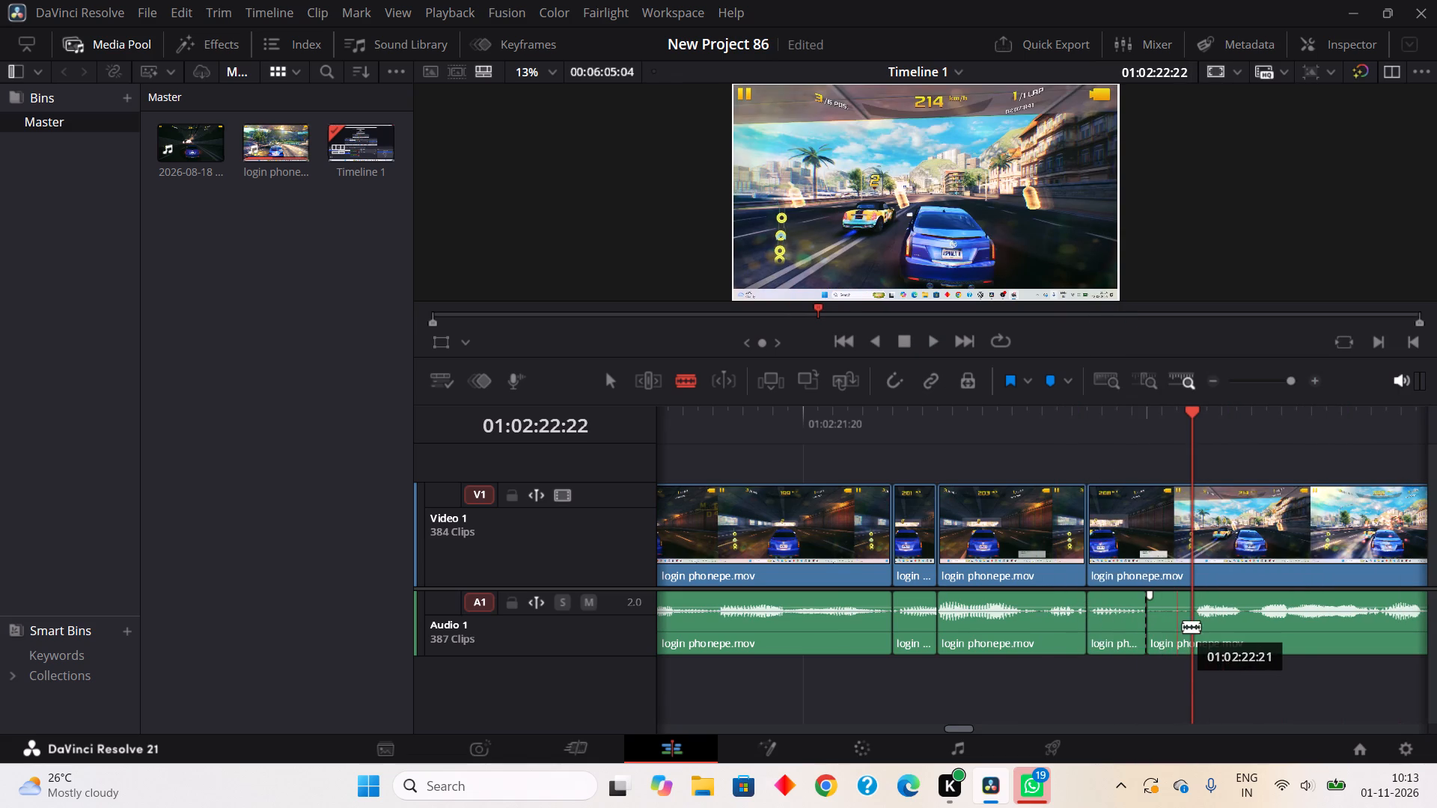
pyautogui.click(1203, 640)
pyautogui.rightClick(1167, 633)
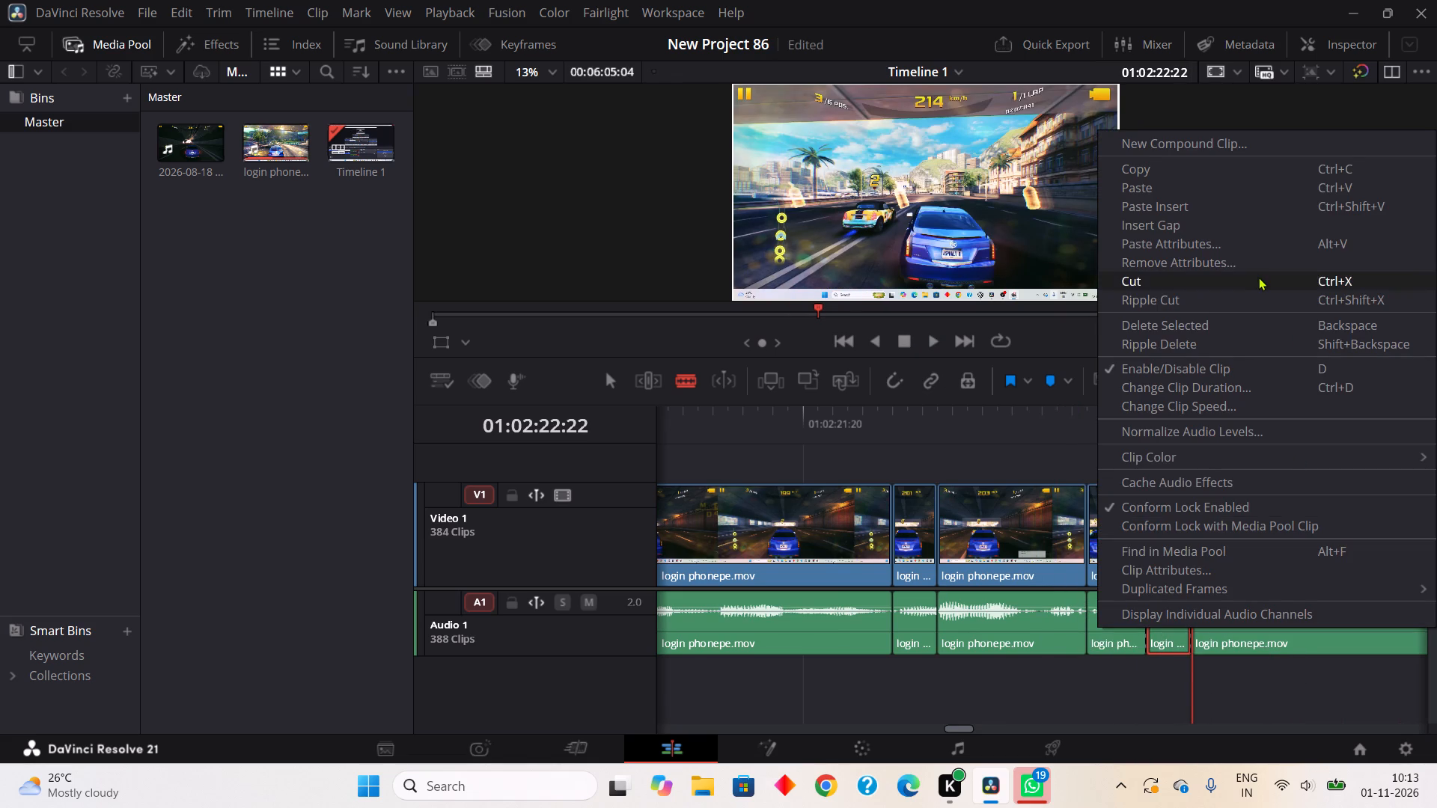
pyautogui.click(1245, 300)
# Play on to about 01:02:24:01, split Audio 1 at about 01:02:23:10 and 01:02:23:13, and Ripple Cut the quiet piece between.
pyautogui.click(941, 343)
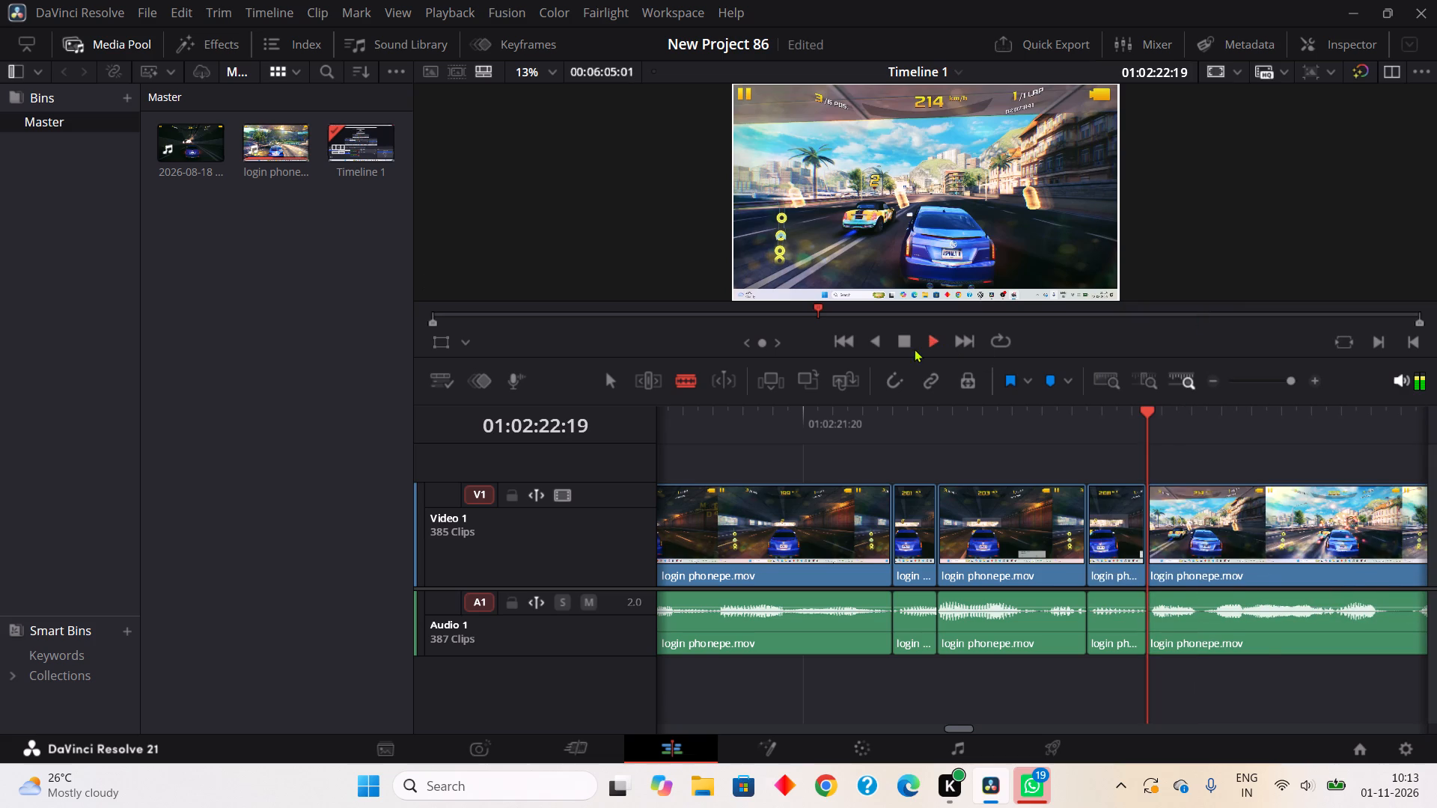
pyautogui.click(898, 345)
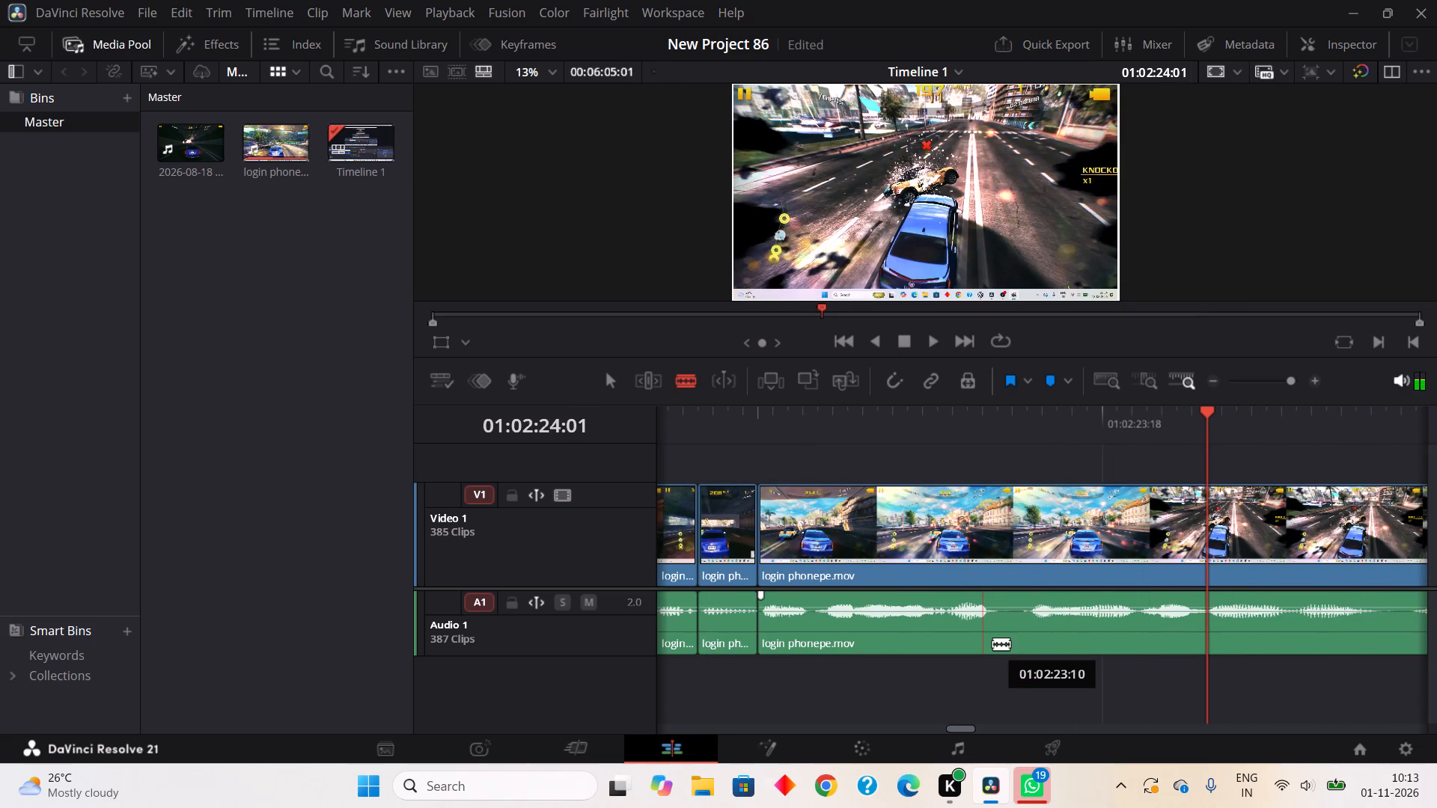
pyautogui.click(992, 643)
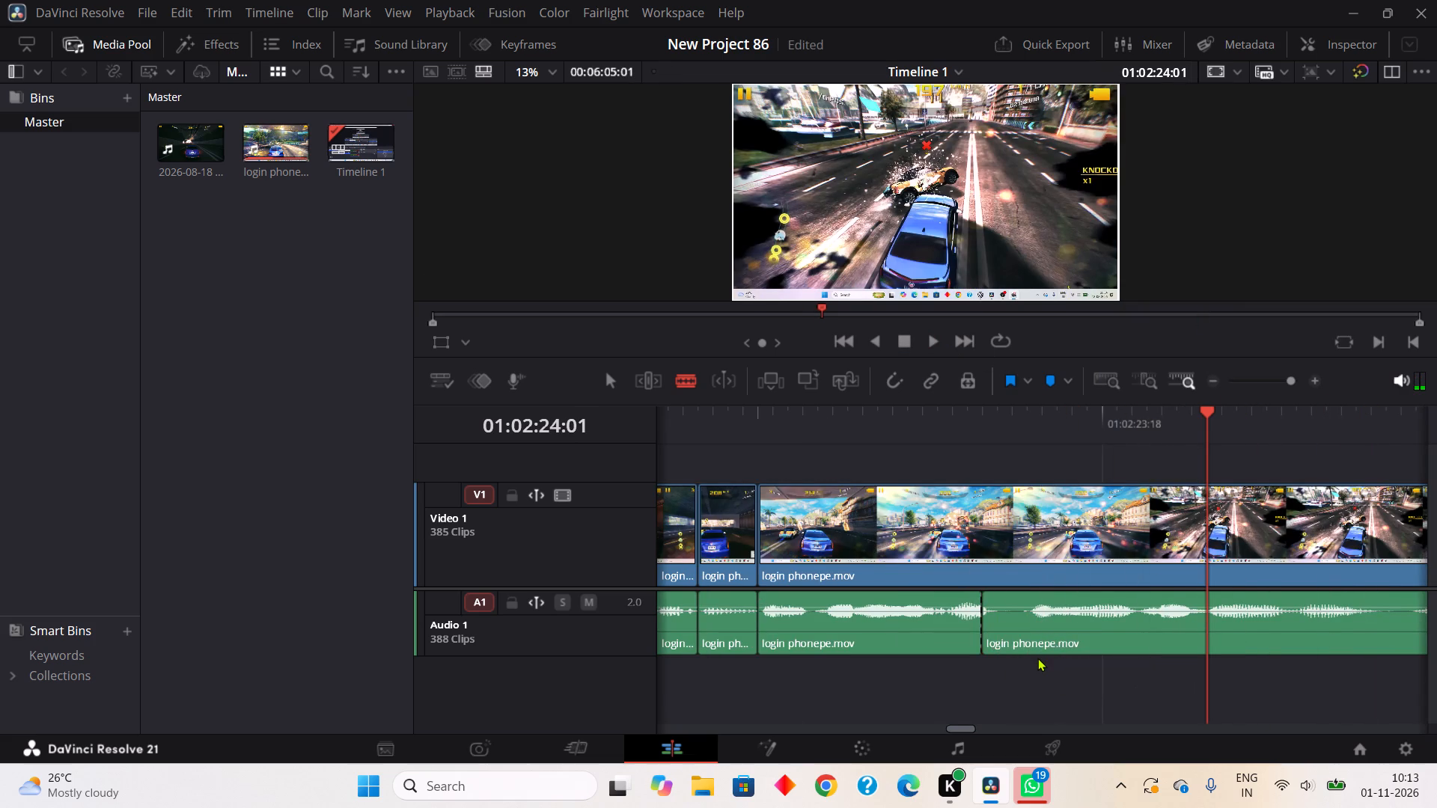
pyautogui.click(1040, 632)
pyautogui.rightClick(1011, 635)
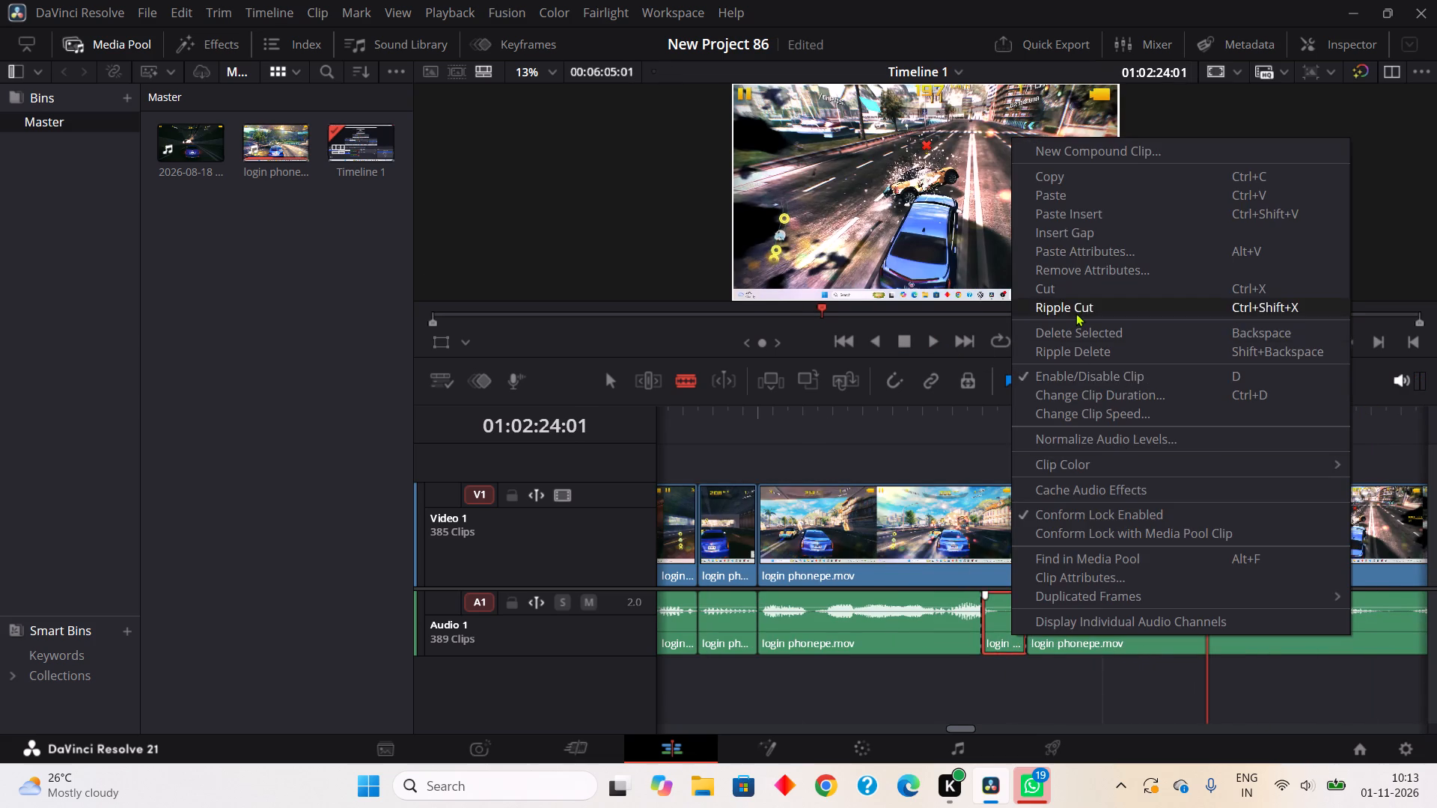
pyautogui.click(1076, 312)
# Split Audio 1 at about 01:02:24:09 and 01:02:24:12, and Ripple Cut the quiet piece between.
pyautogui.click(1340, 632)
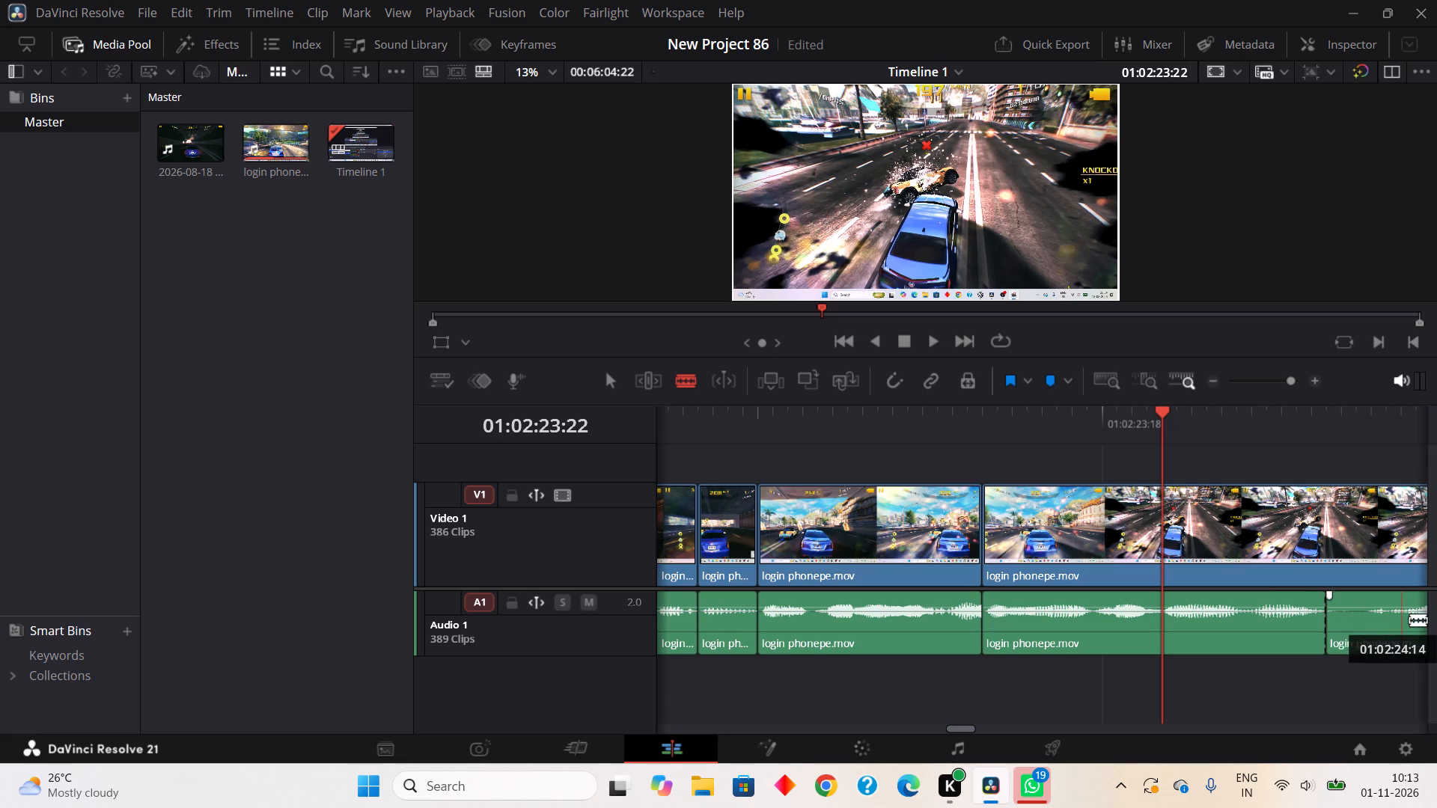
pyautogui.click(1376, 643)
pyautogui.rightClick(1355, 624)
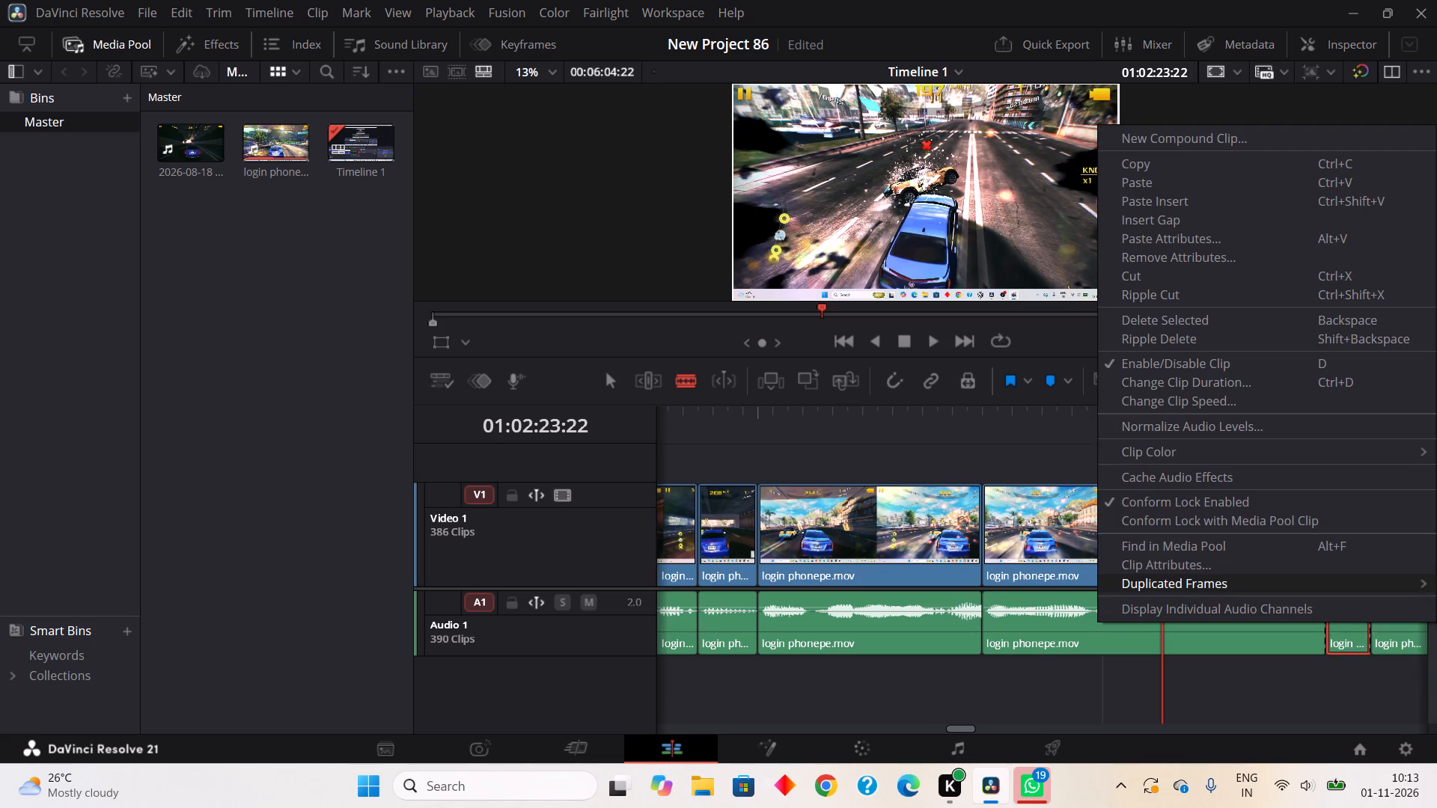
pyautogui.click(1159, 293)
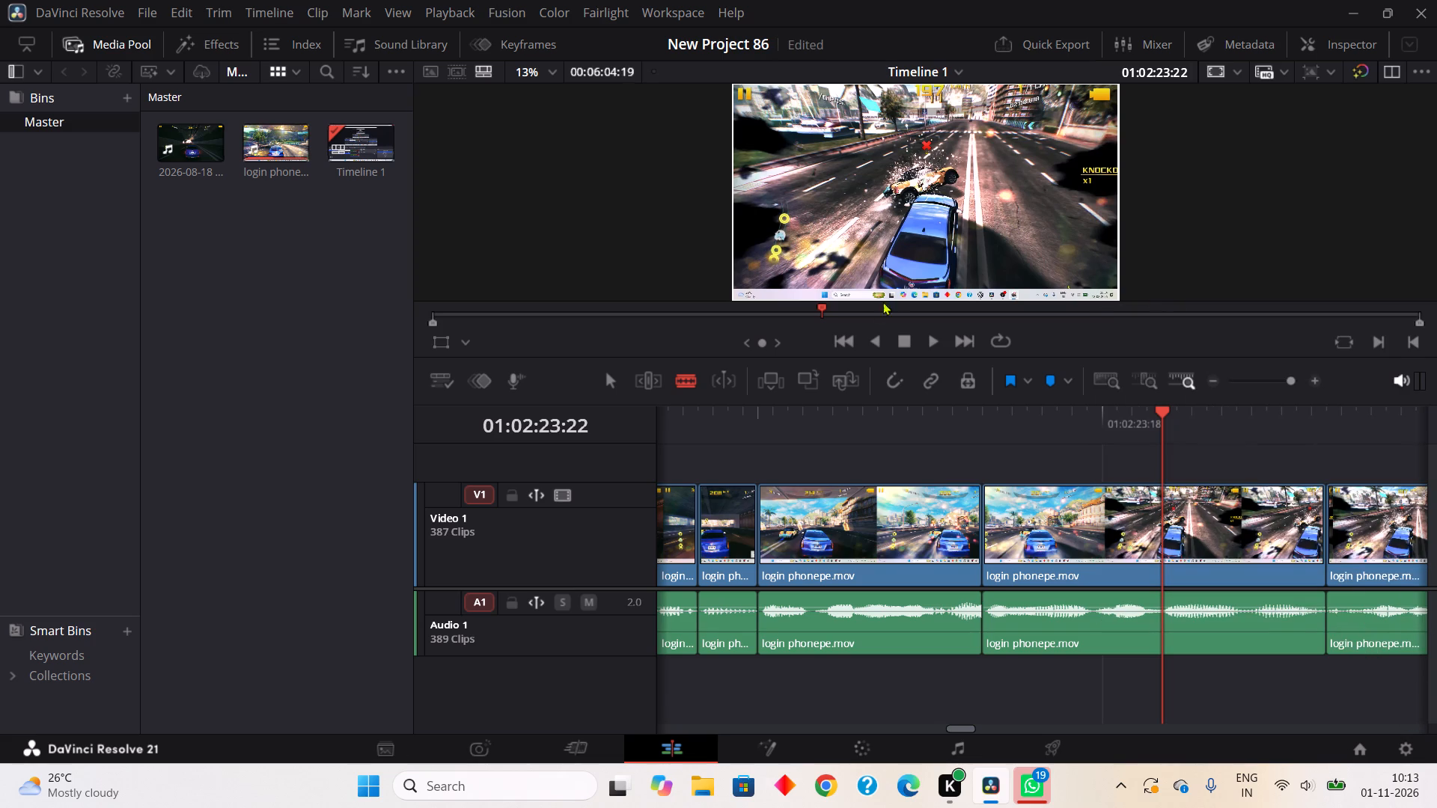
# Play on to about 01:02:25:01, split Audio 1 at about 01:02:24:19 and 01:02:24:23, and Ripple Cut the quiet piece between.
pyautogui.click(932, 338)
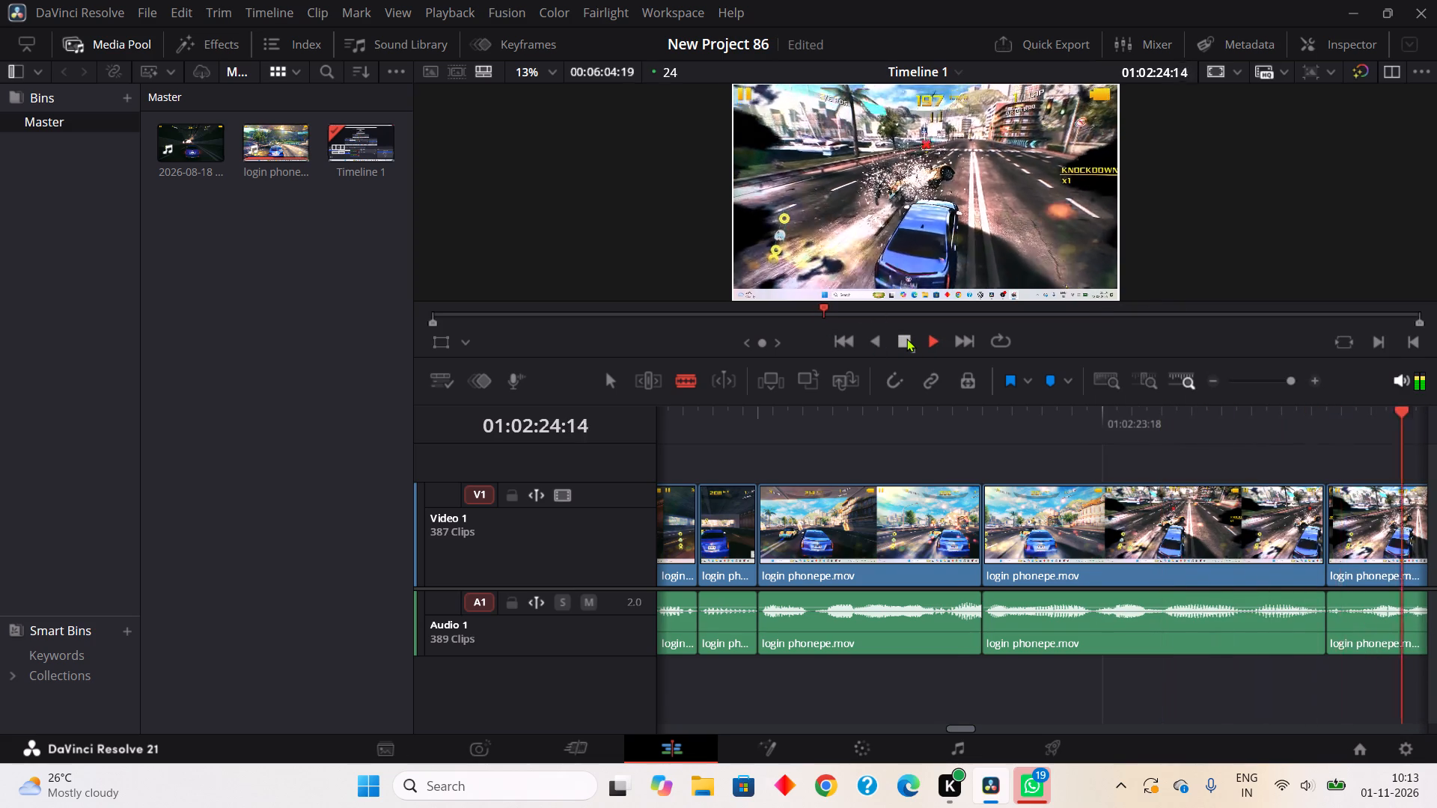
pyautogui.click(906, 338)
pyautogui.click(1094, 631)
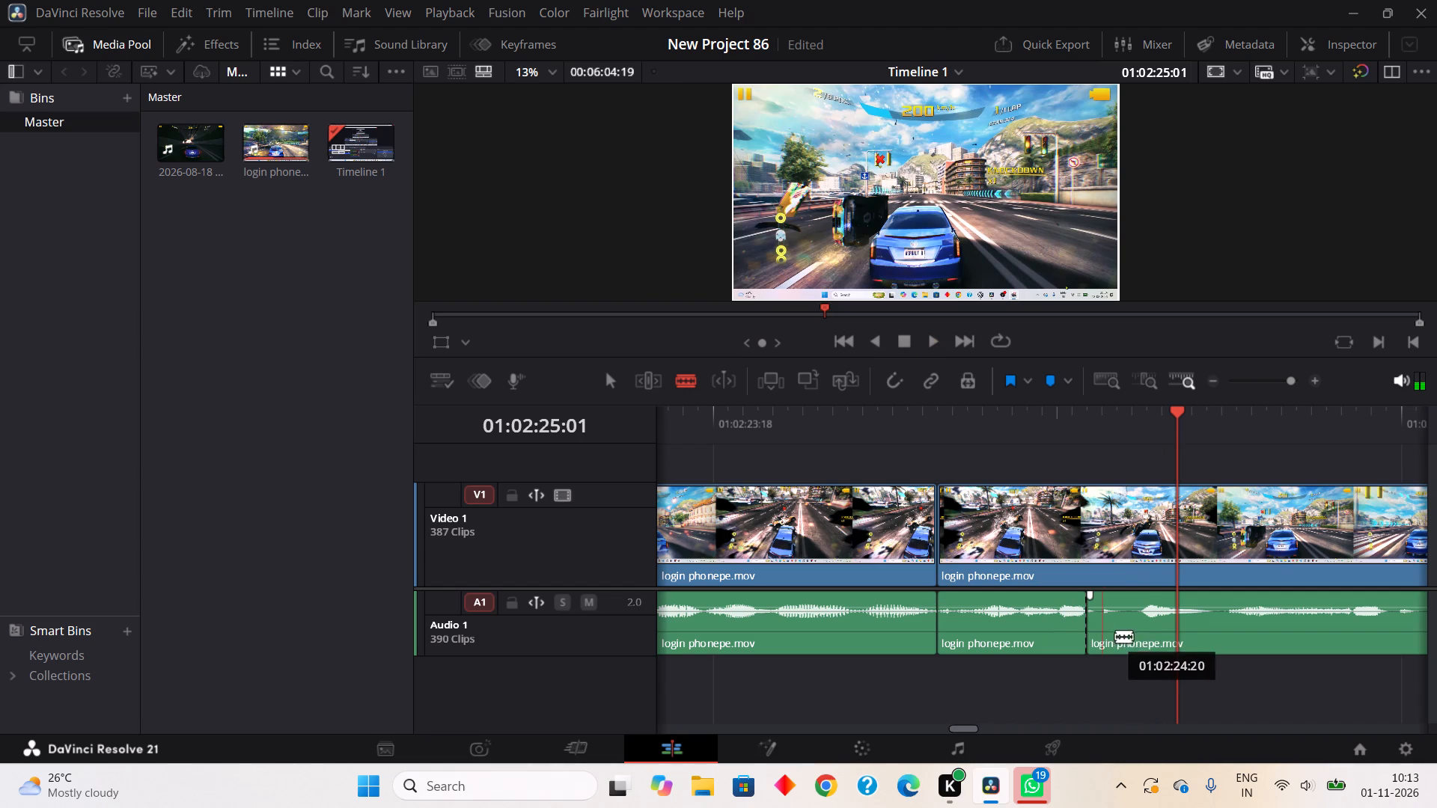
pyautogui.click(1150, 649)
pyautogui.rightClick(1130, 634)
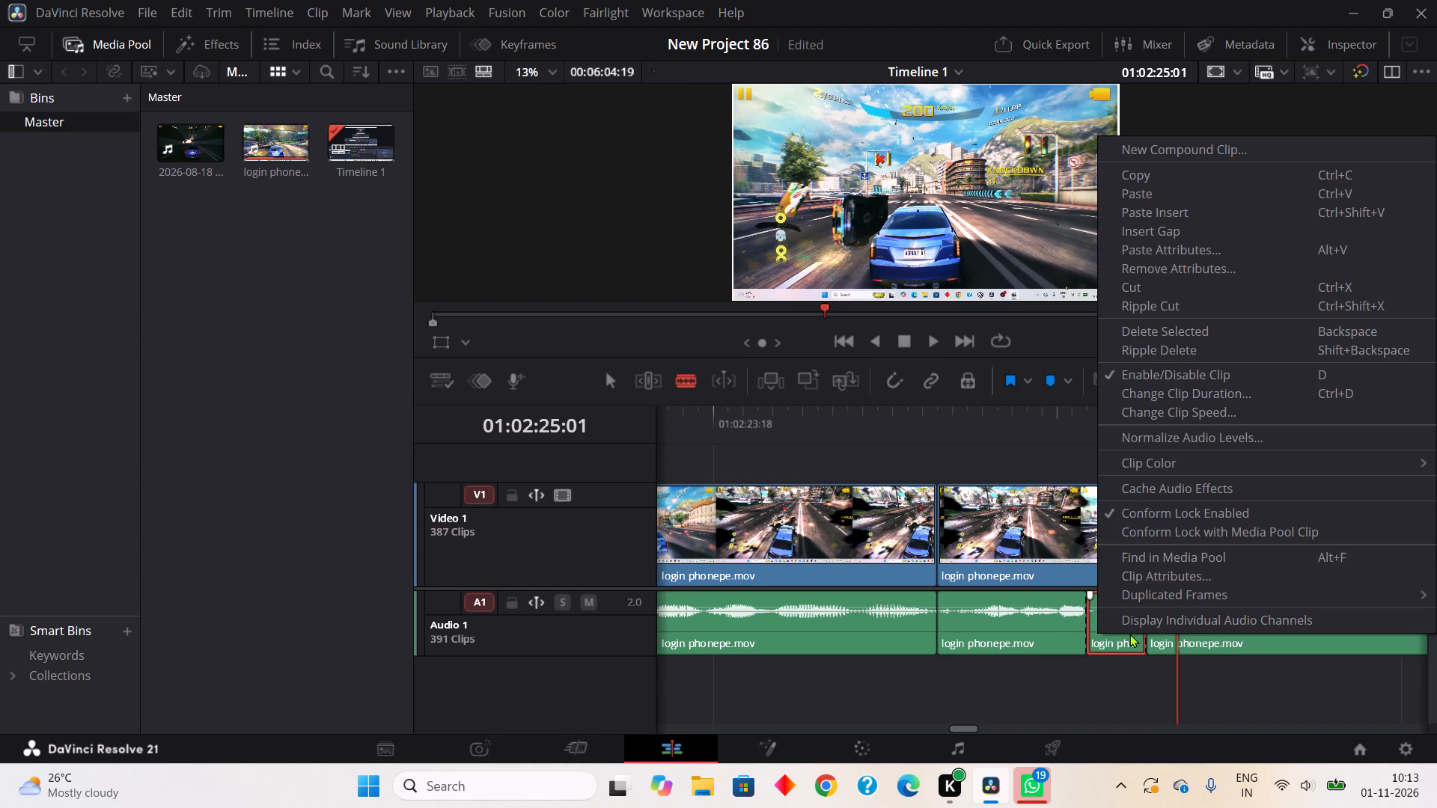
pyautogui.click(1188, 306)
# Split Audio 1 at about 01:02:24:23 and 01:02:25:01, and Ripple Cut the quiet piece between.
pyautogui.click(1159, 628)
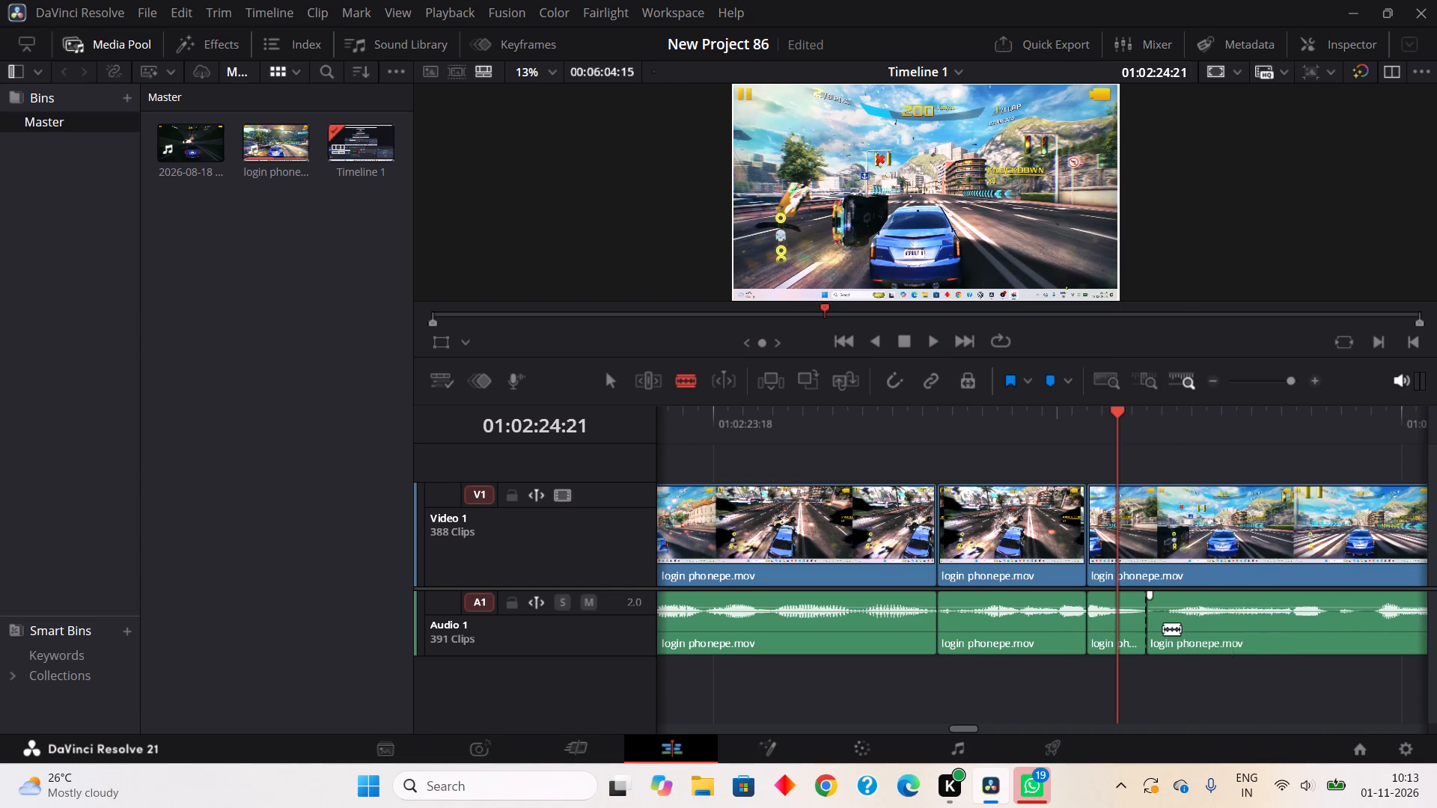
pyautogui.click(1180, 637)
pyautogui.rightClick(1161, 631)
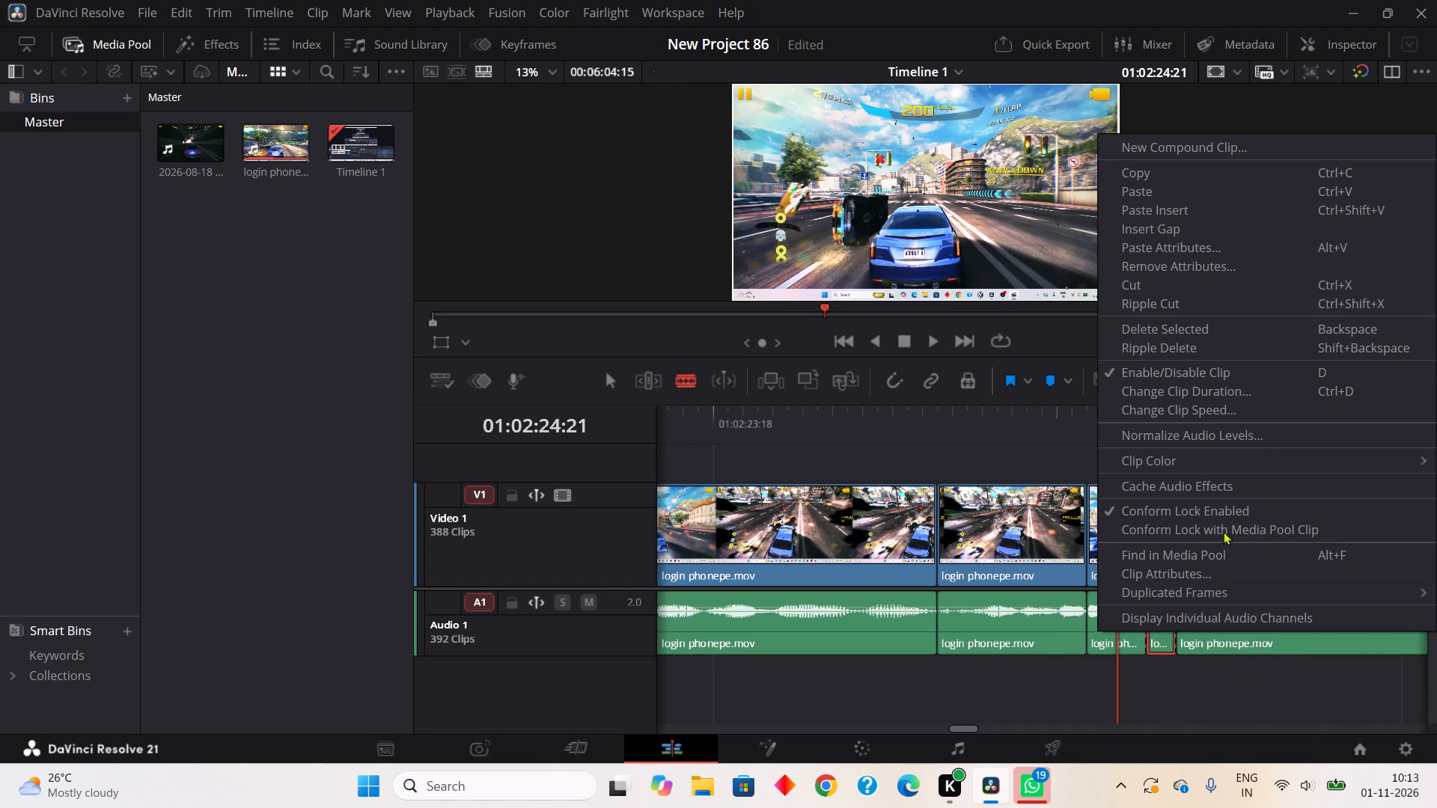
pyautogui.click(1188, 301)
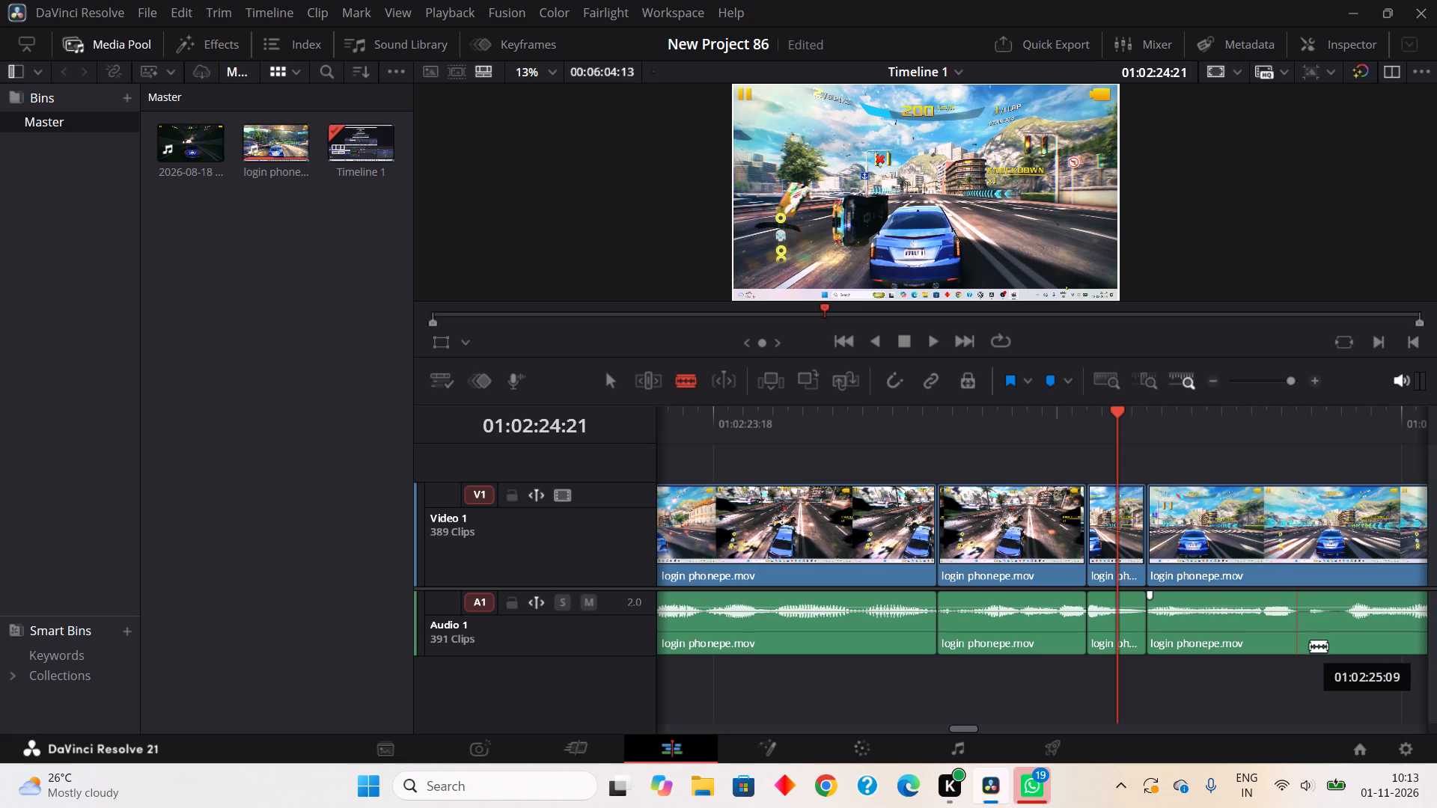
# Split Audio 1 at about 01:02:25:09 and 01:02:25:12, and Ripple Cut the quiet piece between.
pyautogui.click(1310, 646)
pyautogui.click(1349, 639)
pyautogui.rightClick(1335, 636)
pyautogui.rightClick(1319, 608)
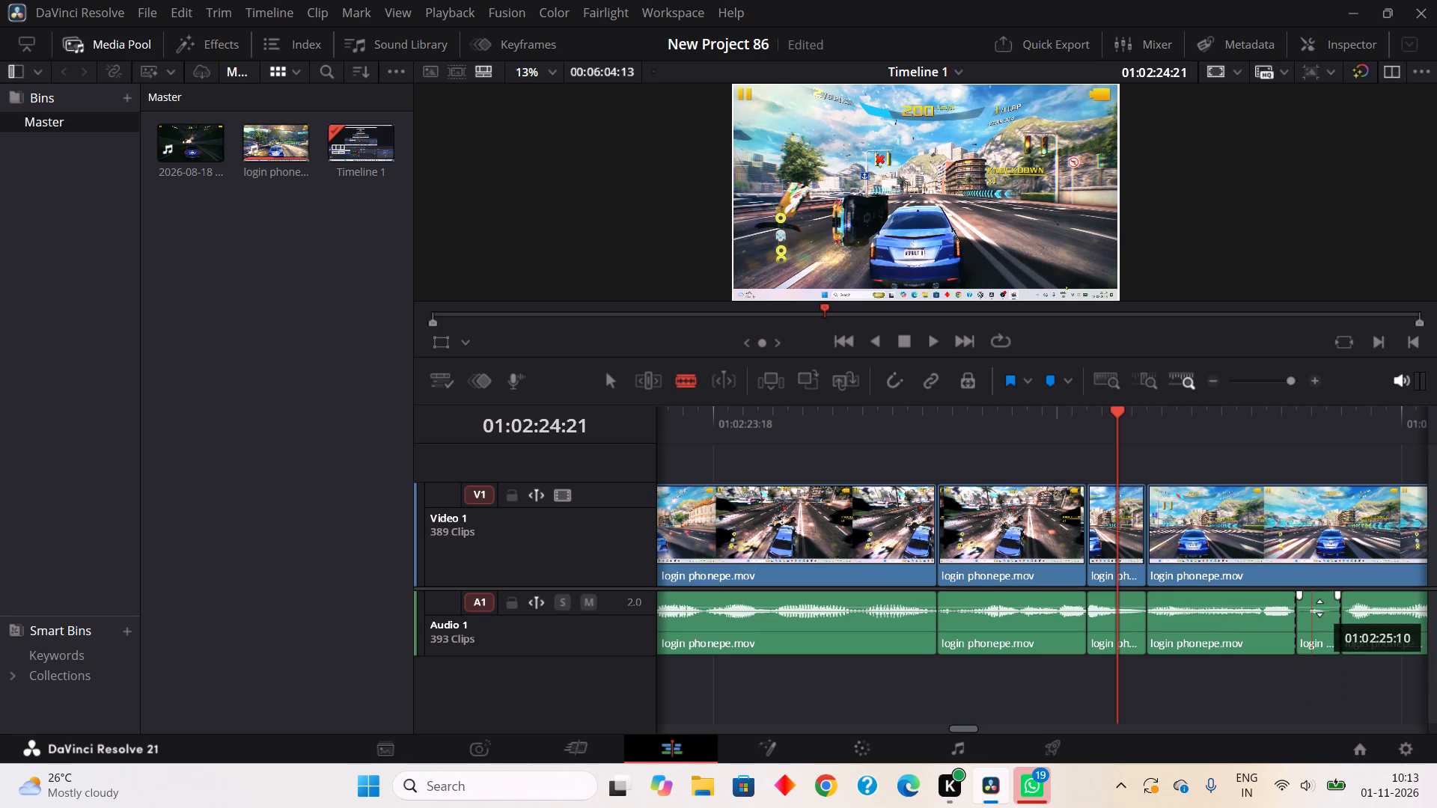
pyautogui.click(1237, 276)
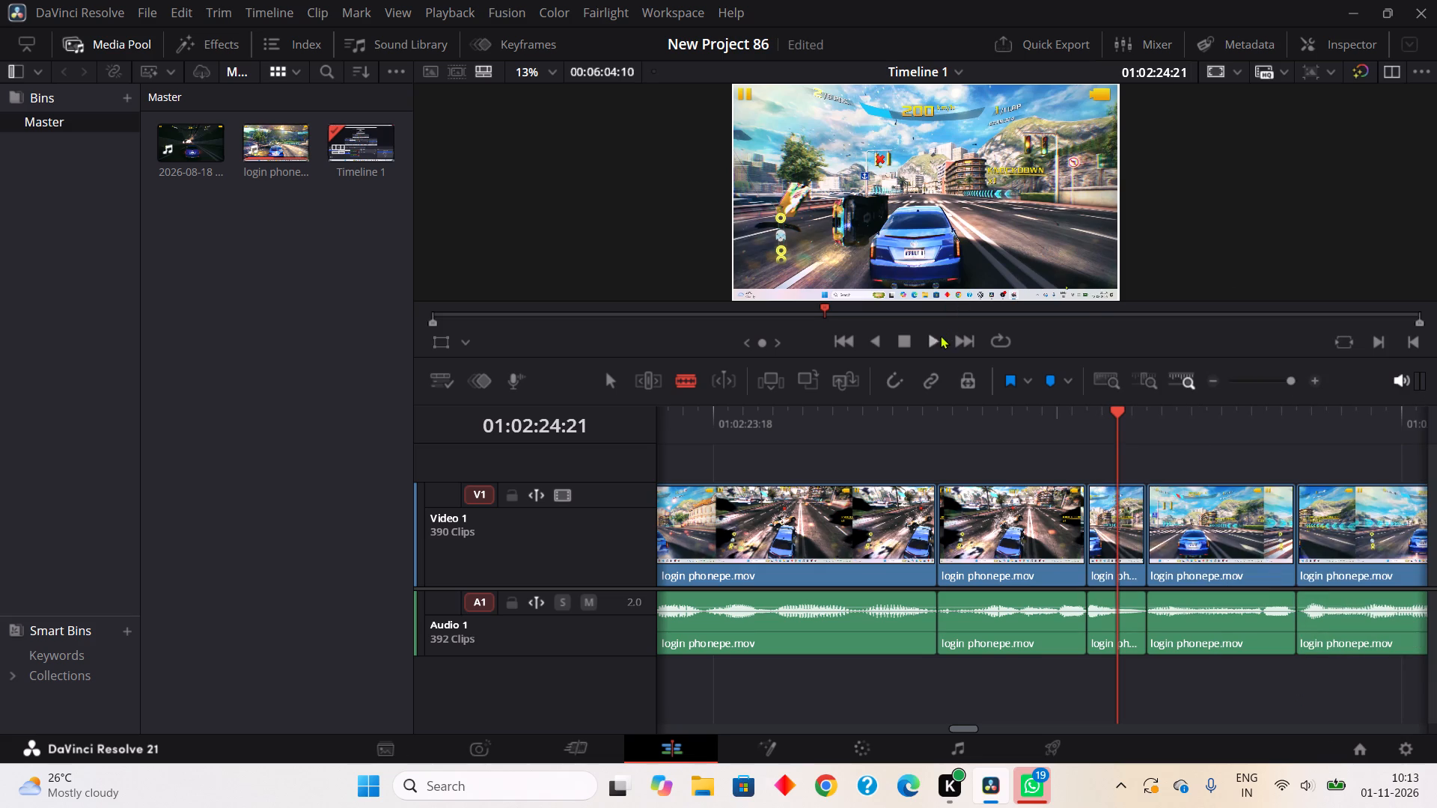
# Play on to about 01:02:26:03, split Audio 1 at about 01:02:25:21 and 01:02:25:22, and Ripple Cut the quiet frame between.
pyautogui.click(935, 343)
pyautogui.click(904, 340)
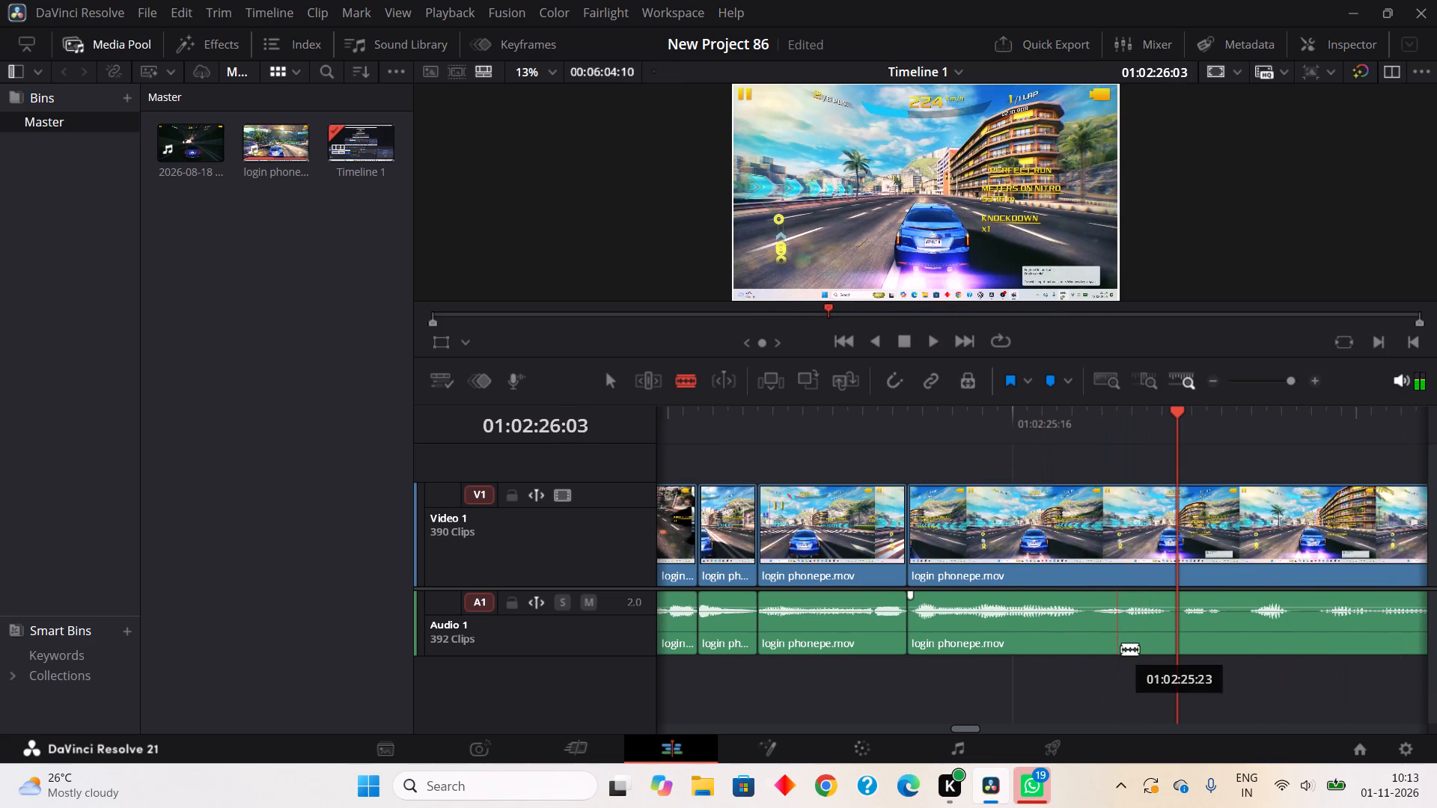
pyautogui.click(1088, 644)
pyautogui.click(1108, 634)
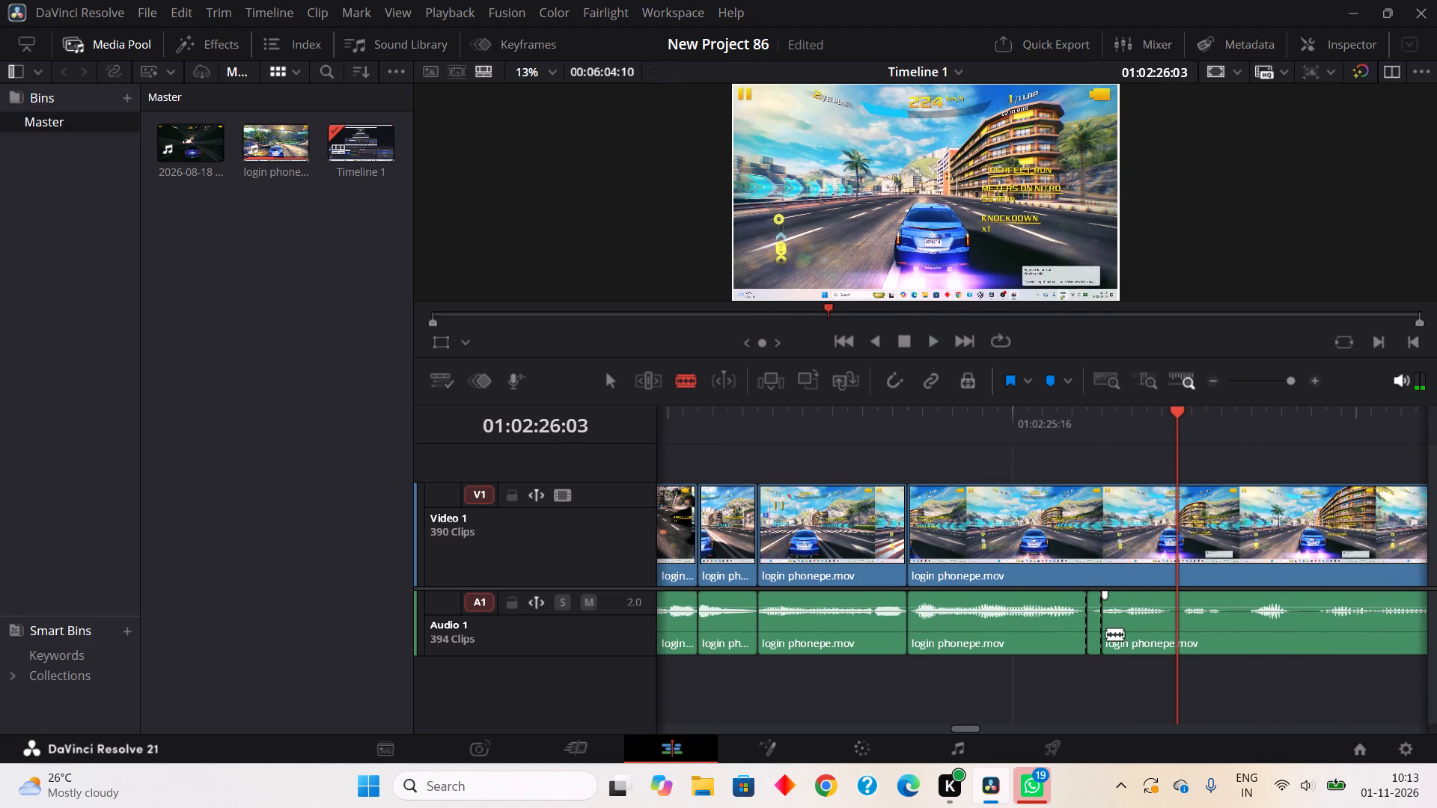
pyautogui.rightClick(1096, 634)
pyautogui.click(1186, 303)
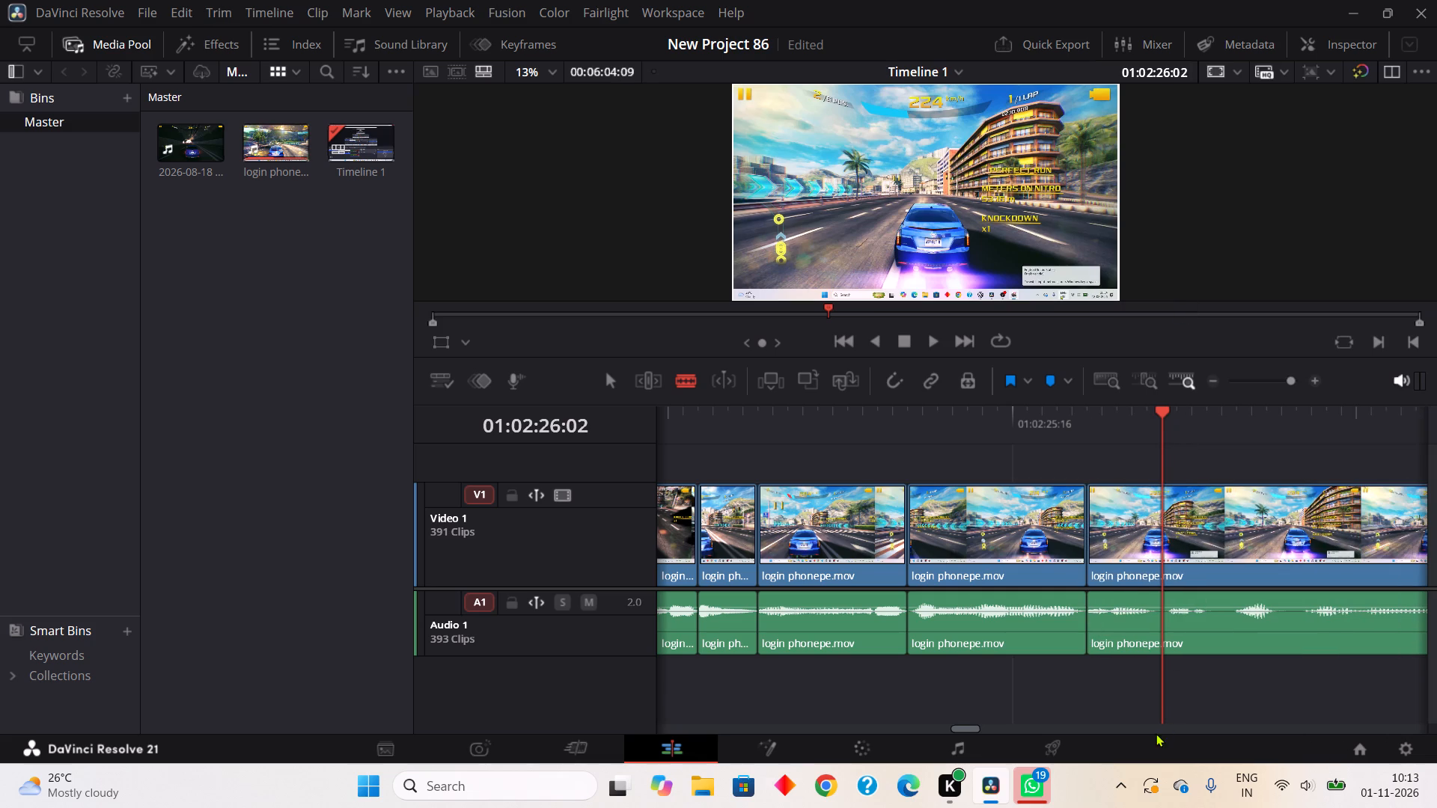
# Split Audio 1 at about 01:02:26:01 and 01:02:26:02, and Ripple Cut the quiet frame between.
pyautogui.click(1162, 644)
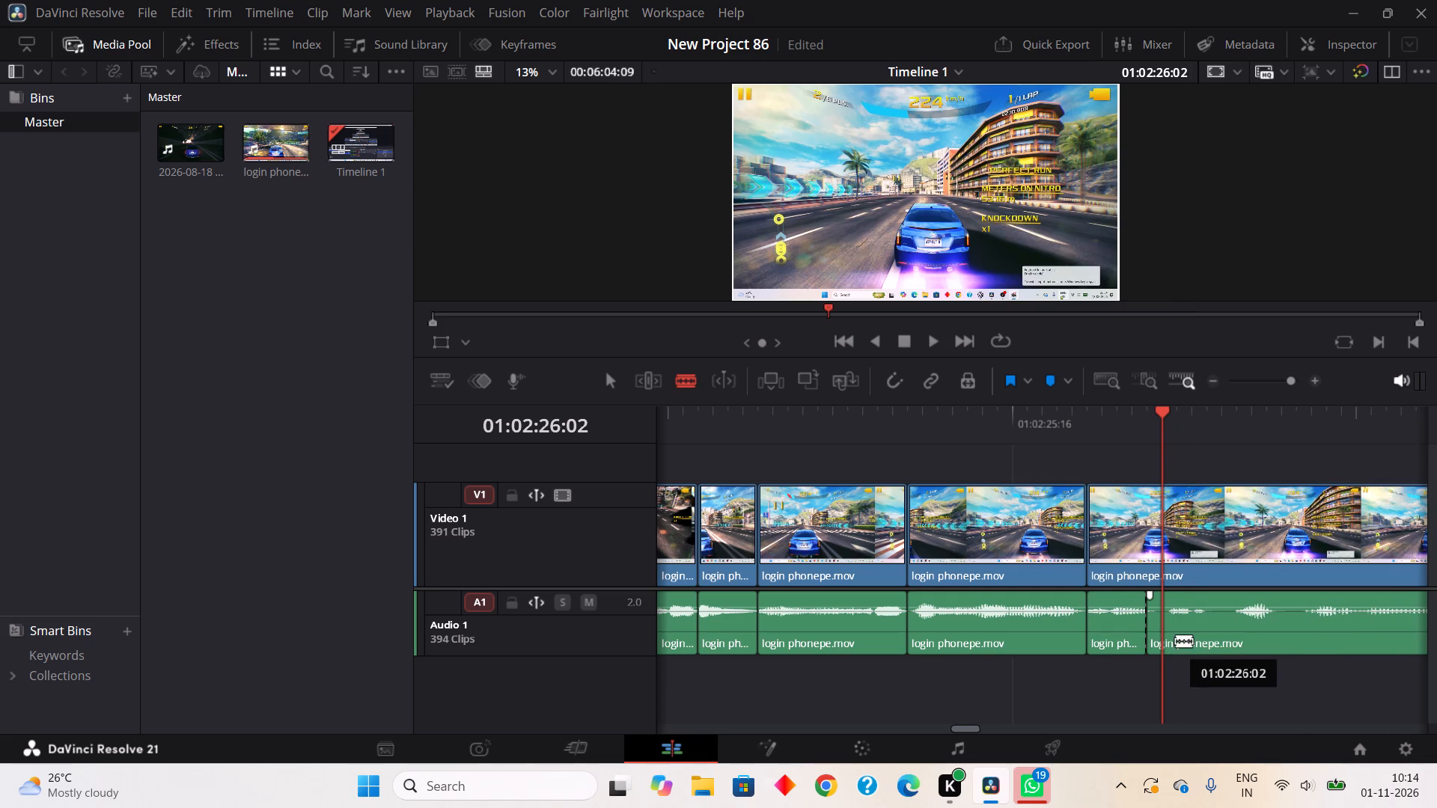
pyautogui.click(1175, 635)
pyautogui.rightClick(1157, 632)
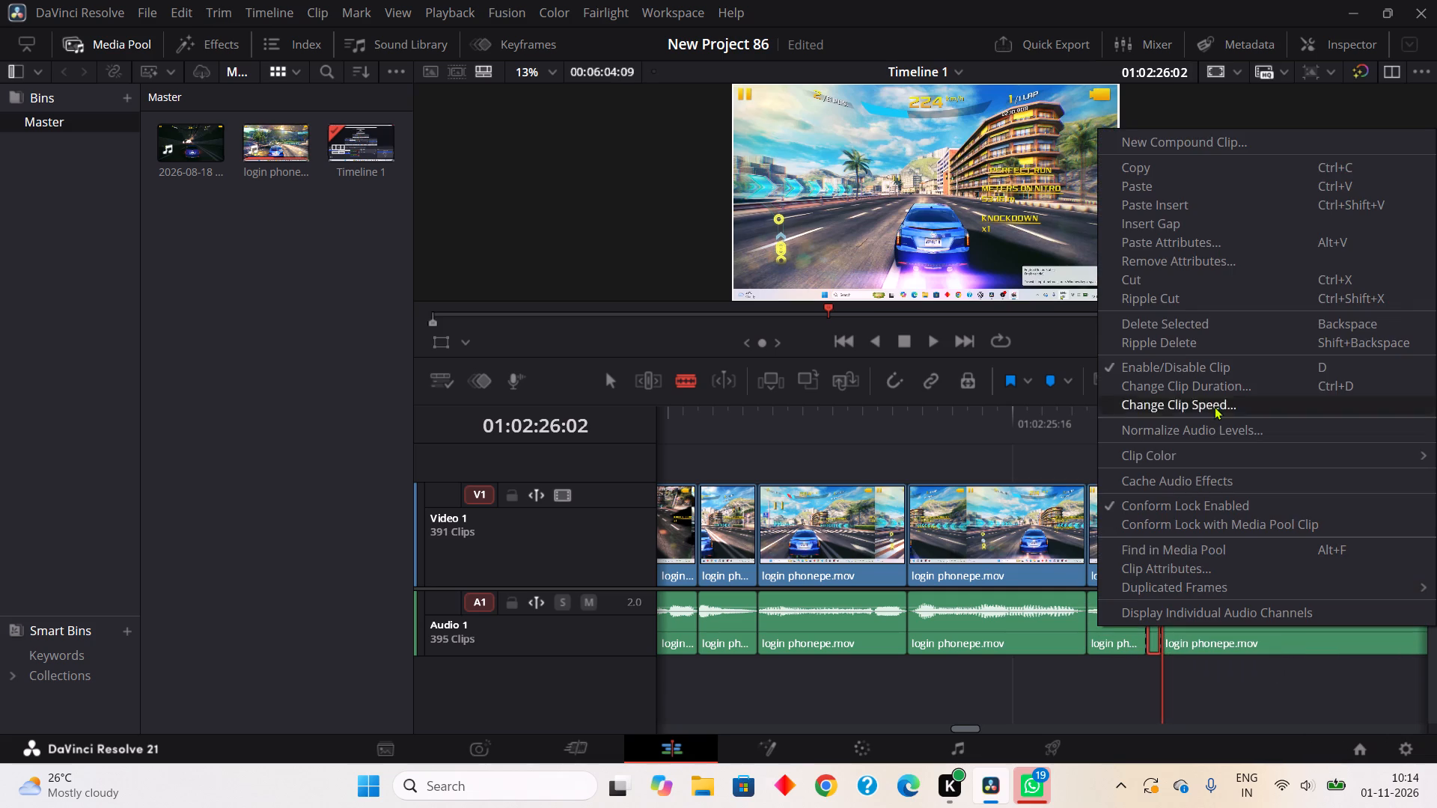
pyautogui.click(1159, 290)
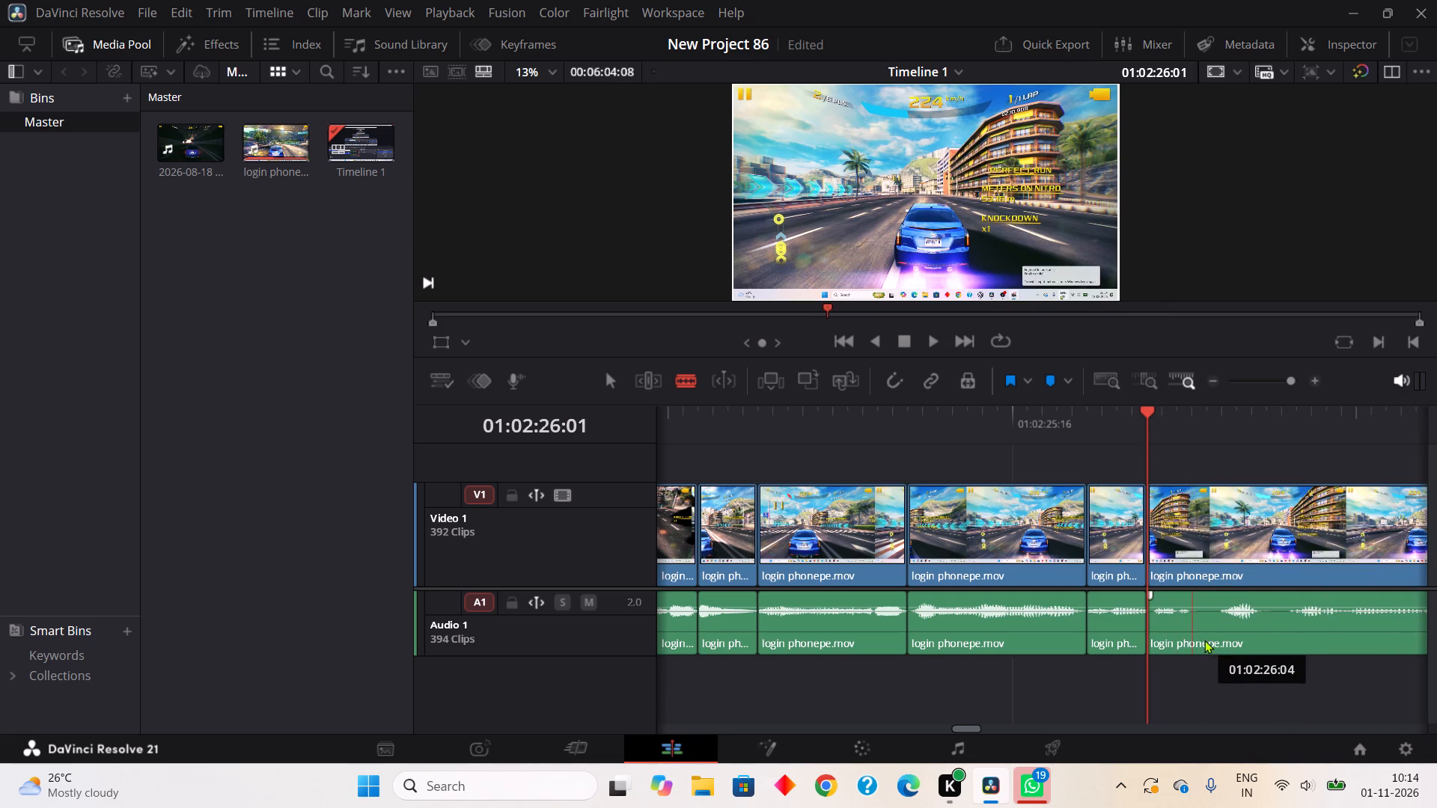
# Split Audio 1 at about 01:02:26:04 and 01:02:26:06, and Ripple Cut the quiet piece between.
pyautogui.click(1204, 640)
pyautogui.click(1236, 615)
pyautogui.rightClick(1216, 642)
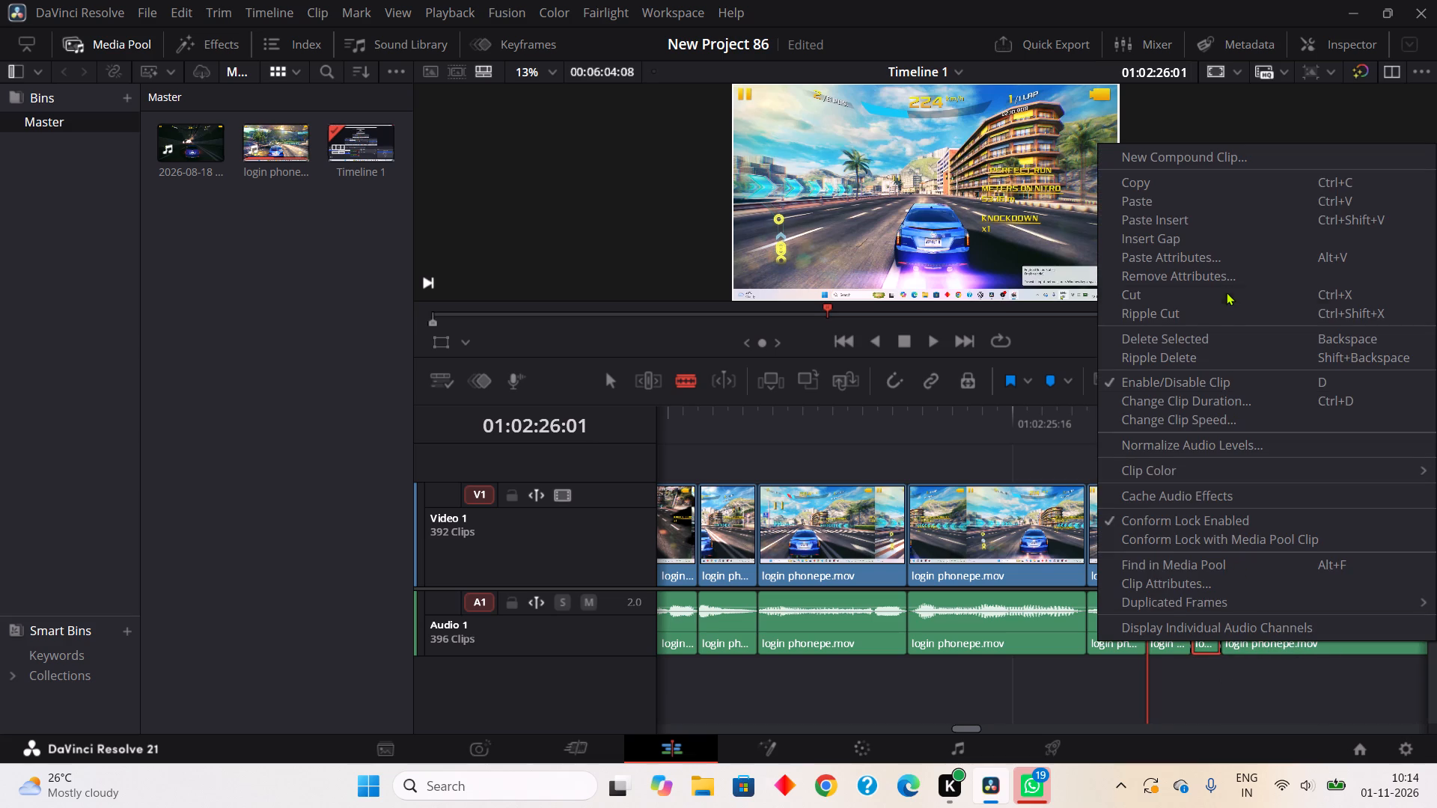
pyautogui.click(1220, 315)
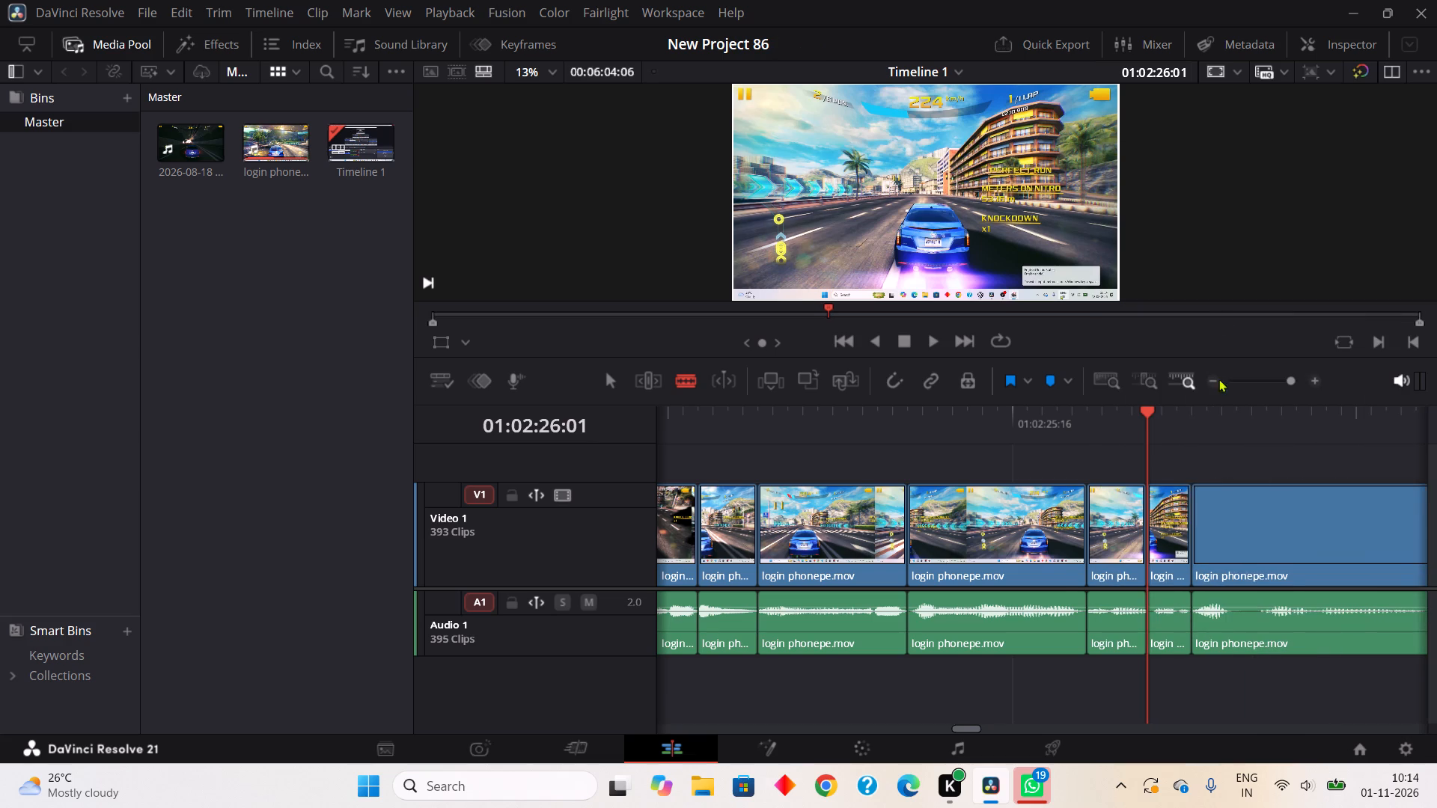
# Split Audio 1 at about 01:02:26:07 and 01:02:26:09, and Ripple Cut the quiet piece between.
pyautogui.click(1238, 624)
pyautogui.click(1280, 633)
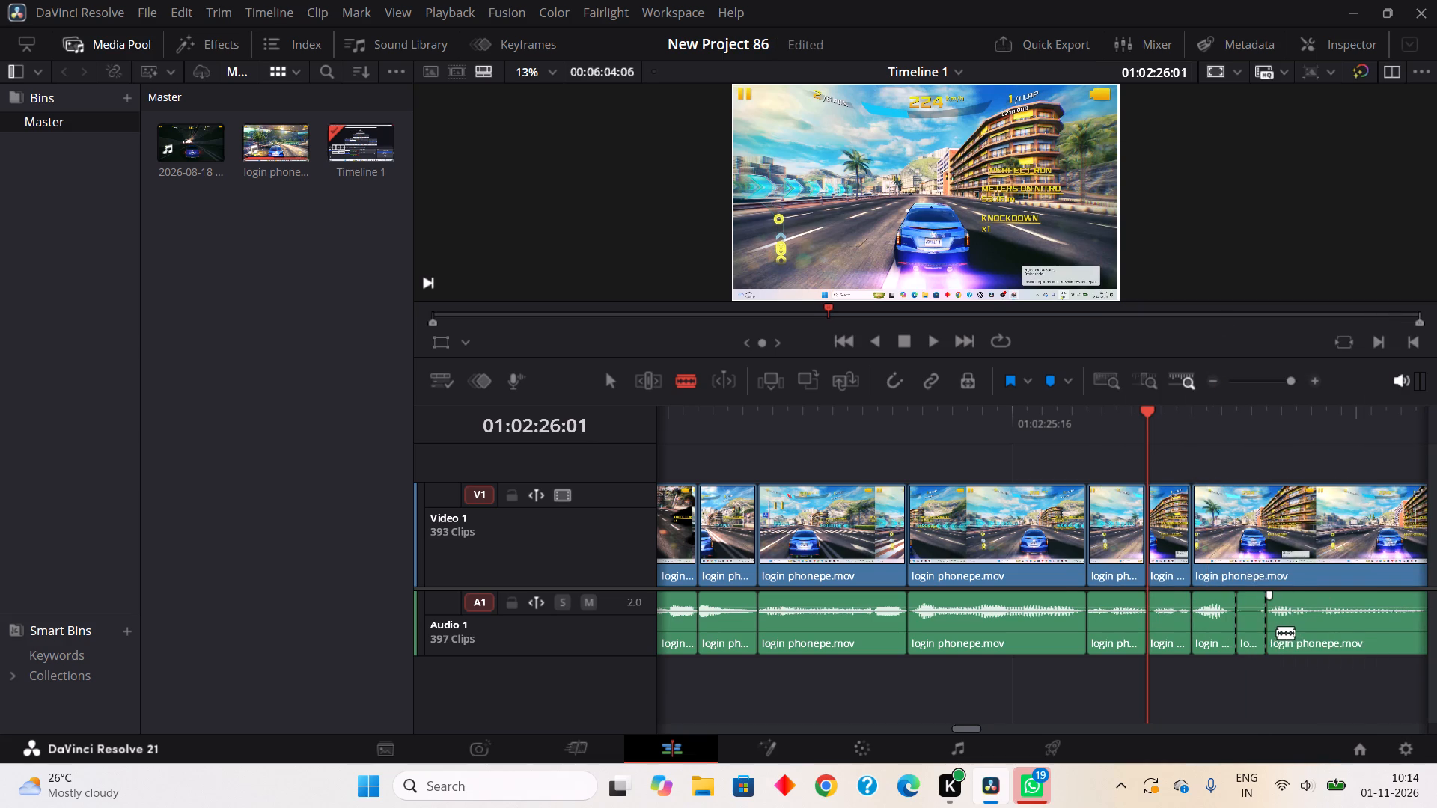
pyautogui.rightClick(1254, 635)
pyautogui.click(1208, 284)
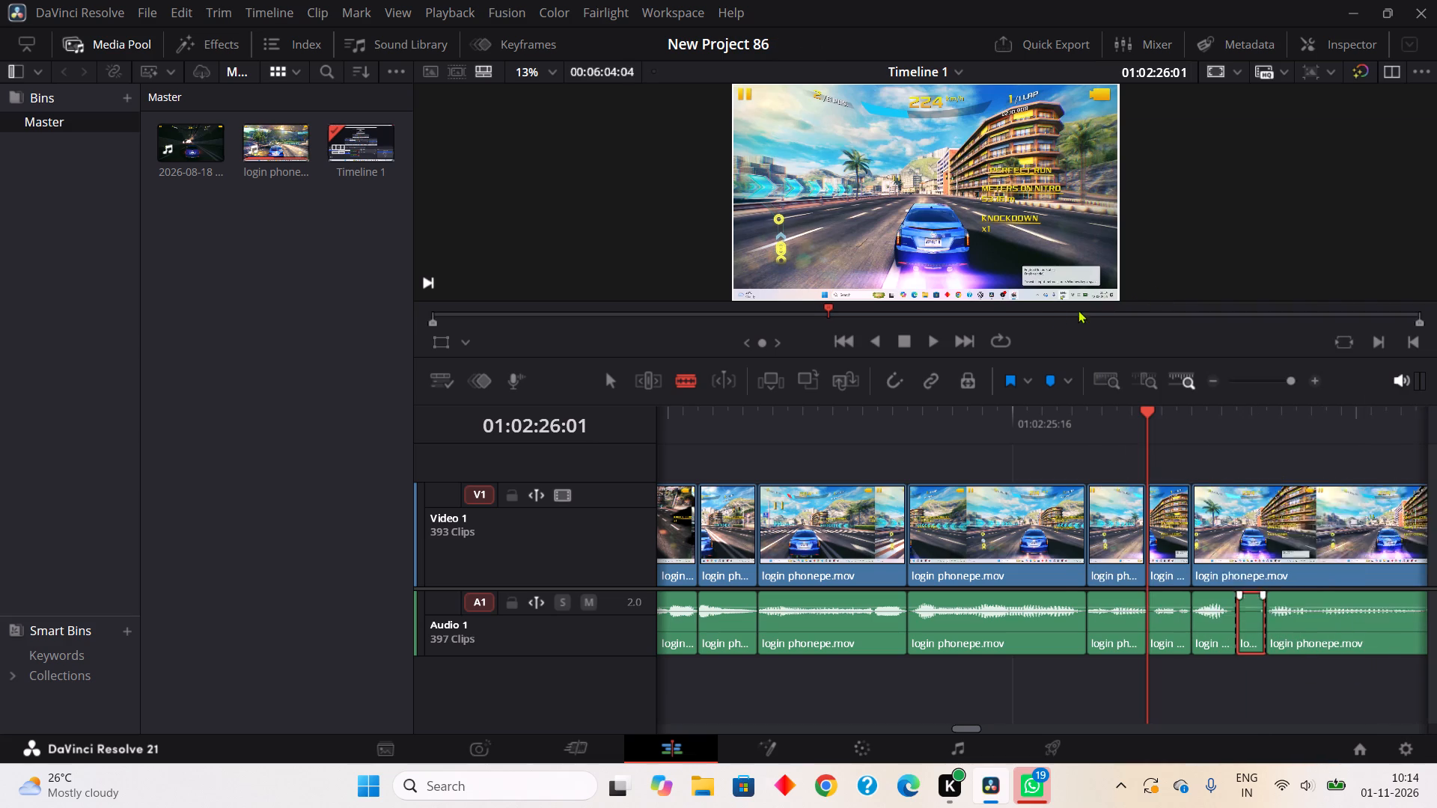
# Play on to about 01:02:27:06, split Audio 1 at about 01:02:26:18 and 01:02:26:20, and Ripple Cut the quiet piece between.
pyautogui.click(932, 341)
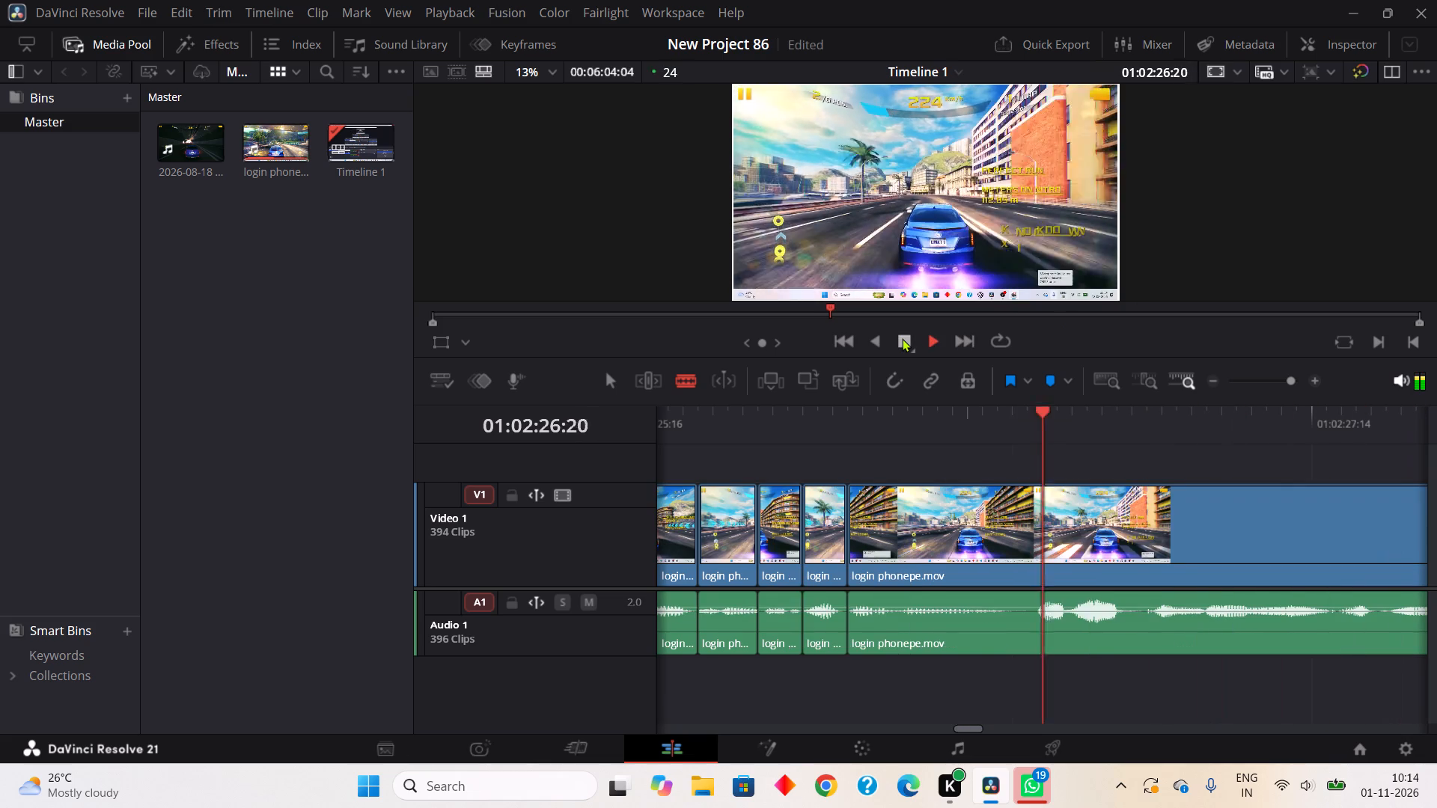
pyautogui.click(902, 338)
pyautogui.click(1016, 636)
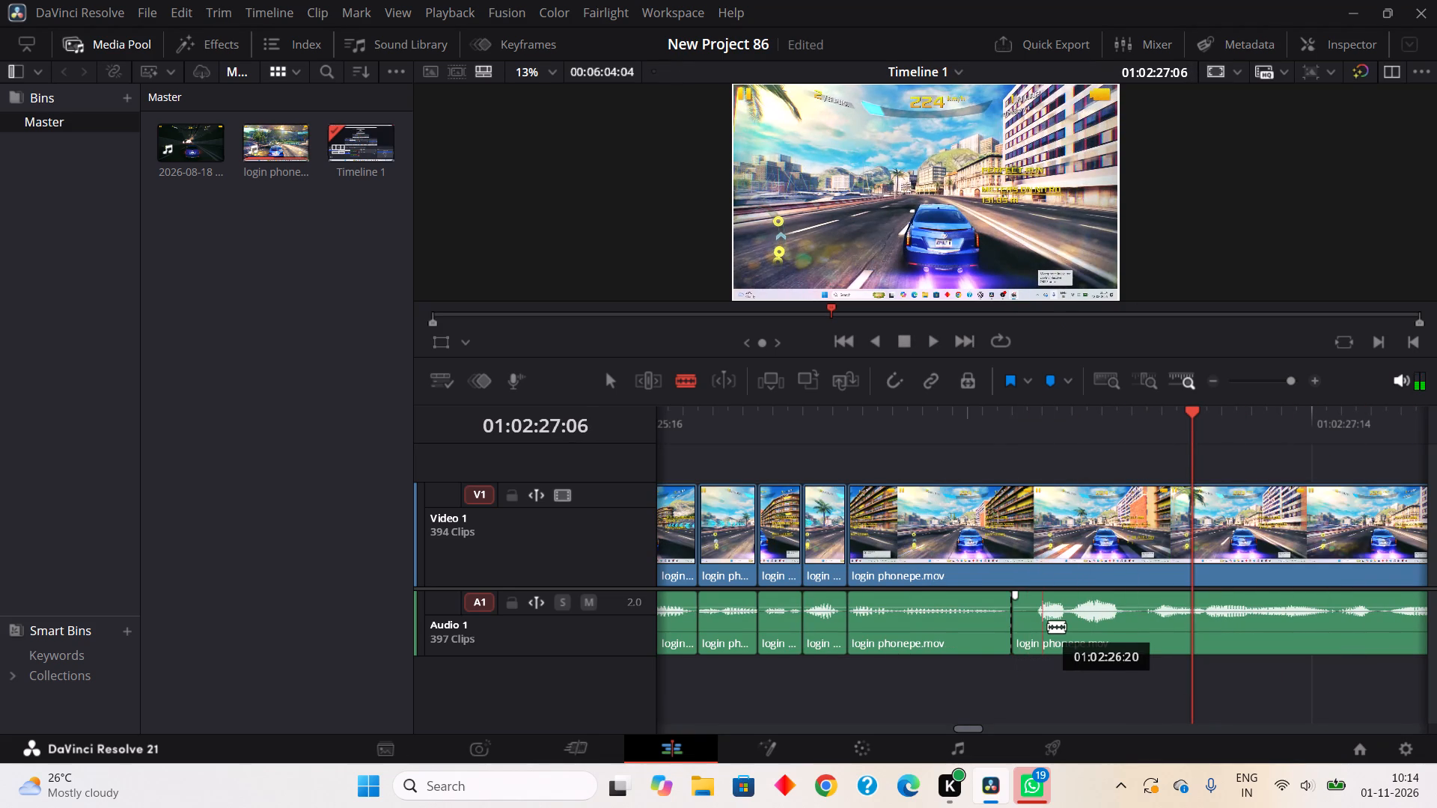
pyautogui.click(1046, 627)
pyautogui.rightClick(1025, 624)
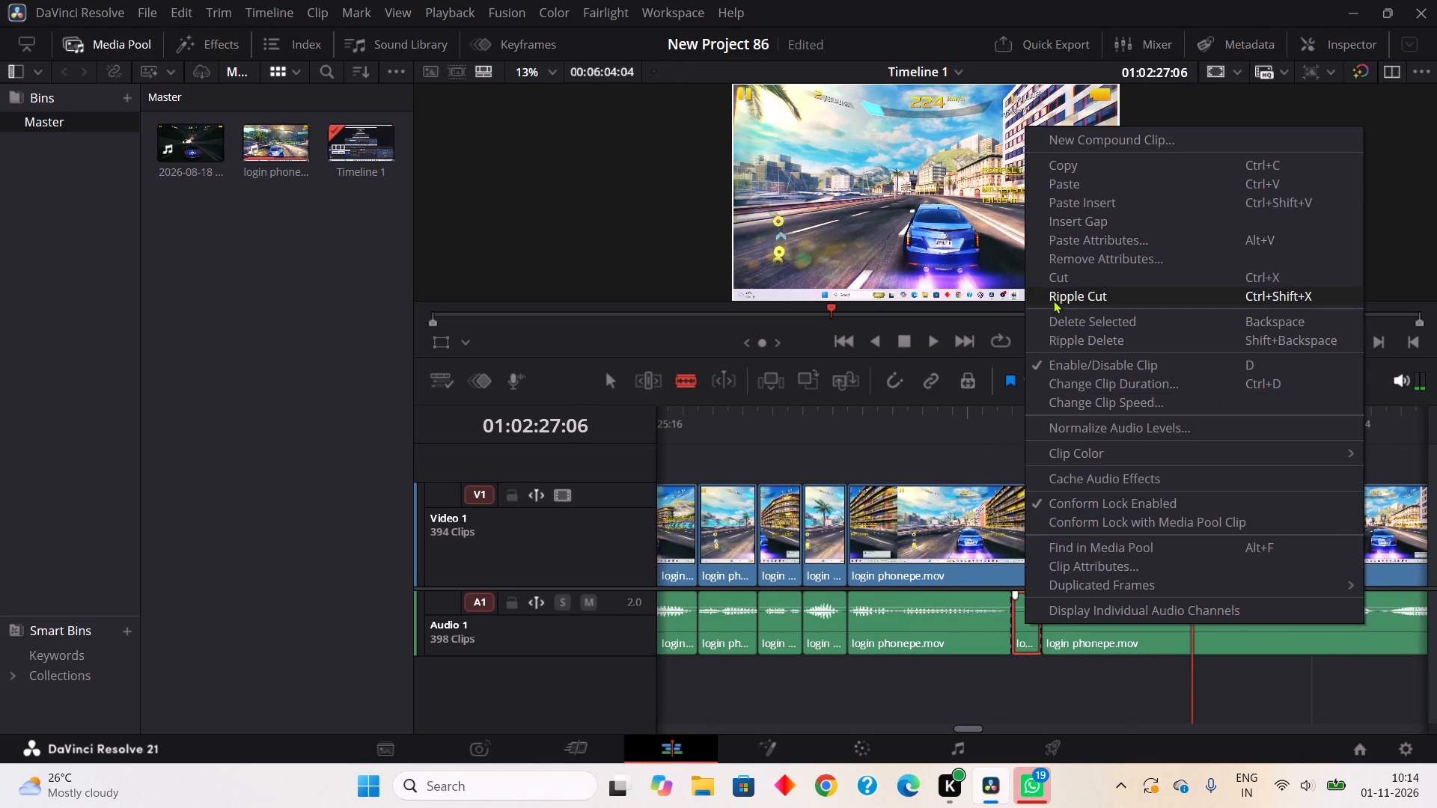
pyautogui.click(1053, 300)
# Split Audio 1 at about 01:02:26:23 and 01:02:27:01, and Ripple Cut the quiet piece between.
pyautogui.click(1096, 630)
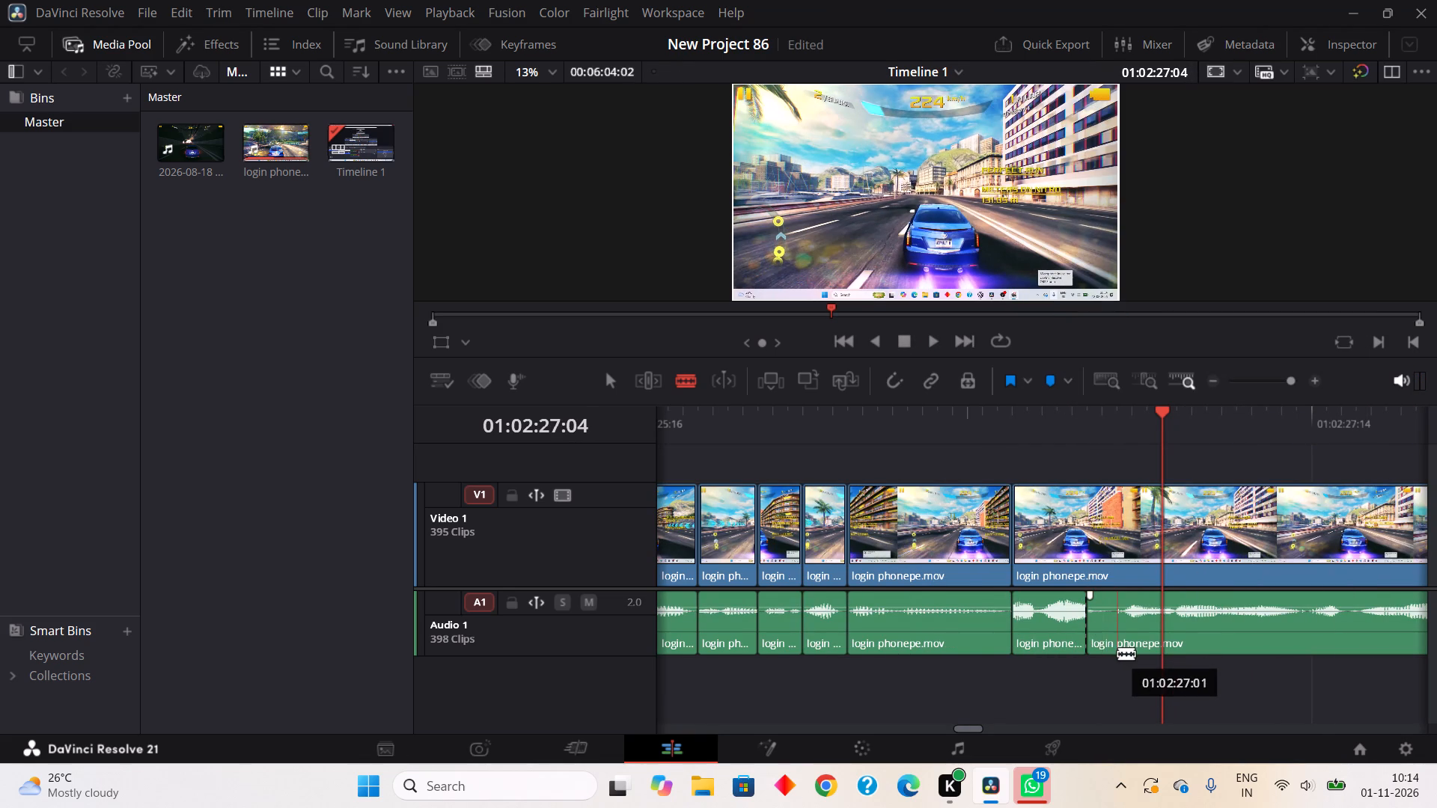
pyautogui.click(1117, 653)
pyautogui.rightClick(1113, 647)
pyautogui.rightClick(1099, 621)
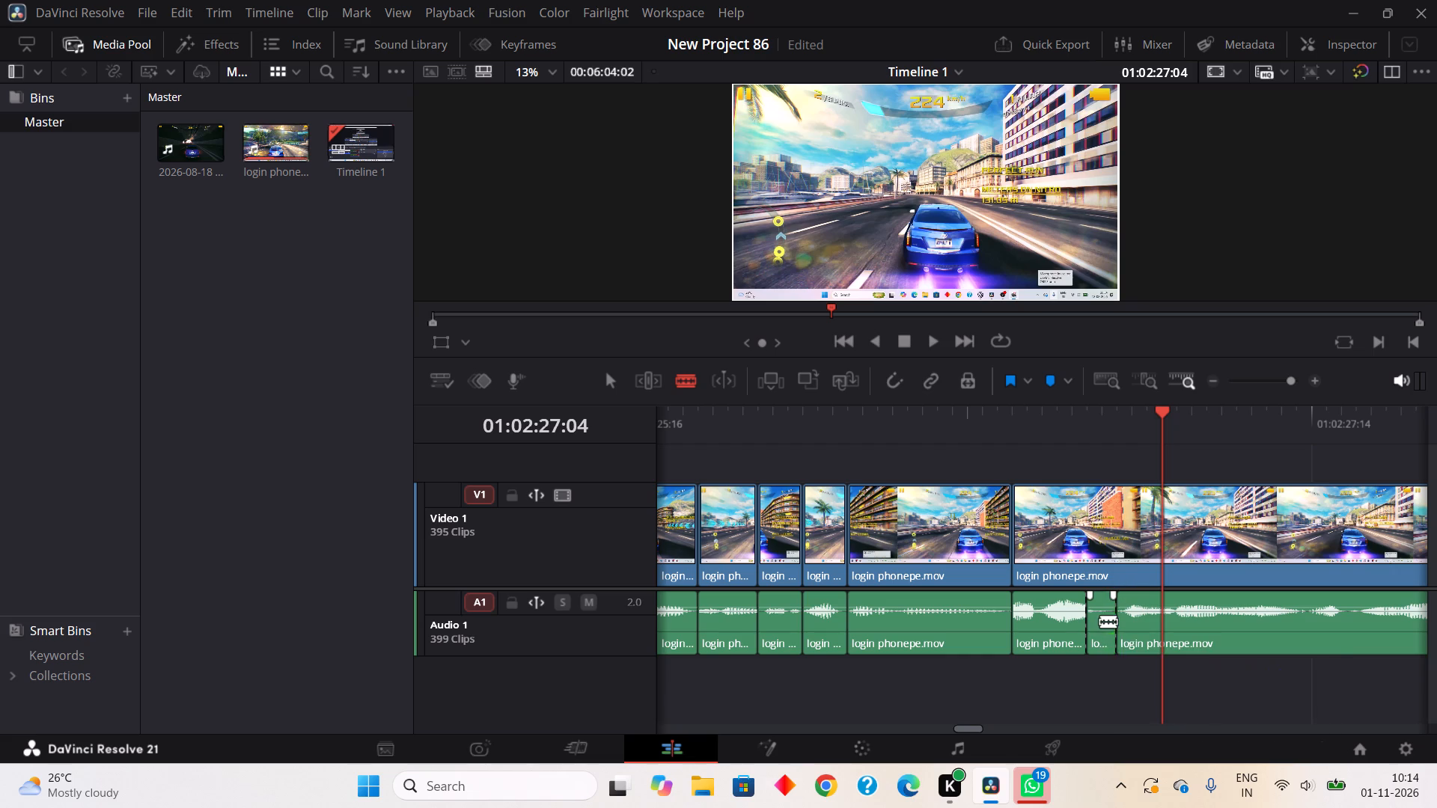
pyautogui.click(1165, 477)
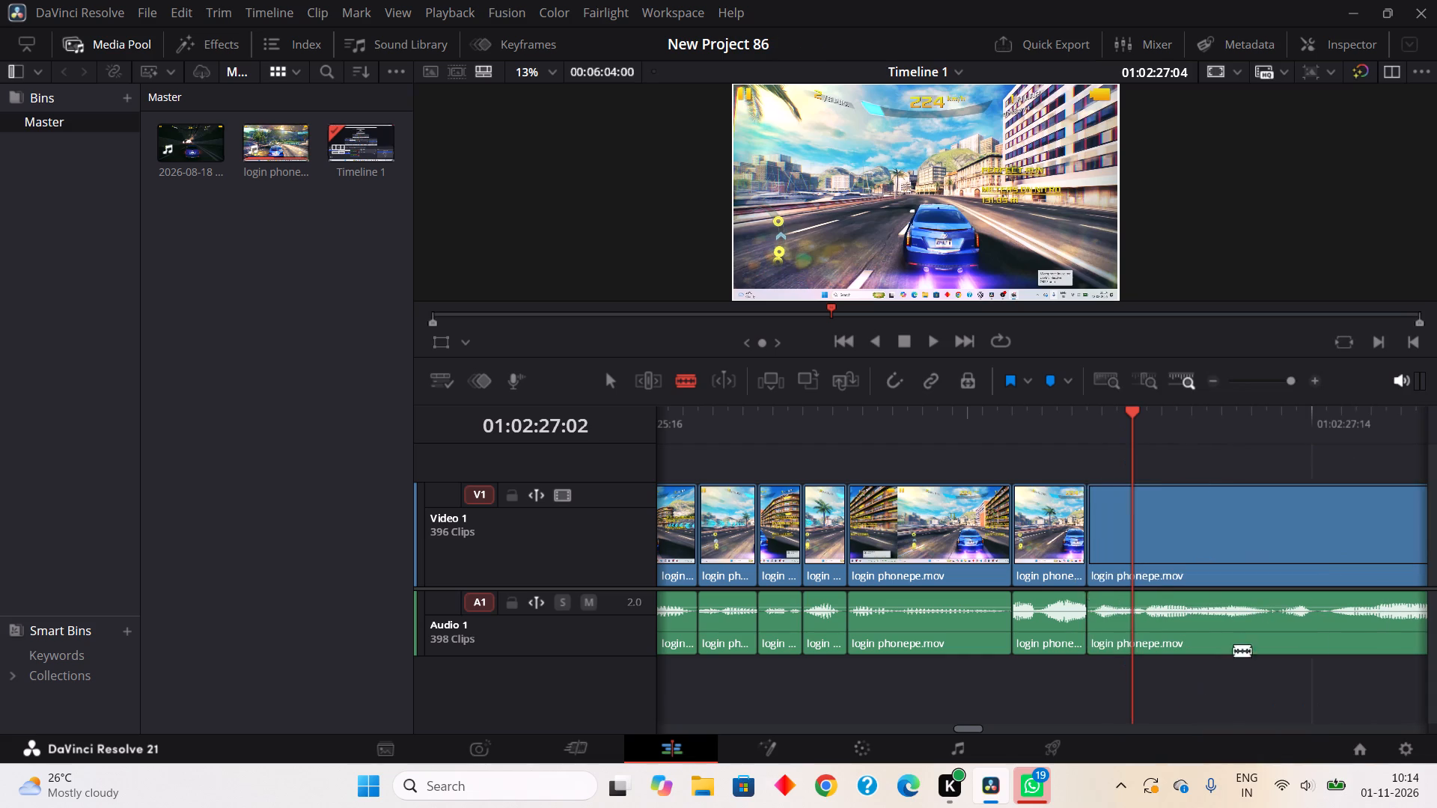
# Split Audio 1 at about 01:02:27:14 and 01:02:27:15, and Ripple Cut the quiet frame between.
pyautogui.click(1314, 624)
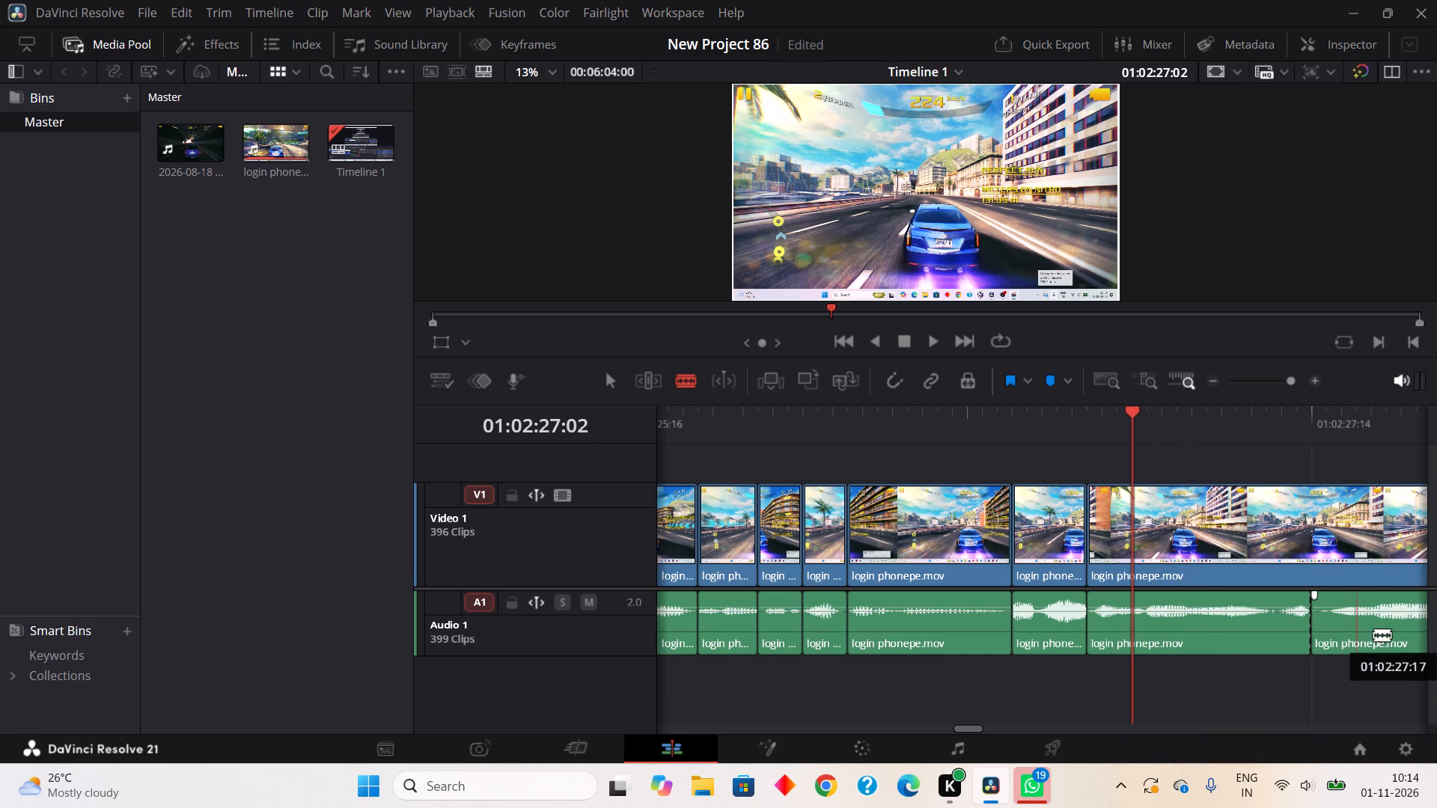
pyautogui.click(1340, 646)
pyautogui.rightClick(1314, 613)
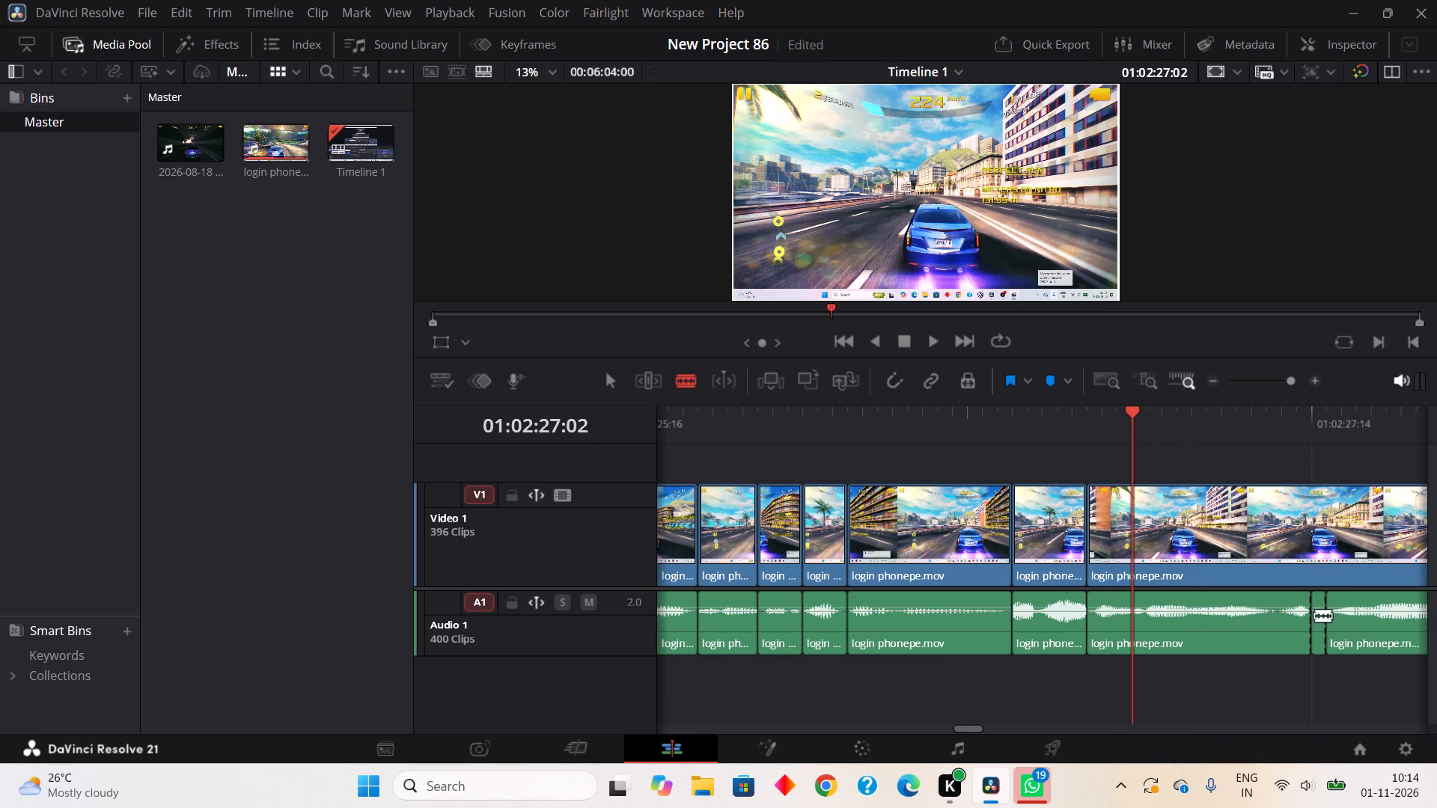
pyautogui.click(1255, 285)
# Play on to about 01:02:28:09, split Audio 1 at about 01:02:28:08 and 01:02:28:10, and Ripple Cut the quiet piece between.
pyautogui.click(936, 340)
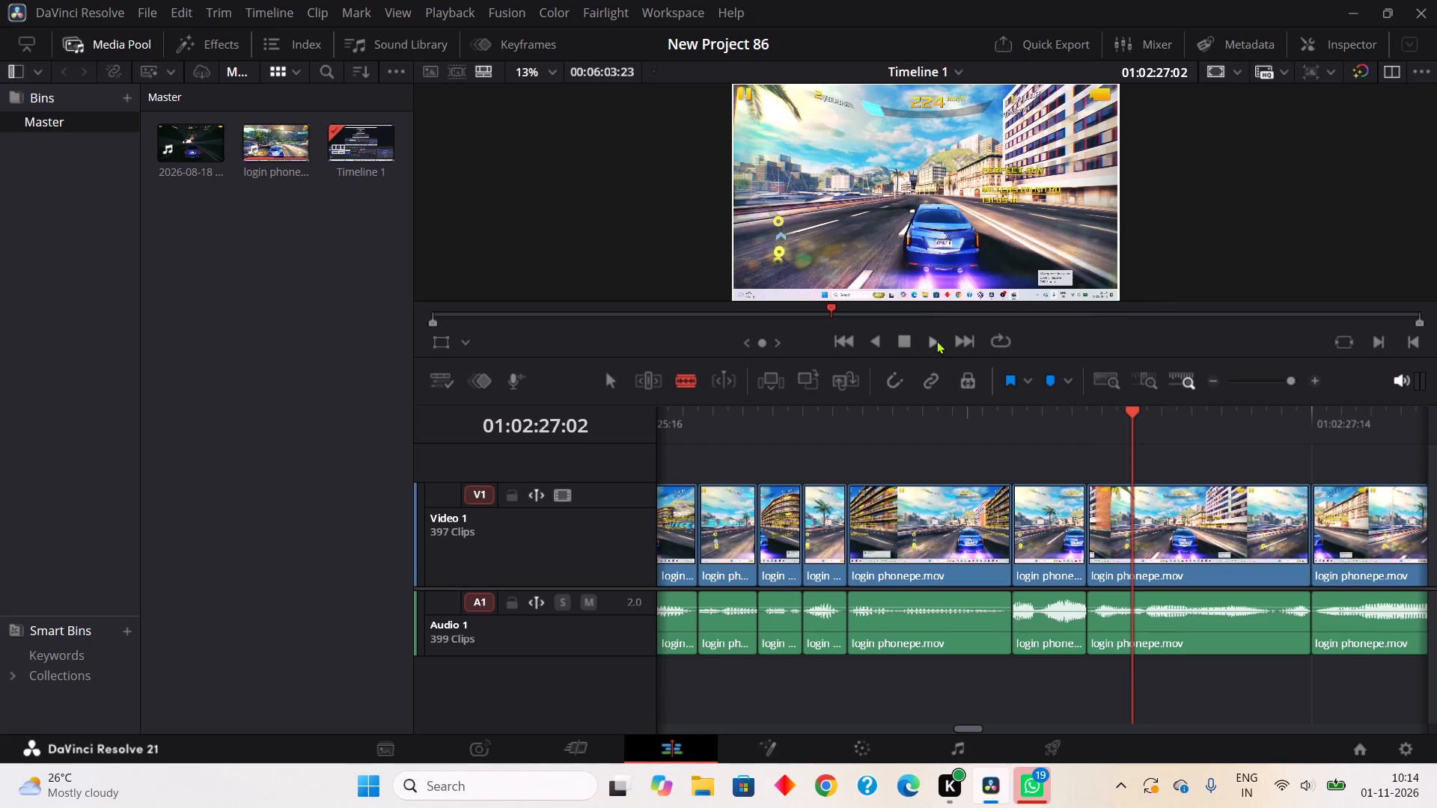
pyautogui.click(907, 334)
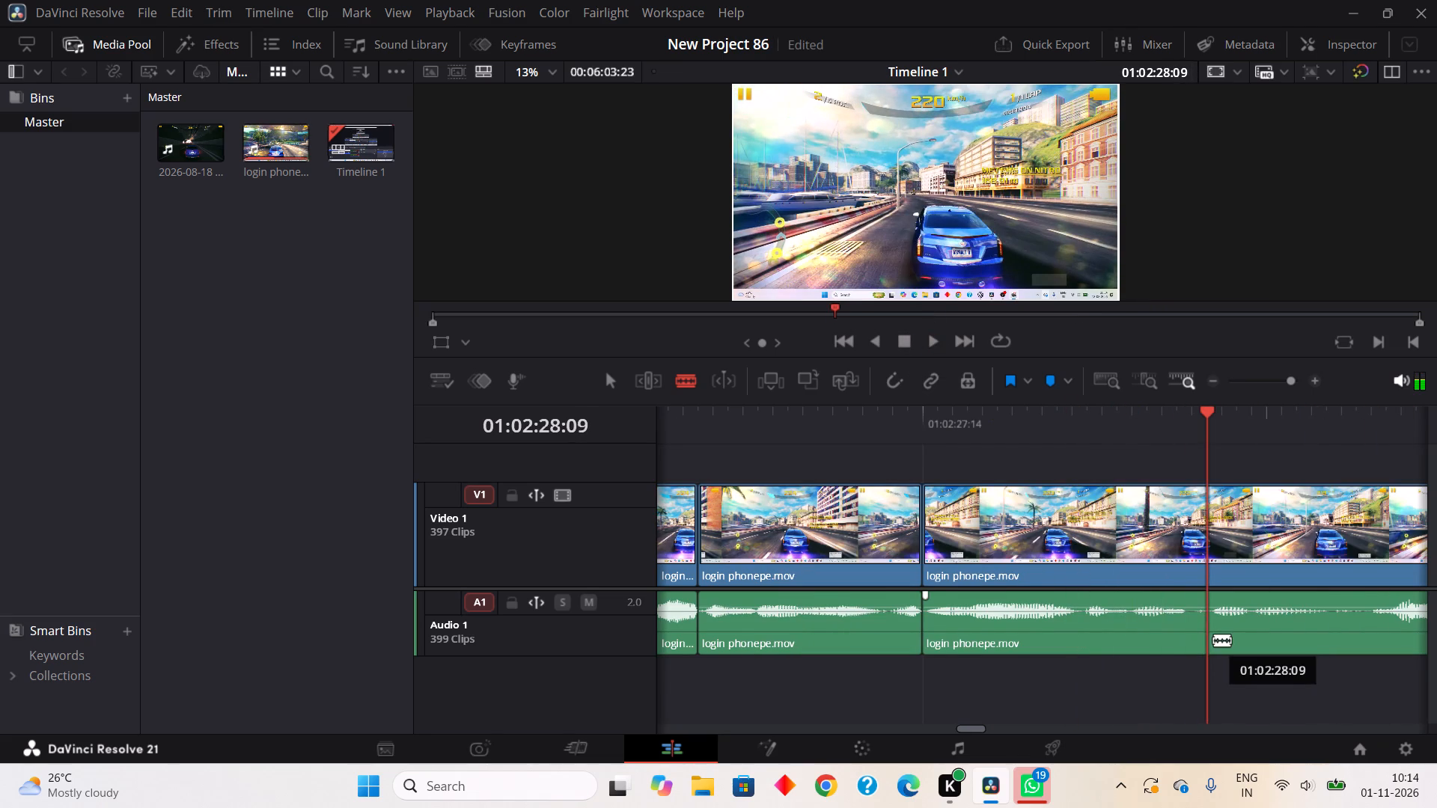
pyautogui.click(1200, 636)
pyautogui.click(1223, 637)
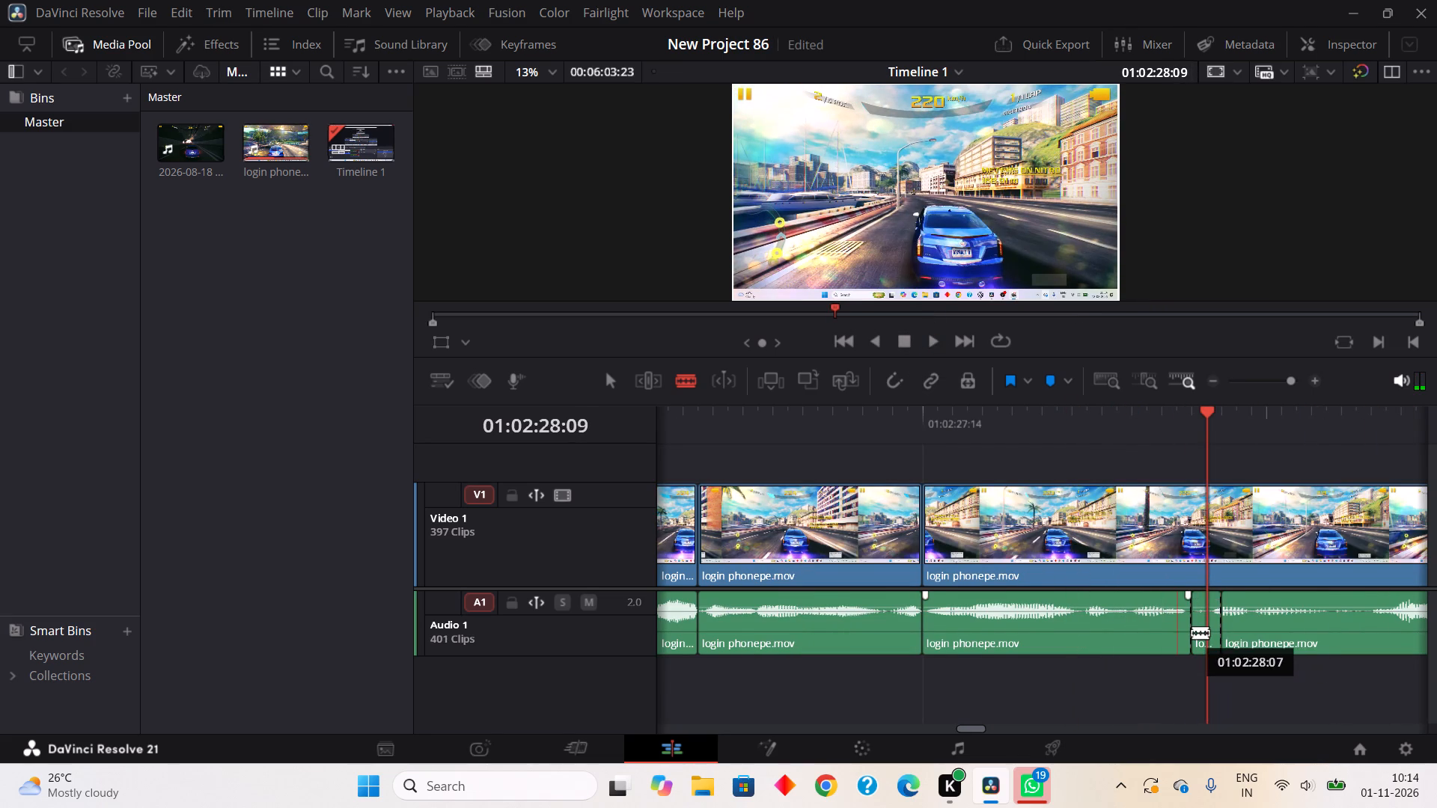
pyautogui.rightClick(1192, 632)
pyautogui.rightClick(1200, 625)
pyautogui.click(1190, 294)
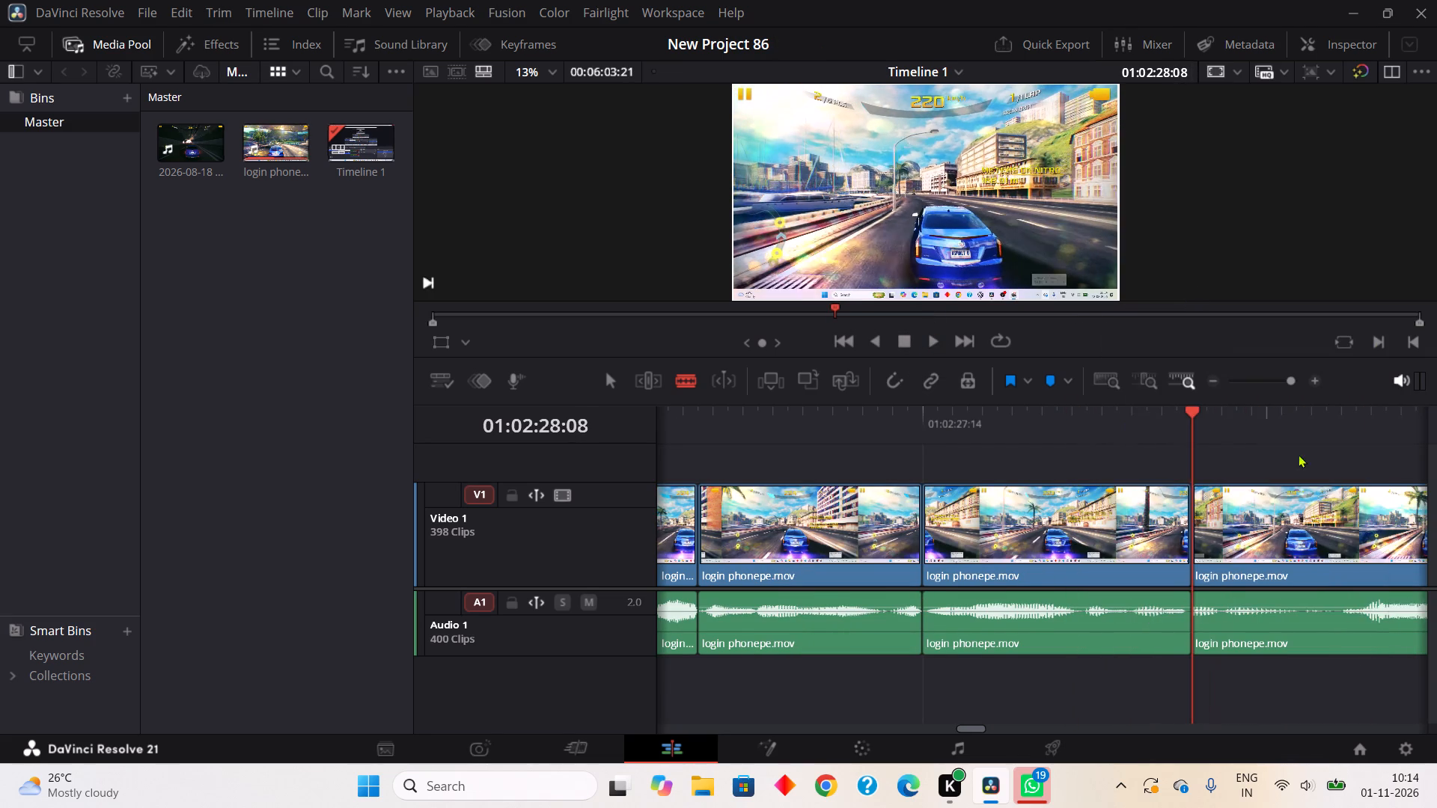
# Split Audio 1 at about 01:02:28:15 and 01:02:28:18, and Ripple Cut the quiet piece between.
pyautogui.click(1303, 625)
pyautogui.click(1355, 648)
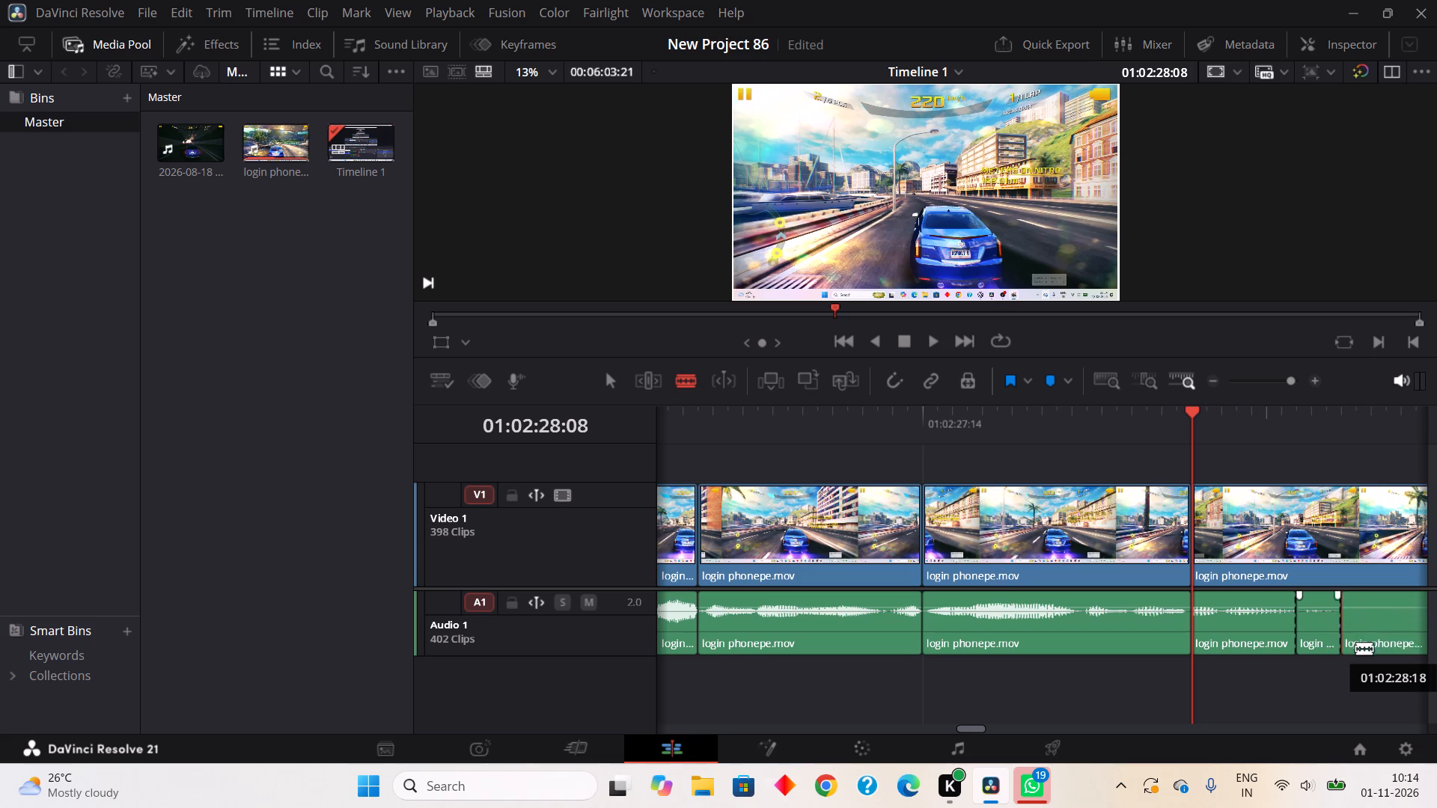
pyautogui.rightClick(1328, 616)
pyautogui.click(1162, 293)
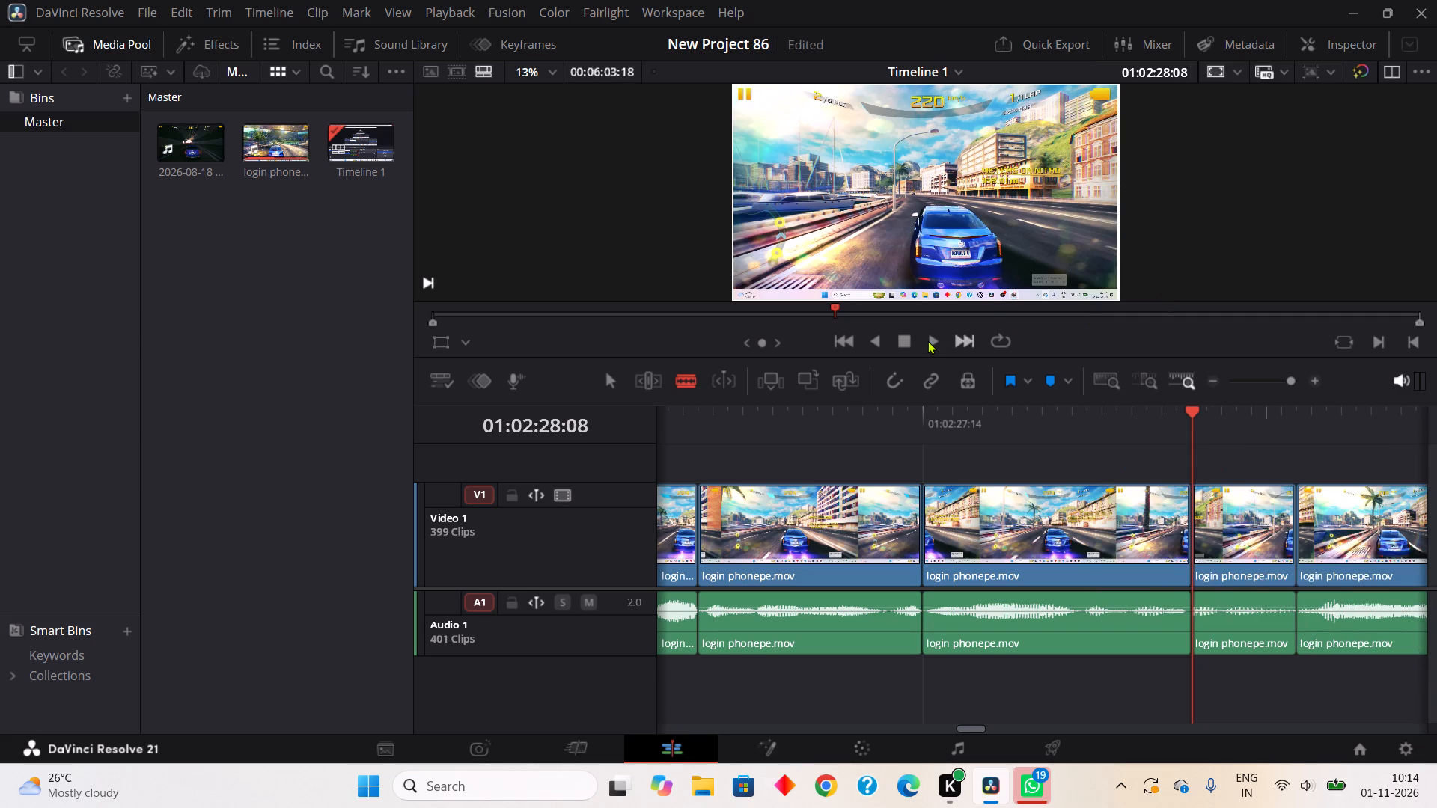
# Play on to about 01:02:29:07, split Audio 1 at about 01:02:29:01 and 01:02:29:04, and Ripple Cut the quiet piece between.
pyautogui.click(927, 340)
pyautogui.click(905, 339)
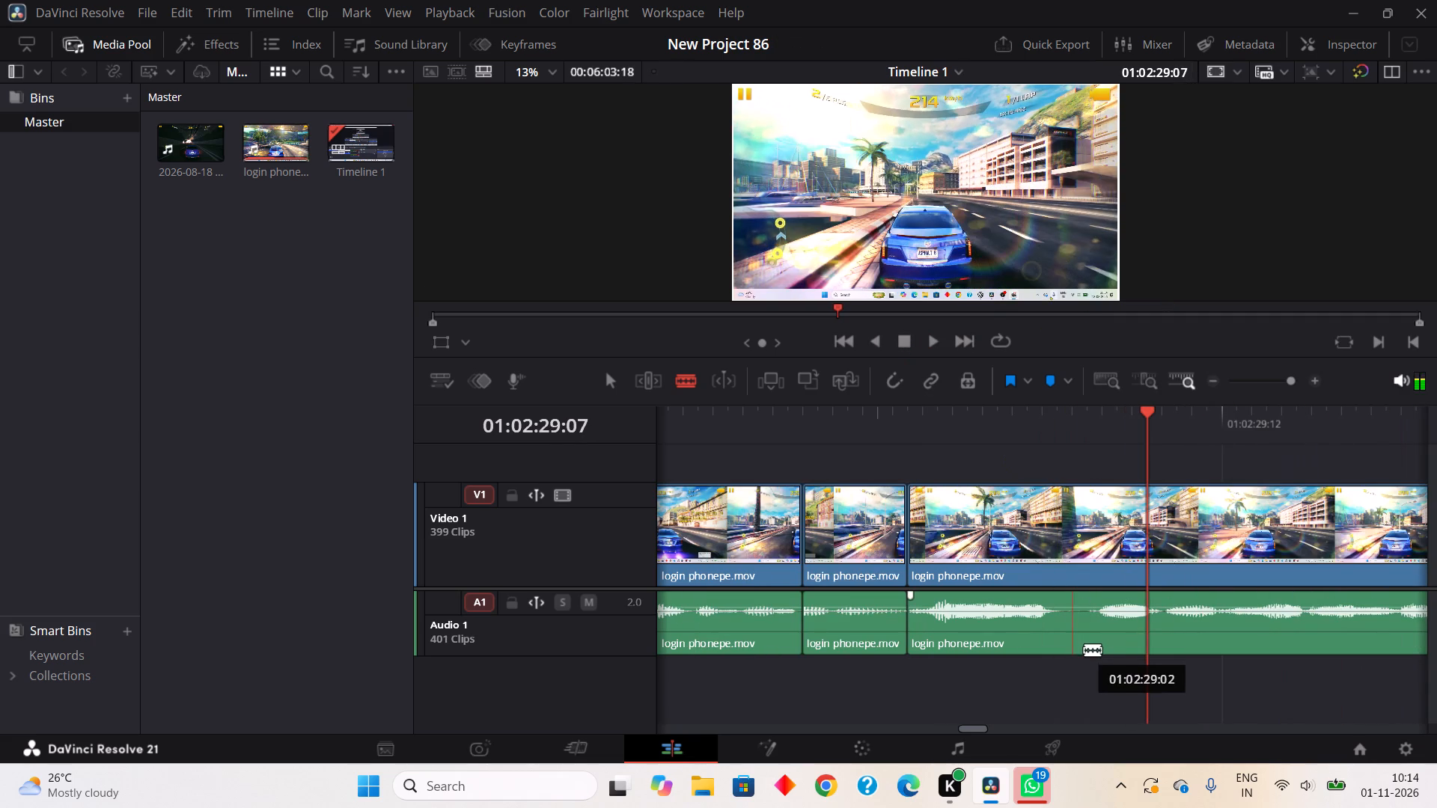
pyautogui.click(1069, 649)
pyautogui.click(1113, 623)
pyautogui.rightClick(1105, 625)
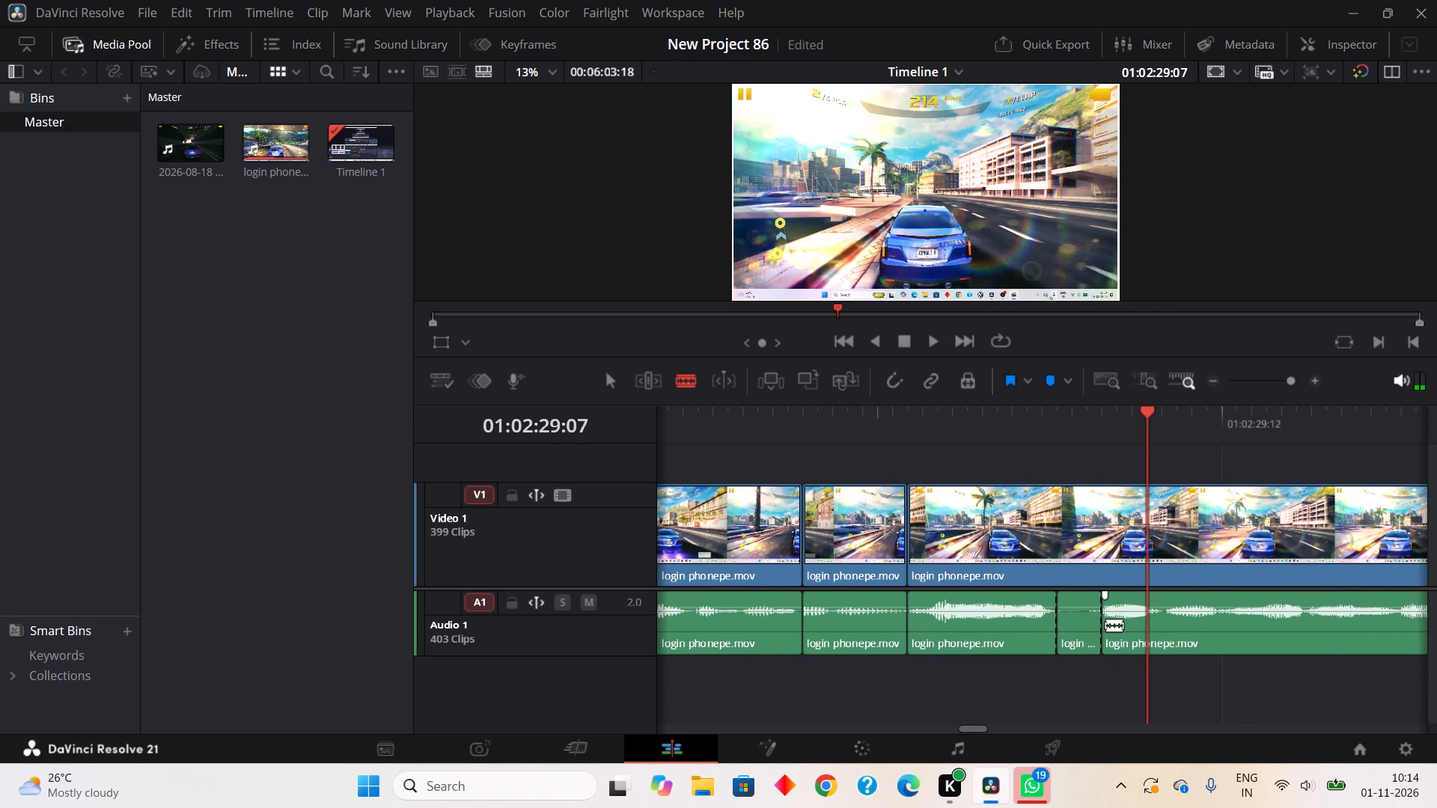
pyautogui.rightClick(1105, 625)
pyautogui.rightClick(1075, 616)
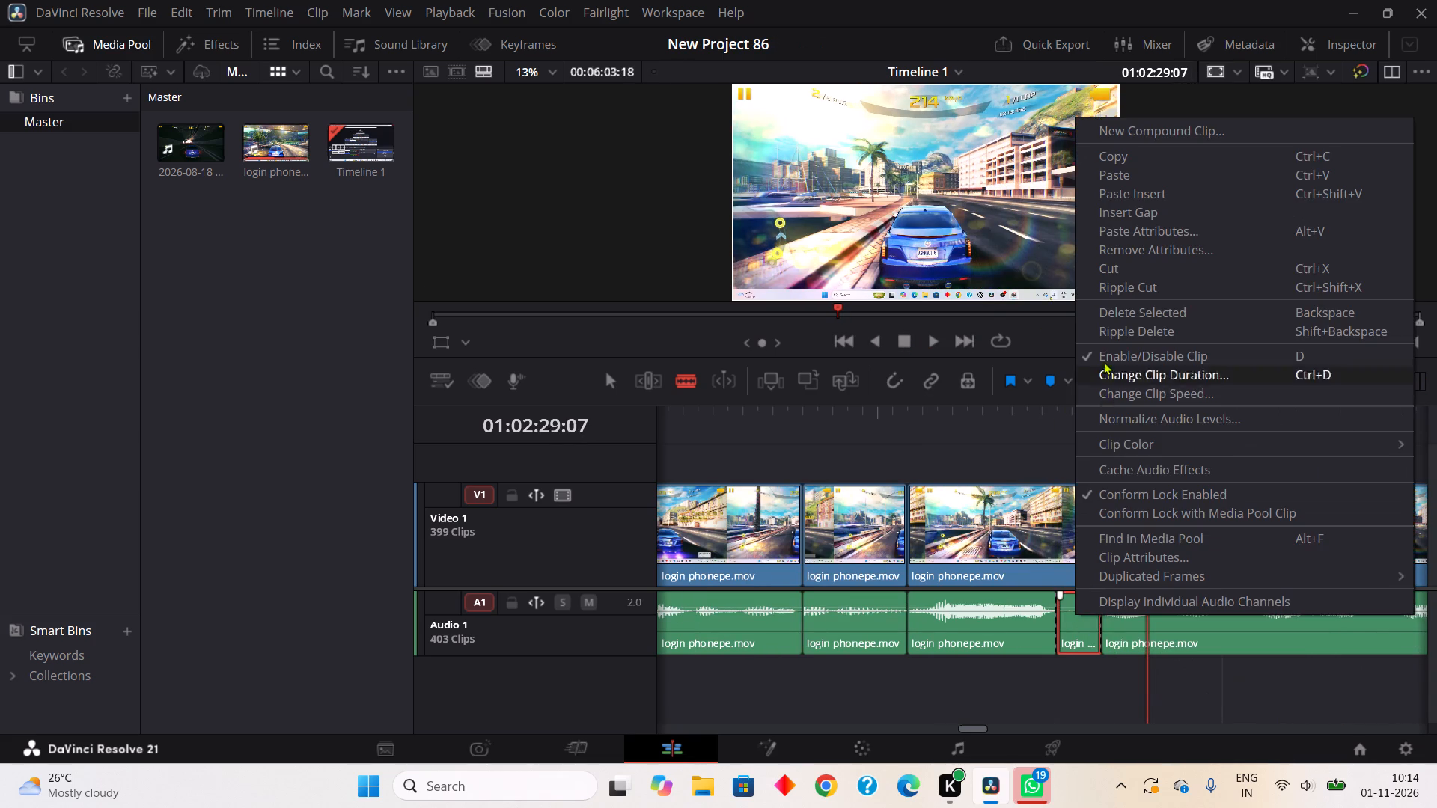
pyautogui.click(1114, 283)
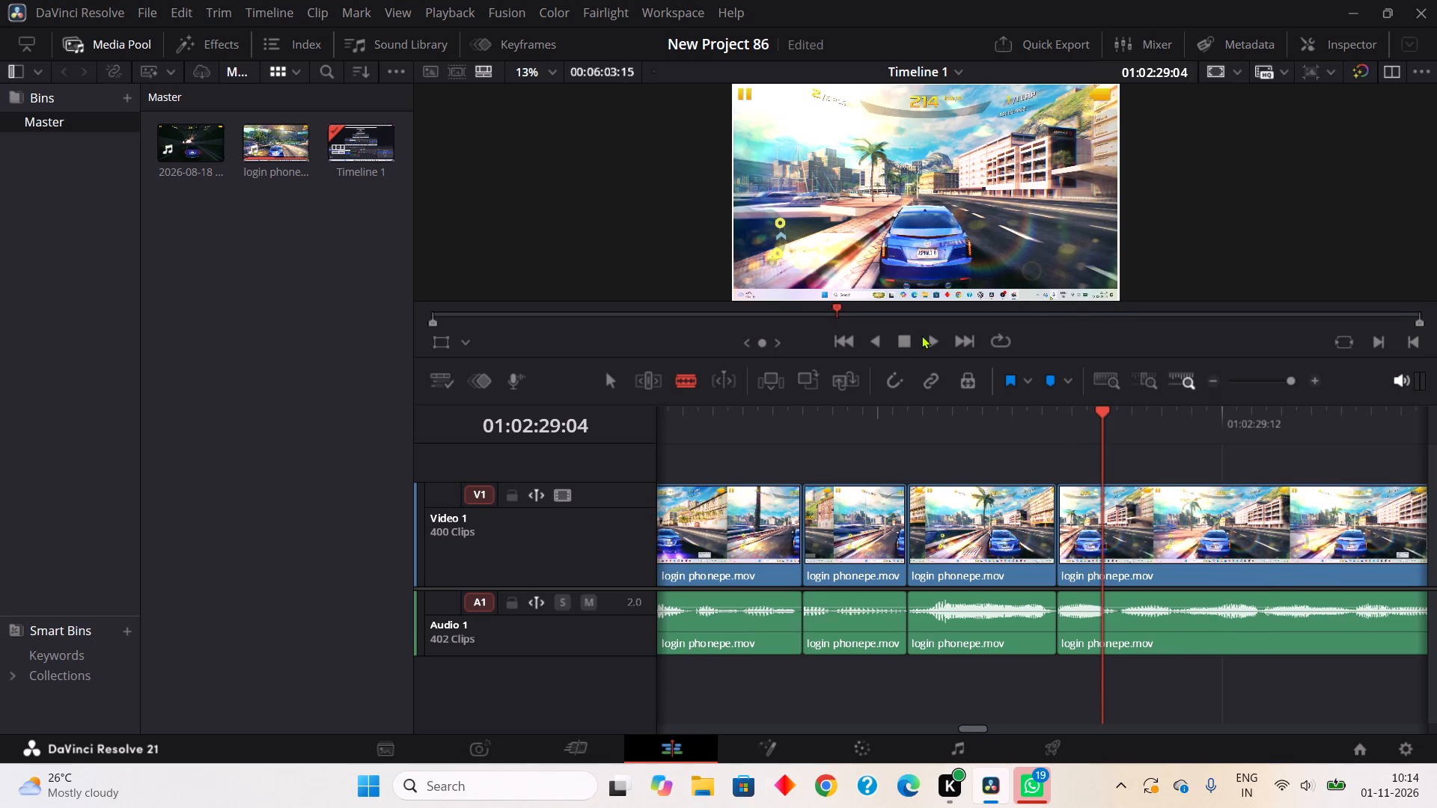
# Play on to about 01:02:30:12, split Audio 1 at about 01:02:30:19 and 01:02:30:22, and Ripple Cut the quiet piece between.
pyautogui.click(936, 340)
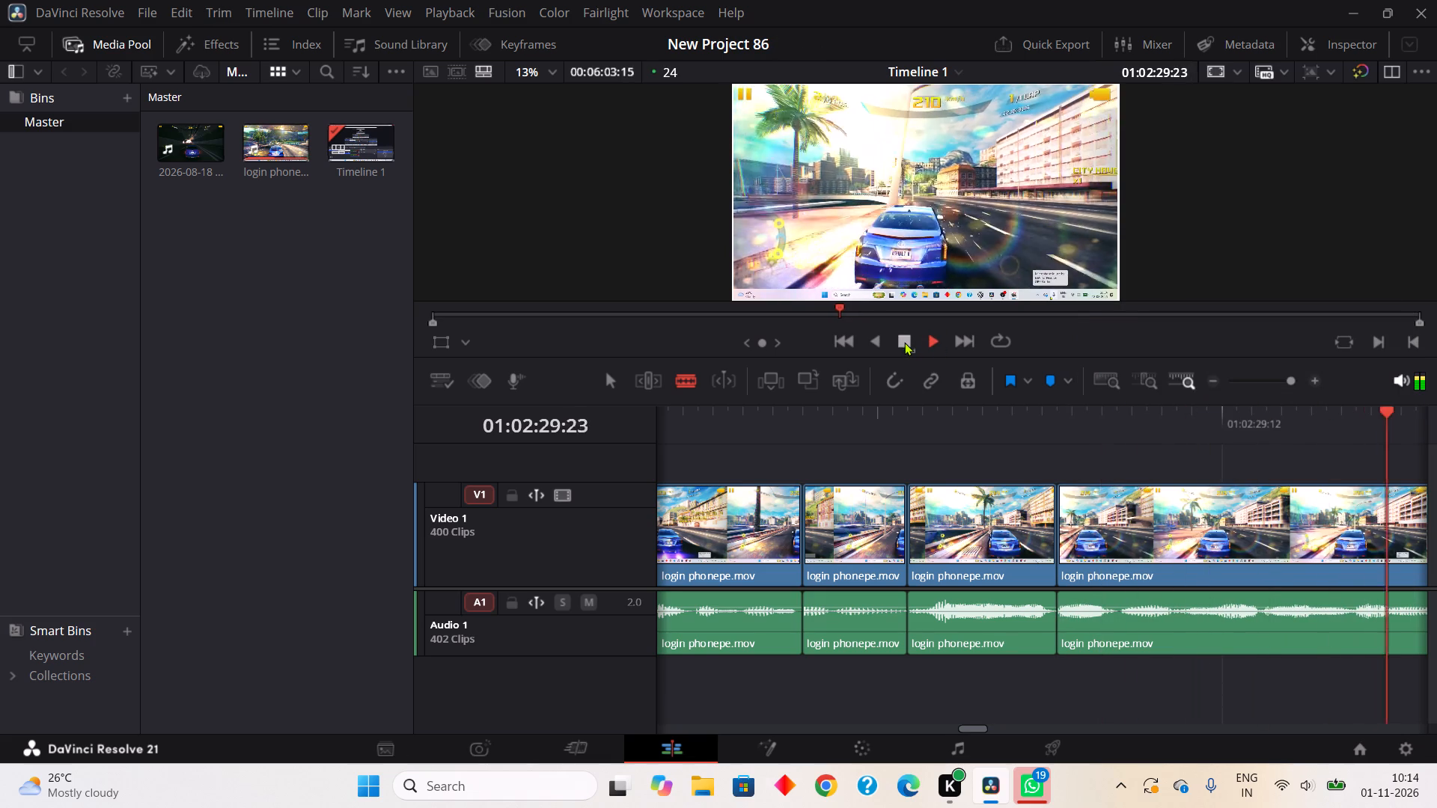
pyautogui.click(904, 342)
pyautogui.click(1304, 647)
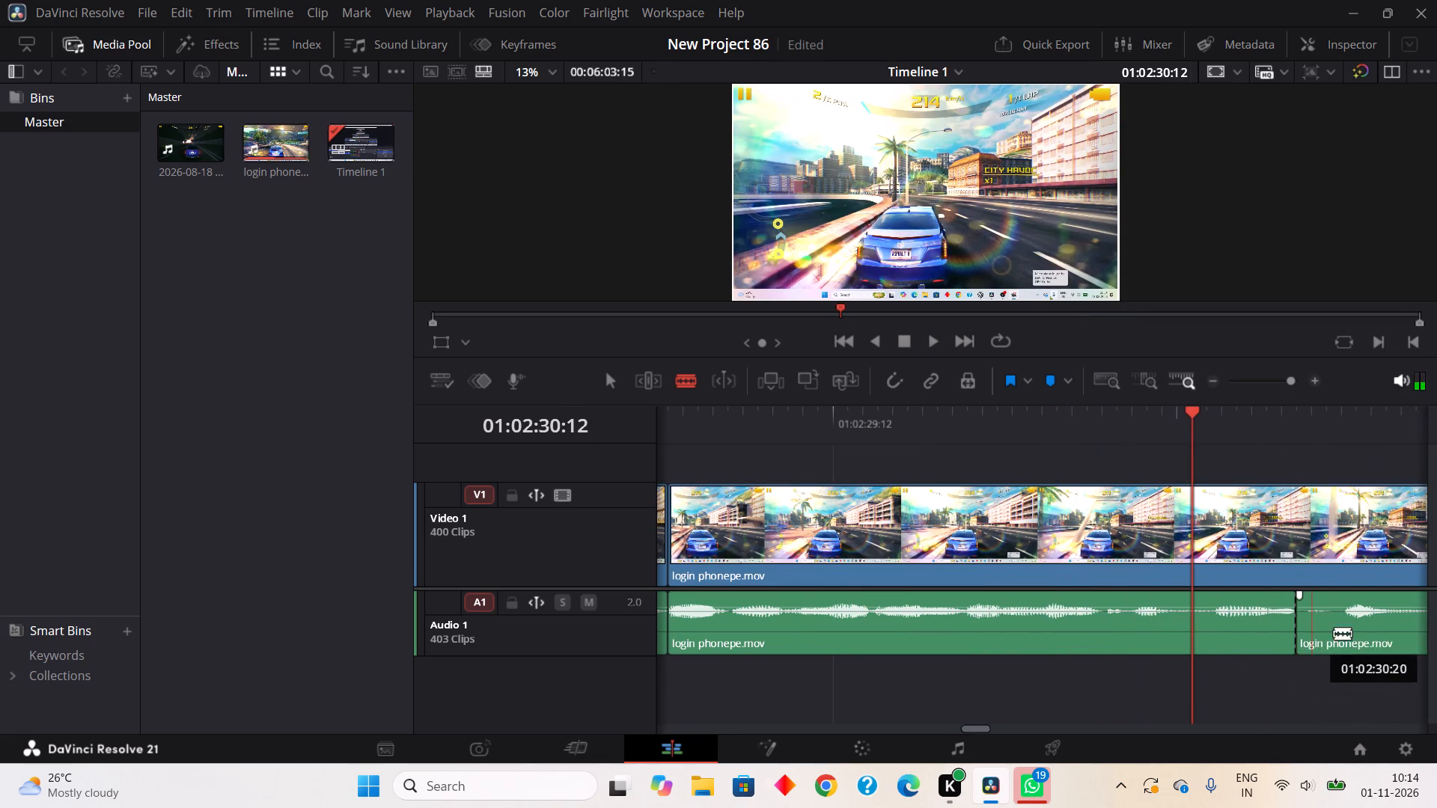
pyautogui.click(1347, 640)
pyautogui.rightClick(1325, 634)
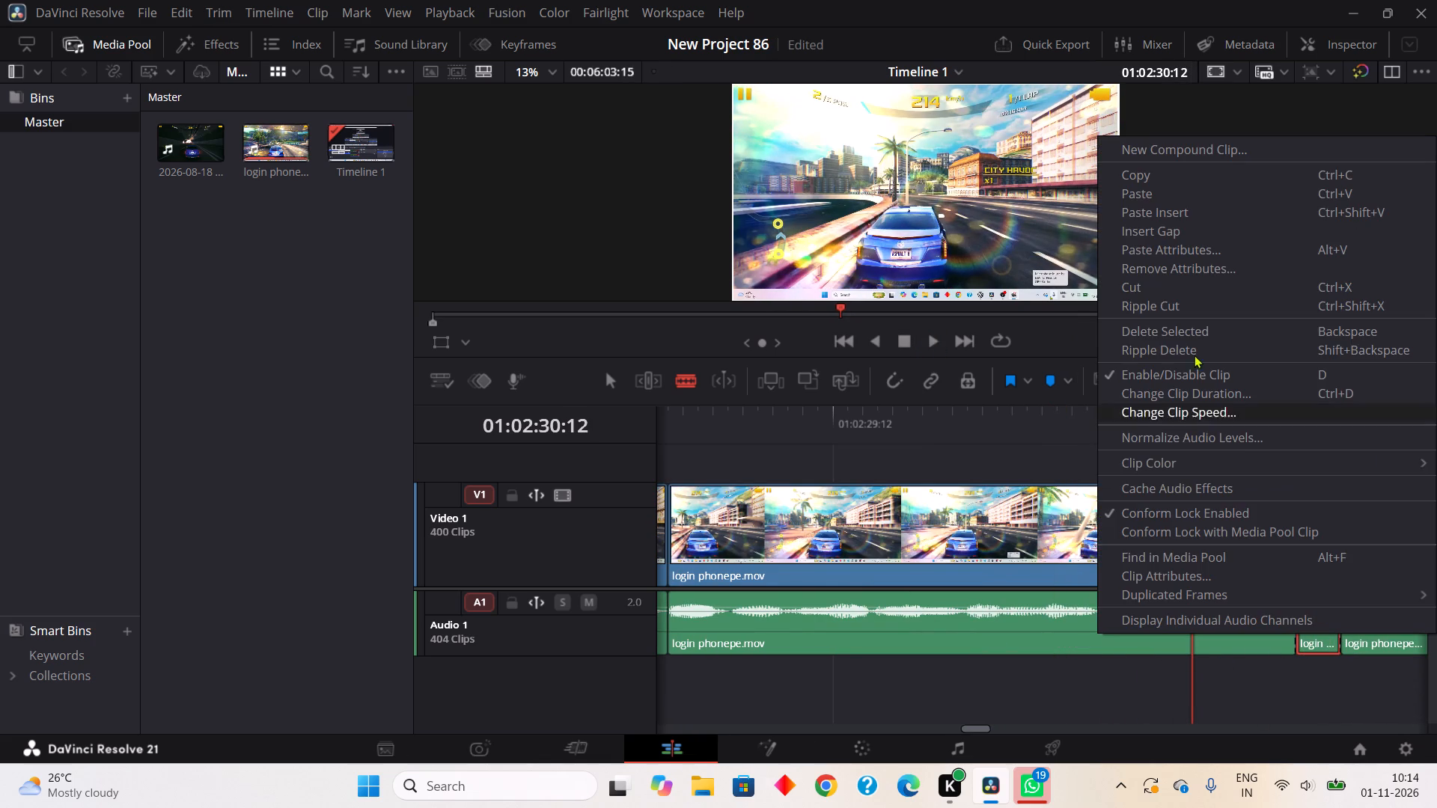
pyautogui.click(1171, 312)
# Play on to about 01:02:31:14, split Audio 1 at about 01:02:31:06 and 01:02:31:08, and Ripple Cut the quiet piece between.
pyautogui.click(927, 337)
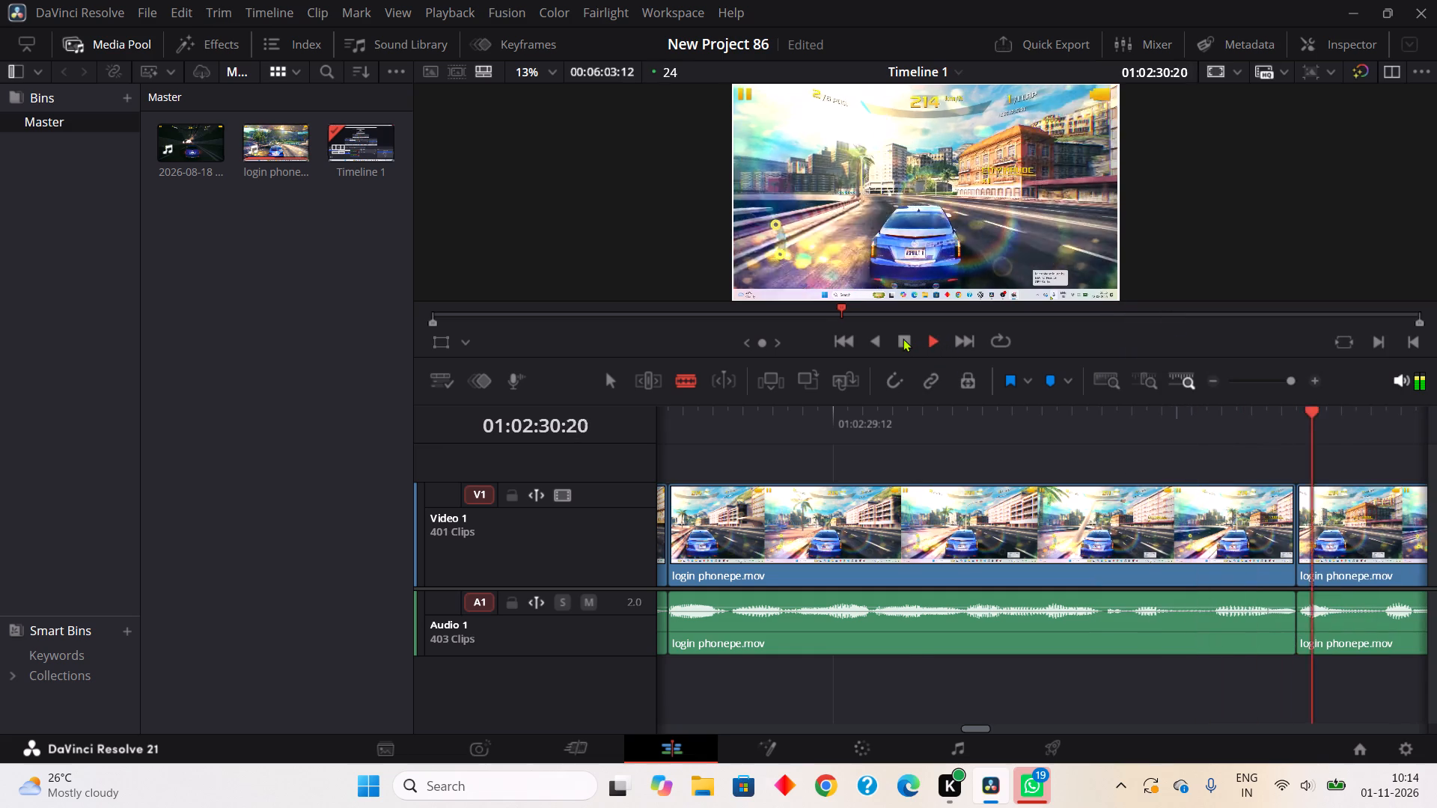
pyautogui.click(903, 338)
pyautogui.click(1080, 628)
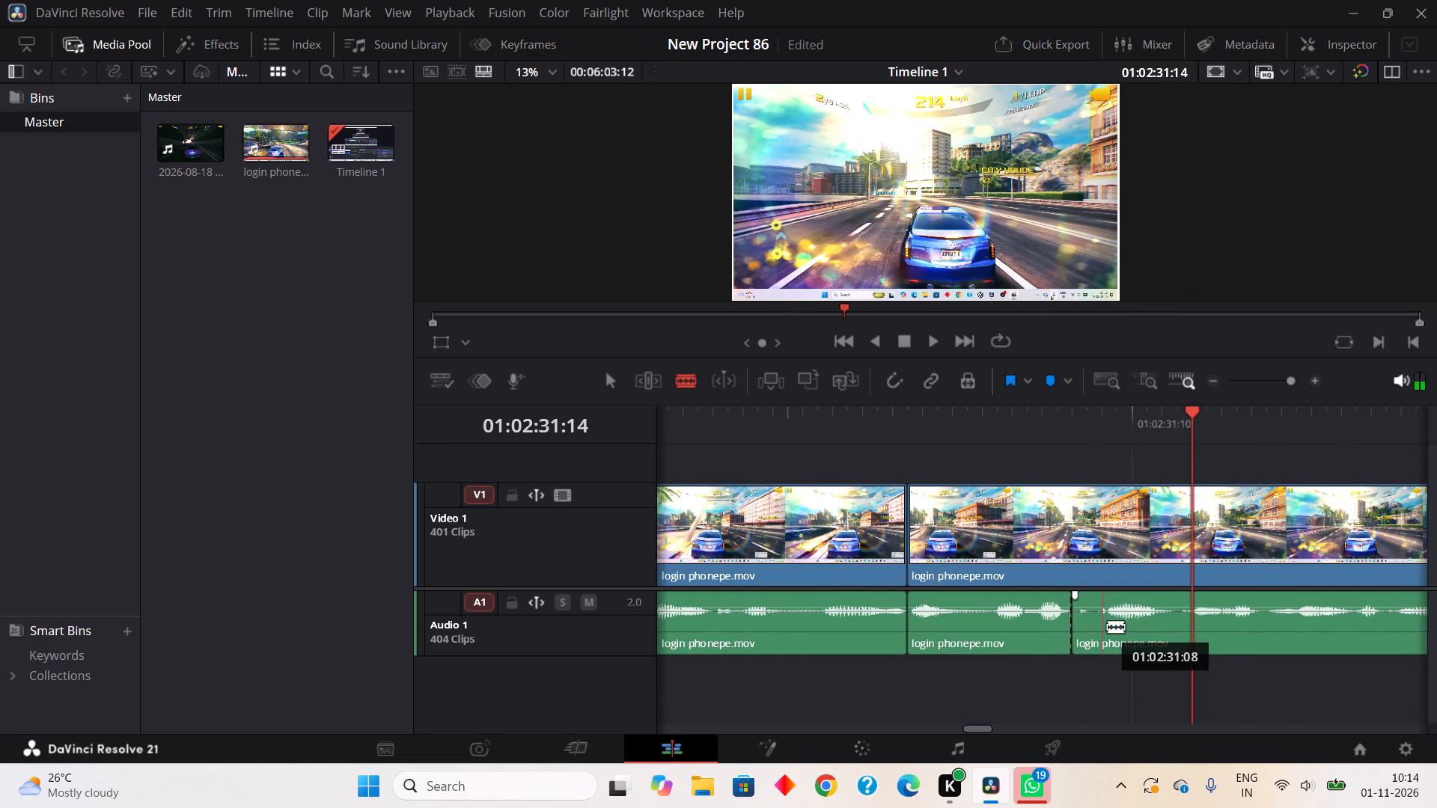
pyautogui.click(1107, 626)
pyautogui.rightClick(1083, 625)
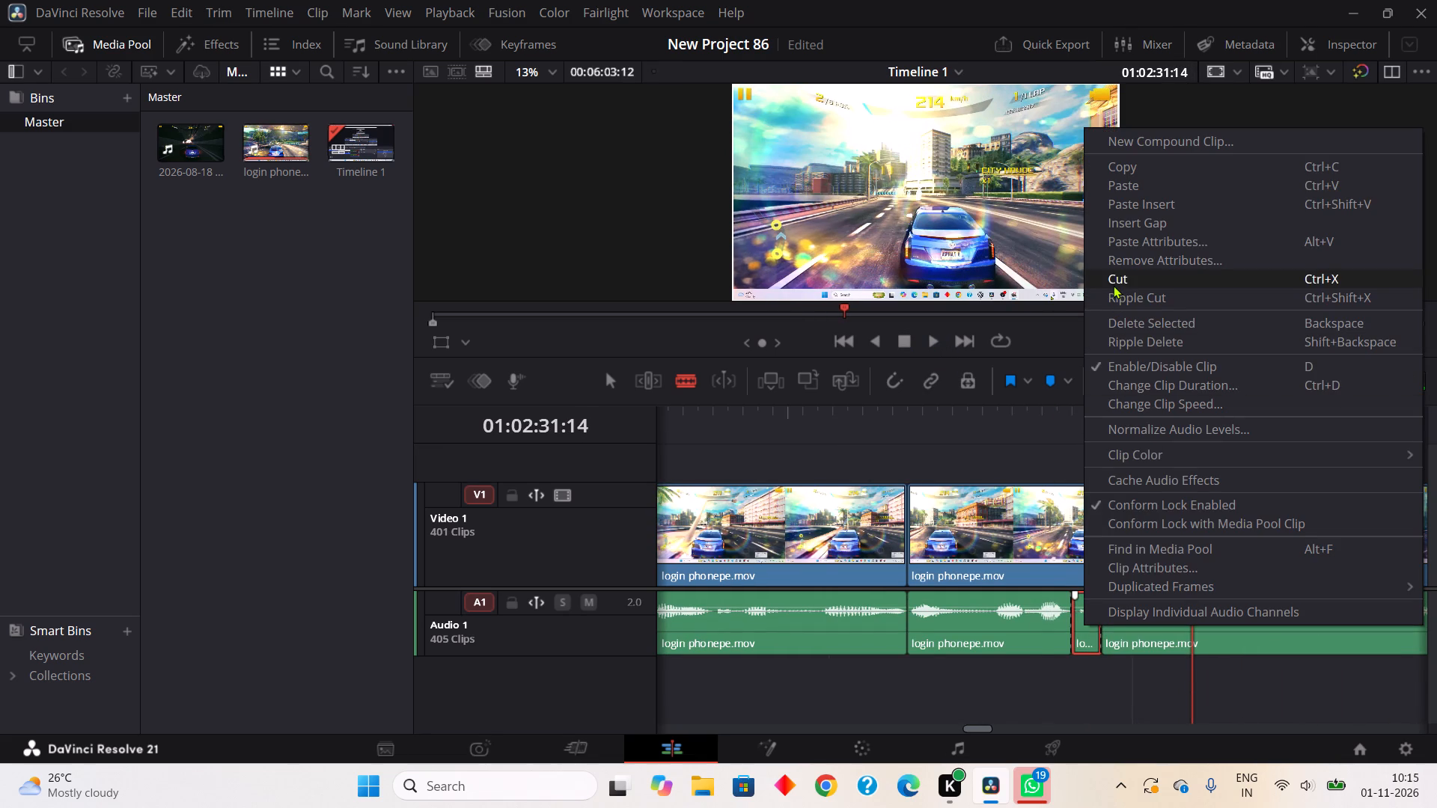
pyautogui.click(1120, 293)
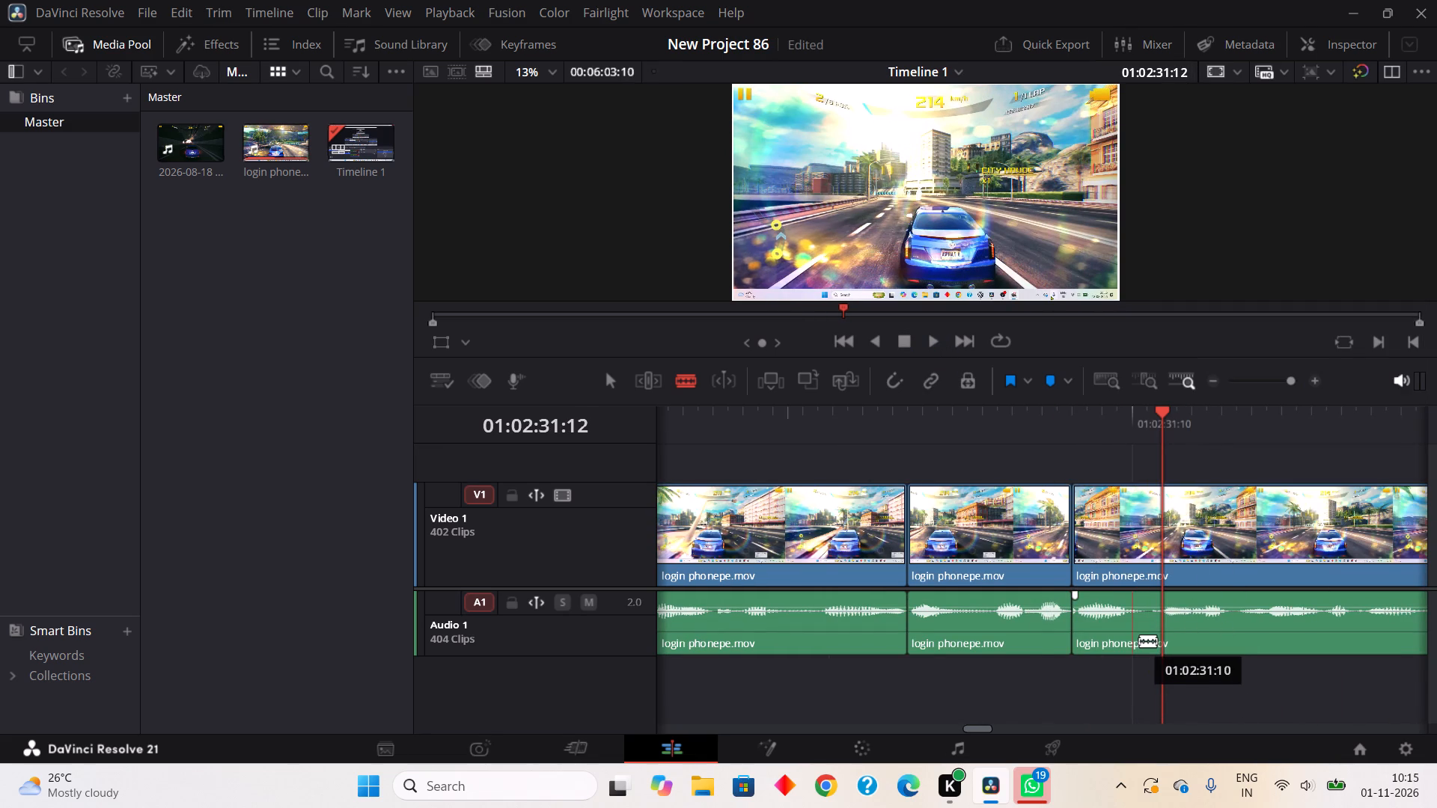
# Split Audio 1 at about 01:02:31:10 and 01:02:31:12, and Ripple Cut the quiet piece between.
pyautogui.click(1139, 640)
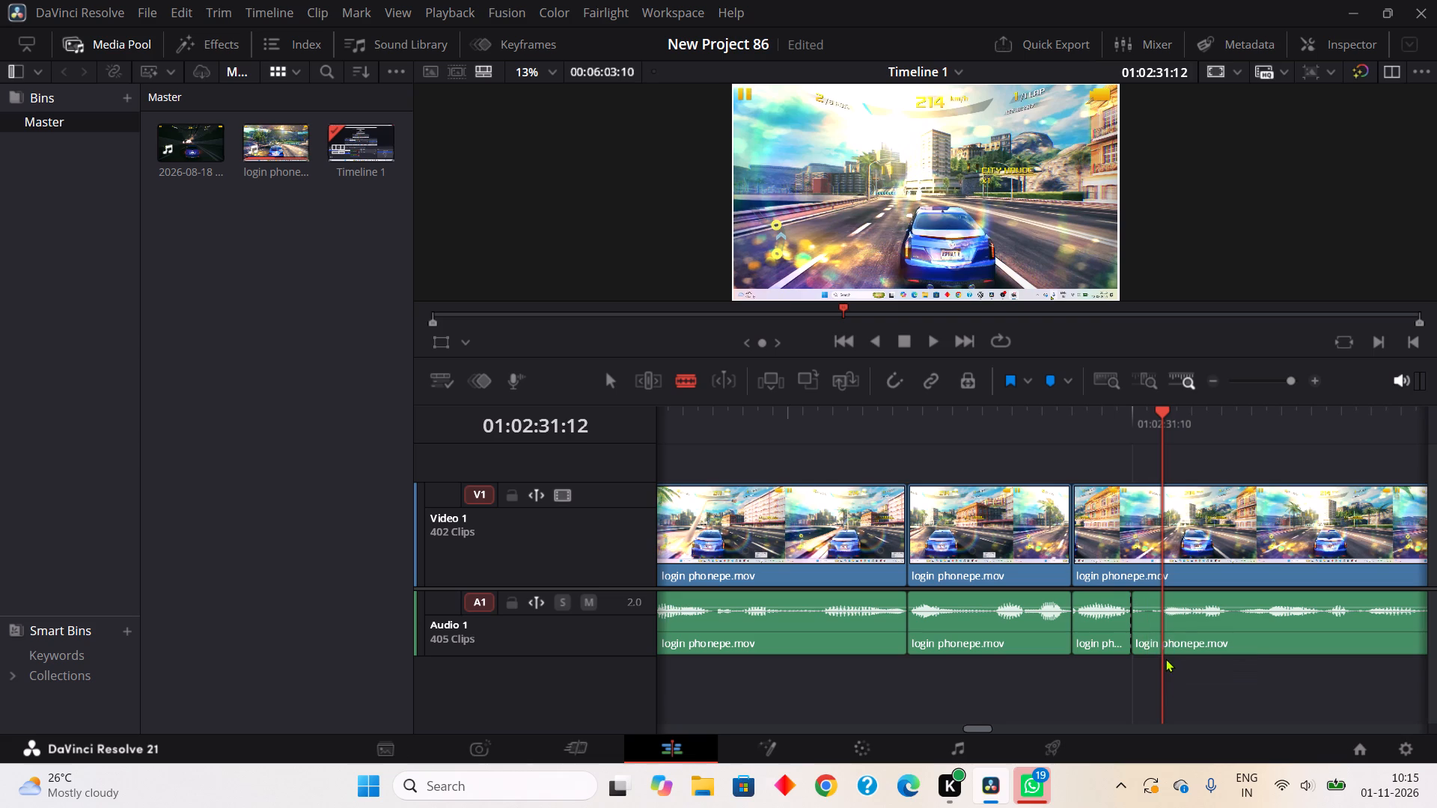
pyautogui.click(1165, 658)
pyautogui.rightClick(1161, 634)
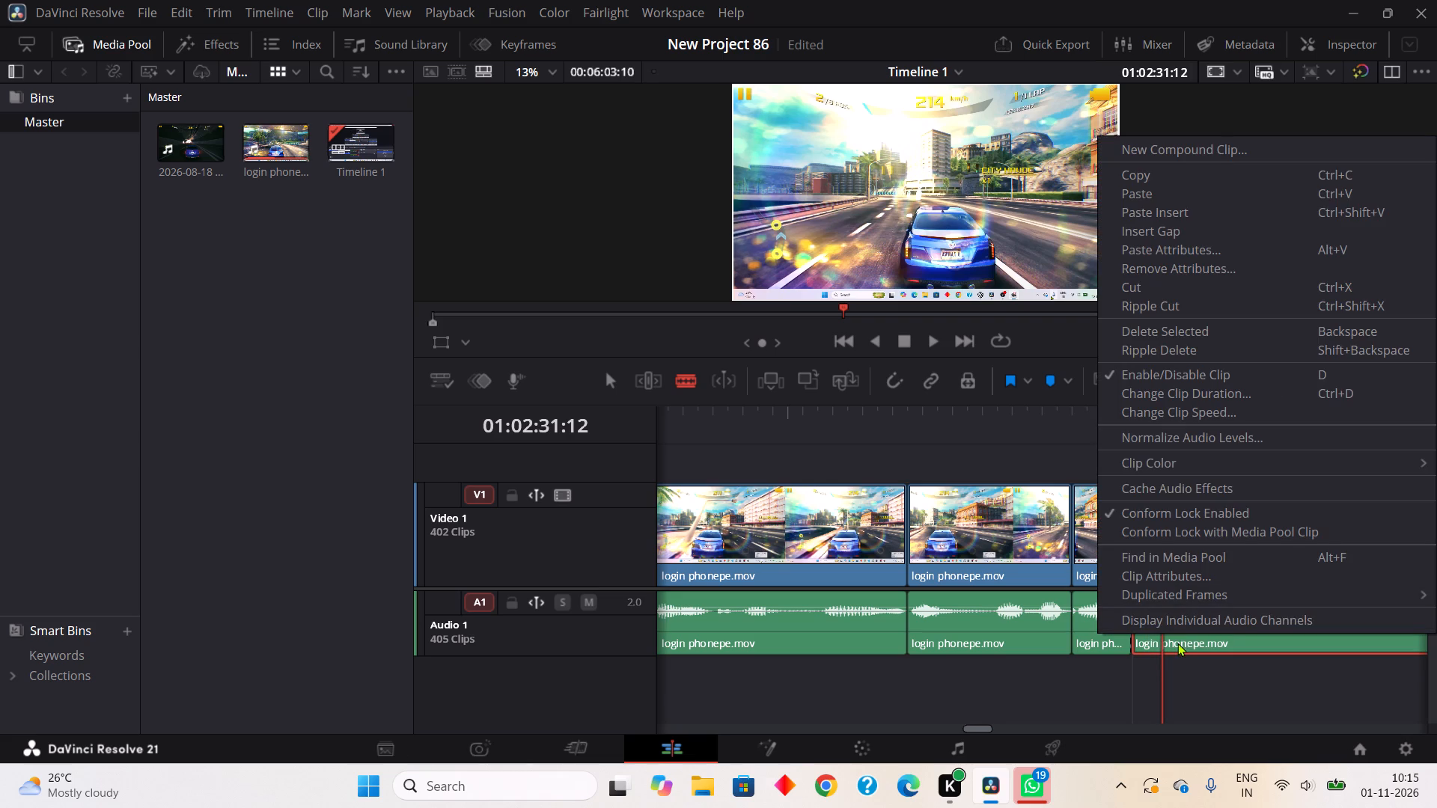
pyautogui.click(1165, 646)
pyautogui.rightClick(1149, 630)
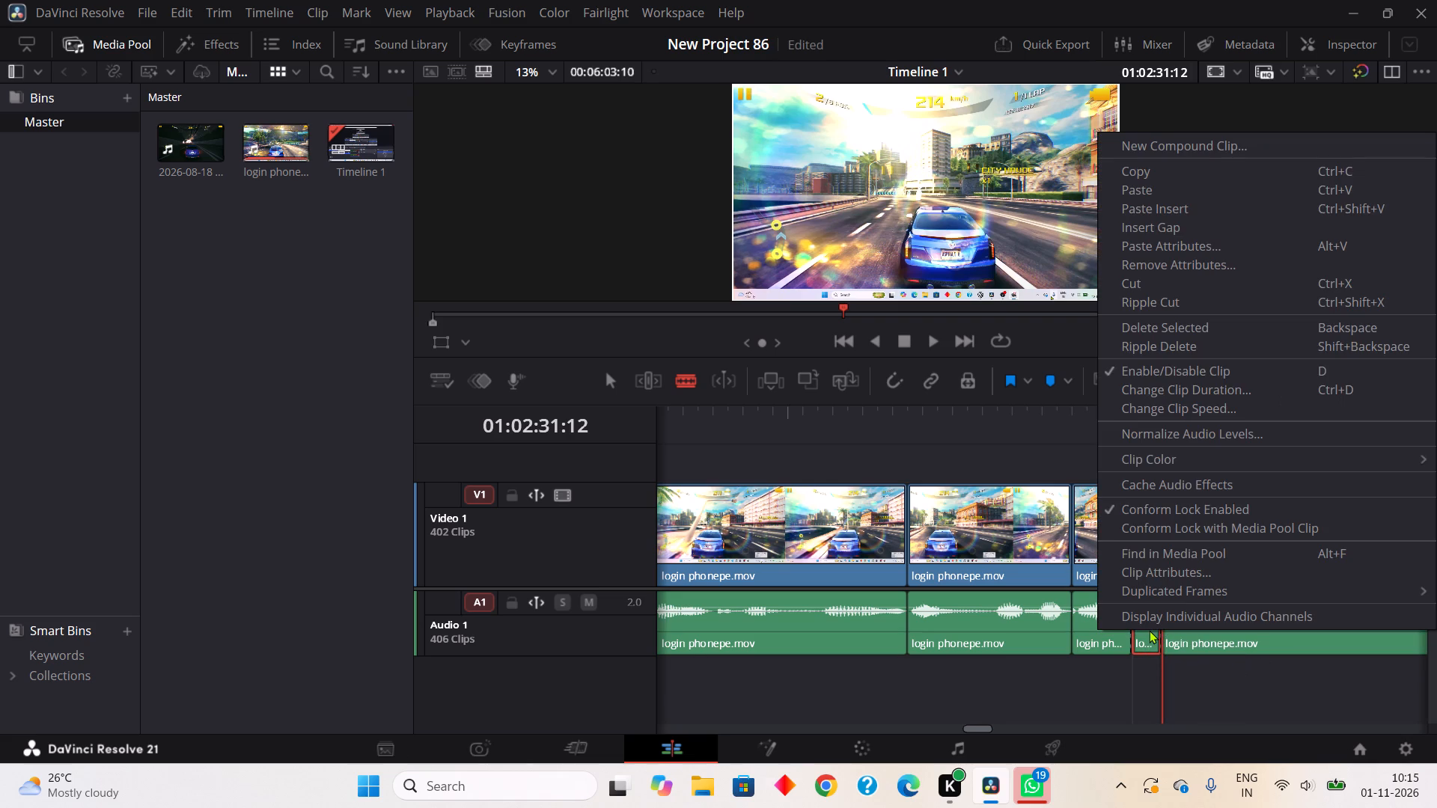
pyautogui.click(1174, 307)
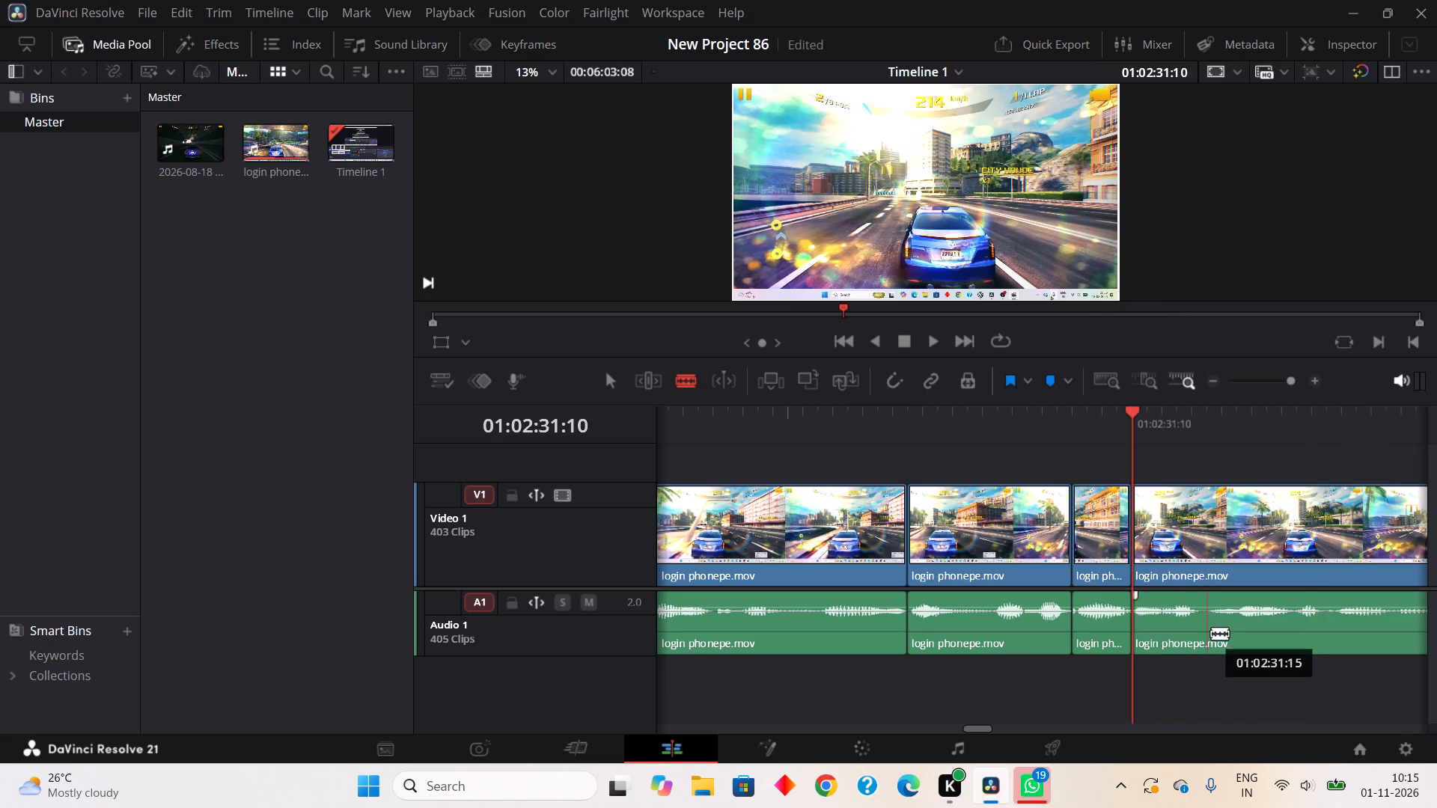
# Split Audio 1 at about 01:02:31:14 and 01:02:31:15, and Ripple Cut the quiet piece between.
pyautogui.click(1203, 639)
pyautogui.click(1214, 646)
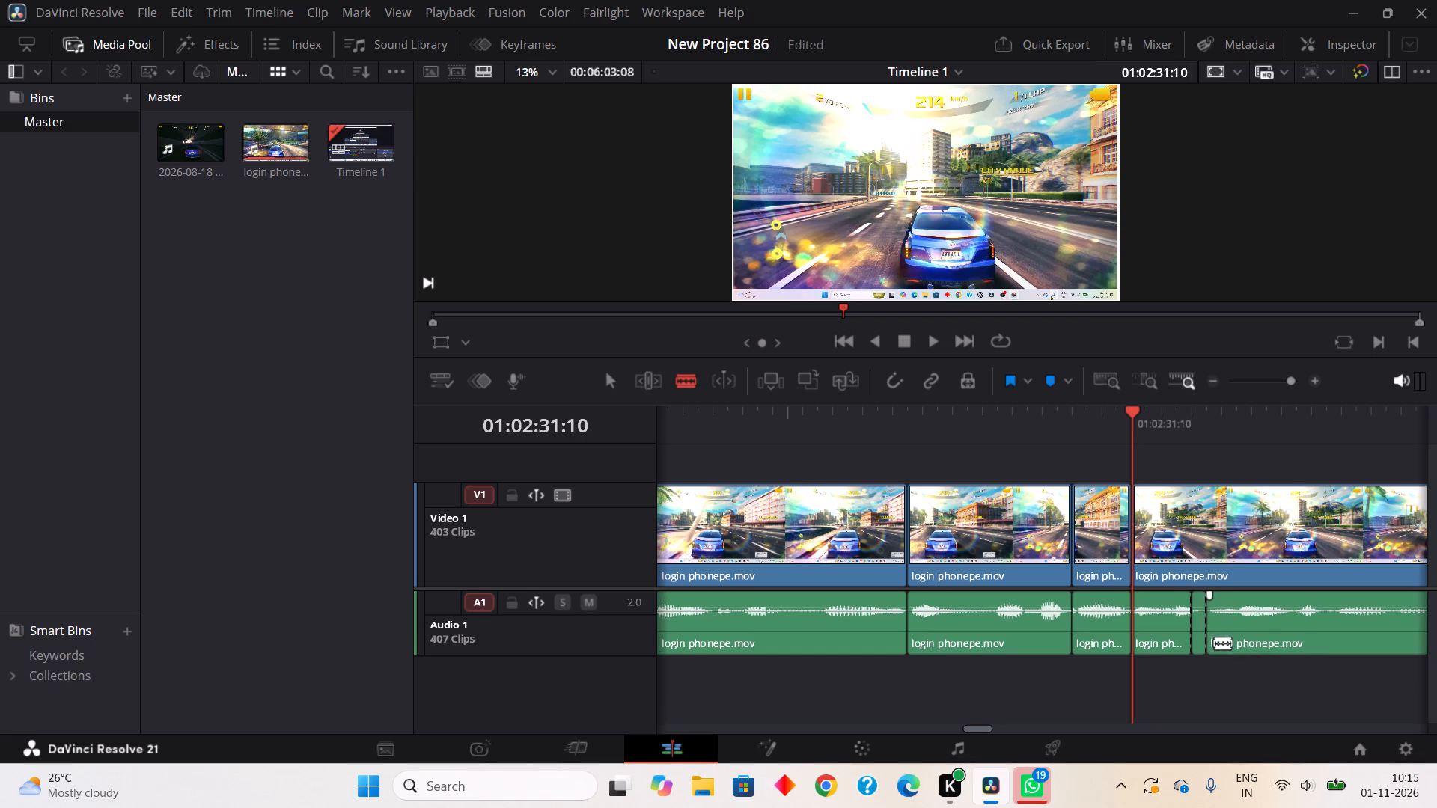
pyautogui.rightClick(1197, 633)
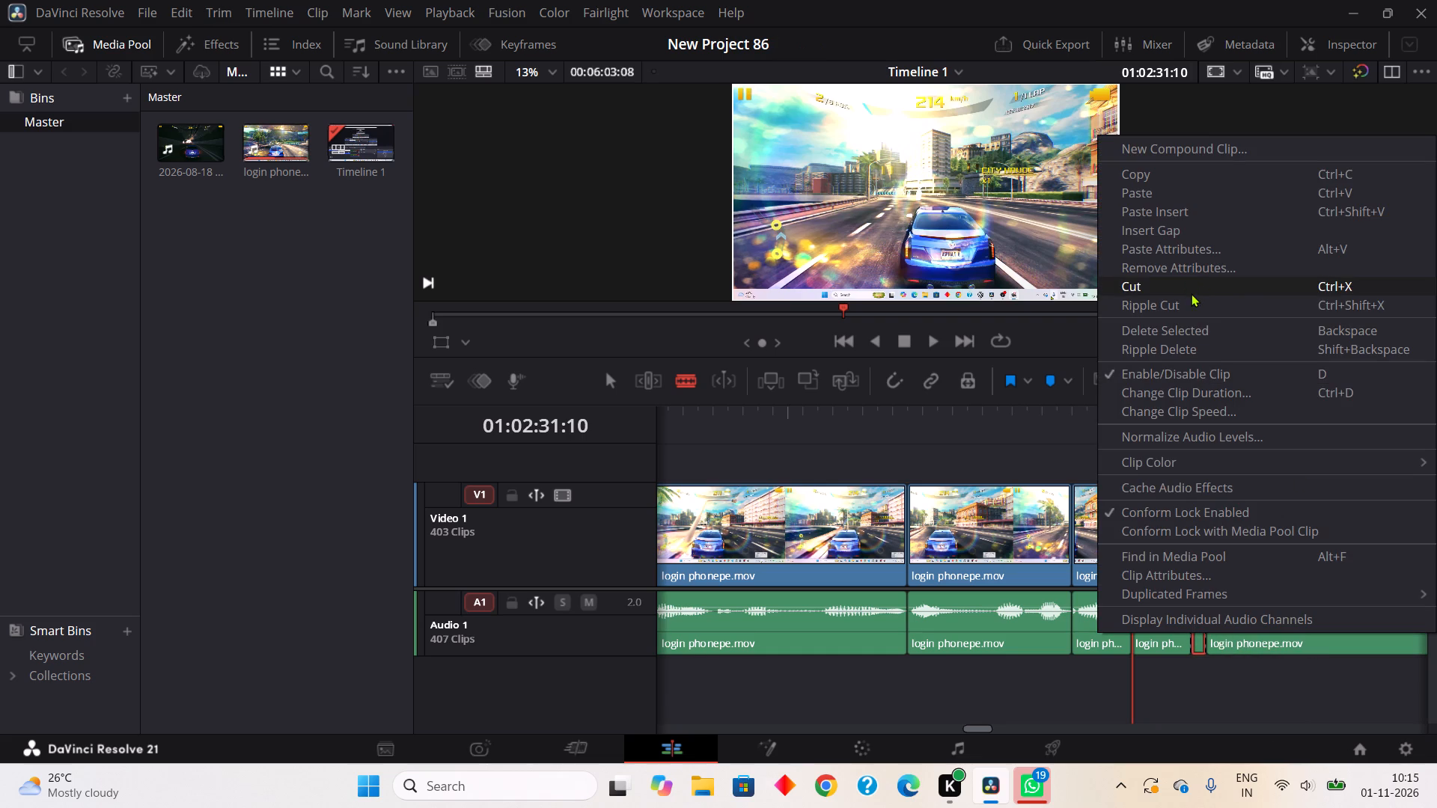
pyautogui.moveTo(1191, 293); pyautogui.dragTo(1192, 304)
# Split Audio 1 at about 01:02:31:22 and 01:02:31:23, and Ripple Cut the quiet piece between.
pyautogui.click(1321, 634)
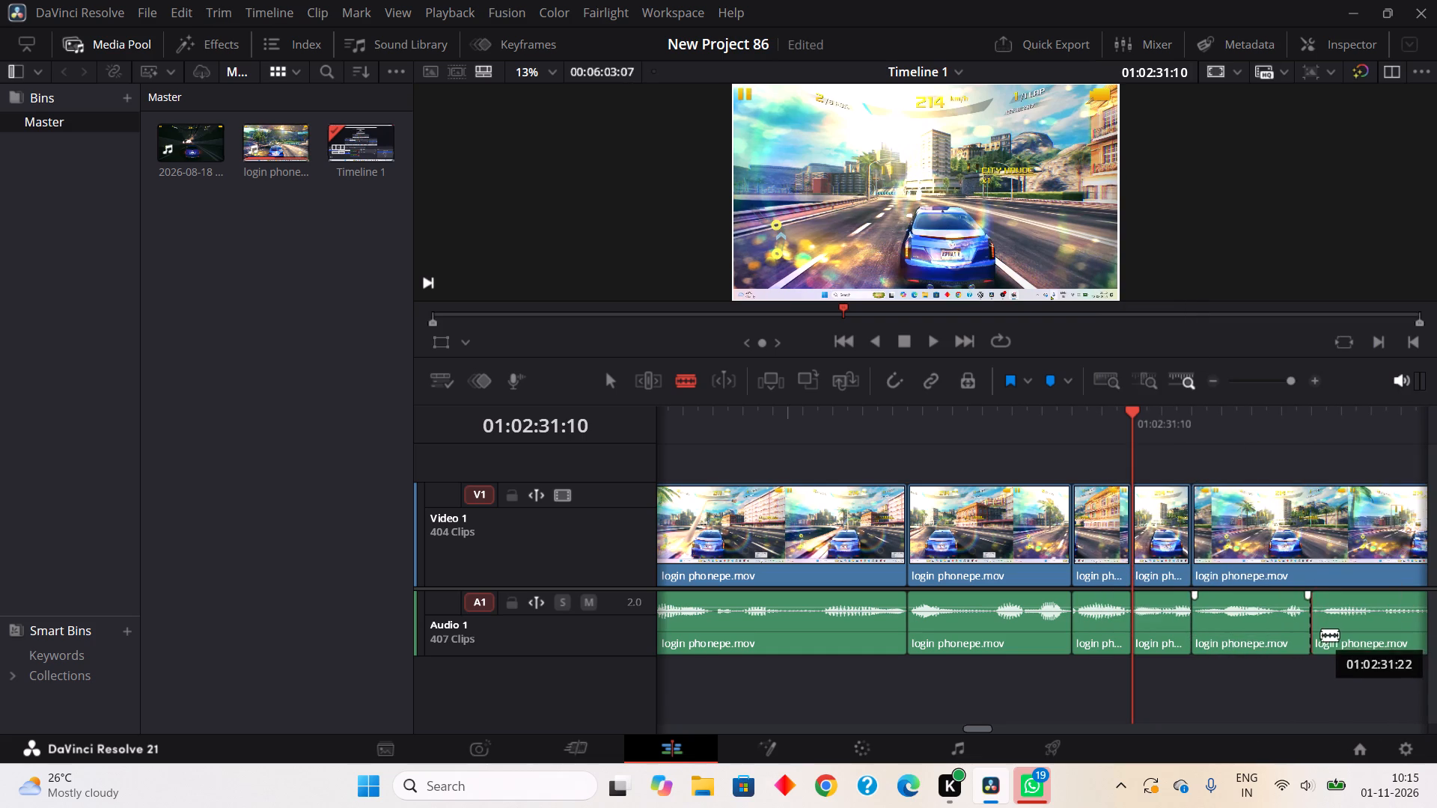
pyautogui.click(1332, 637)
pyautogui.rightClick(1323, 636)
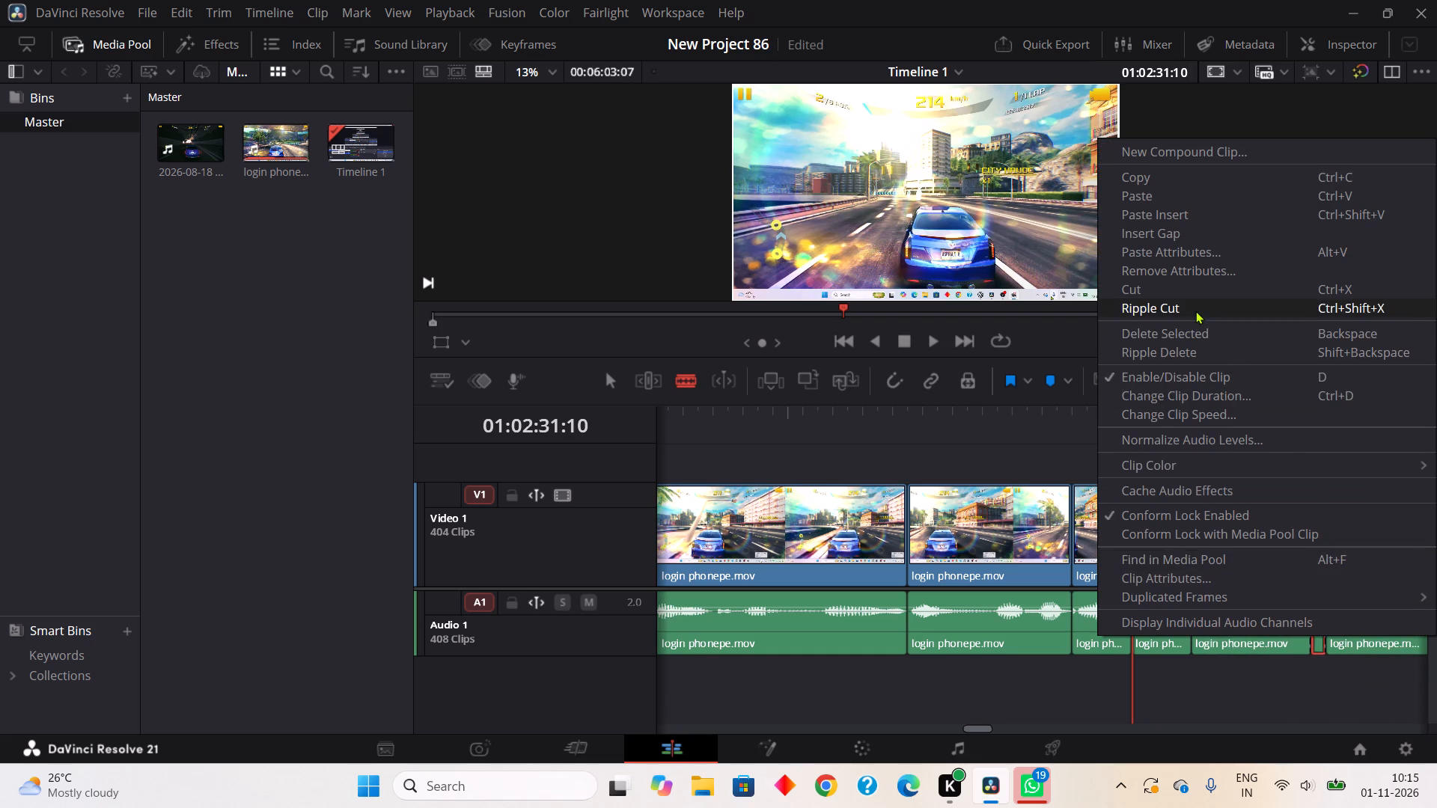
pyautogui.click(1195, 310)
# Play on to about 01:02:32:13, split Audio 1 at about 01:02:32:06 and 01:02:32:08, and Ripple Cut the quiet piece between.
pyautogui.click(929, 335)
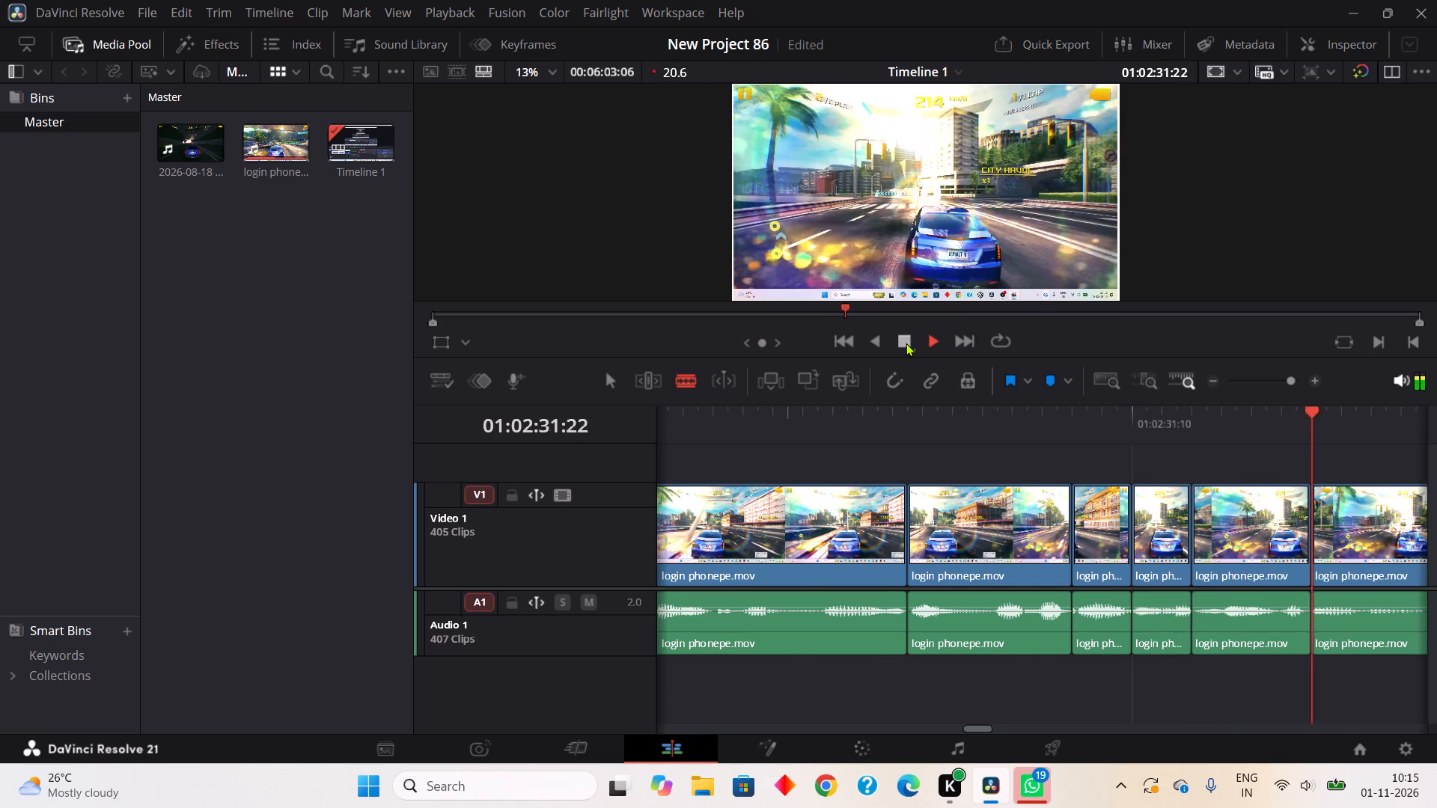
pyautogui.click(906, 342)
pyautogui.click(1048, 645)
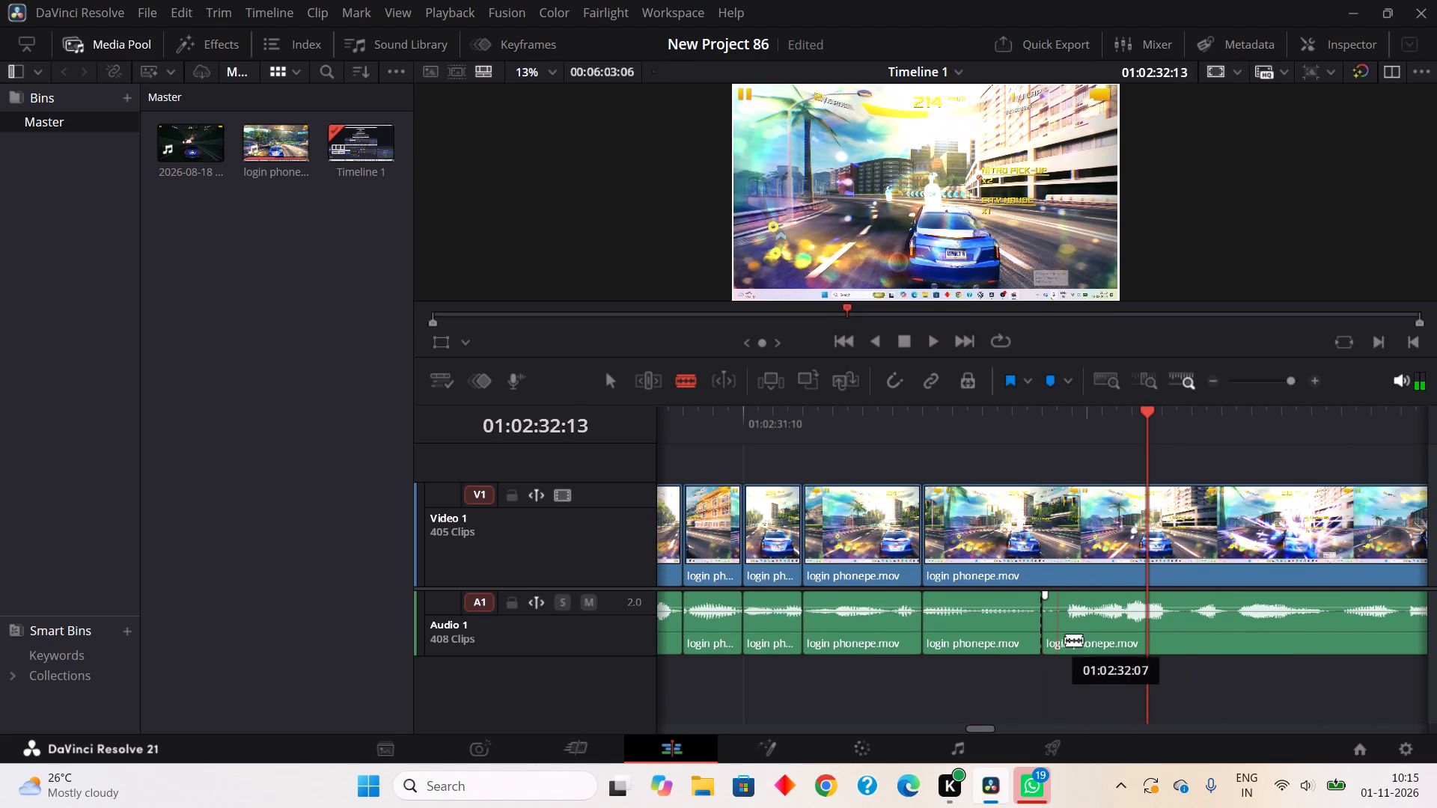
pyautogui.click(1078, 654)
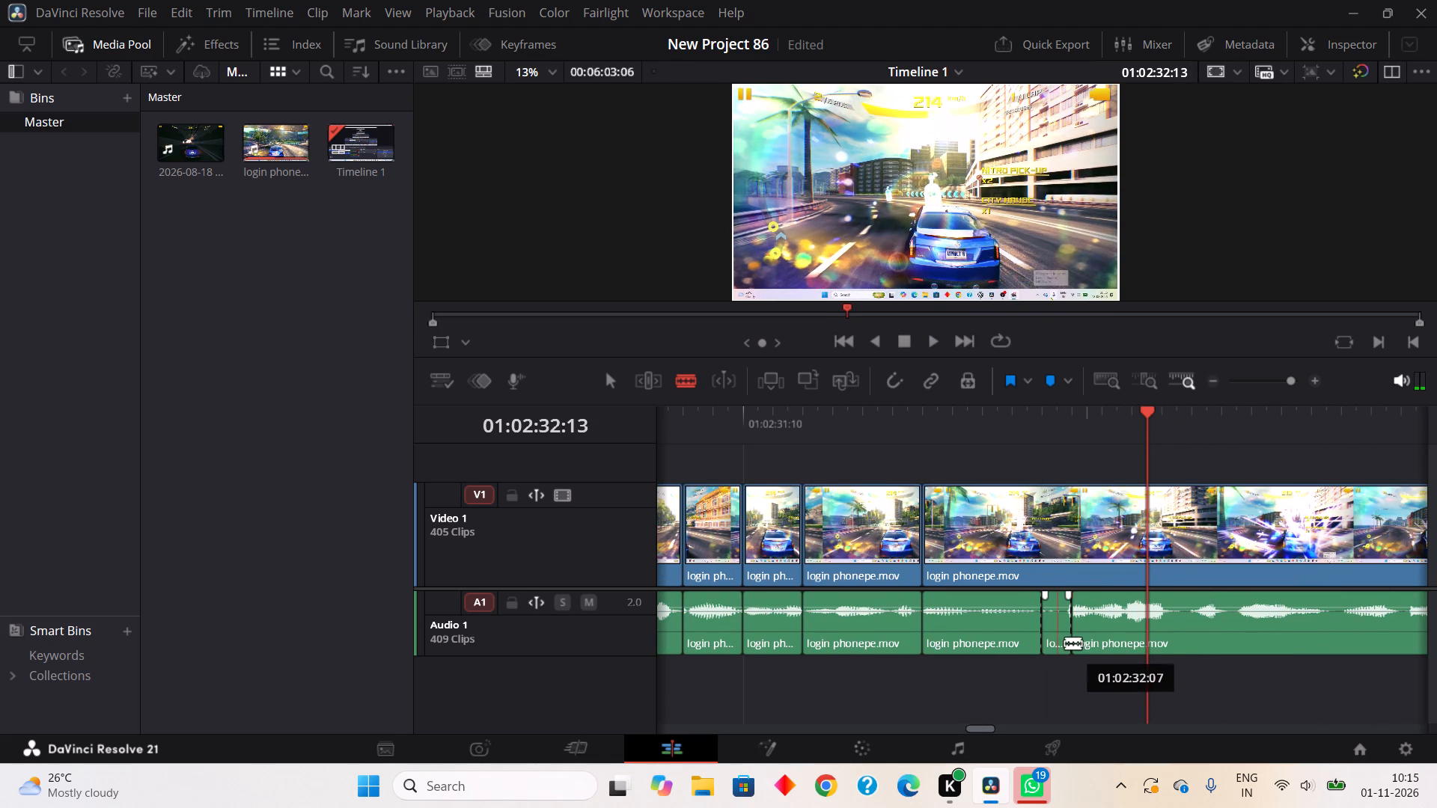
pyautogui.rightClick(1064, 642)
pyautogui.click(1147, 299)
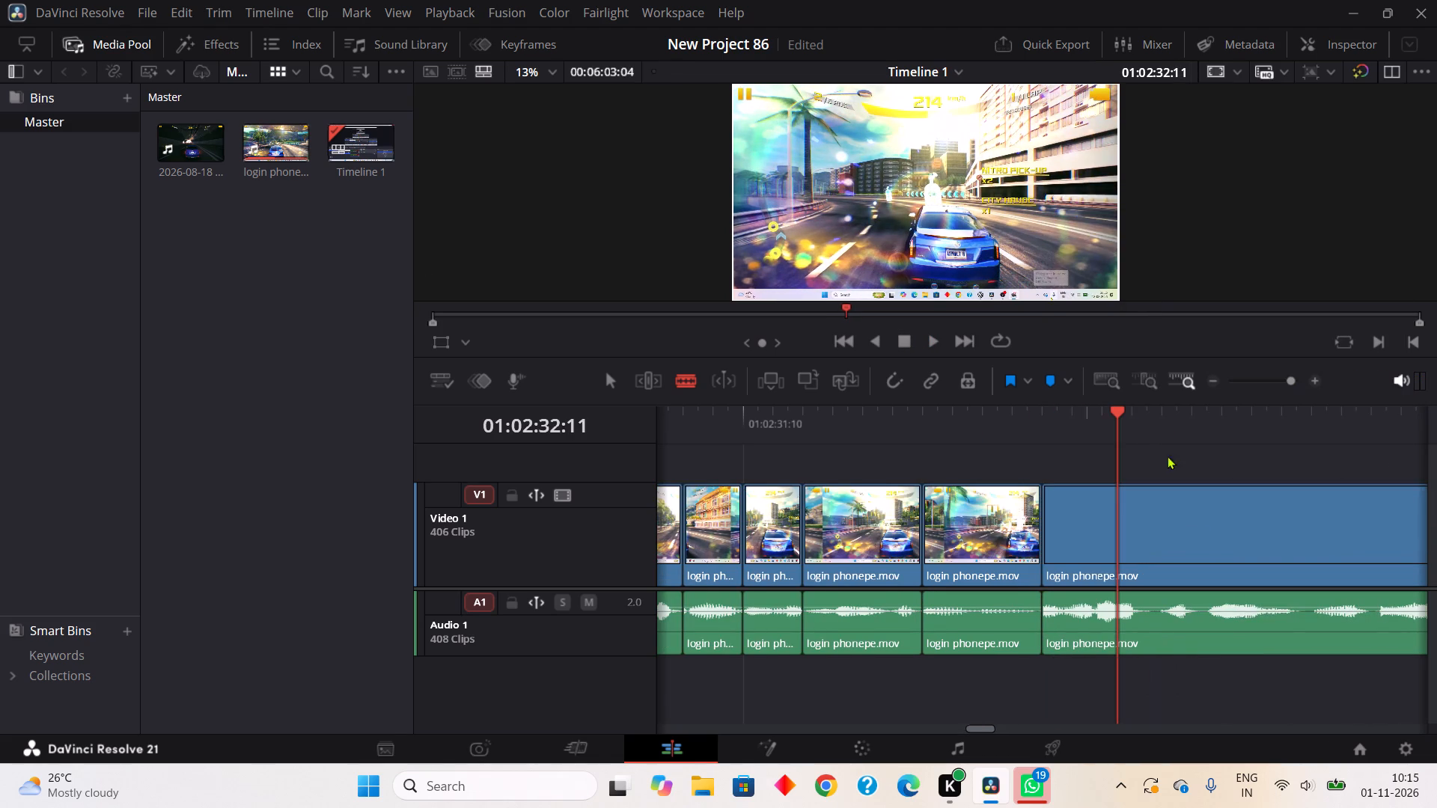
# Split Audio 1 at about 01:02:32:12 and 01:02:32:14, and Ripple Cut the quiet piece between.
pyautogui.click(1145, 635)
pyautogui.click(1163, 643)
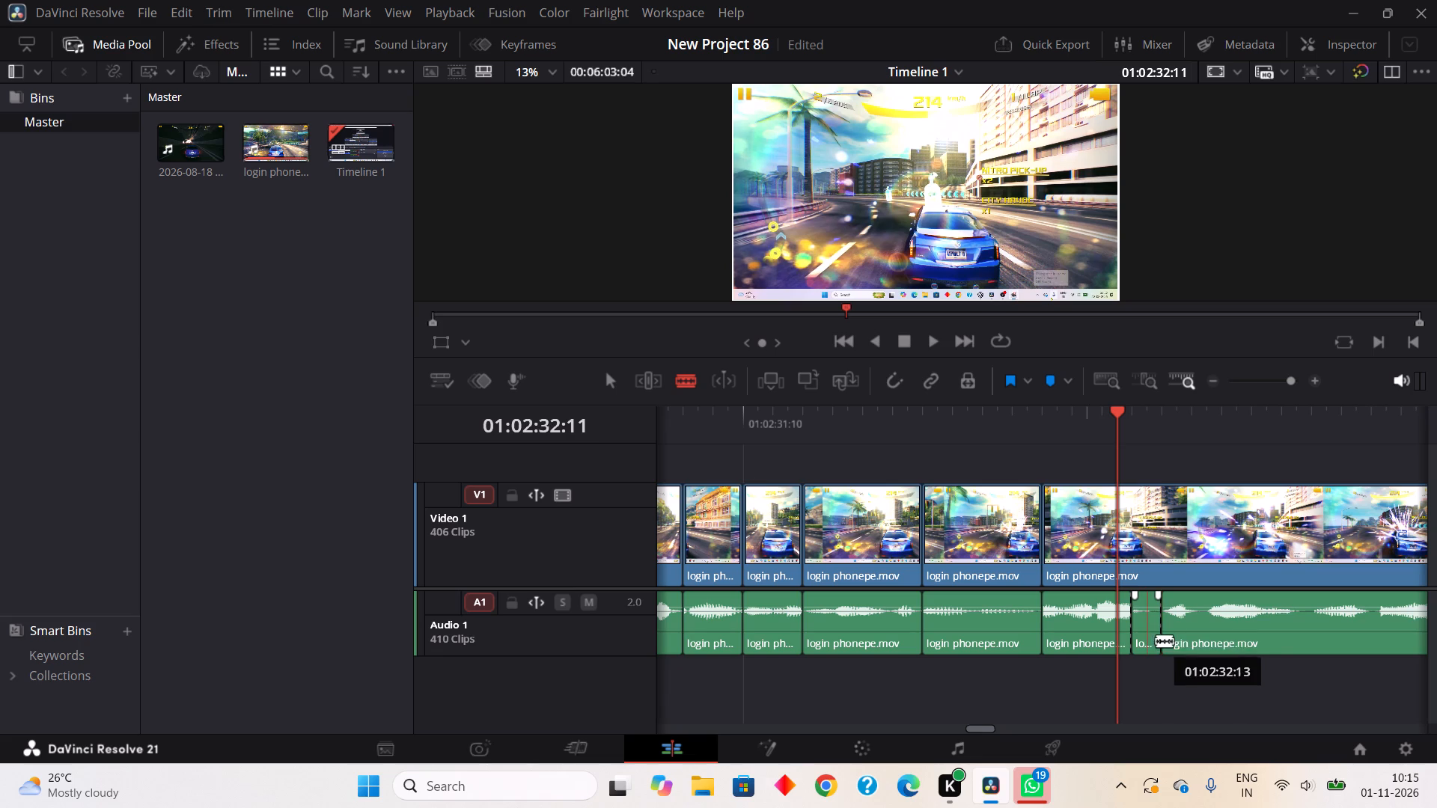
pyautogui.rightClick(1142, 632)
pyautogui.click(1180, 304)
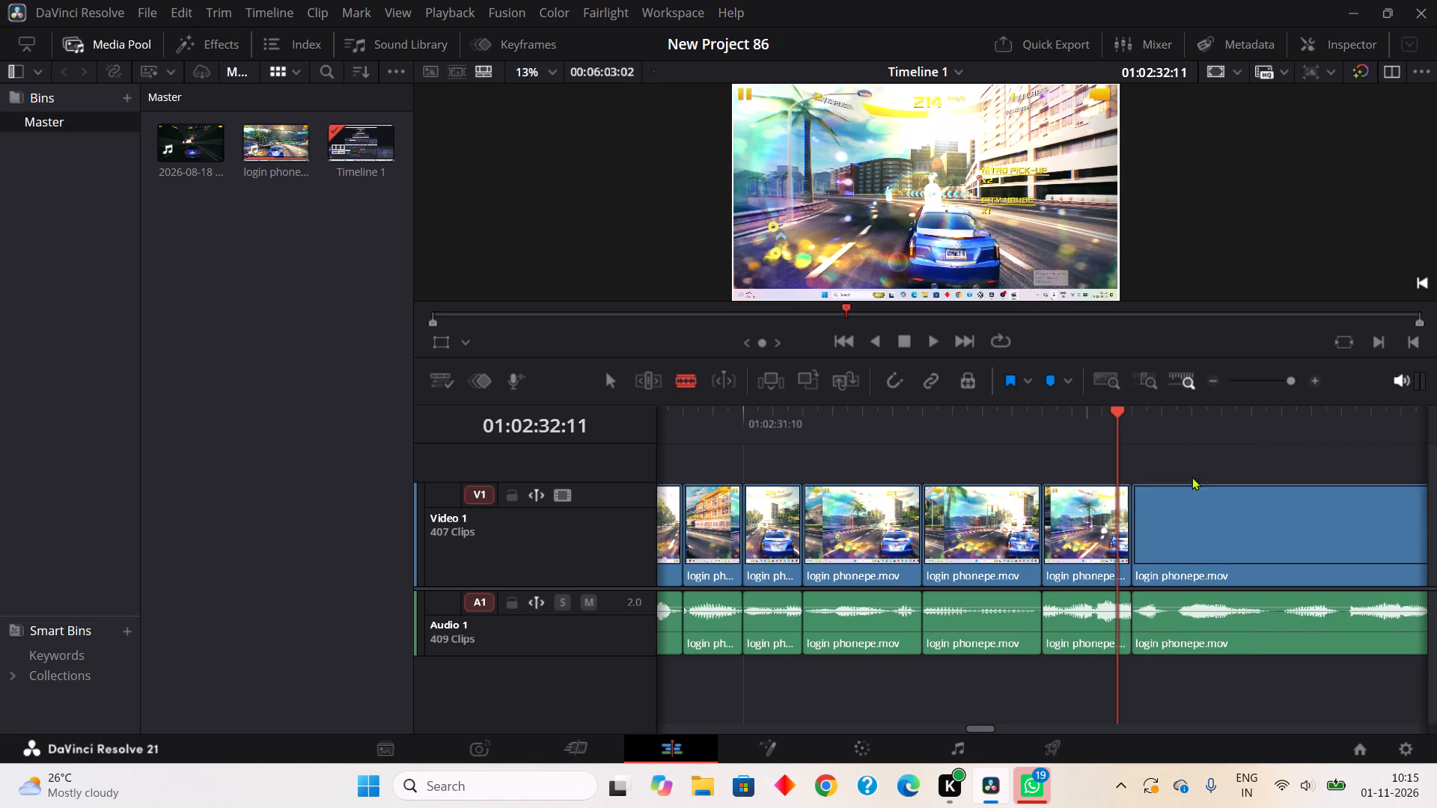
# Split Audio 1 at about 01:02:32:14 and 01:02:32:15, and Ripple Cut the short quiet piece between.
pyautogui.click(1177, 637)
pyautogui.click(1186, 644)
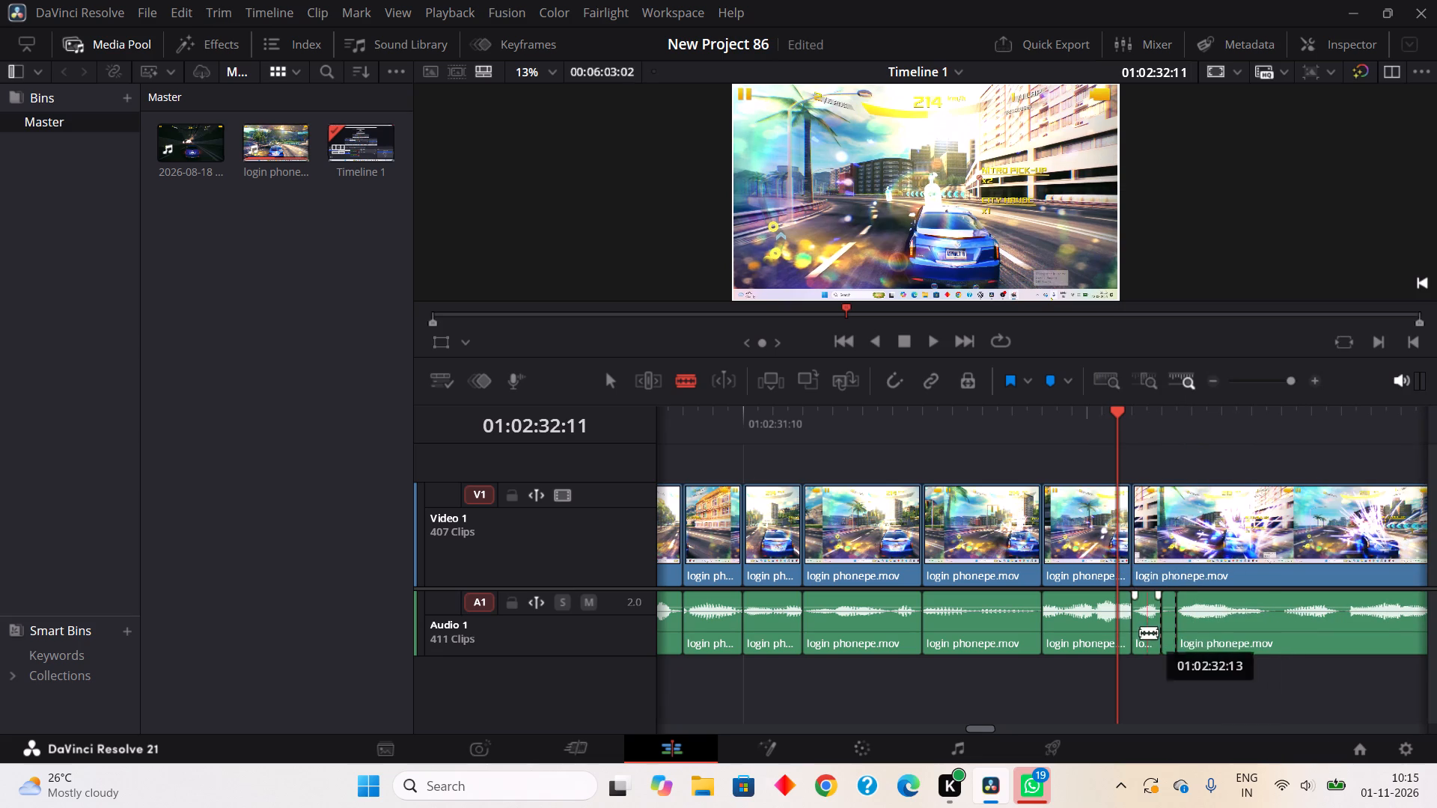
pyautogui.rightClick(1165, 637)
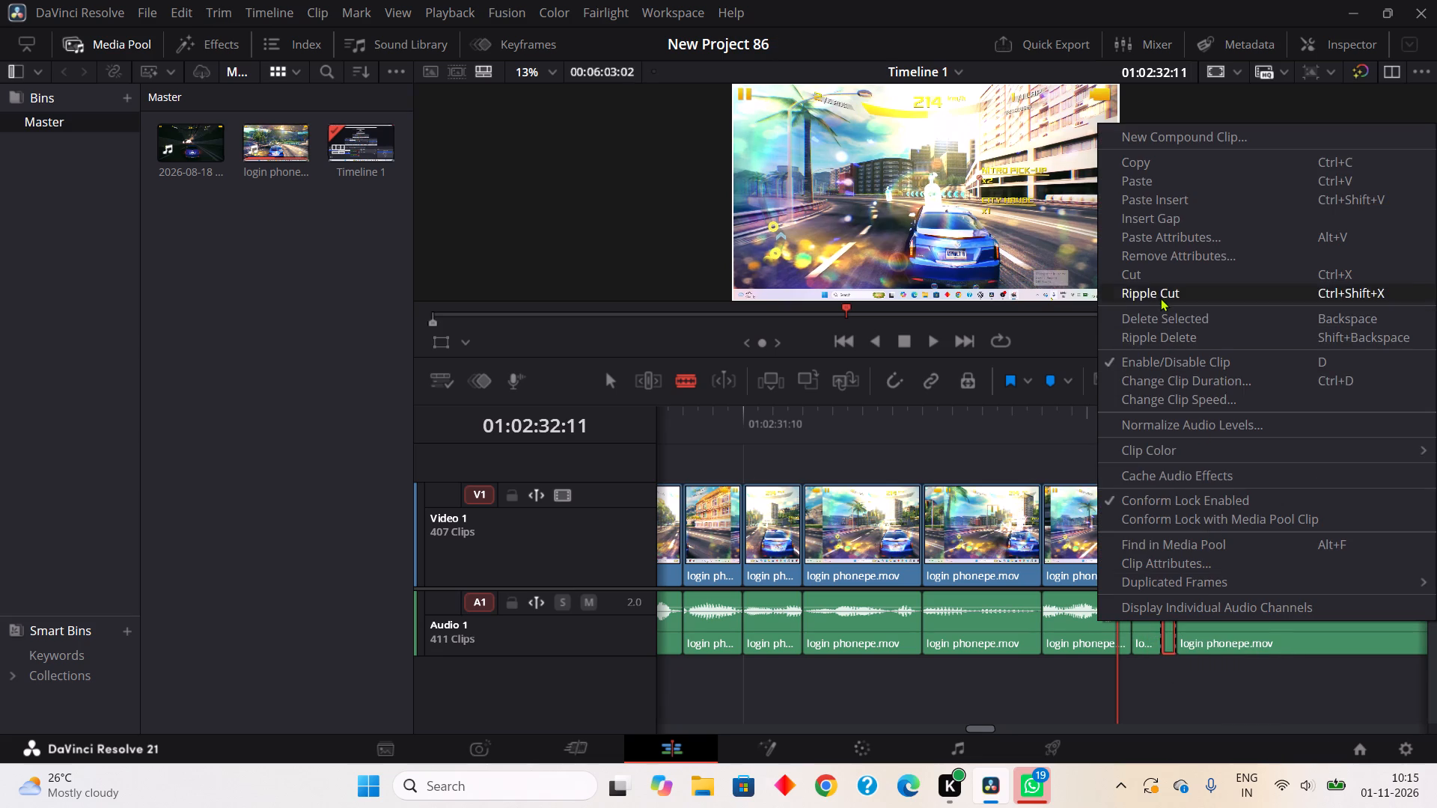
pyautogui.click(1159, 297)
# Split Audio 1 at about 01:02:32:20 and 01:02:32:21, and Ripple Cut the quiet piece between.
pyautogui.click(1263, 651)
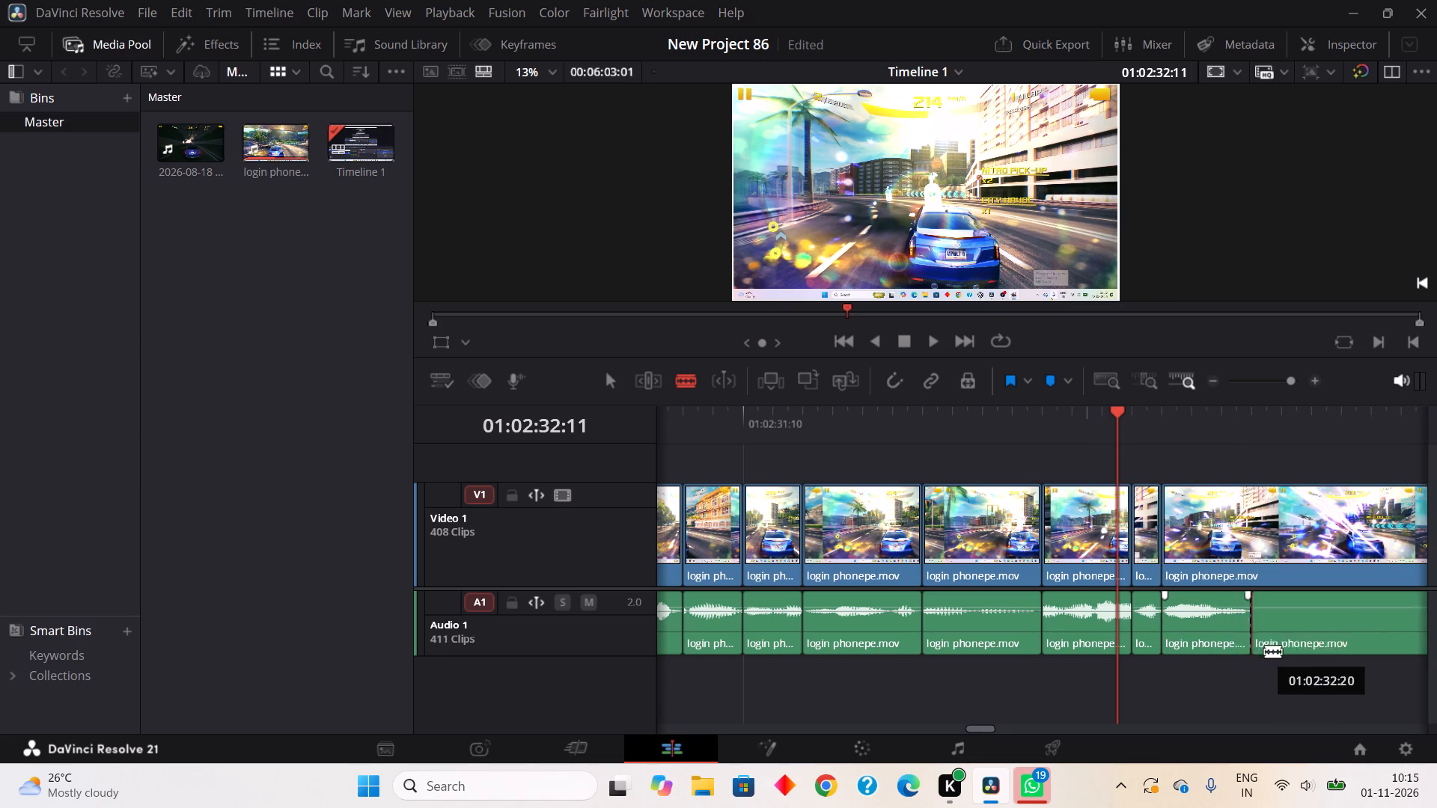
pyautogui.click(1278, 655)
pyautogui.click(1269, 641)
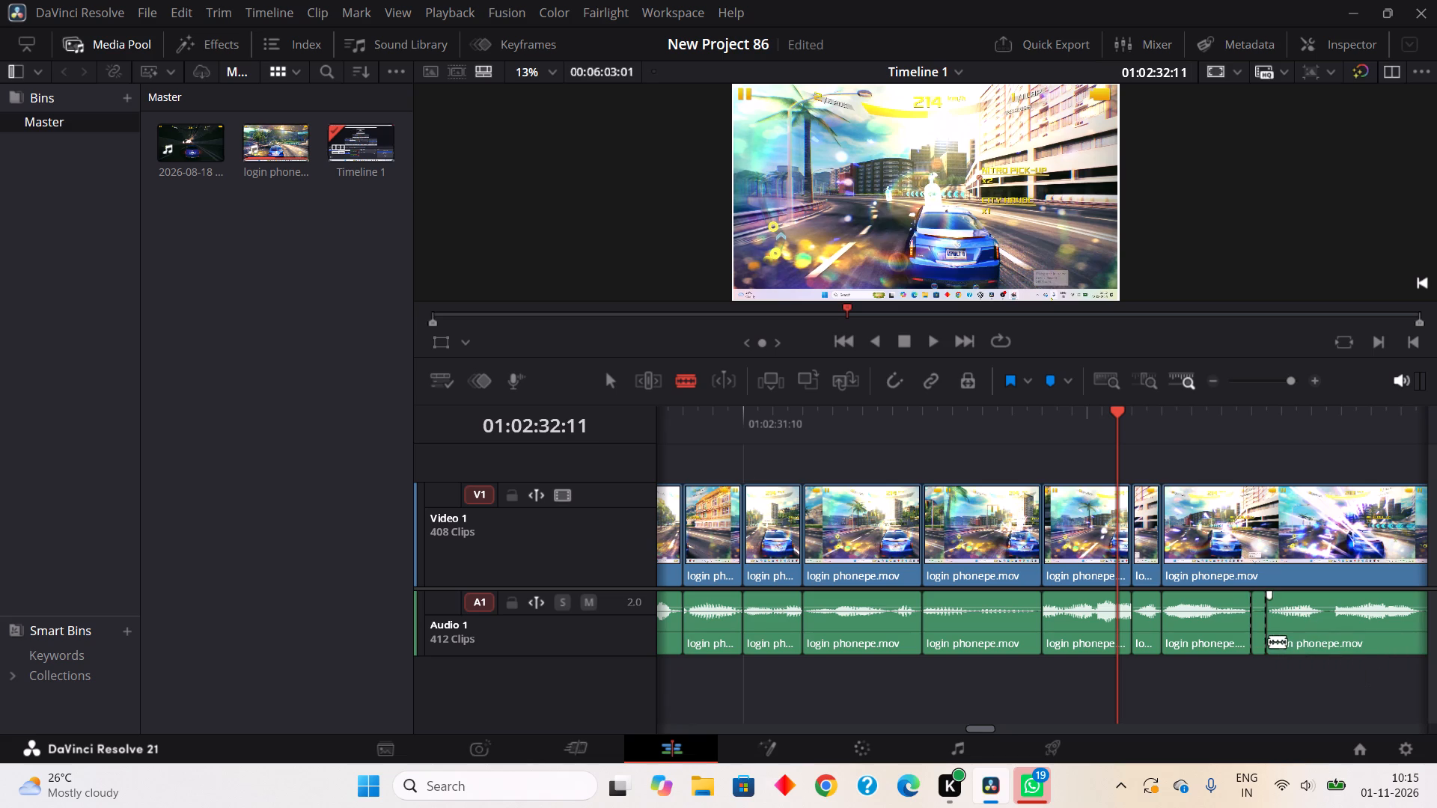
pyautogui.rightClick(1268, 643)
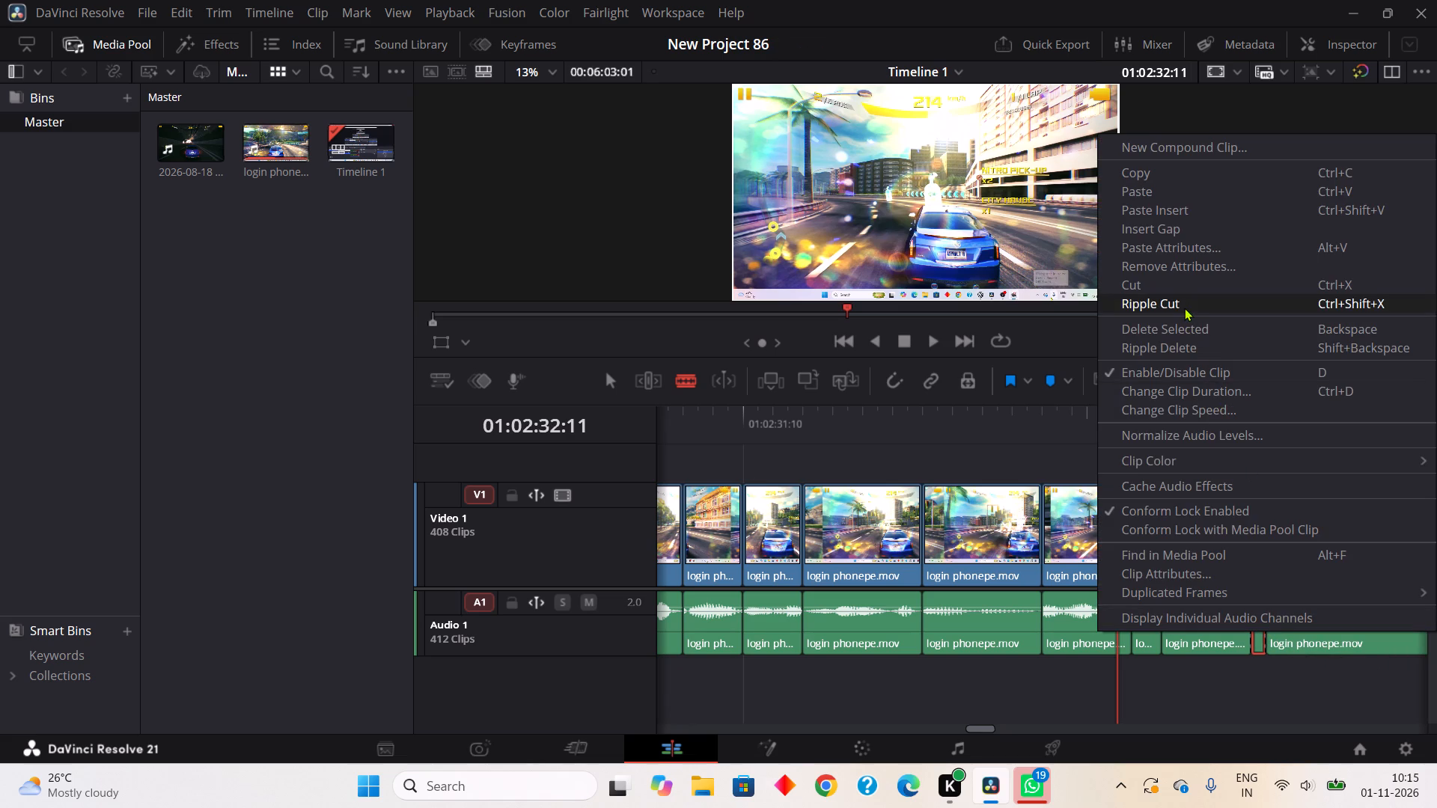
pyautogui.click(1184, 307)
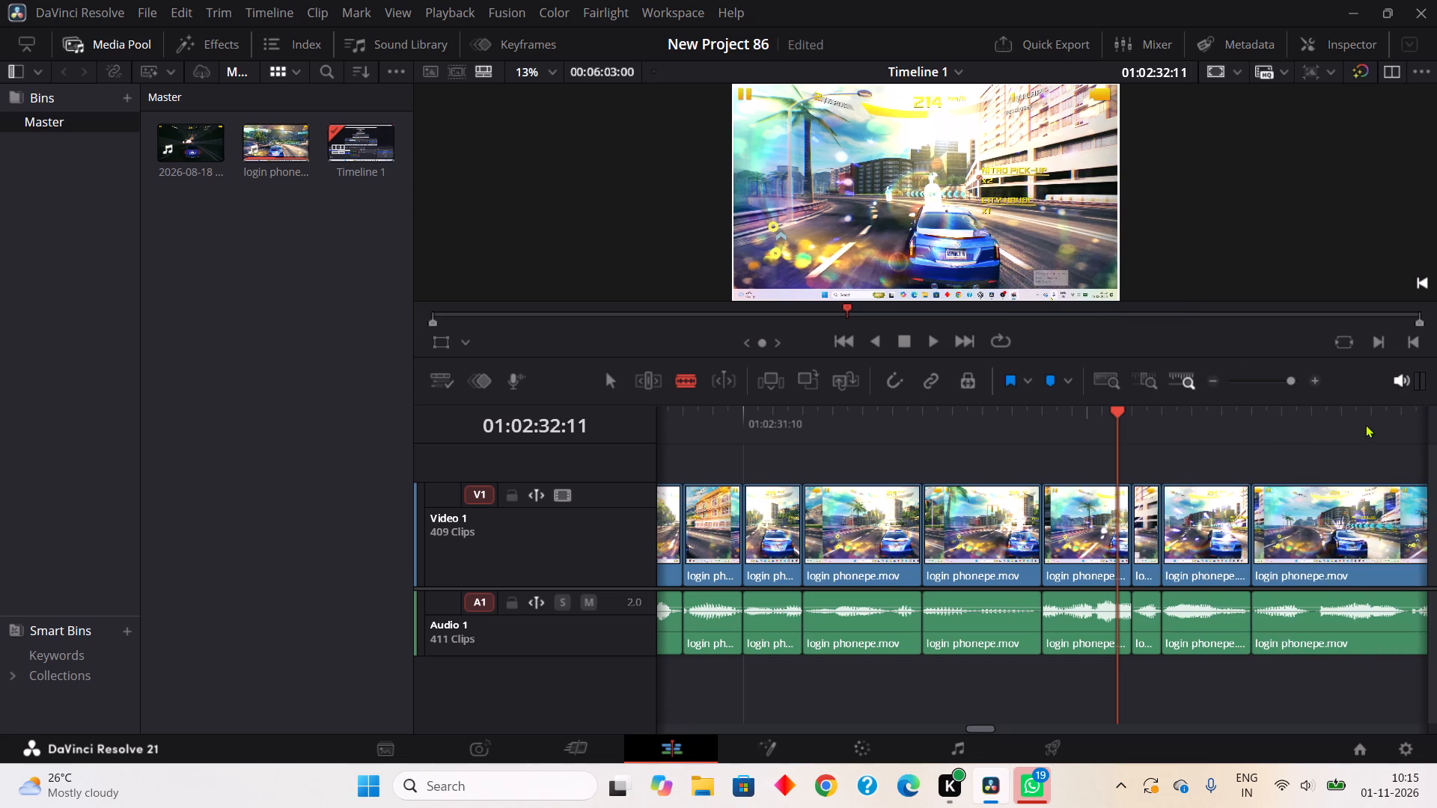
# Split Audio 1 at about 01:02:33:00 and 01:02:33:01, and Ripple Cut the quiet piece between.
pyautogui.click(1313, 634)
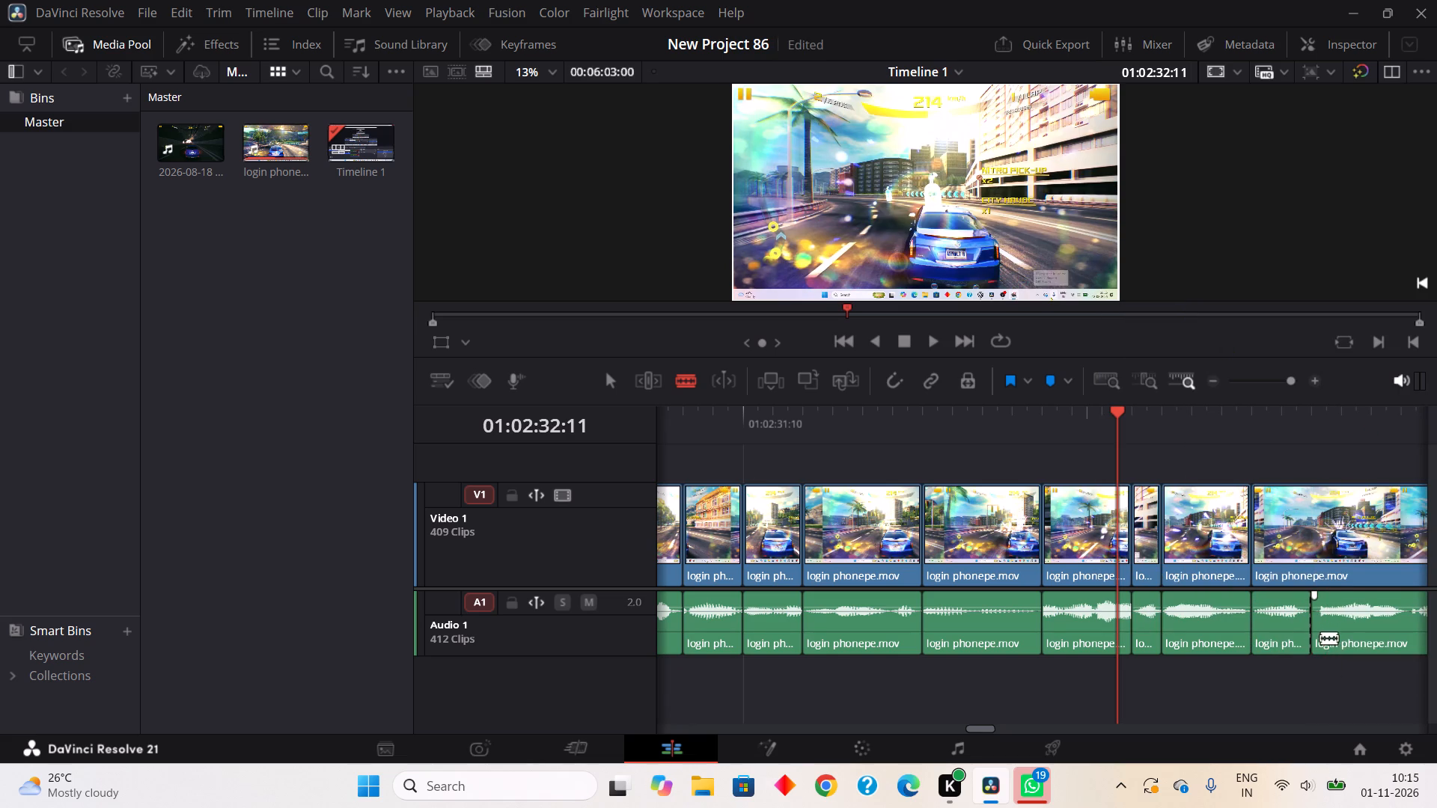
pyautogui.click(1329, 646)
pyautogui.rightClick(1322, 635)
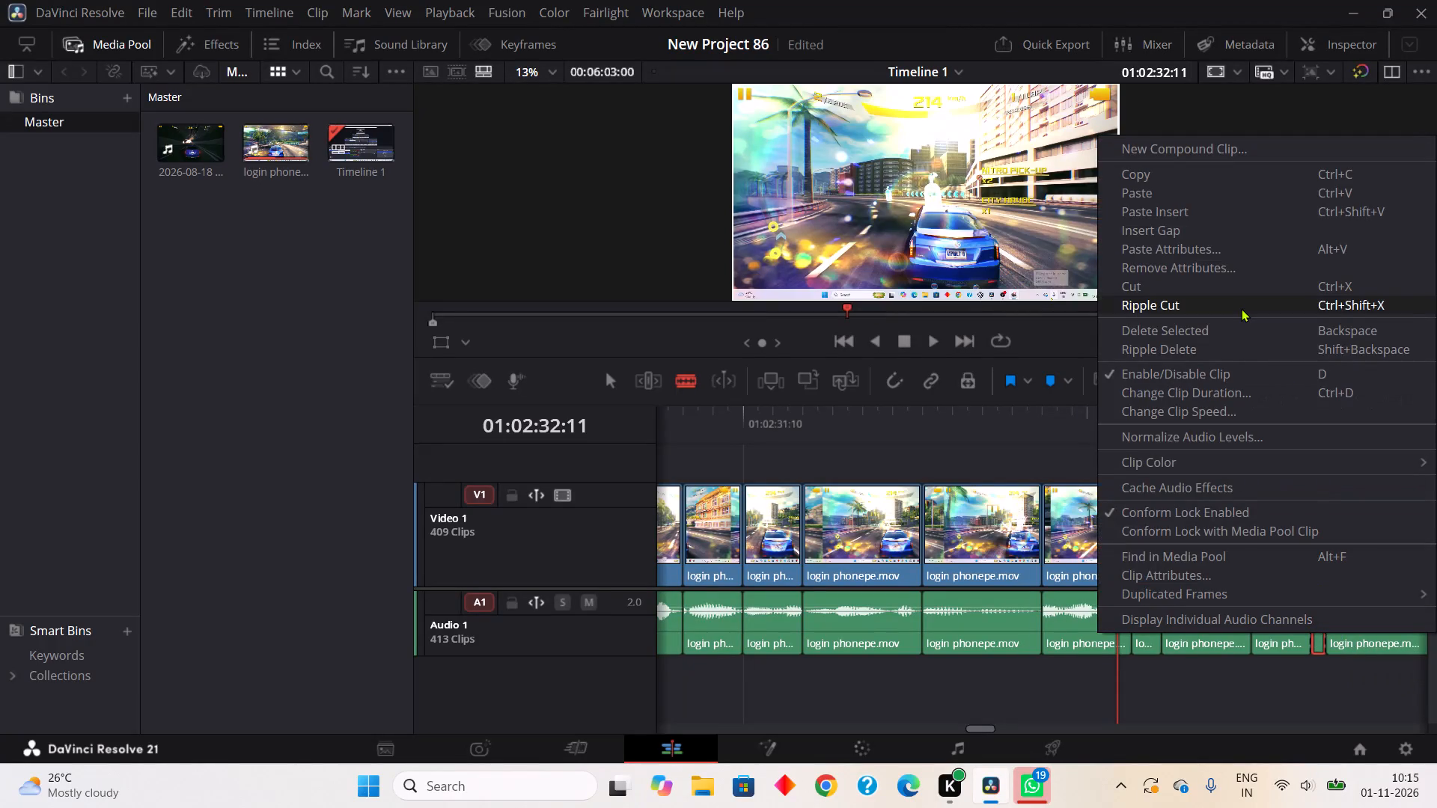
pyautogui.click(1241, 308)
# Split Audio 1 at about 01:02:33:05 and 01:02:33:06, and Ripple Cut the quiet piece between.
pyautogui.click(1394, 649)
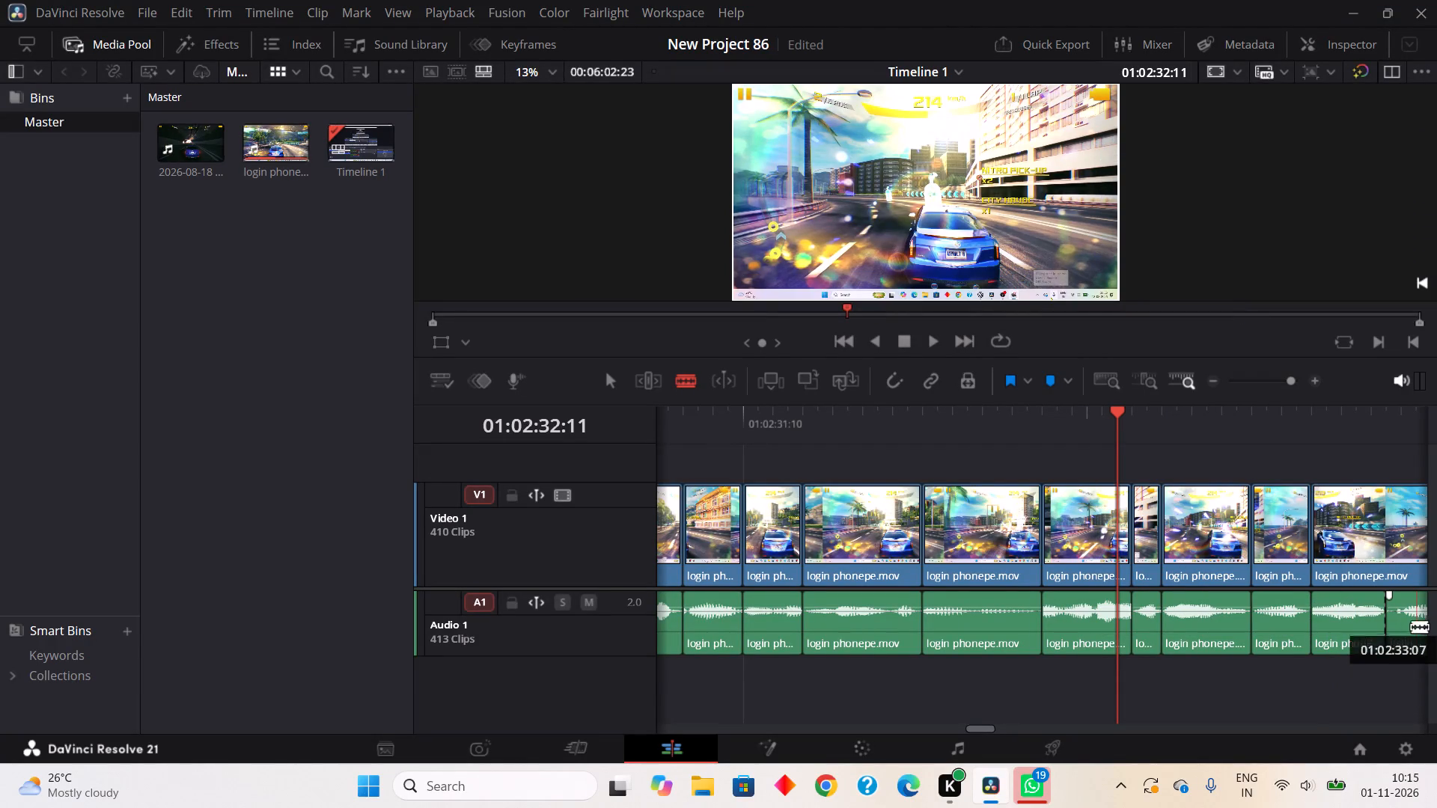
pyautogui.click(1401, 637)
pyautogui.rightClick(1400, 637)
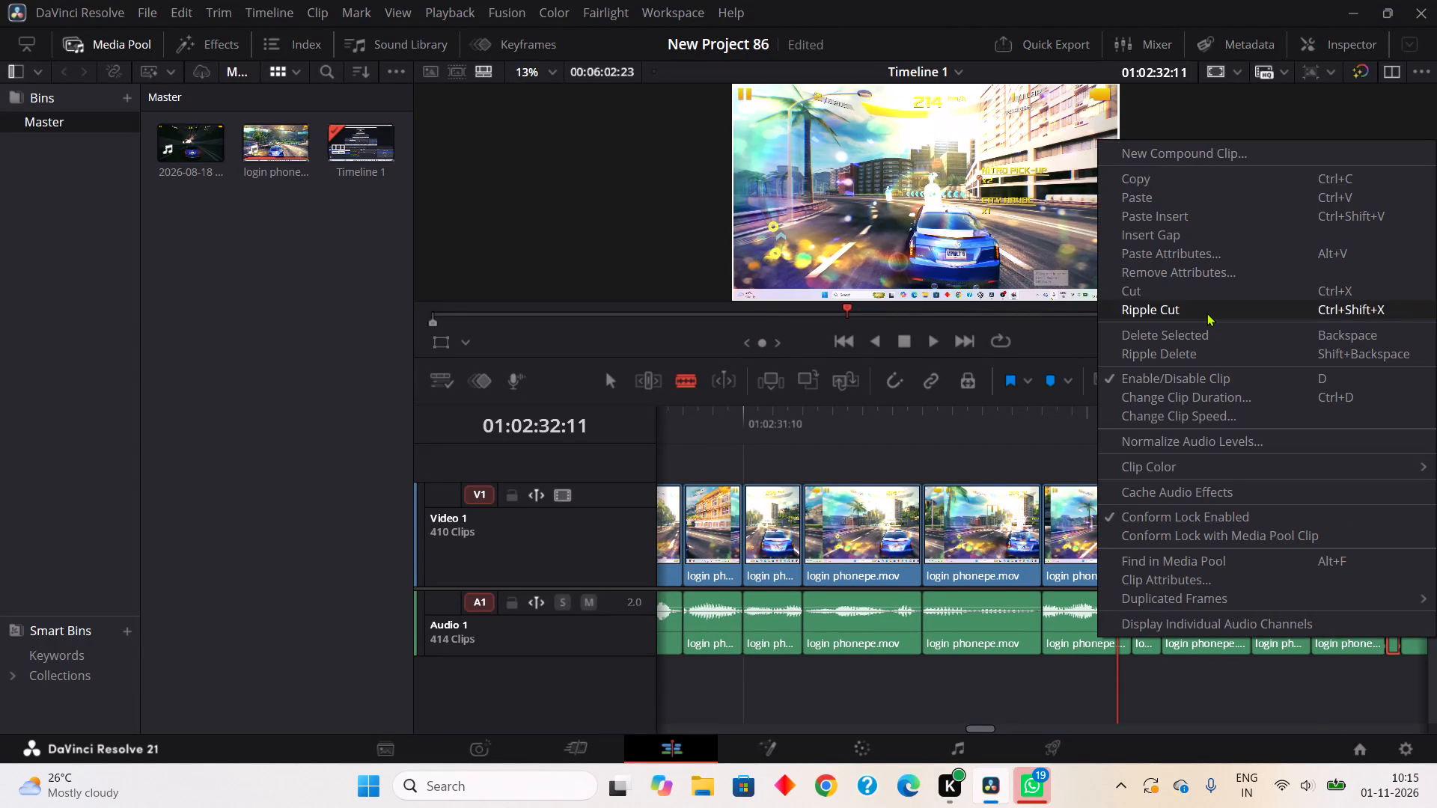
pyautogui.click(1206, 313)
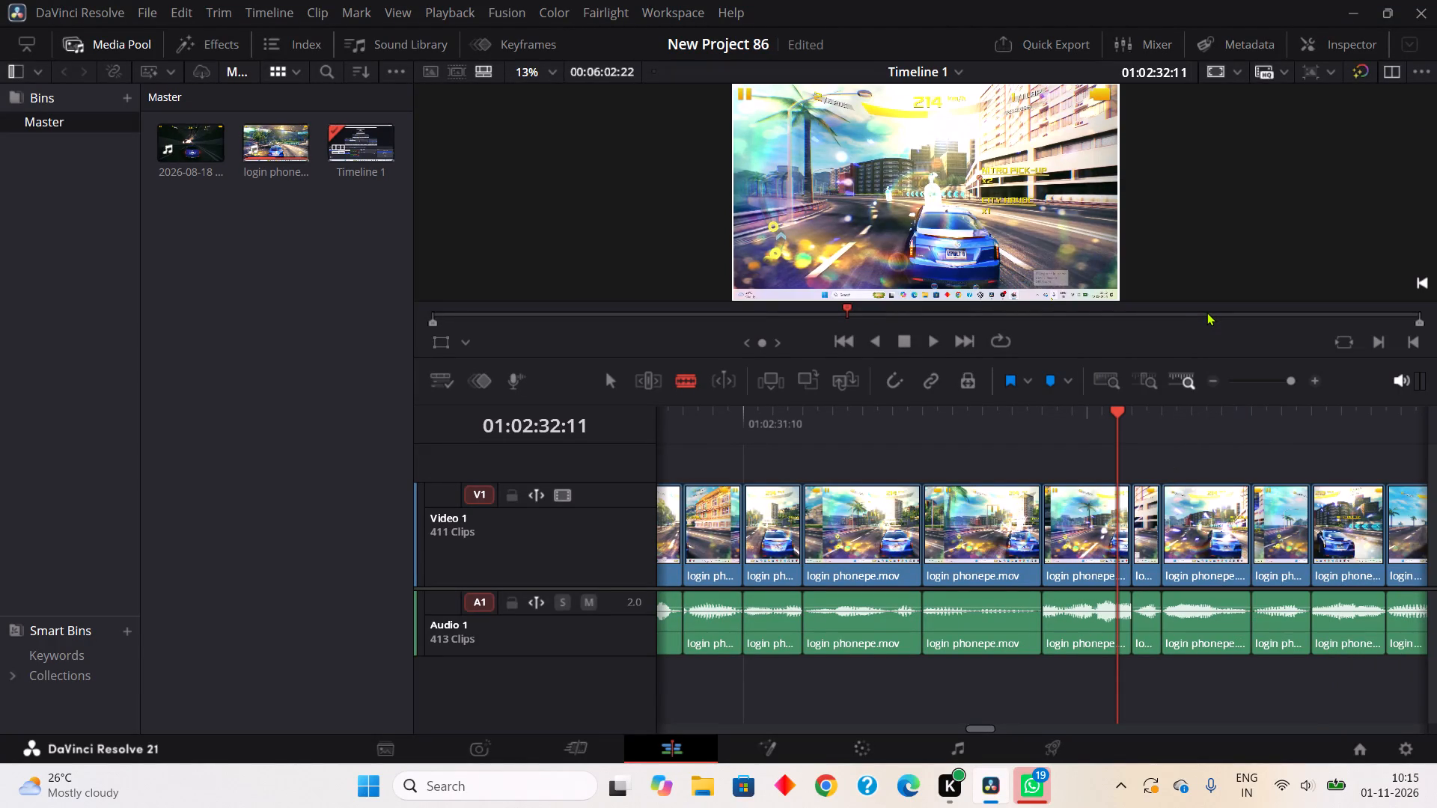
# Play on to about 01:02:33:12, split Audio 1 at about 01:02:33:15 and 01:02:33:17, and Ripple Cut the quiet piece between.
pyautogui.click(931, 341)
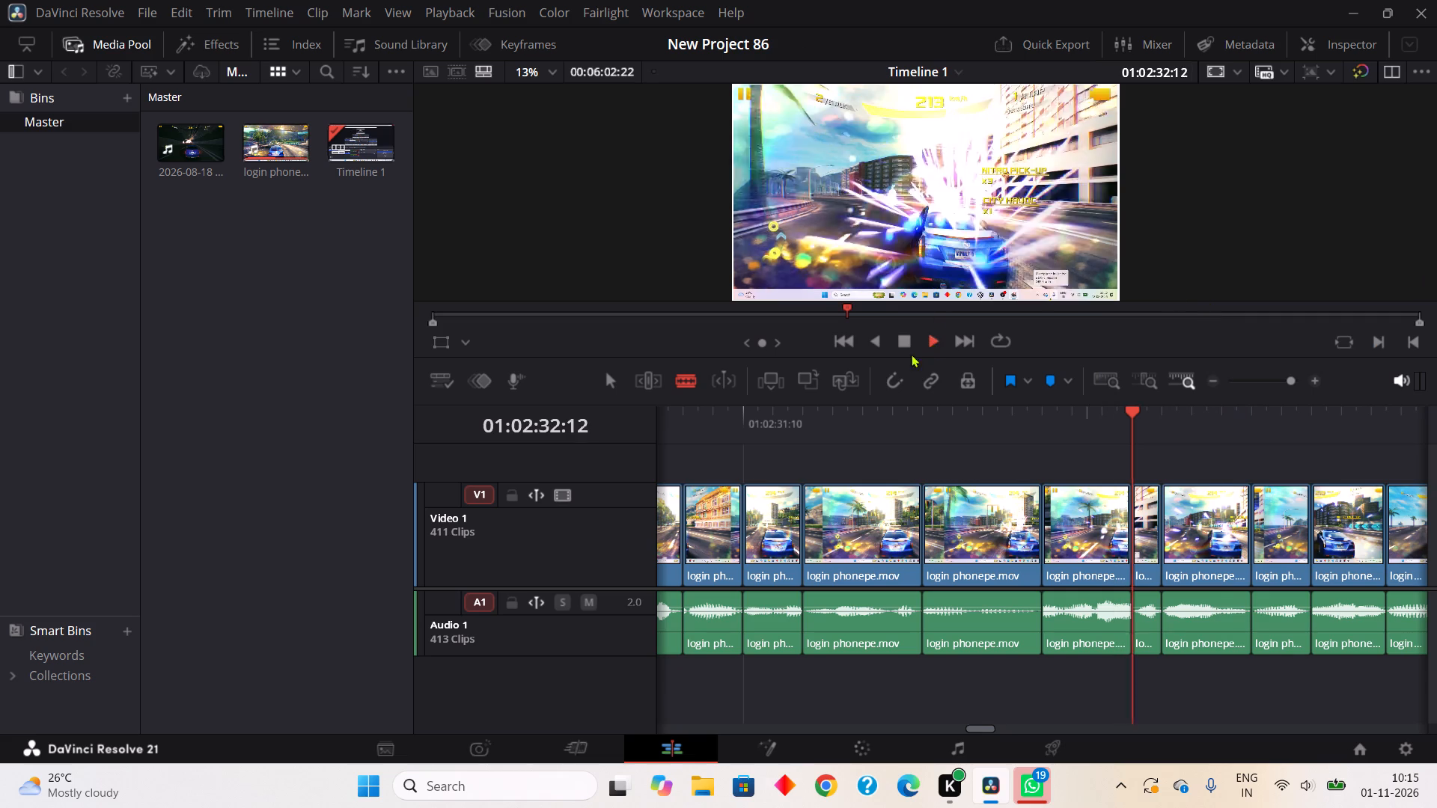
pyautogui.click(909, 343)
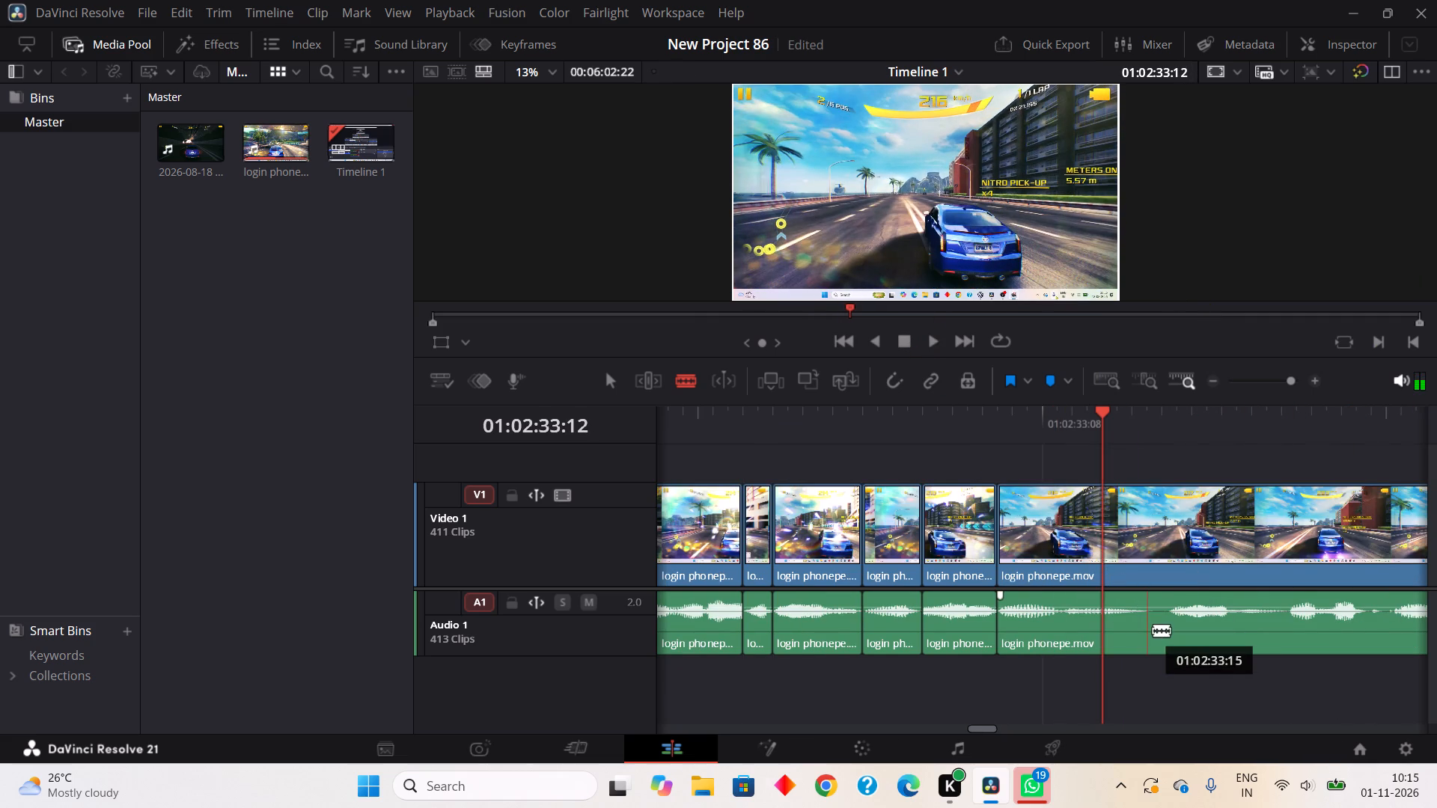
pyautogui.click(1153, 630)
pyautogui.click(1177, 624)
pyautogui.rightClick(1168, 629)
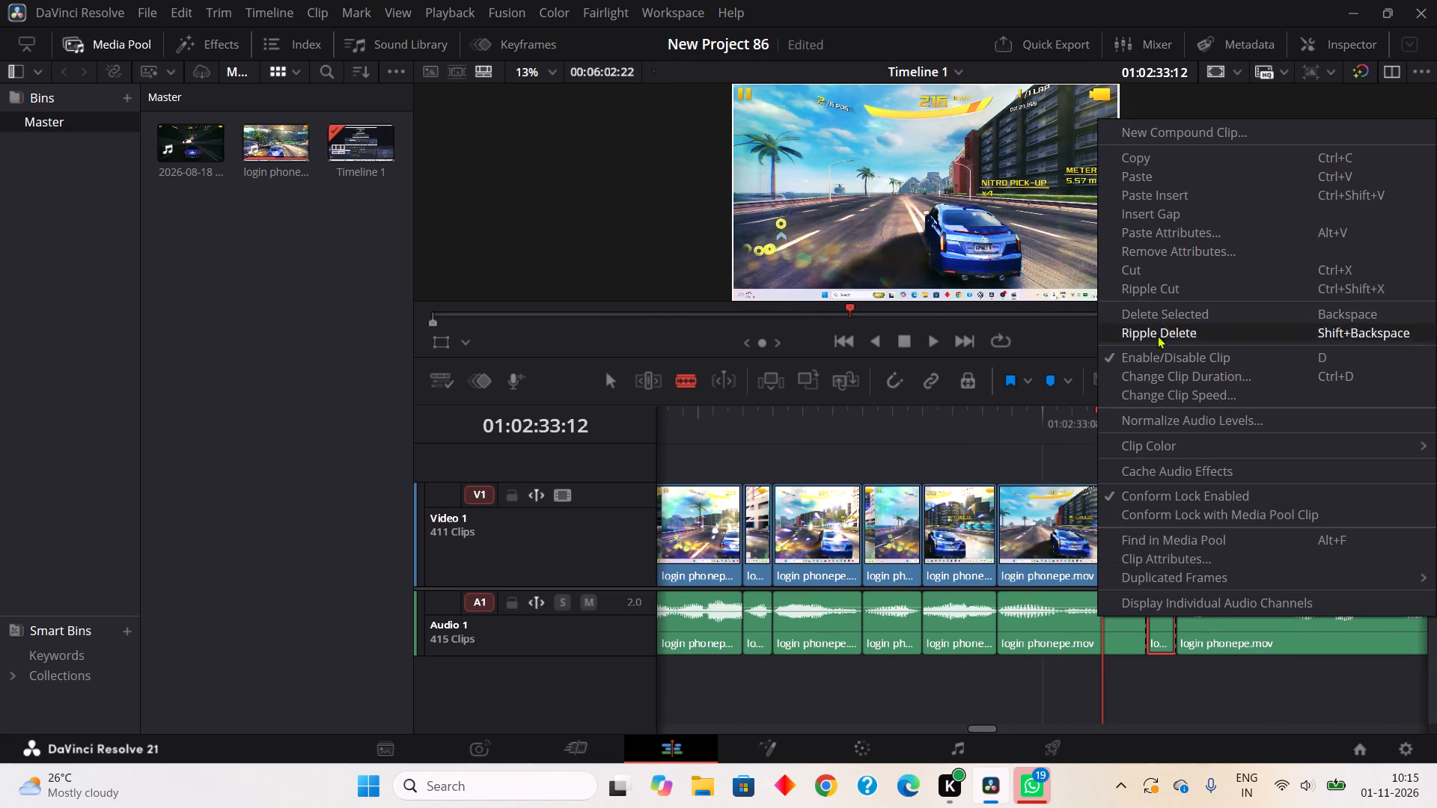
pyautogui.click(1141, 284)
# Split Audio 1 at about 01:02:33:22 and 01:02:33:23, and Ripple Cut the quiet piece between.
pyautogui.click(1255, 635)
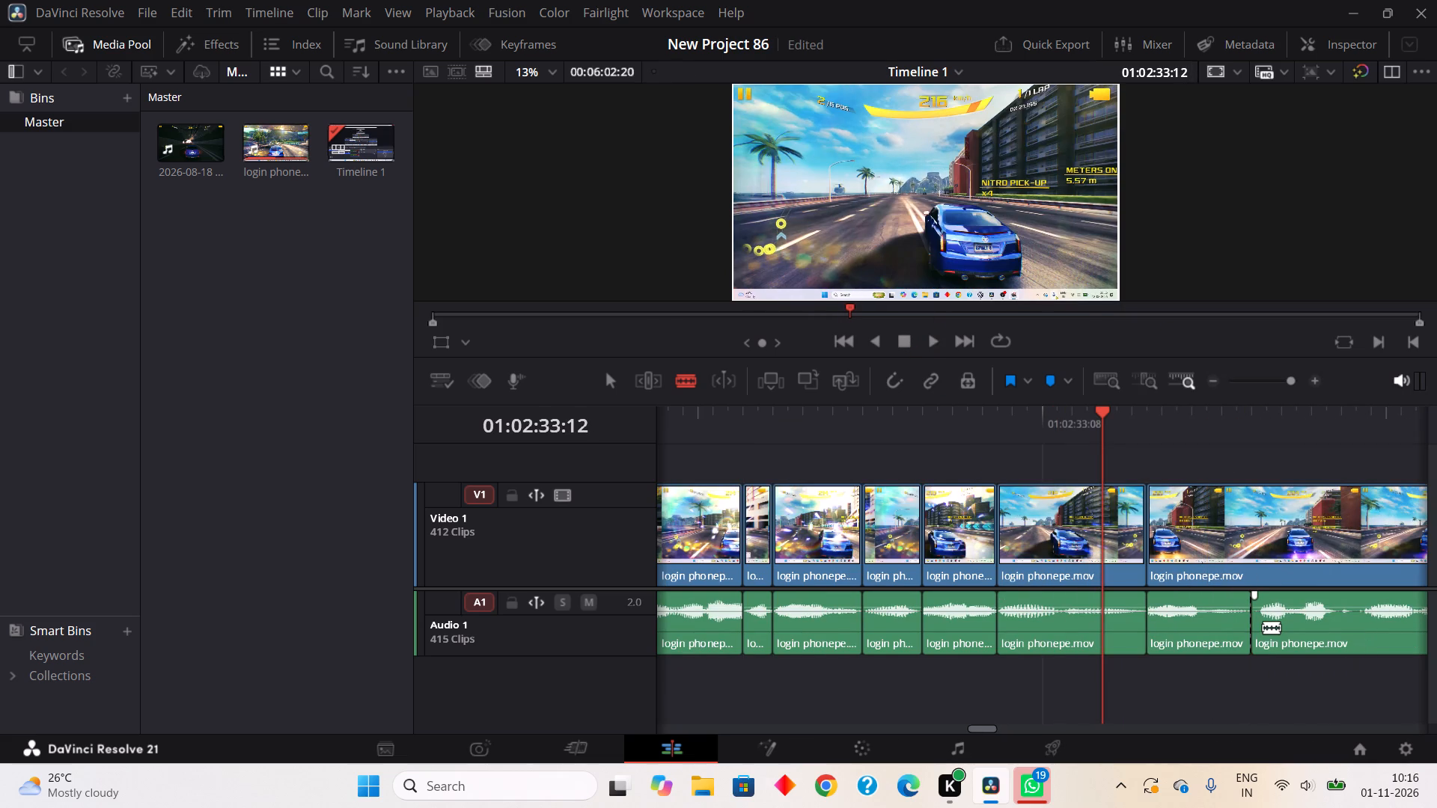
pyautogui.click(1263, 627)
pyautogui.click(1263, 635)
pyautogui.rightClick(1263, 635)
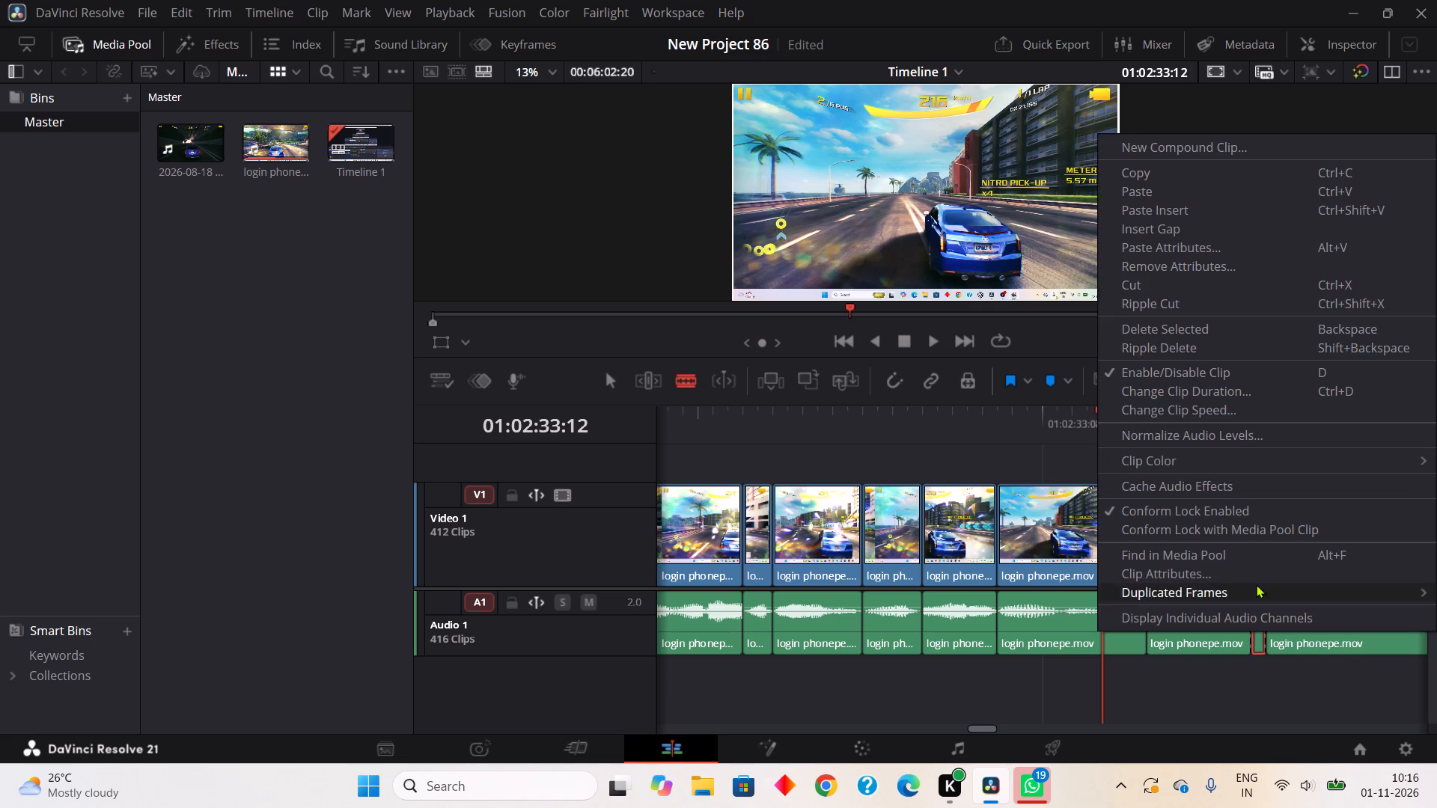
pyautogui.click(1126, 302)
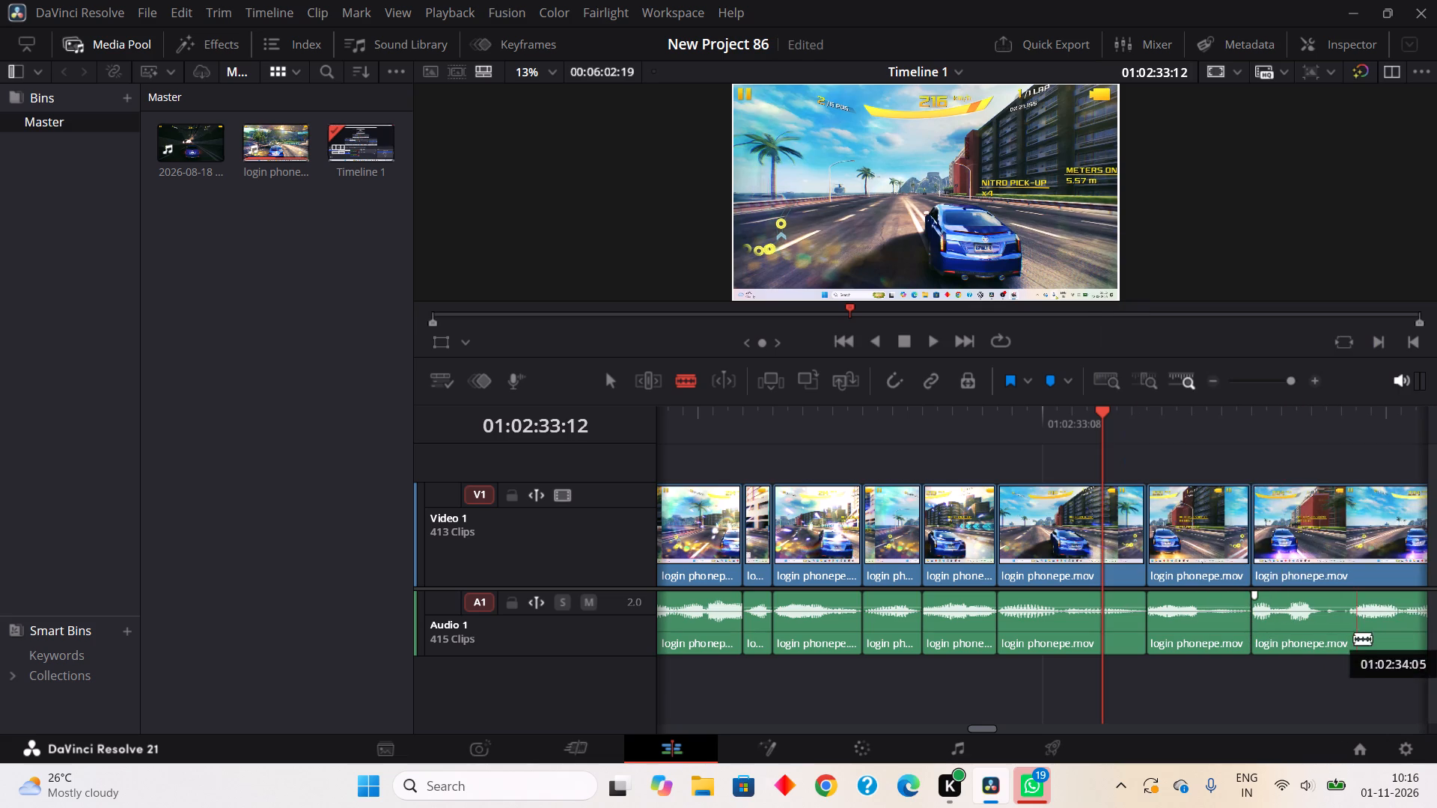
# Split Audio 1 at about 01:02:34:03 and 01:02:34:05, and Ripple Cut the quiet piece between.
pyautogui.click(1331, 647)
pyautogui.click(1357, 646)
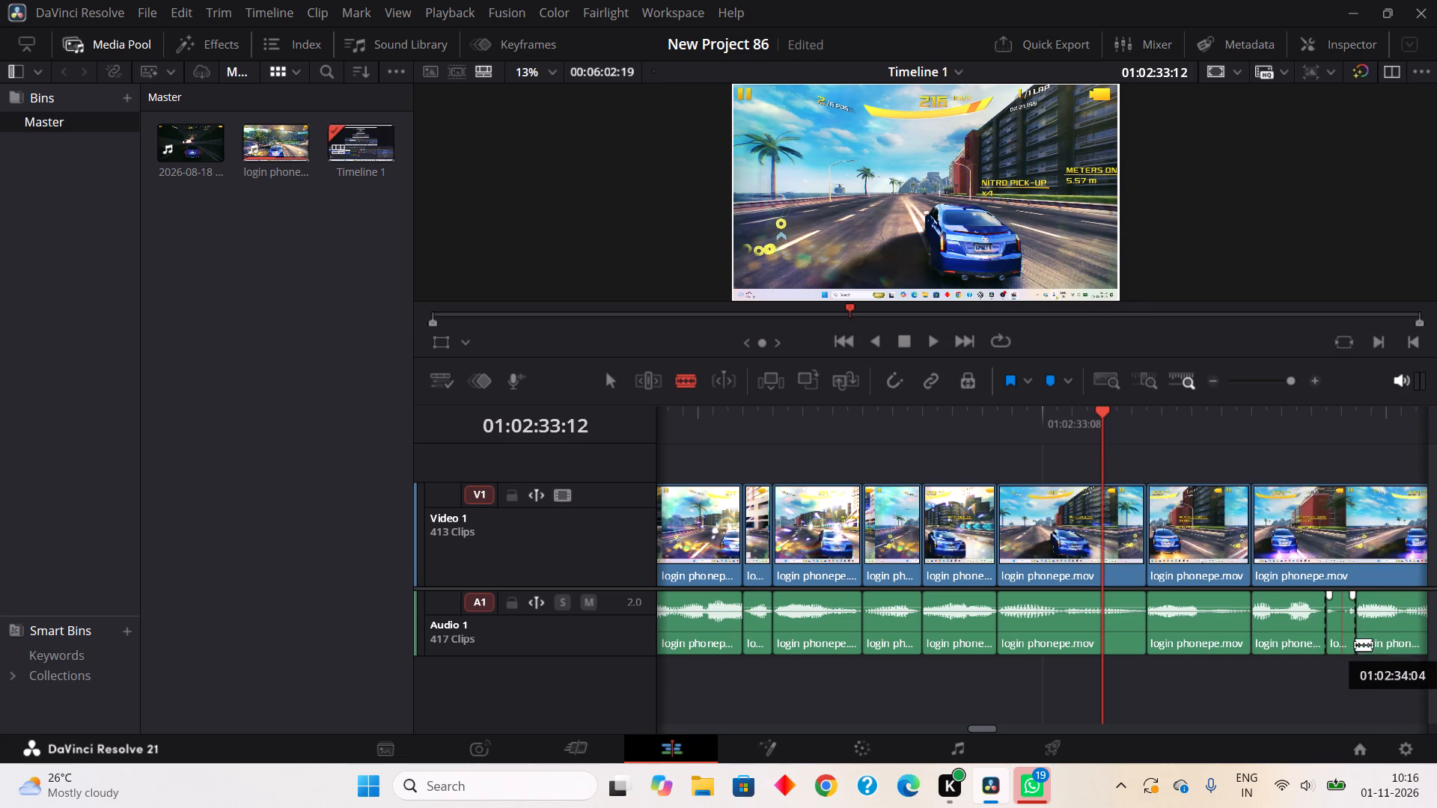
pyautogui.rightClick(1344, 636)
pyautogui.click(1161, 300)
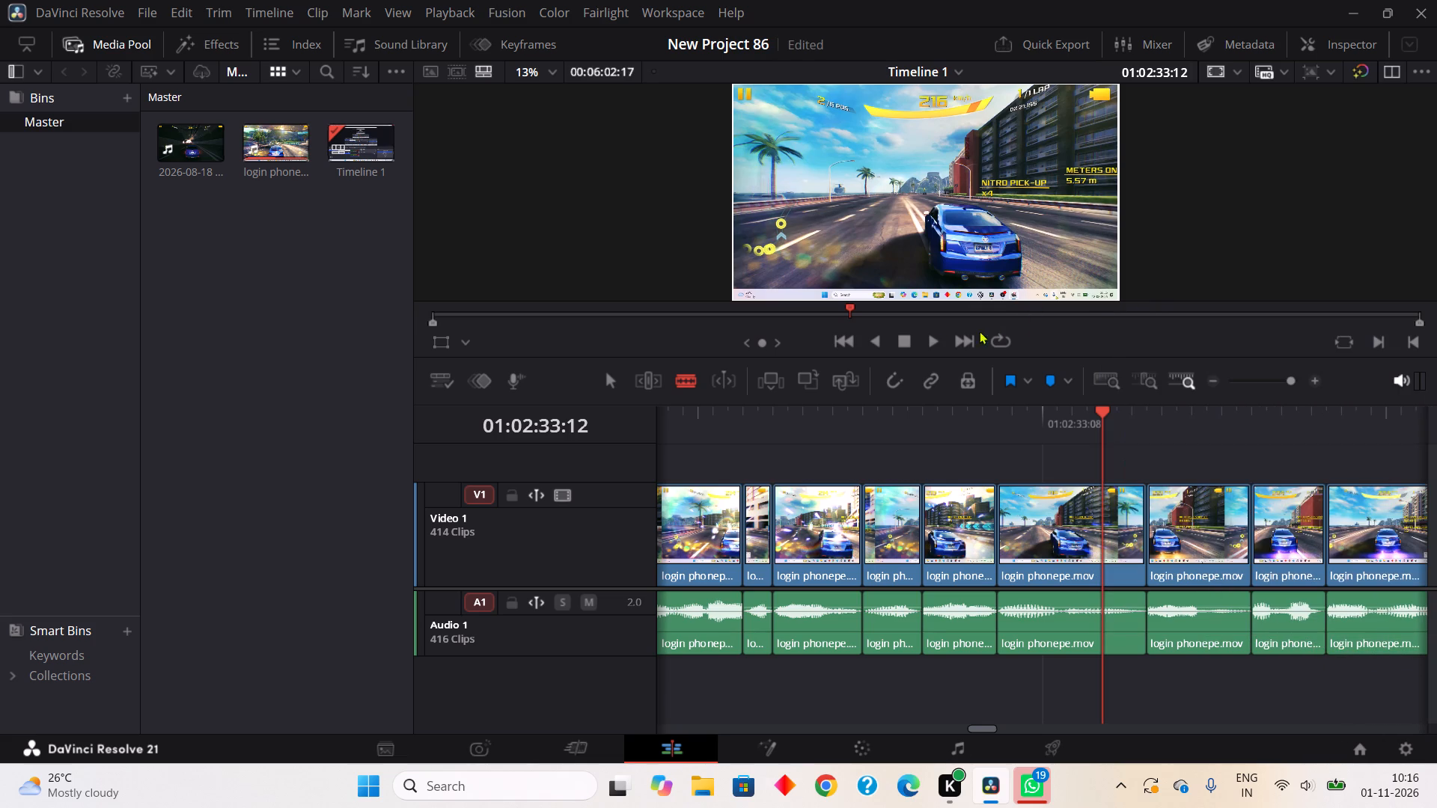
# Play on to about 01:02:34:16, split Audio 1 at about 01:02:34:14 and 01:02:34:15, and Ripple Cut the quiet piece between.
pyautogui.click(928, 336)
pyautogui.click(899, 337)
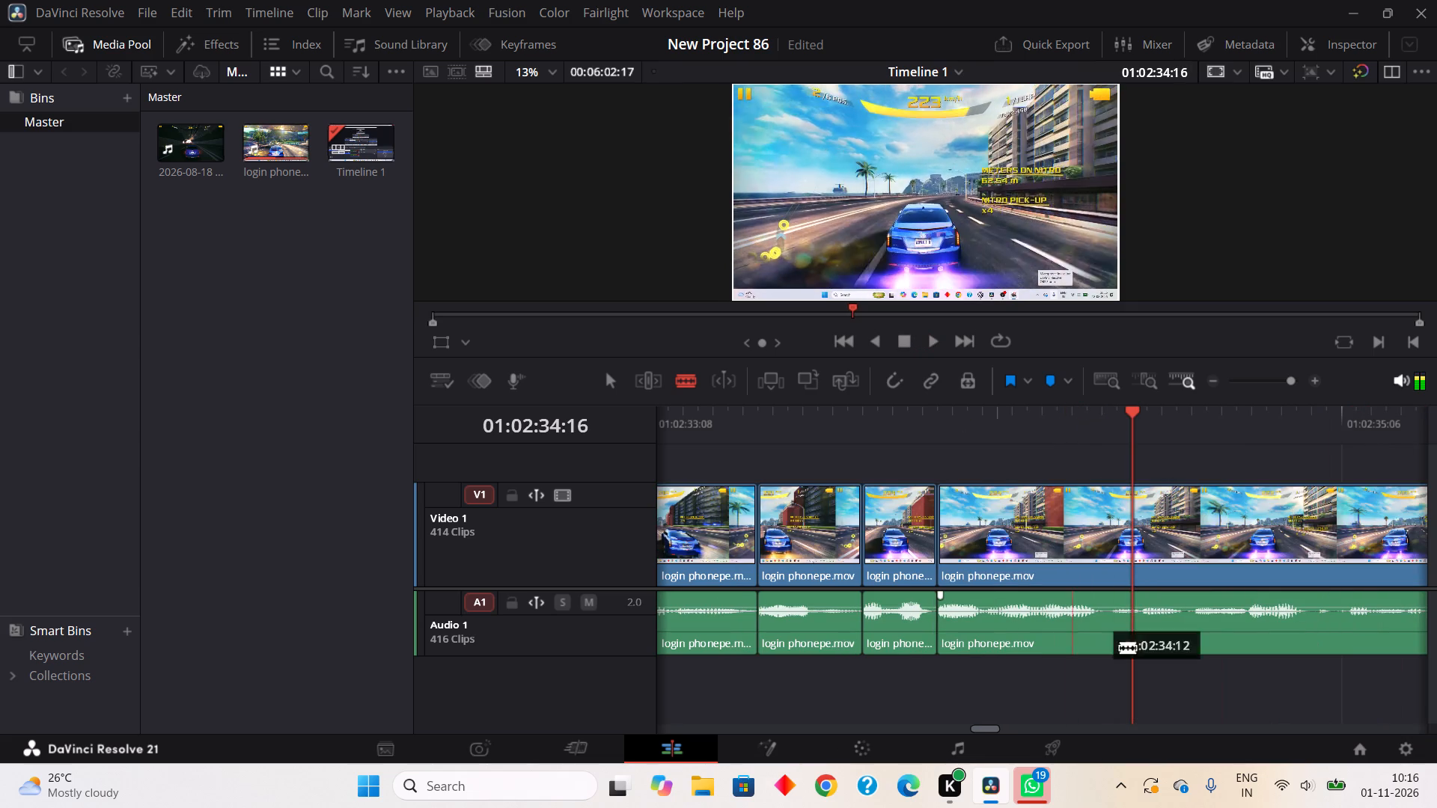
pyautogui.click(1106, 640)
pyautogui.click(1118, 636)
pyautogui.rightClick(1105, 646)
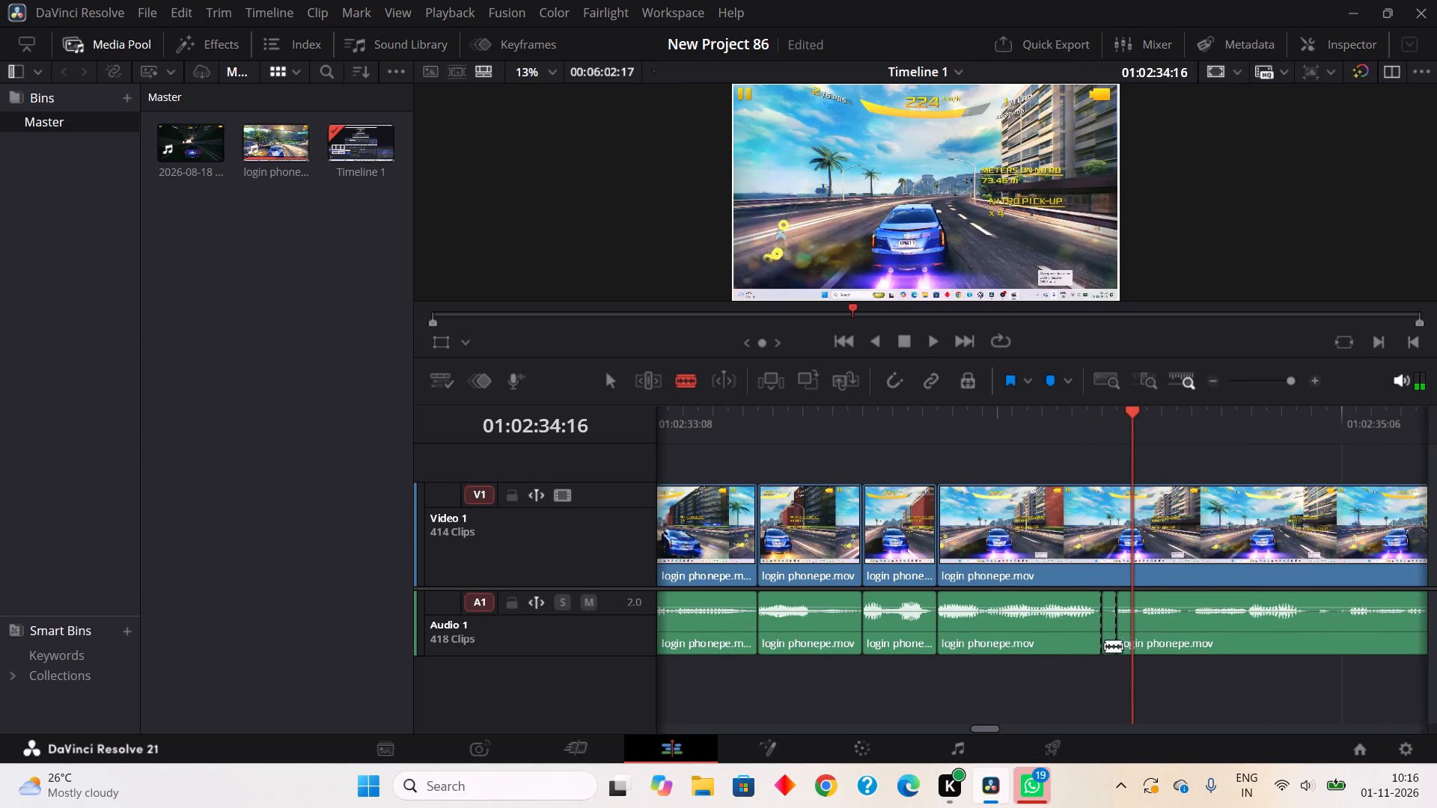
pyautogui.click(1168, 322)
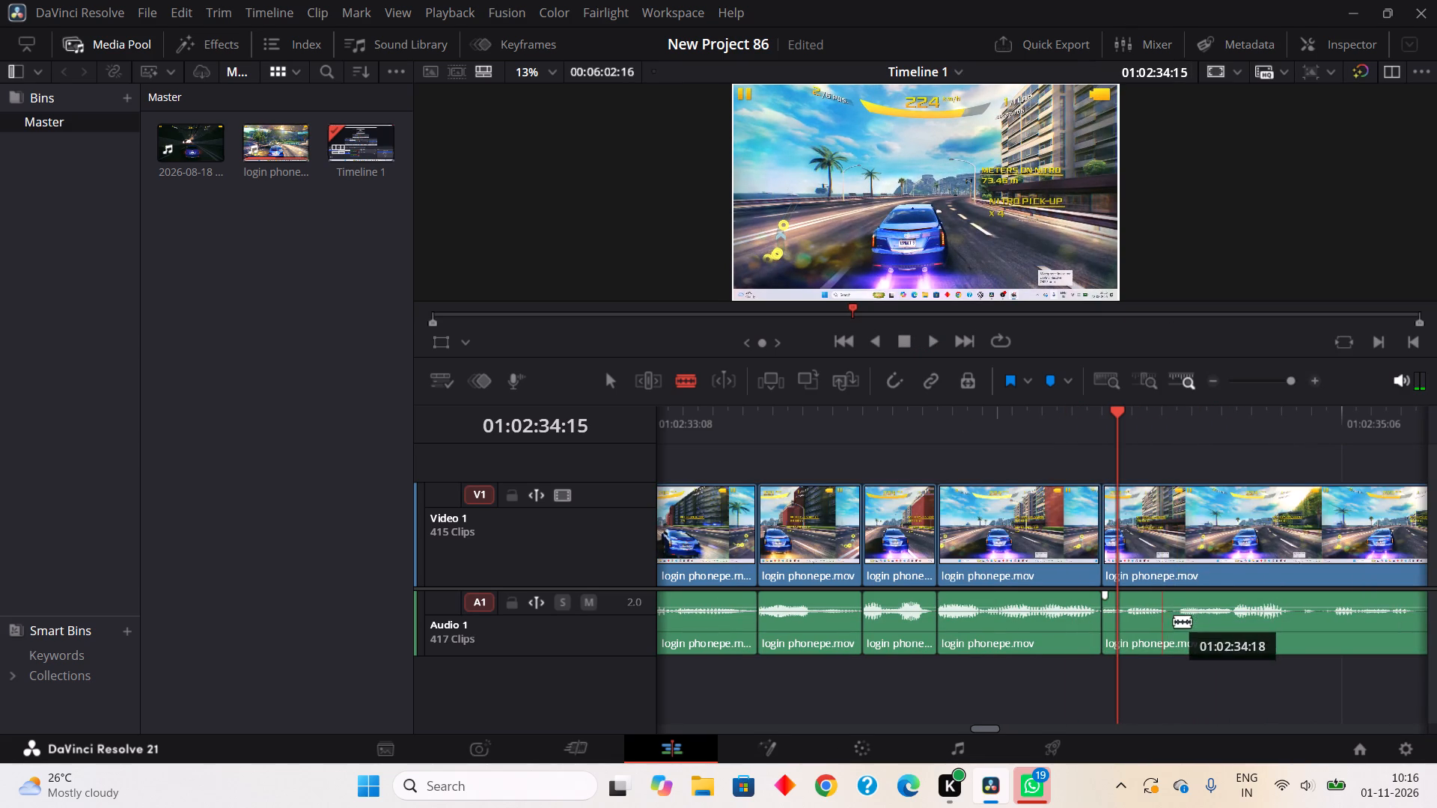
# Split Audio 1 at about 01:02:34:18 and 01:02:34:20, and Ripple Cut the quiet piece between.
pyautogui.click(1174, 623)
pyautogui.click(1194, 637)
pyautogui.rightClick(1189, 640)
pyautogui.rightClick(1179, 628)
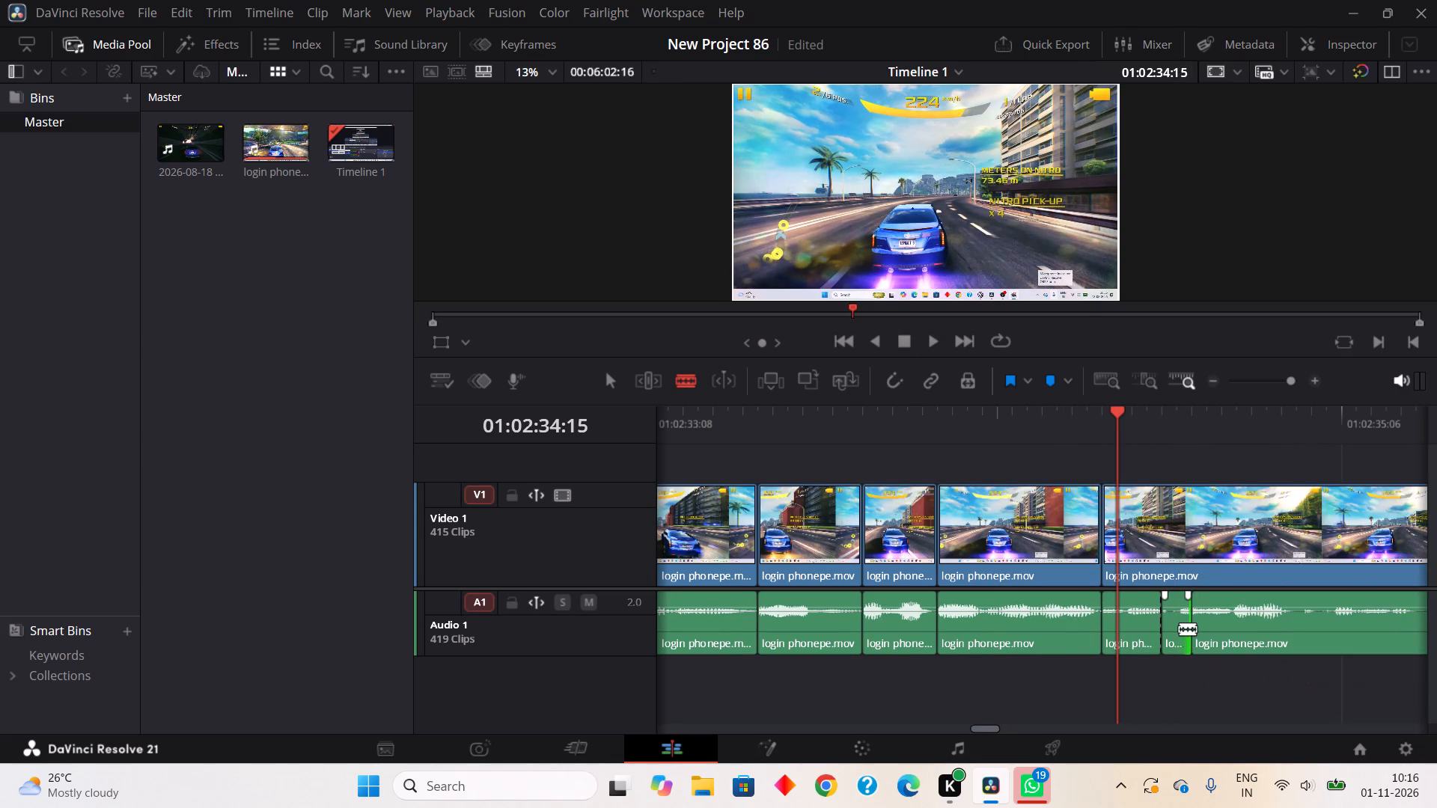
pyautogui.click(1168, 293)
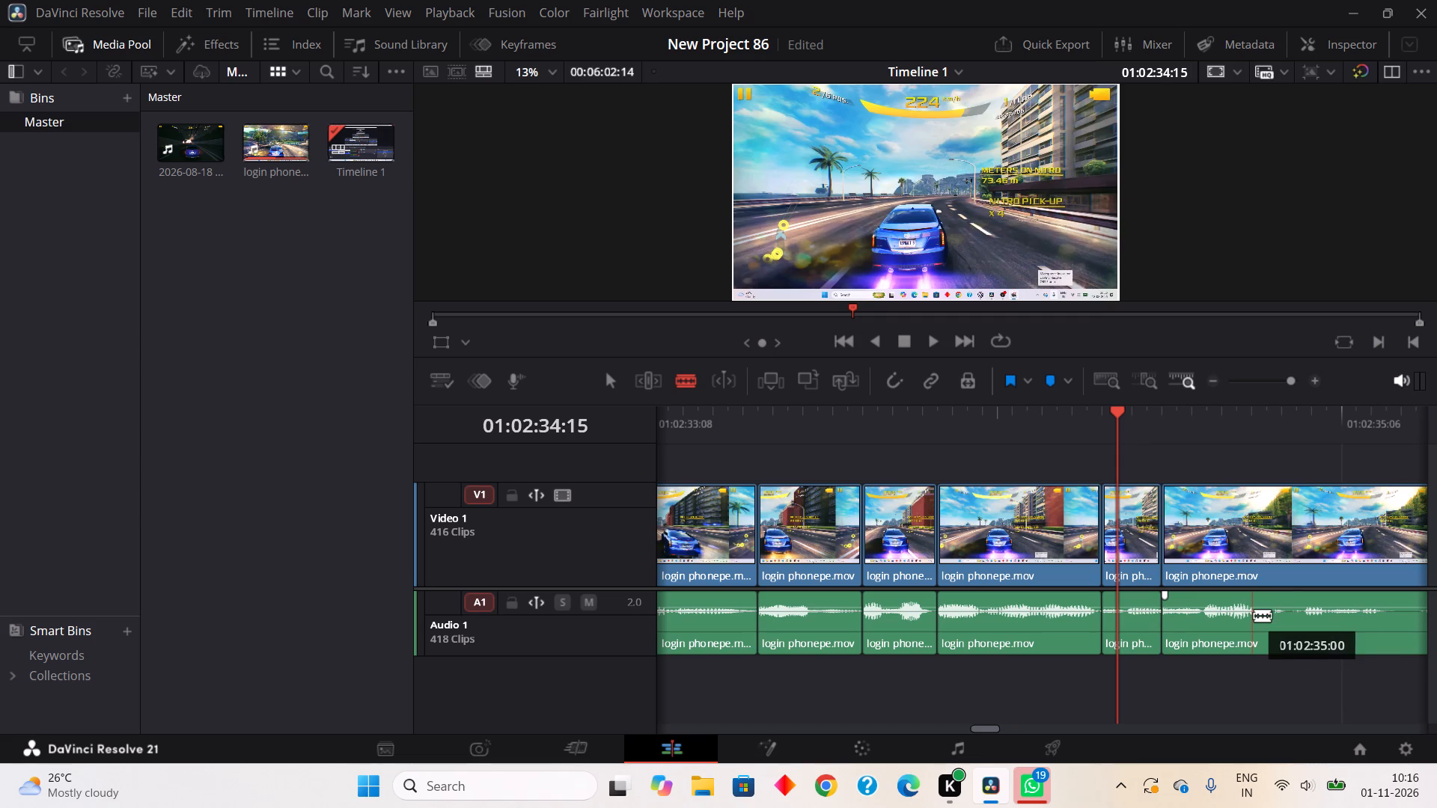
# Split Audio 1 at about 01:02:35:00 and 01:02:35:04, and Ripple Cut the quiet piece between.
pyautogui.click(1260, 632)
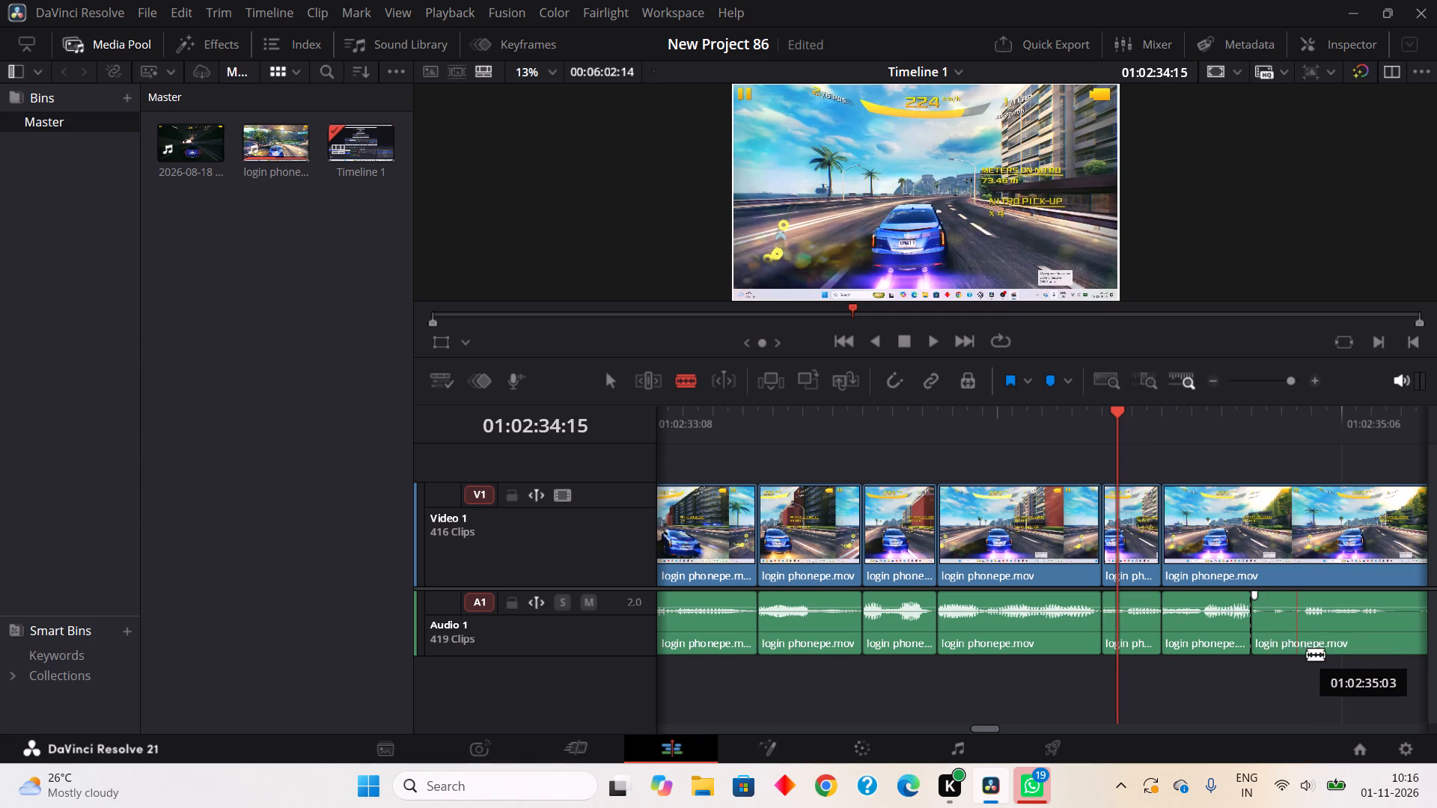
pyautogui.click(1315, 643)
pyautogui.rightClick(1298, 635)
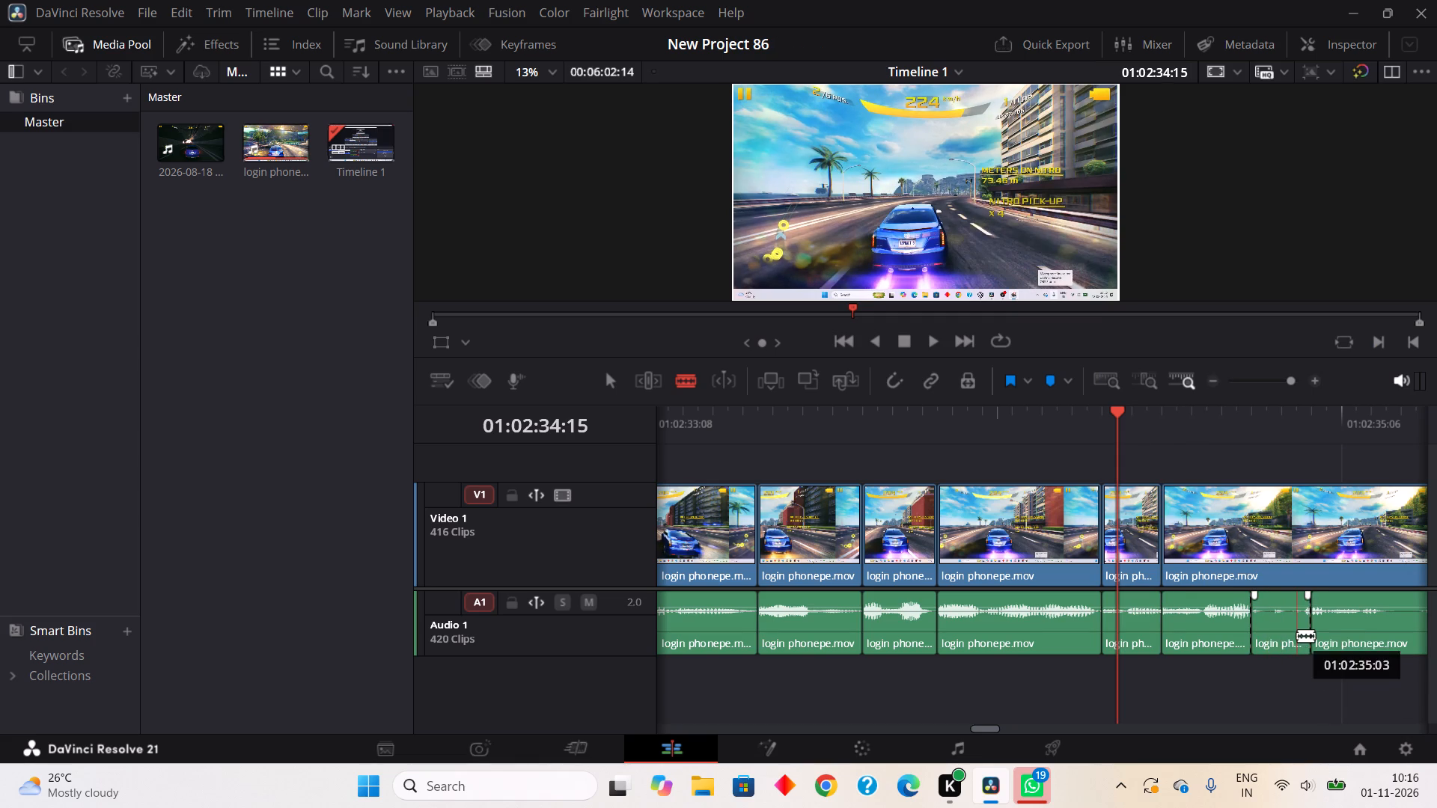
pyautogui.moveTo(1156, 293); pyautogui.dragTo(1167, 308)
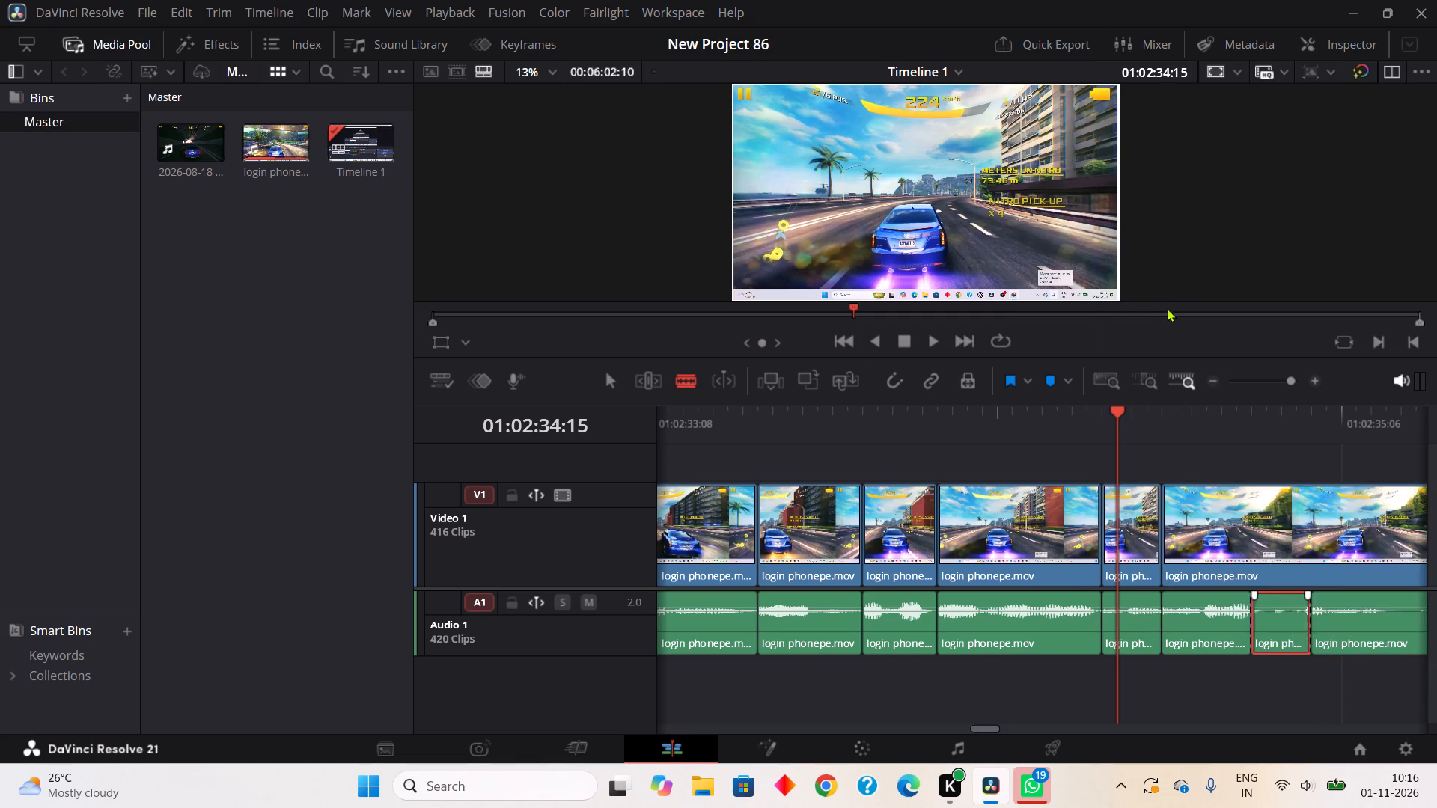
# Split Audio 1 at about 01:02:35:05 and 01:02:35:07, and Ripple Cut the quiet piece between.
pyautogui.click(1337, 639)
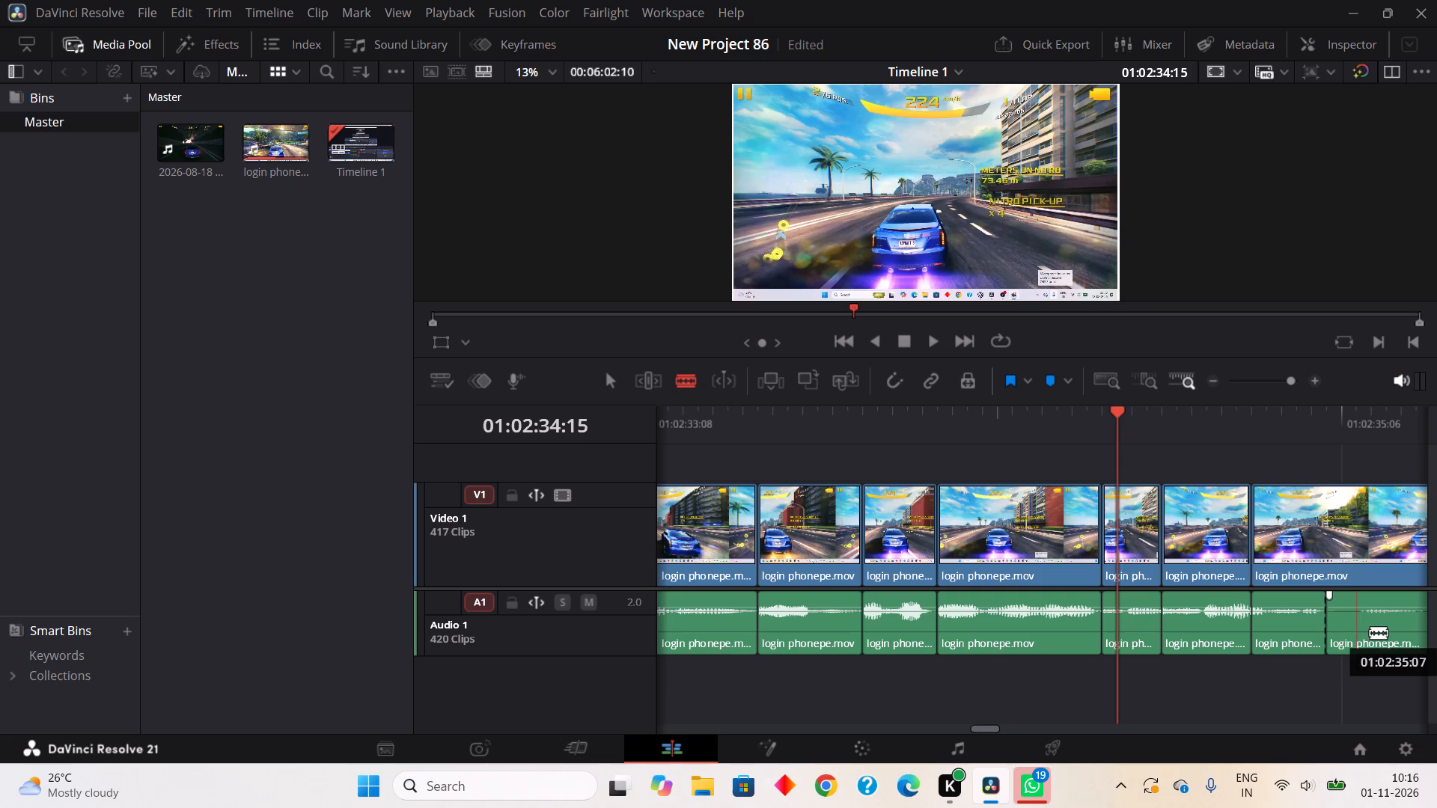
pyautogui.click(1370, 632)
pyautogui.rightClick(1331, 624)
pyautogui.rightClick(1349, 600)
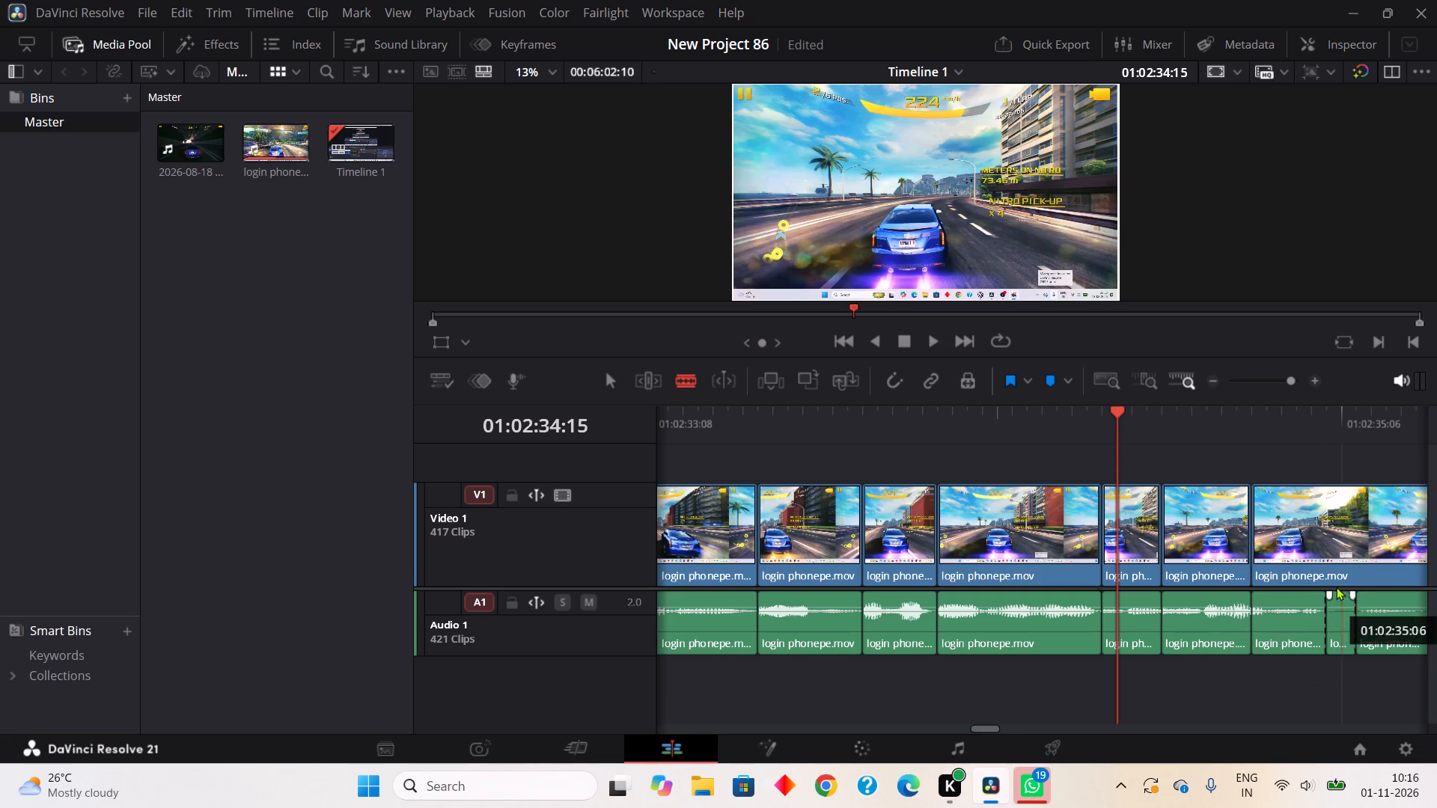
pyautogui.click(1165, 260)
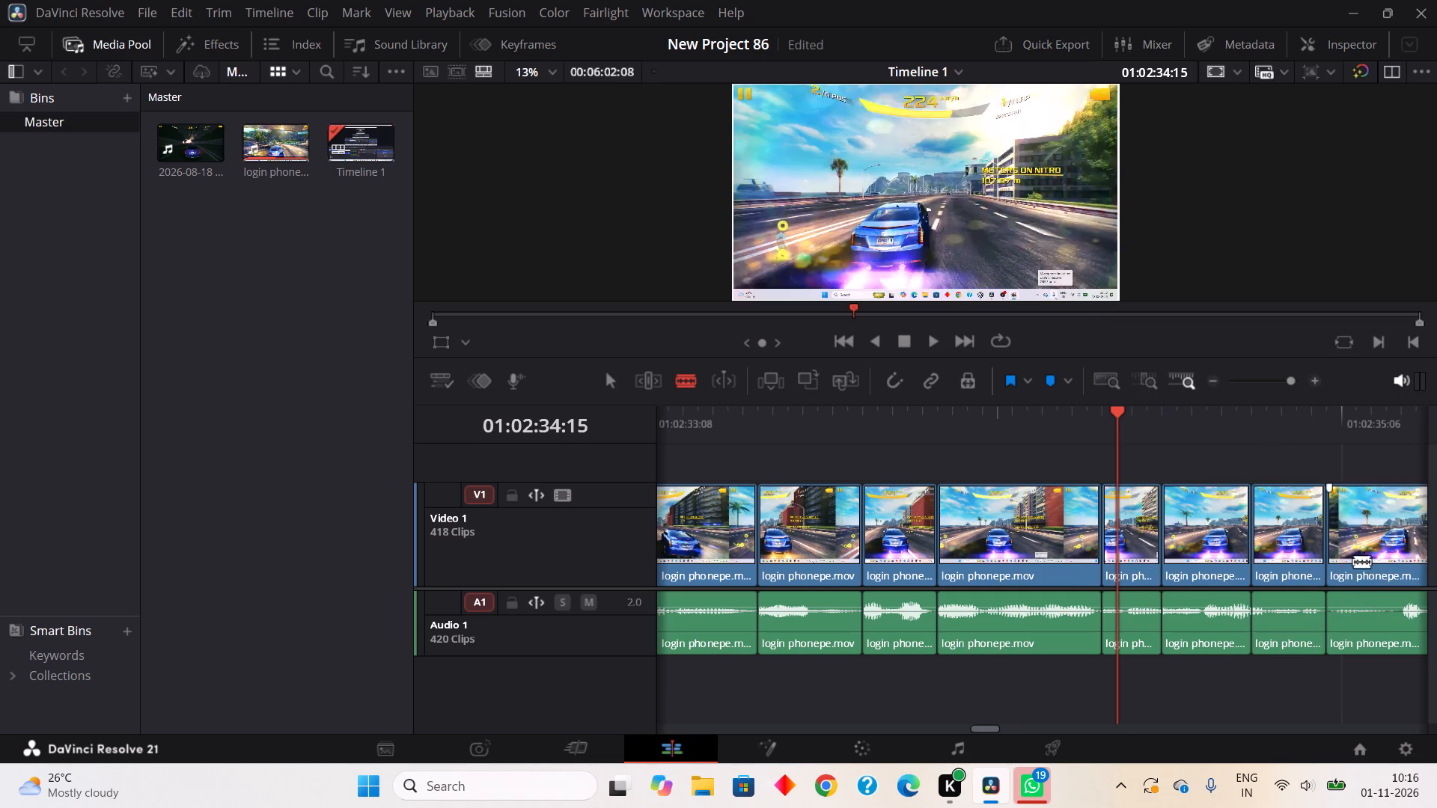
# Split Audio 1 at about 01:02:35:09 and 01:02:35:10, and Ripple Cut the quiet piece between.
pyautogui.click(1391, 649)
pyautogui.click(1409, 637)
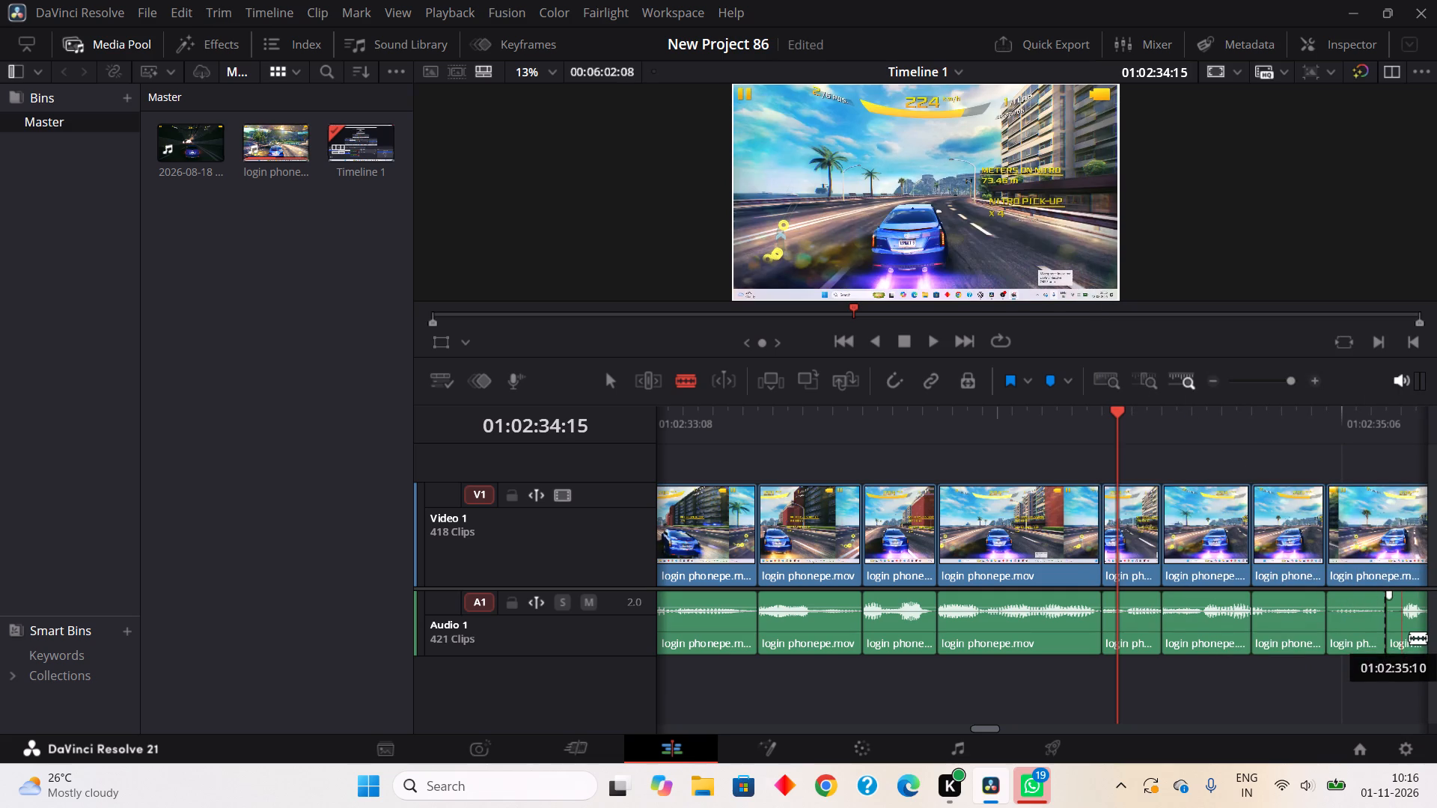
pyautogui.rightClick(1389, 636)
pyautogui.click(1129, 304)
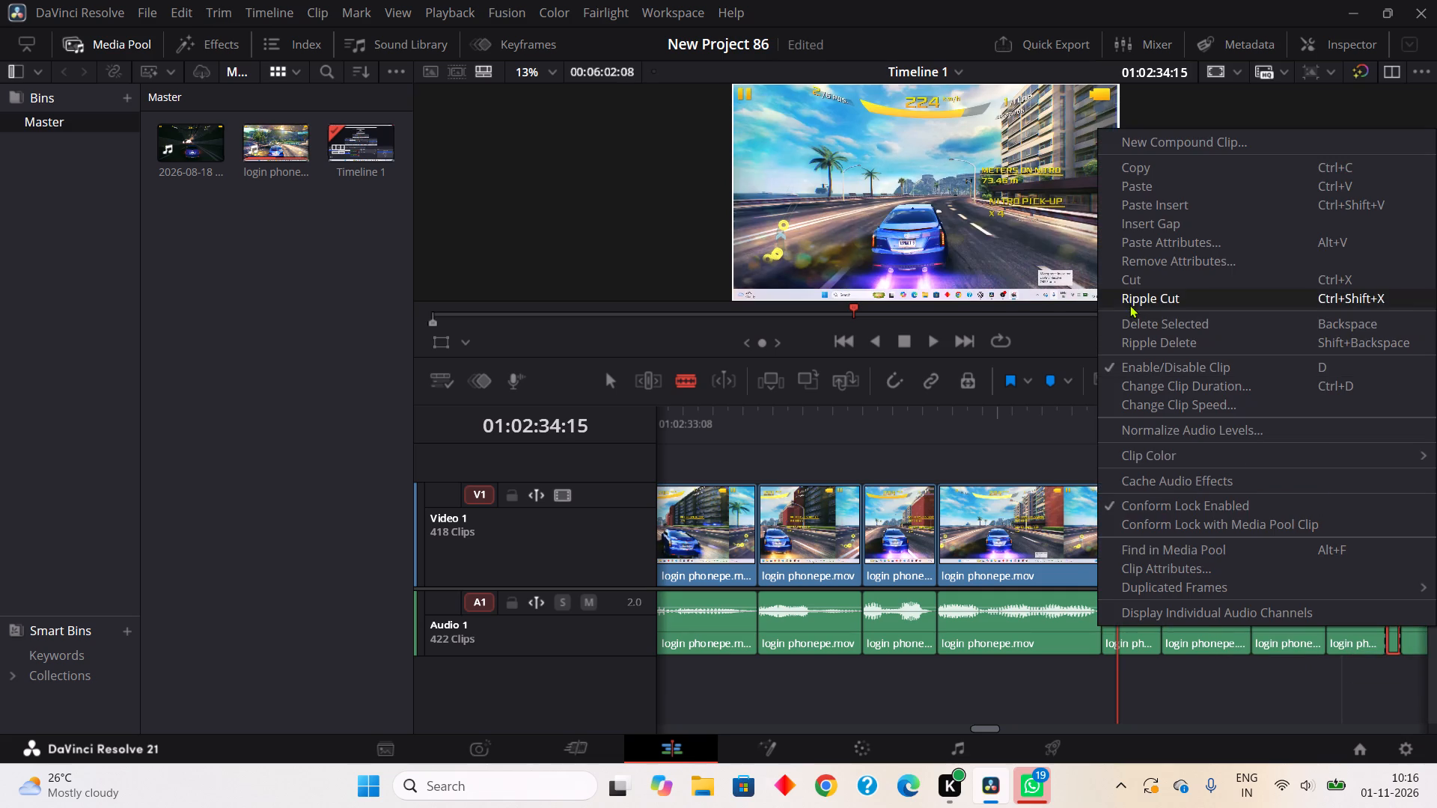
# Play on to about 01:02:35:17, split Audio 1 at about 01:02:35:22 and 01:02:36:01, and Ripple Cut the quiet piece between.
pyautogui.click(933, 340)
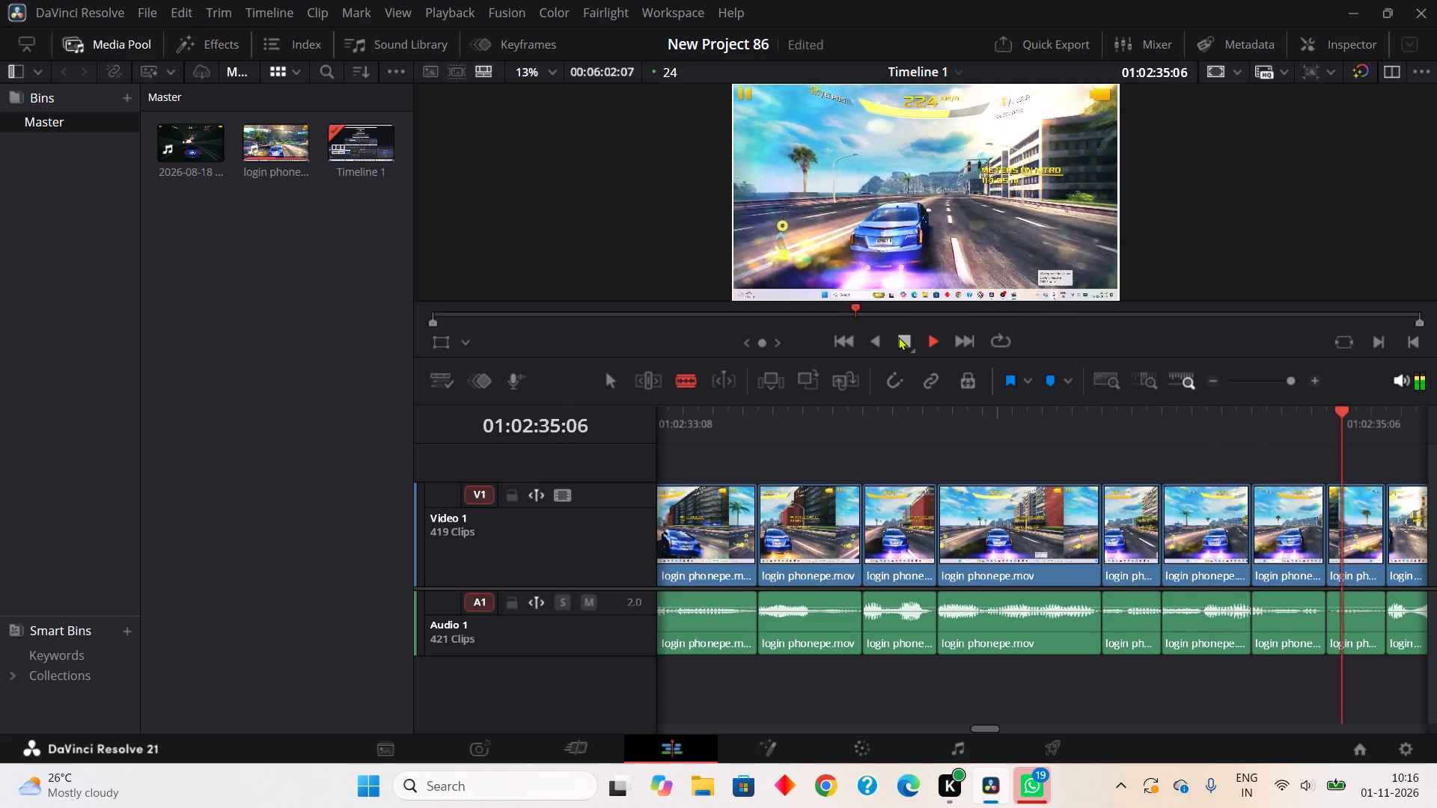
pyautogui.click(898, 337)
pyautogui.click(1200, 618)
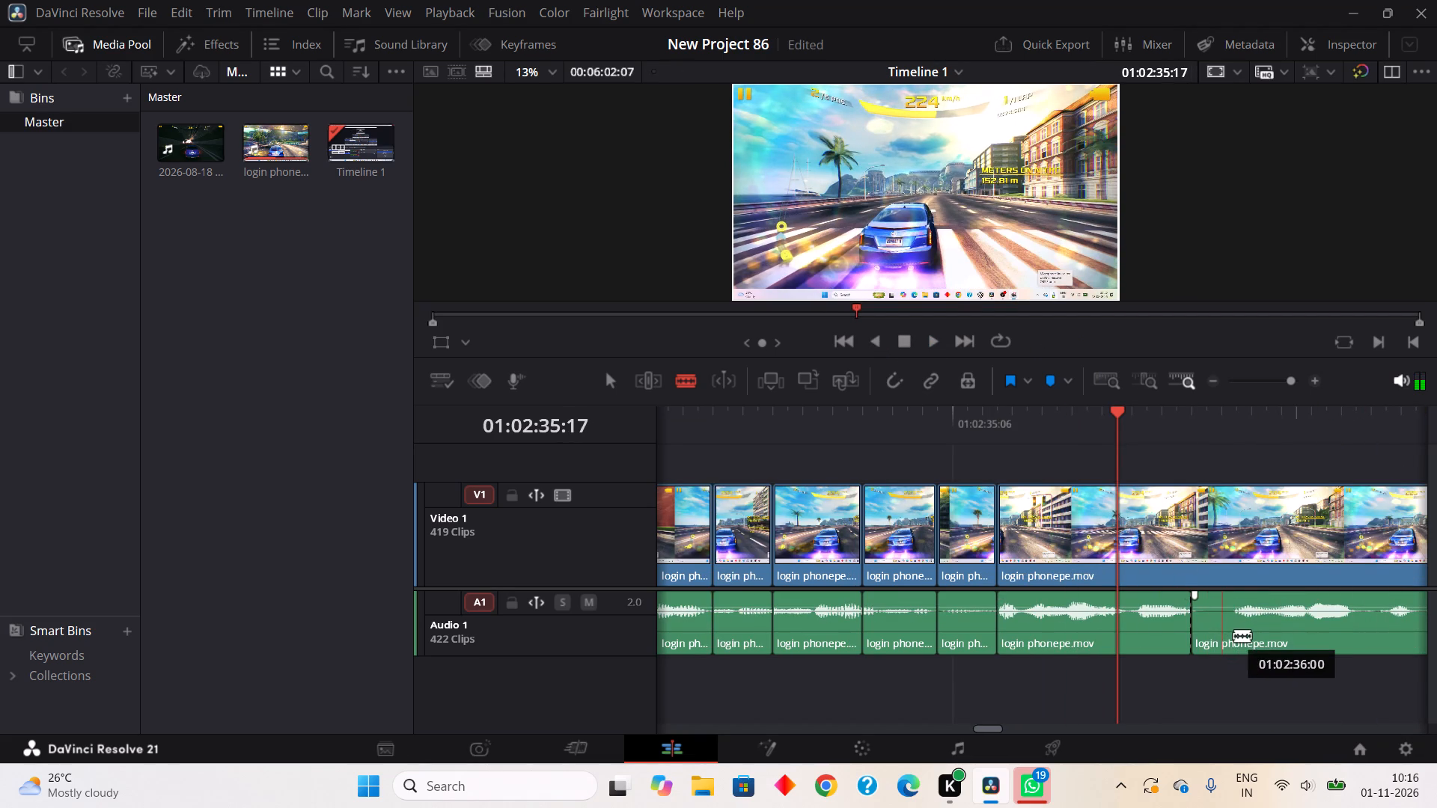
pyautogui.click(1245, 644)
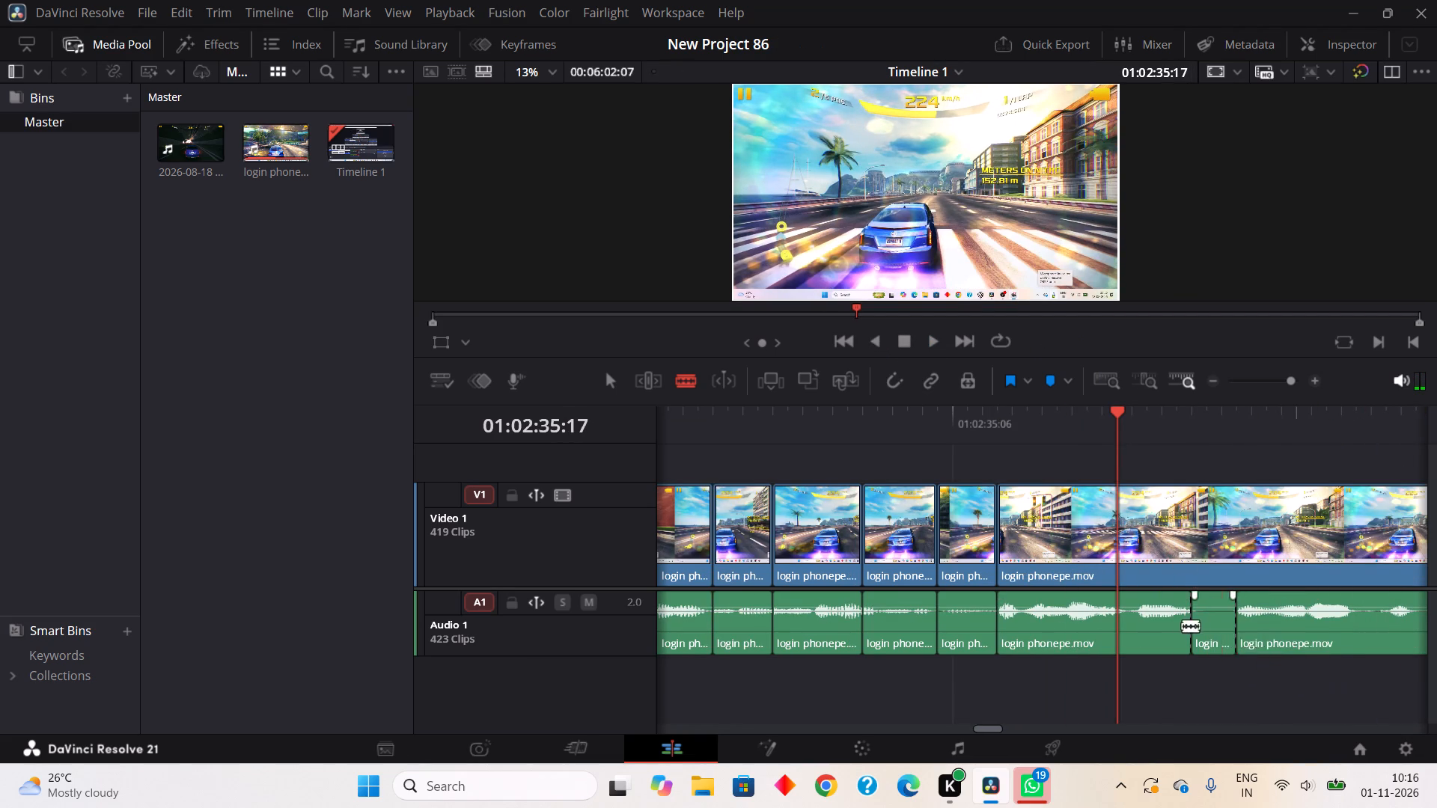
pyautogui.rightClick(1182, 625)
pyautogui.rightClick(1207, 614)
pyautogui.click(1165, 285)
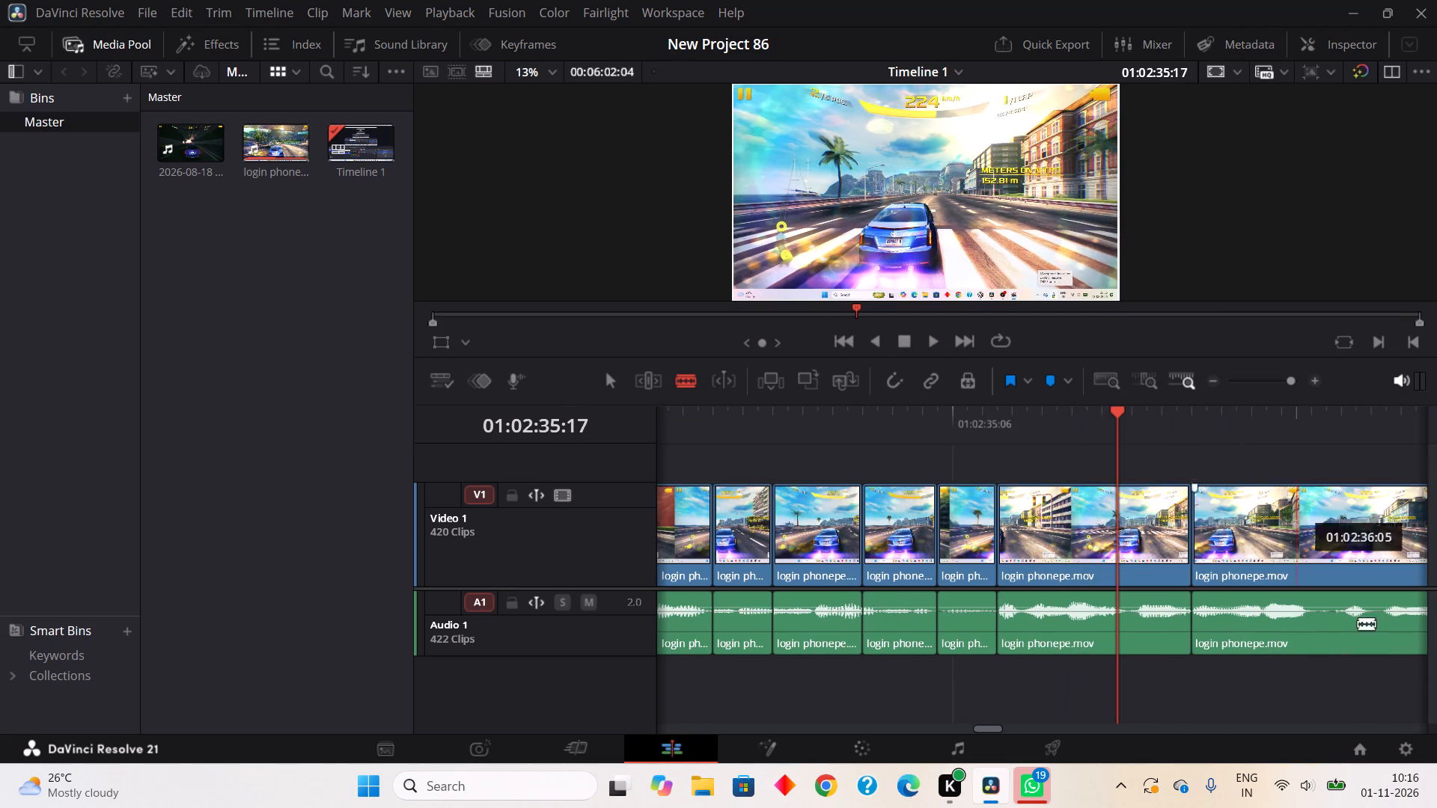
# Split Audio 1 at about 01:02:36:06 and 01:02:36:08, and Ripple Cut the quiet piece between.
pyautogui.click(1322, 631)
pyautogui.click(1343, 651)
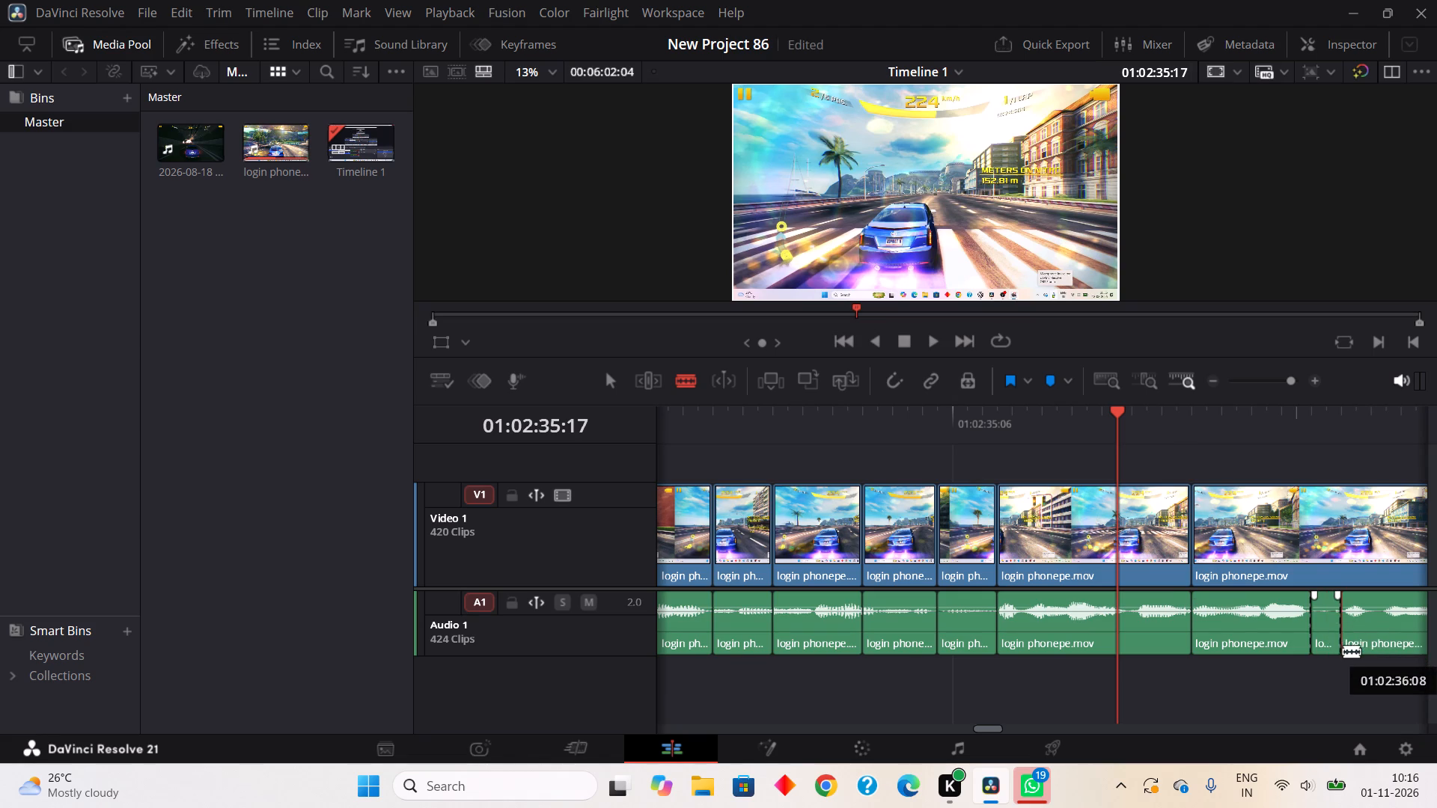
pyautogui.rightClick(1324, 625)
pyautogui.click(1163, 475)
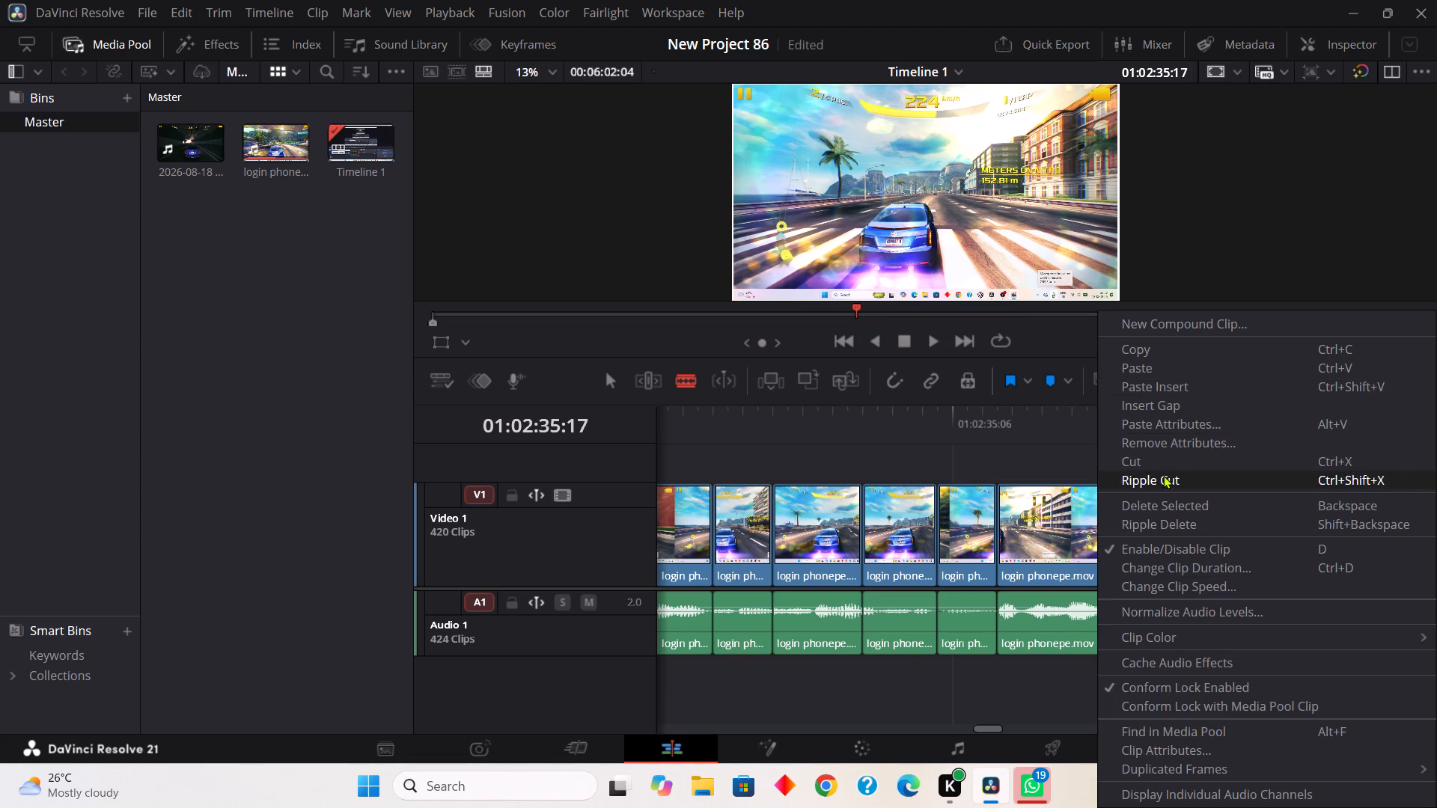
# Split Audio 1 at about 01:02:36:08 and 01:02:36:09, and Ripple Cut the quiet piece between.
pyautogui.click(1343, 625)
pyautogui.click(1361, 636)
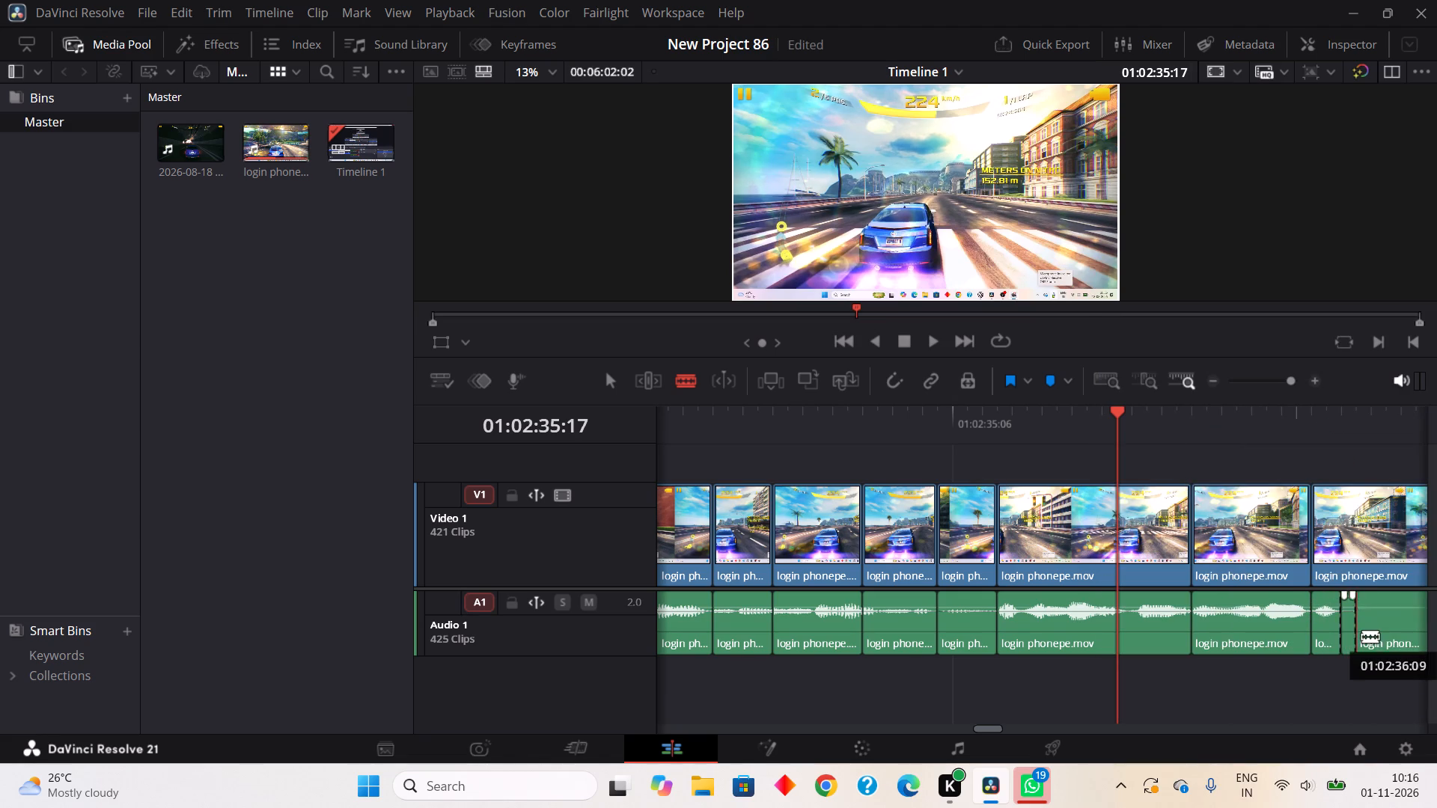
pyautogui.rightClick(1352, 632)
pyautogui.click(1143, 310)
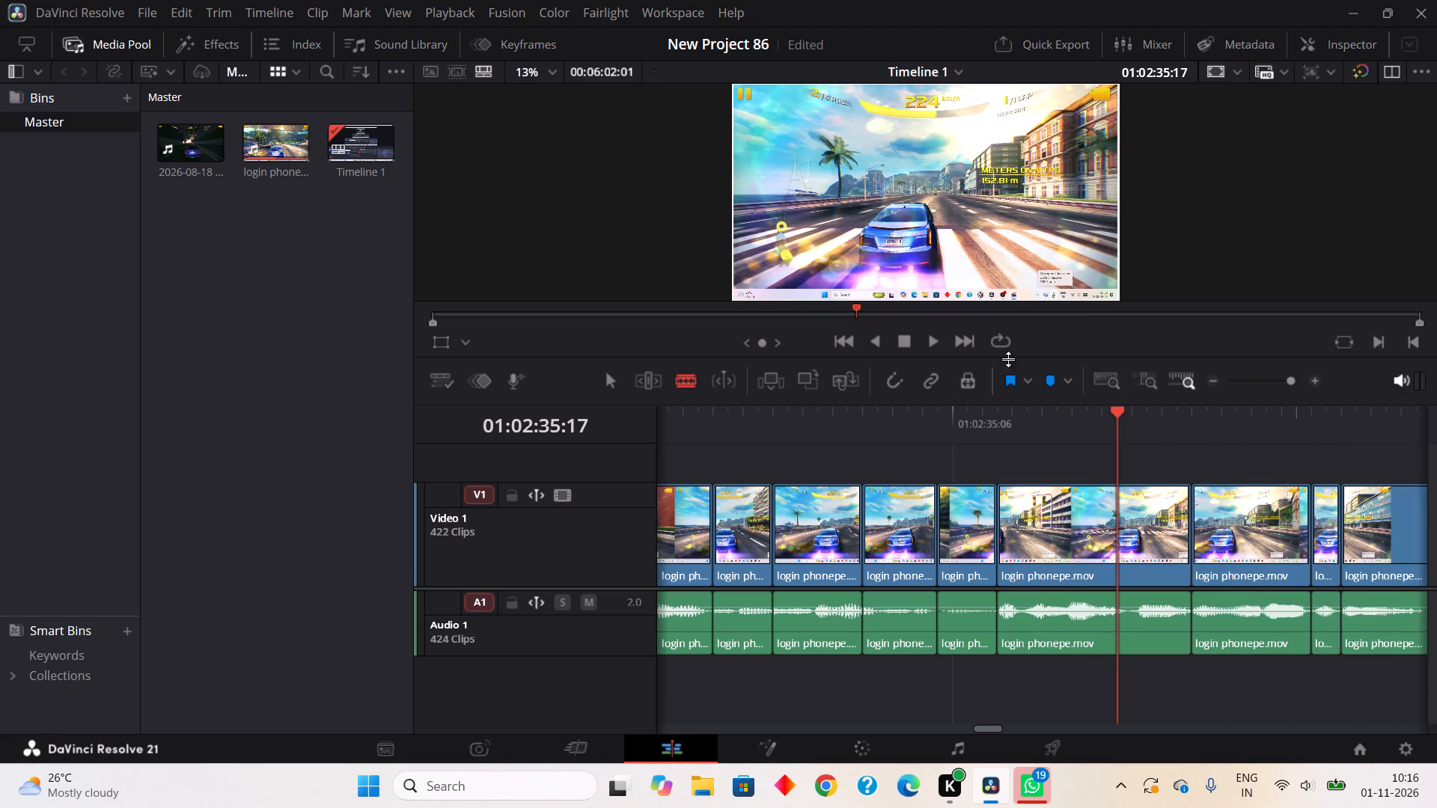
# Play on to about 01:02:36:23, split Audio 1 at about 01:02:36:14 and 01:02:36:15, and Ripple Cut the quiet piece between.
pyautogui.click(930, 345)
pyautogui.click(903, 343)
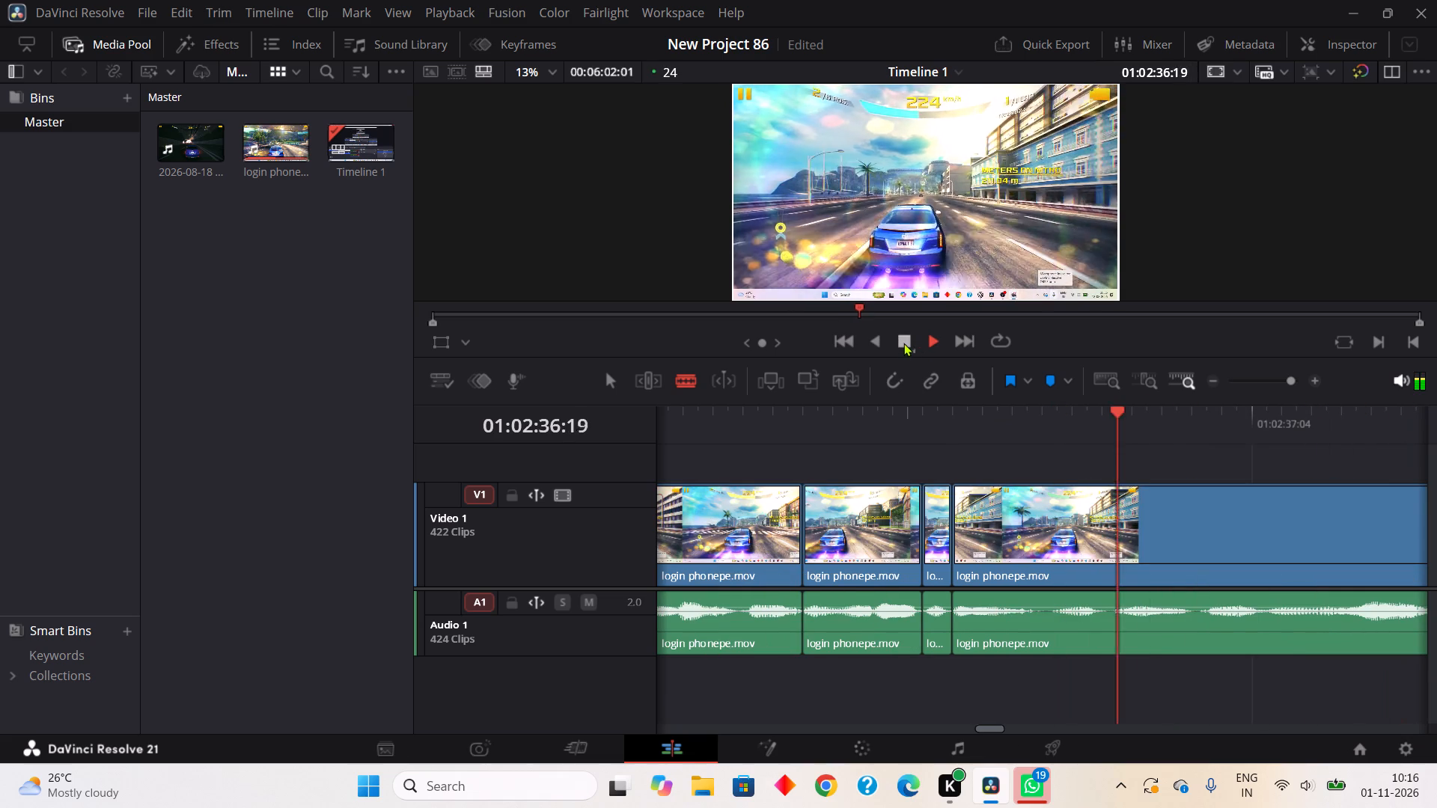
pyautogui.click(1043, 643)
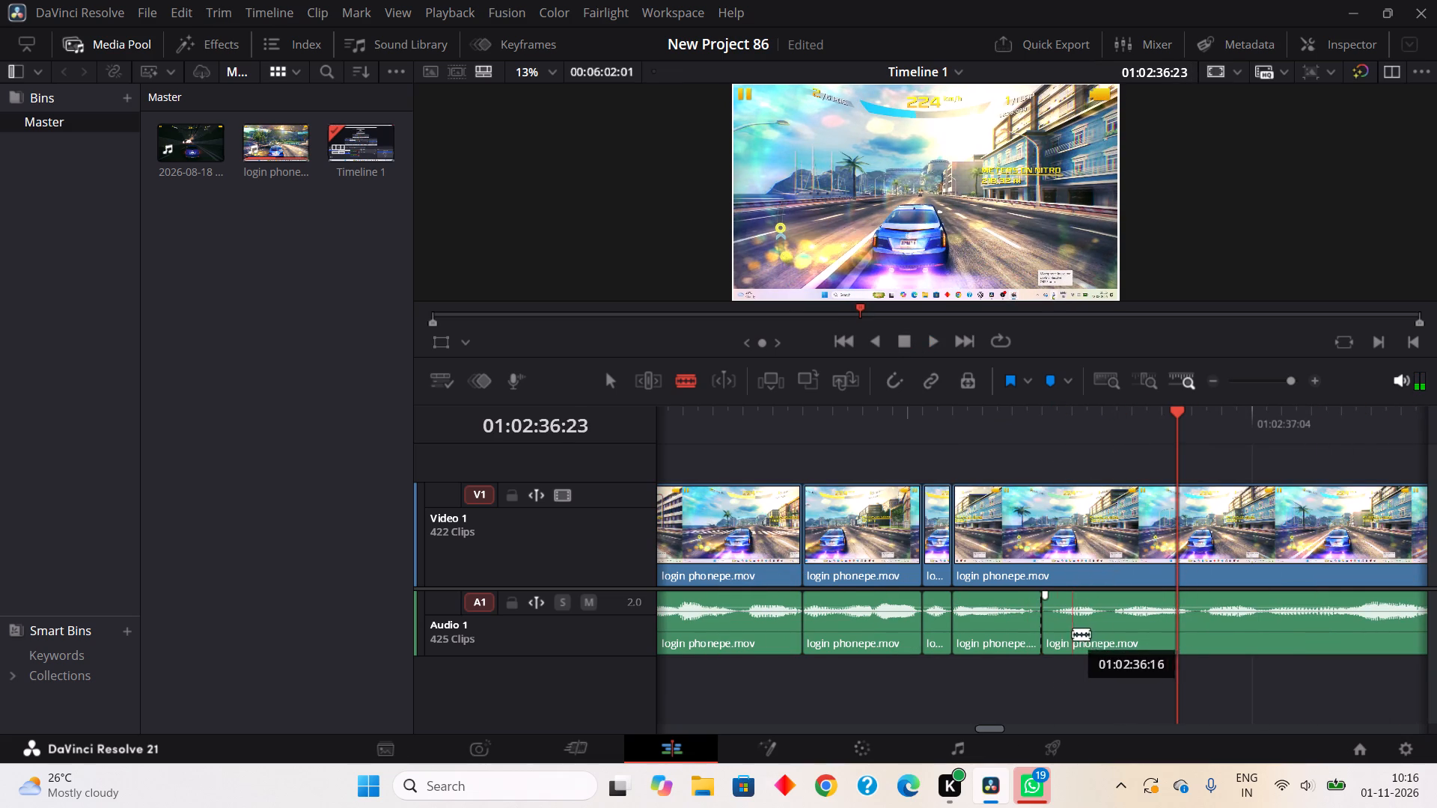
pyautogui.click(1065, 638)
pyautogui.rightClick(1058, 630)
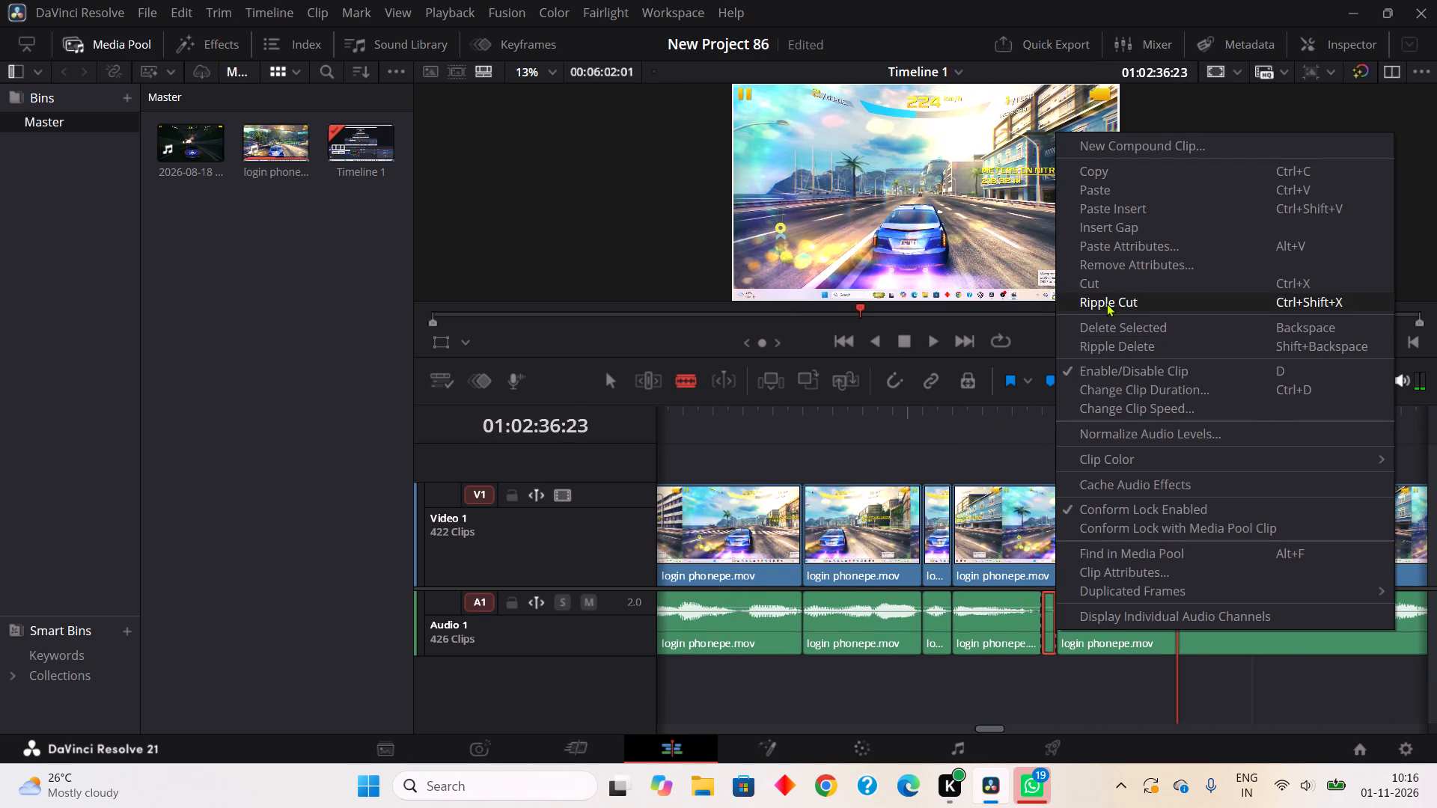
pyautogui.click(1106, 303)
# Split Audio 1 at about 01:02:36:17 and 01:02:36:18, and Ripple Cut the quiet piece between.
pyautogui.click(1095, 619)
pyautogui.click(1109, 634)
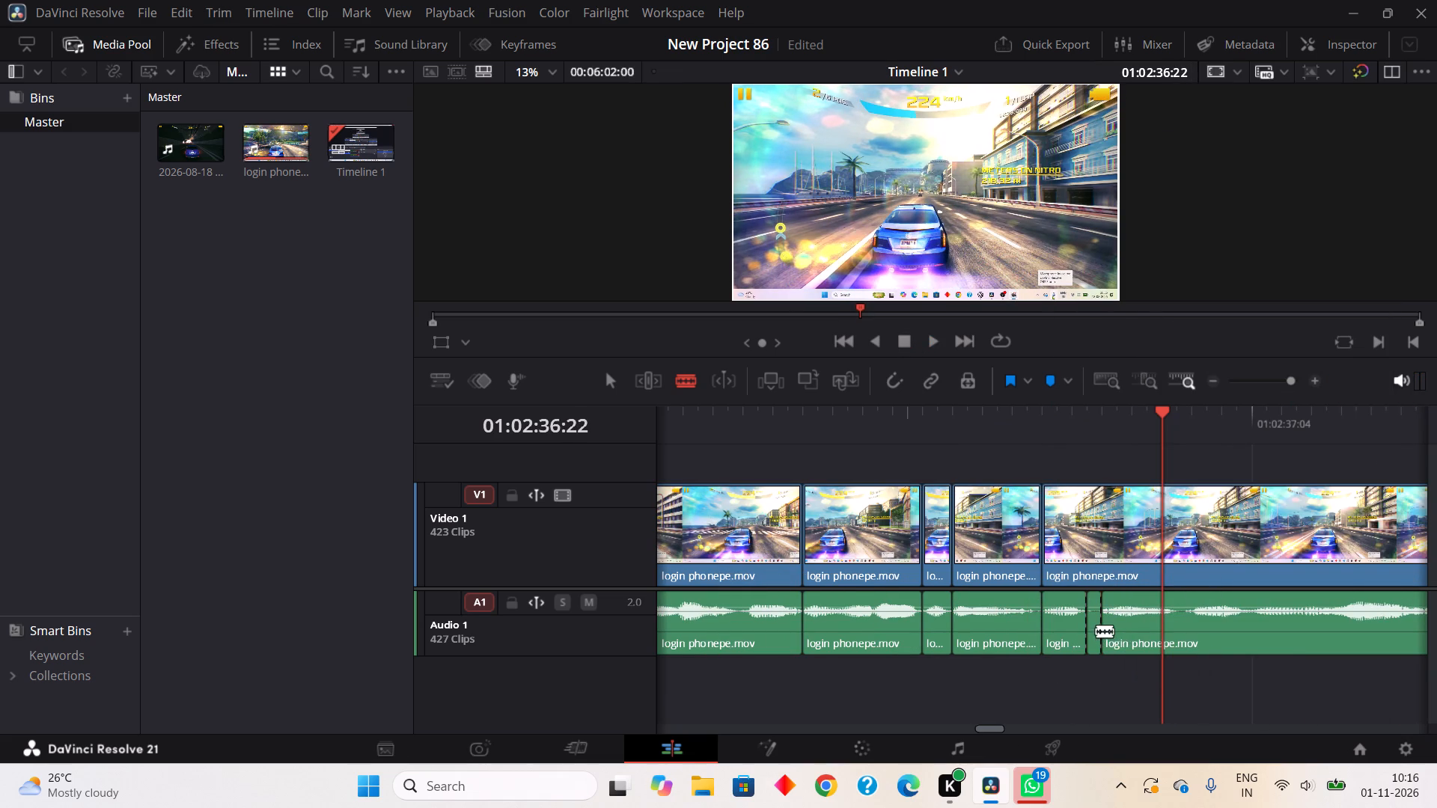
pyautogui.rightClick(1090, 635)
pyautogui.click(1139, 306)
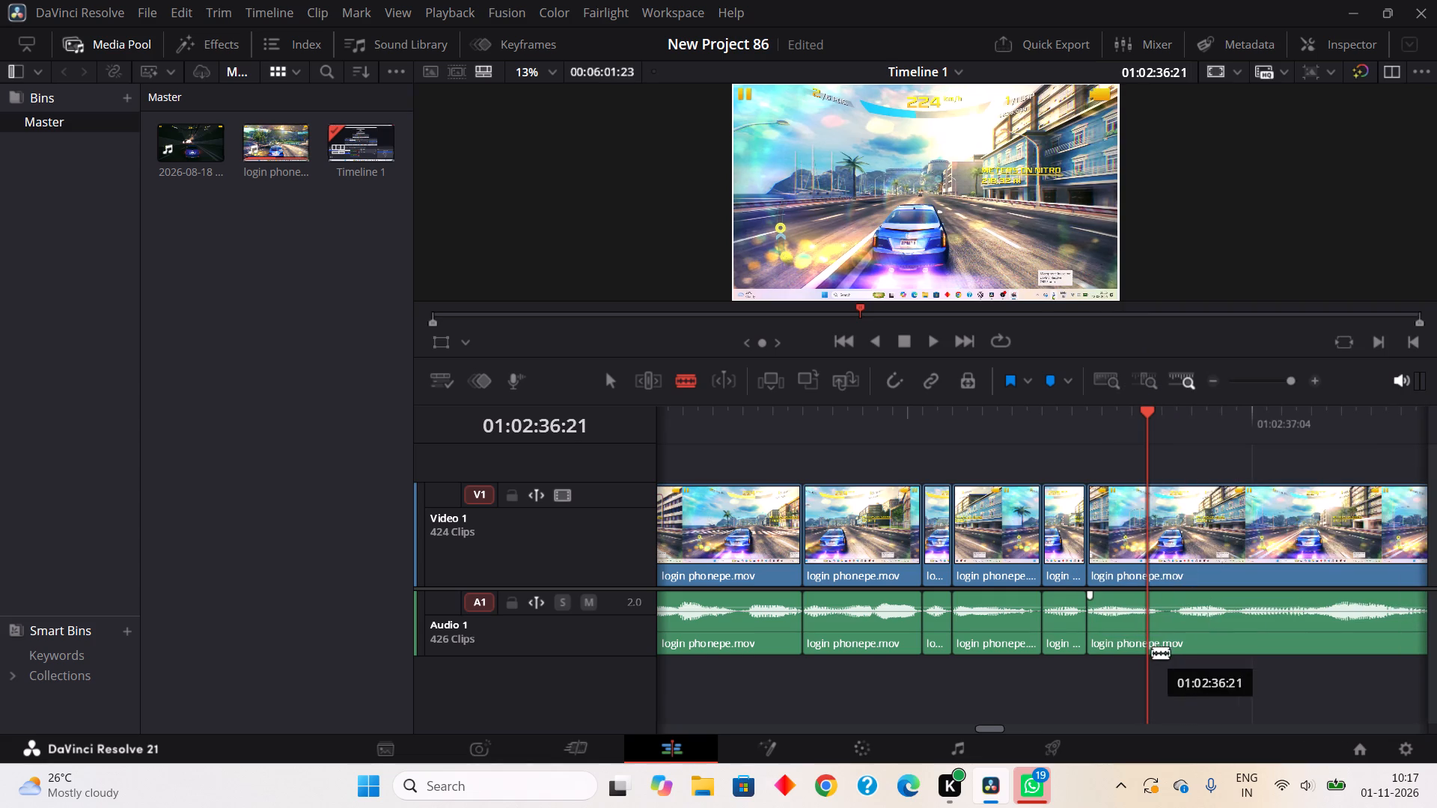
# Split Audio 1 at about 01:02:36:22 and 01:02:36:23, and Ripple Cut the quiet piece between.
pyautogui.click(1162, 640)
pyautogui.click(1178, 628)
pyautogui.rightClick(1175, 630)
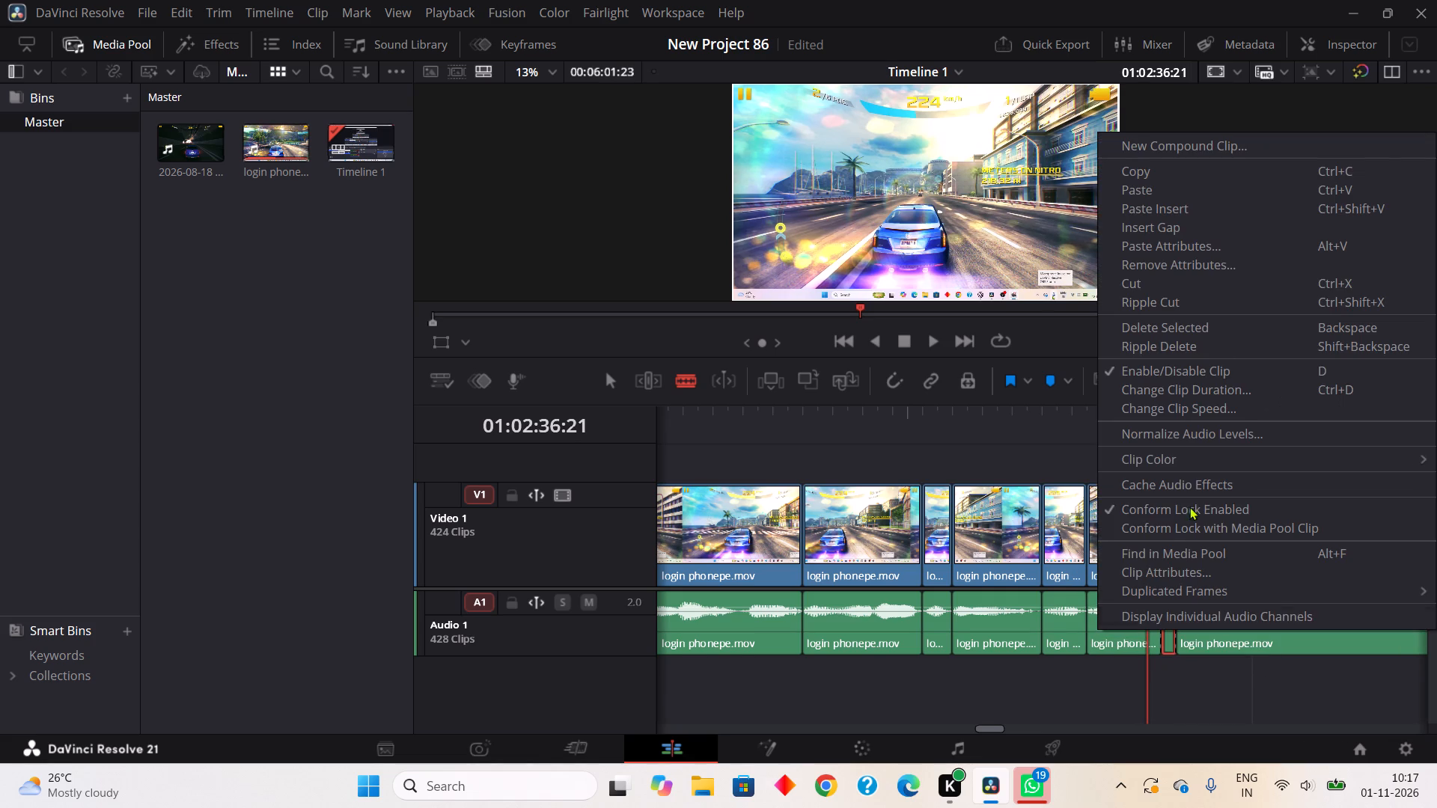
pyautogui.click(1208, 301)
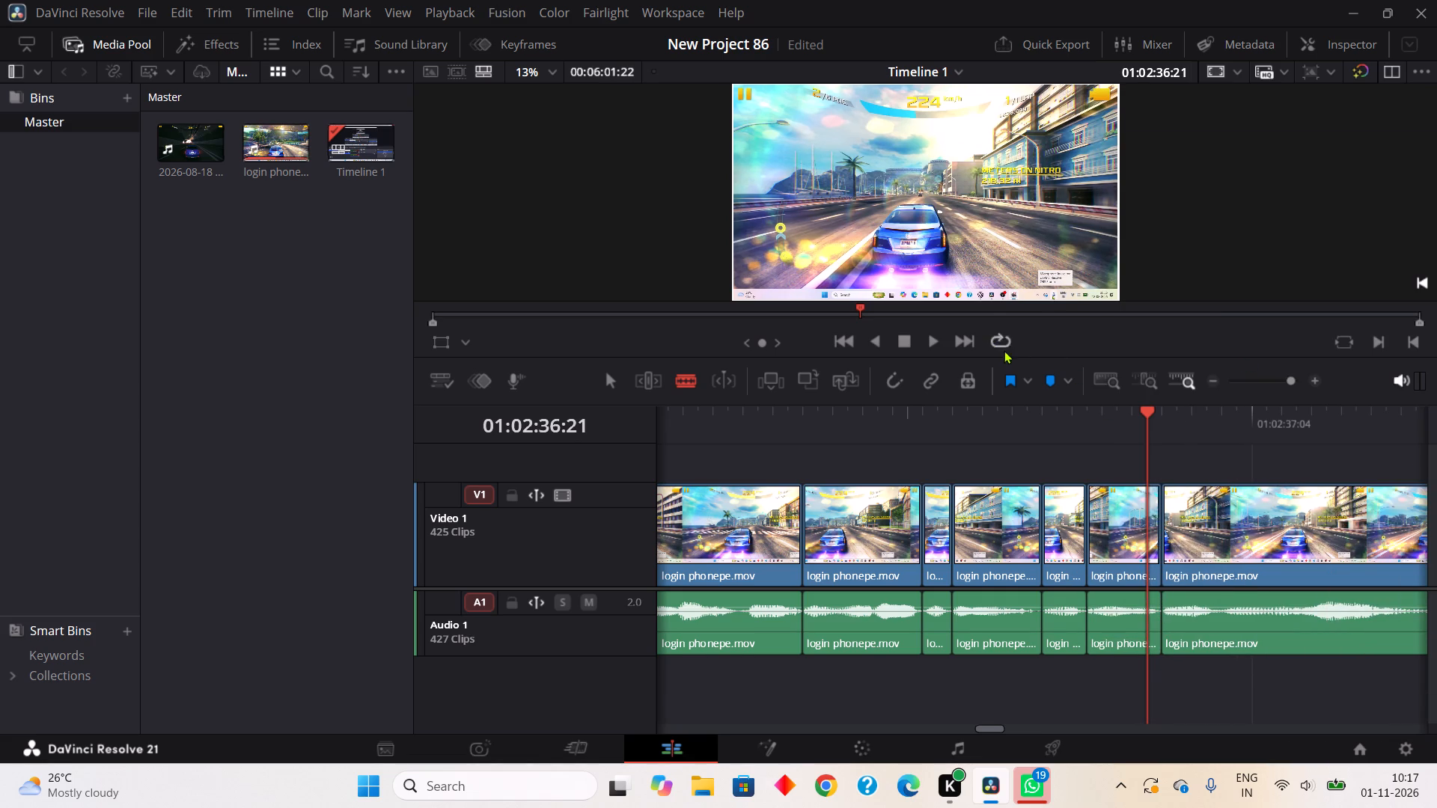
# Play on to about 01:02:37:21, split Audio 1 at about 01:02:37:16 and 01:02:37:18, and Ripple Cut the quiet piece between.
pyautogui.click(930, 341)
pyautogui.click(905, 343)
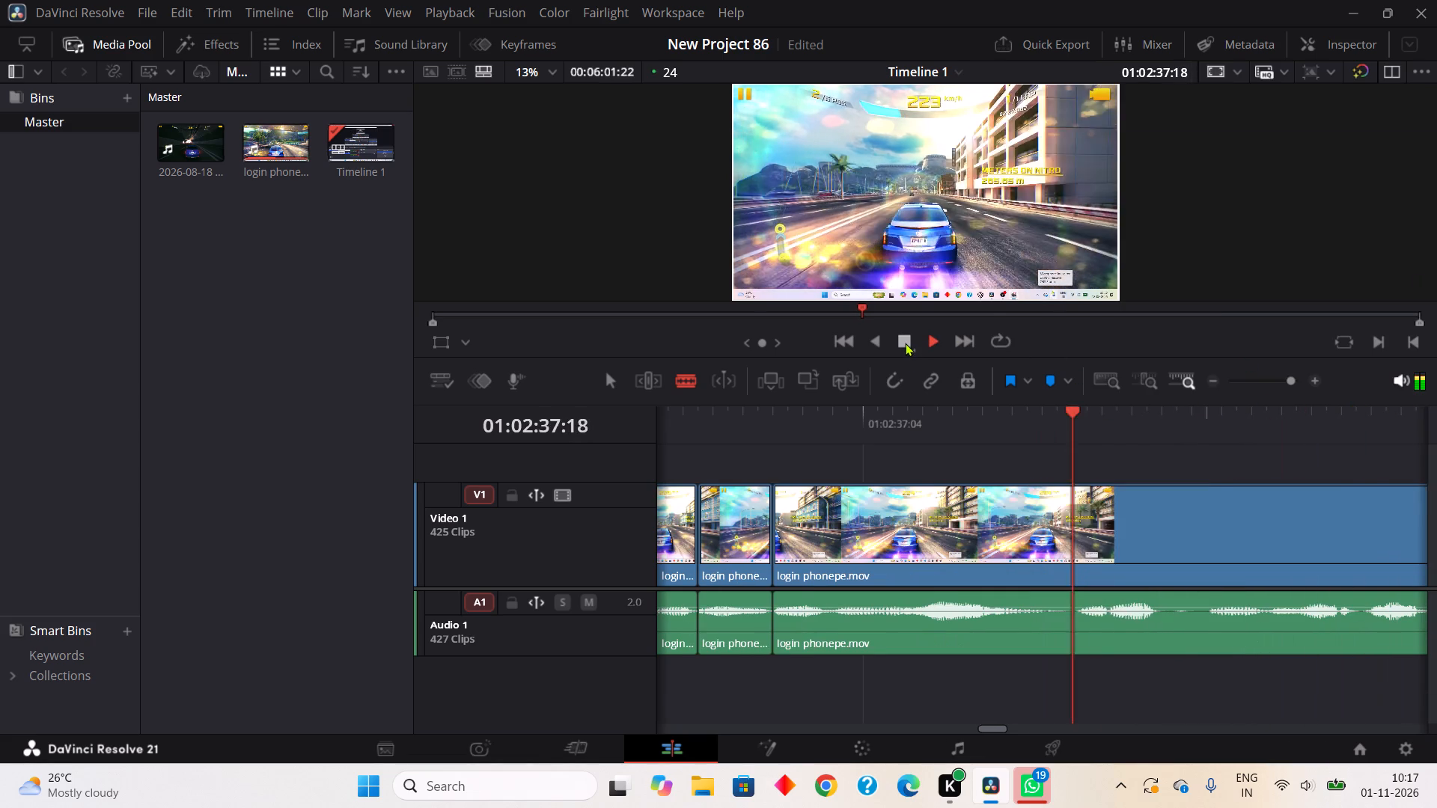
pyautogui.click(1057, 631)
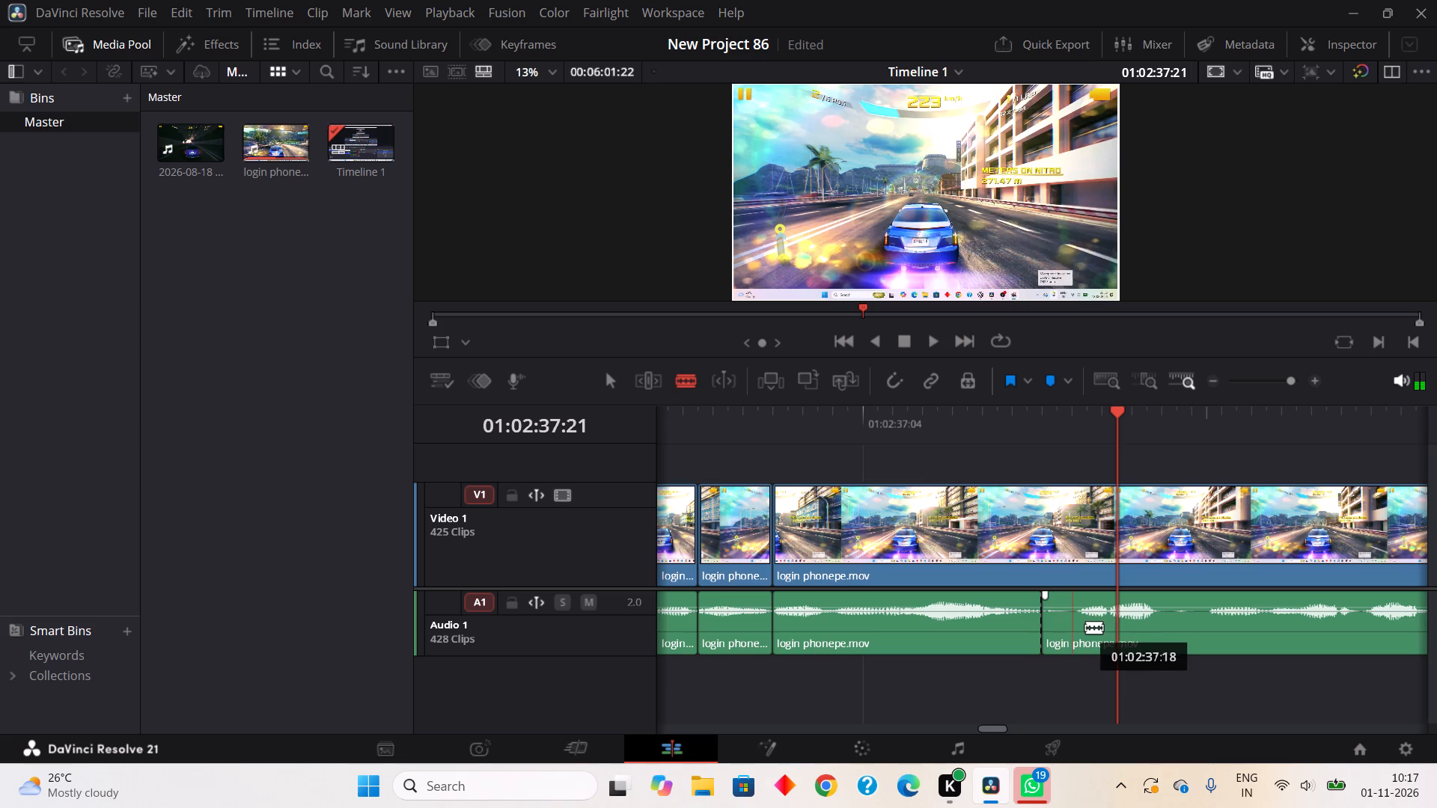
pyautogui.click(1085, 627)
pyautogui.rightClick(1055, 623)
pyautogui.click(1078, 305)
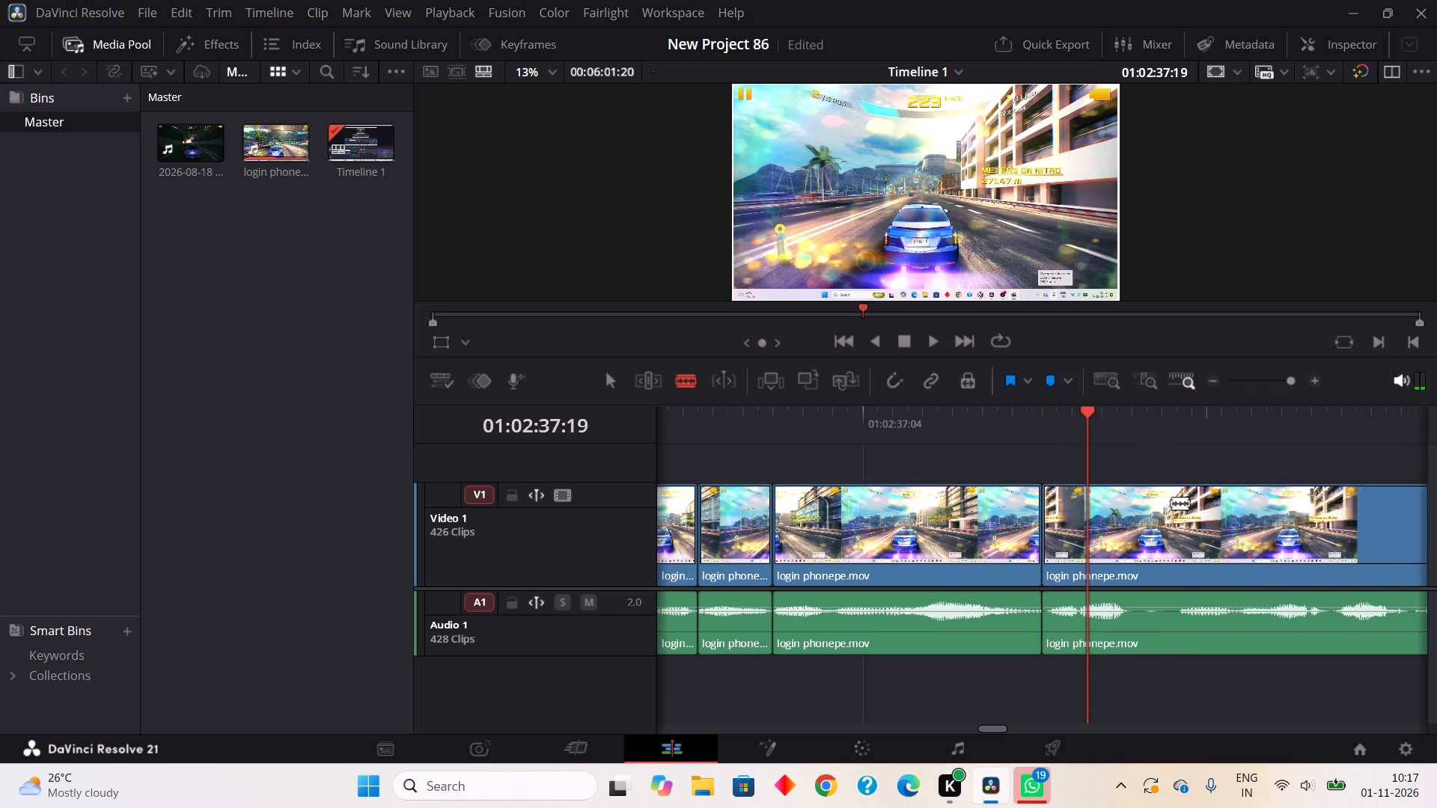
# Split Audio 1 at about 01:02:37:22 and 01:02:38:01, and Ripple Cut the quiet piece between.
pyautogui.click(1140, 652)
pyautogui.click(1189, 650)
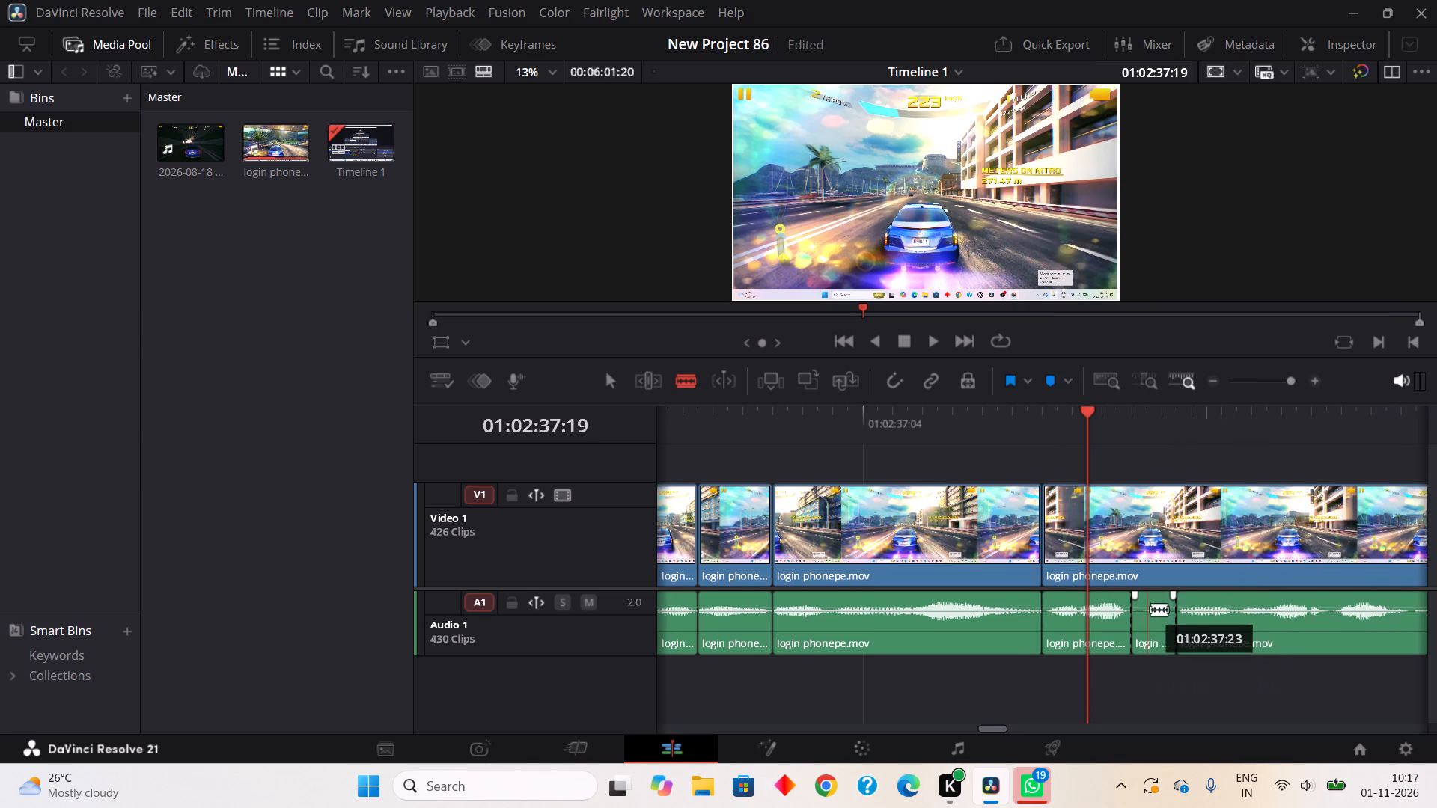
pyautogui.rightClick(1149, 609)
pyautogui.click(1142, 285)
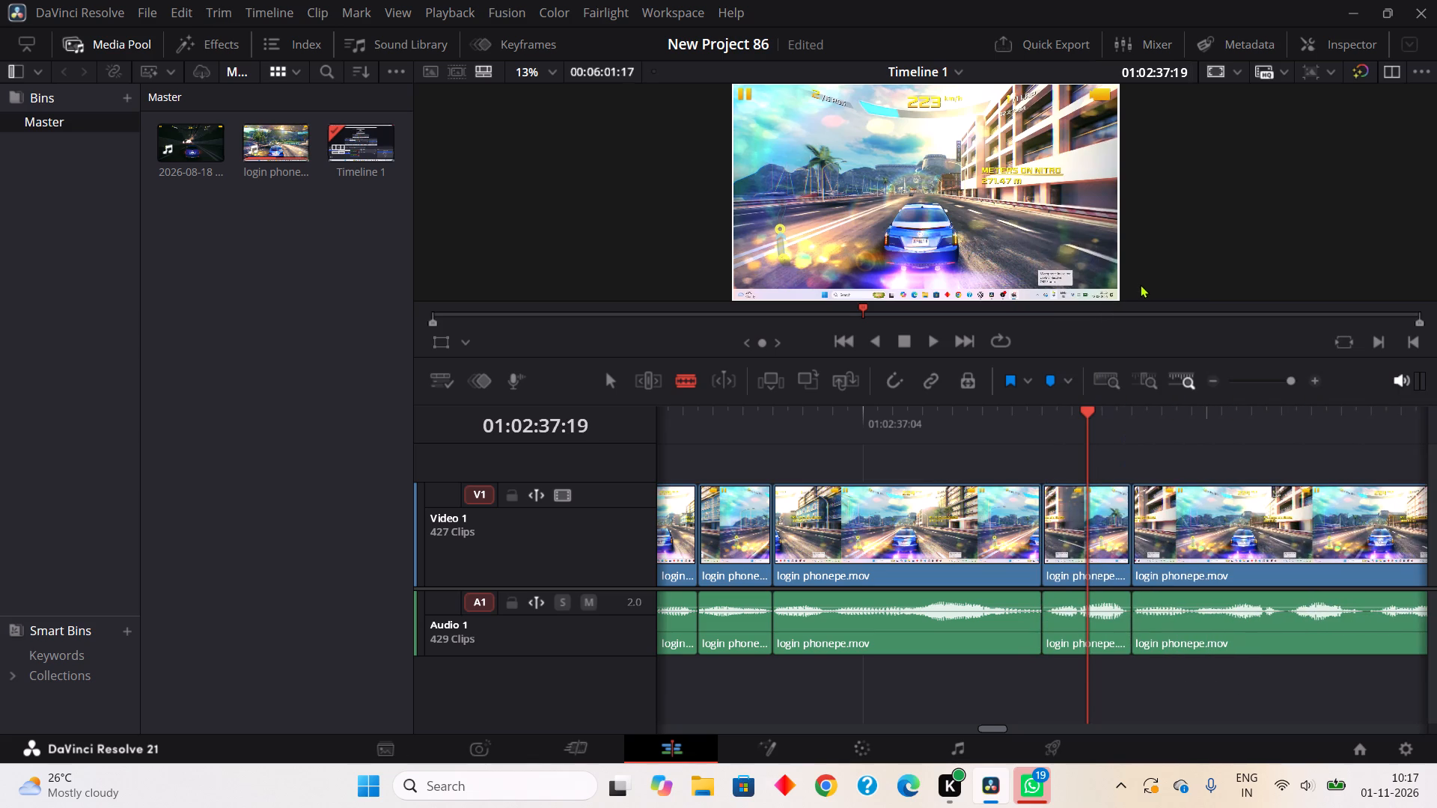
# Split Audio 1 at about 01:02:38:13 and 01:02:38:15, and Ripple Cut the quiet piece between.
pyautogui.click(1361, 636)
pyautogui.click(1393, 626)
pyautogui.moveTo(1387, 626); pyautogui.dragTo(1380, 623, button='right')
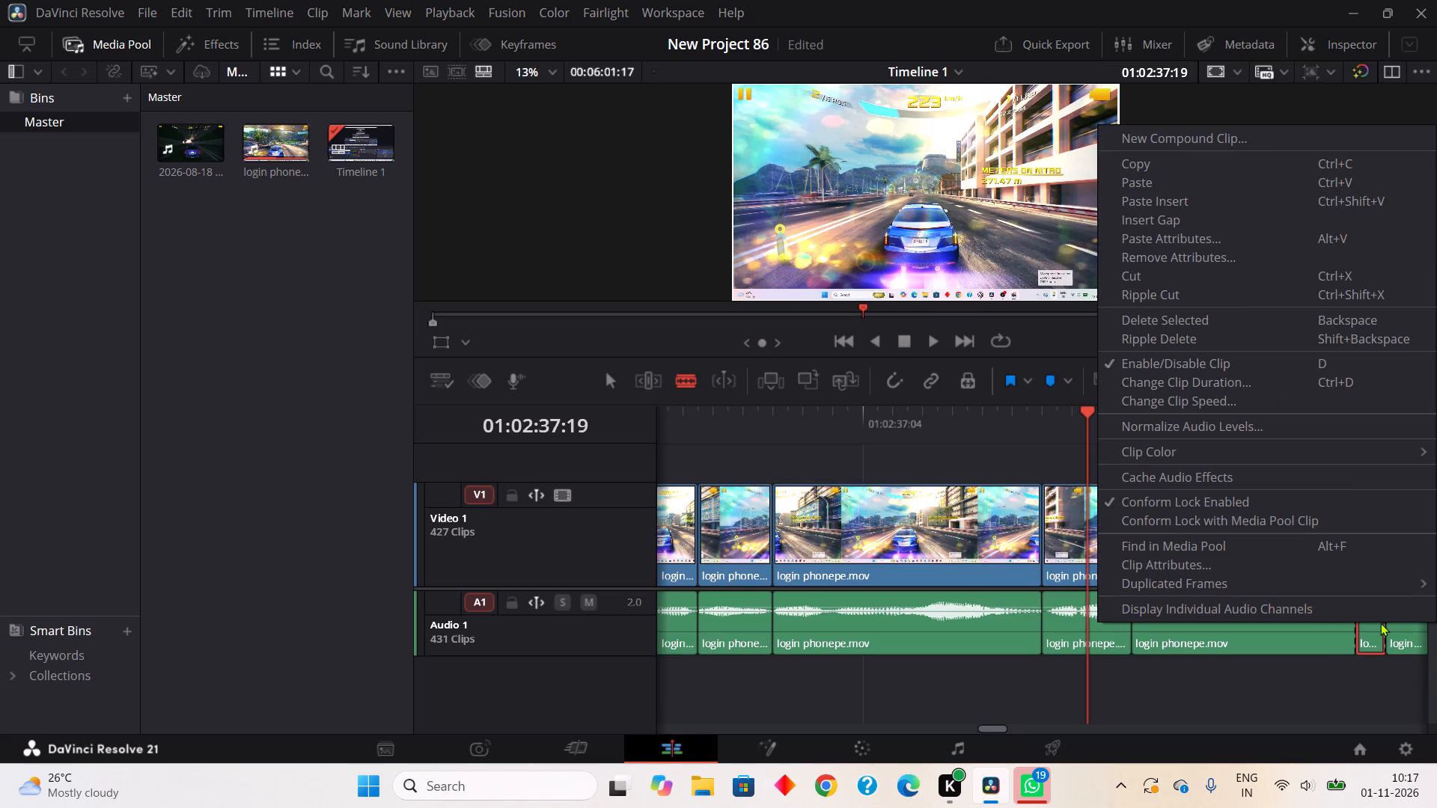
pyautogui.click(1237, 294)
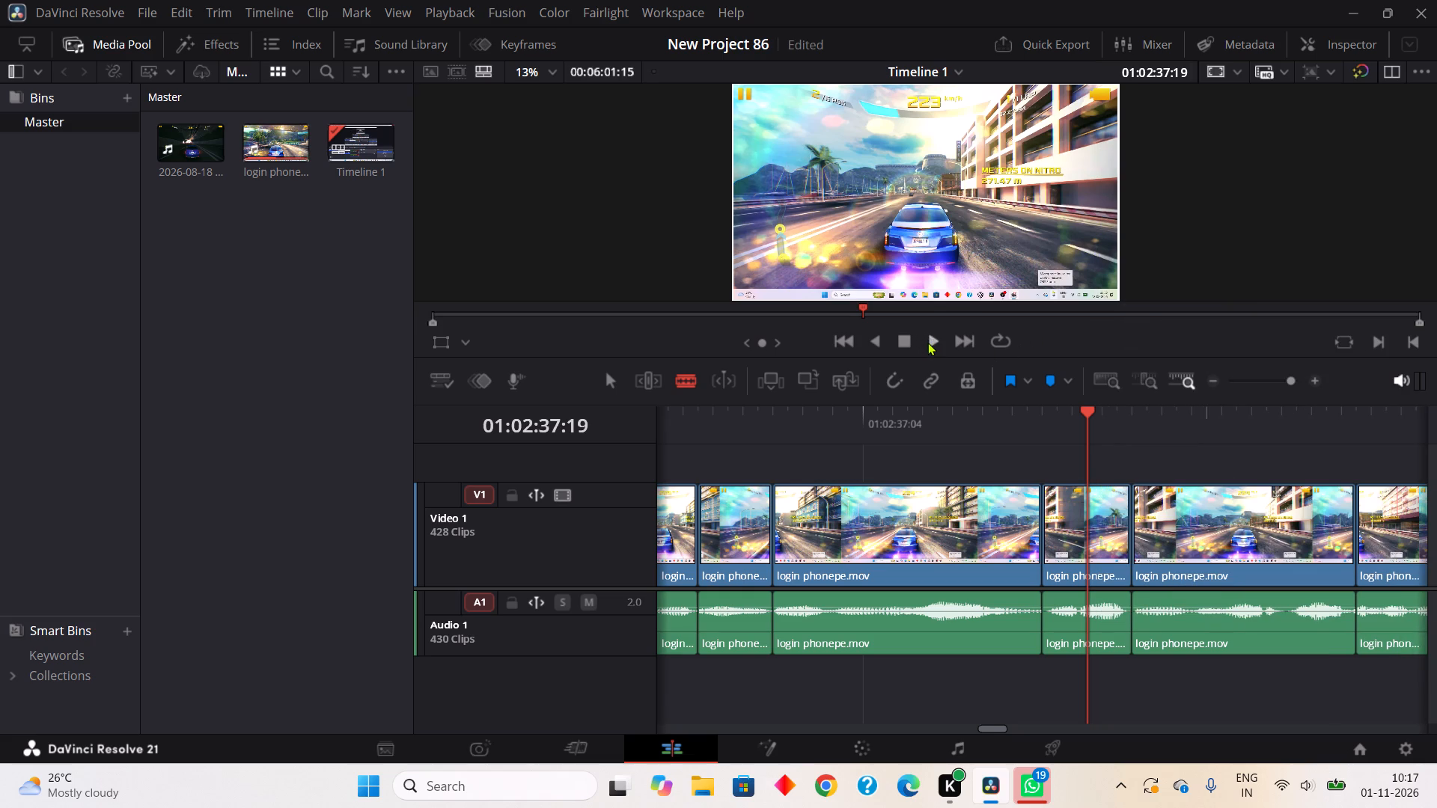
# Play on to about 01:02:39:05, split Audio 1 at about 01:02:39:06 and 01:02:39:08, and Ripple Cut the quiet piece between.
pyautogui.click(927, 342)
pyautogui.click(906, 339)
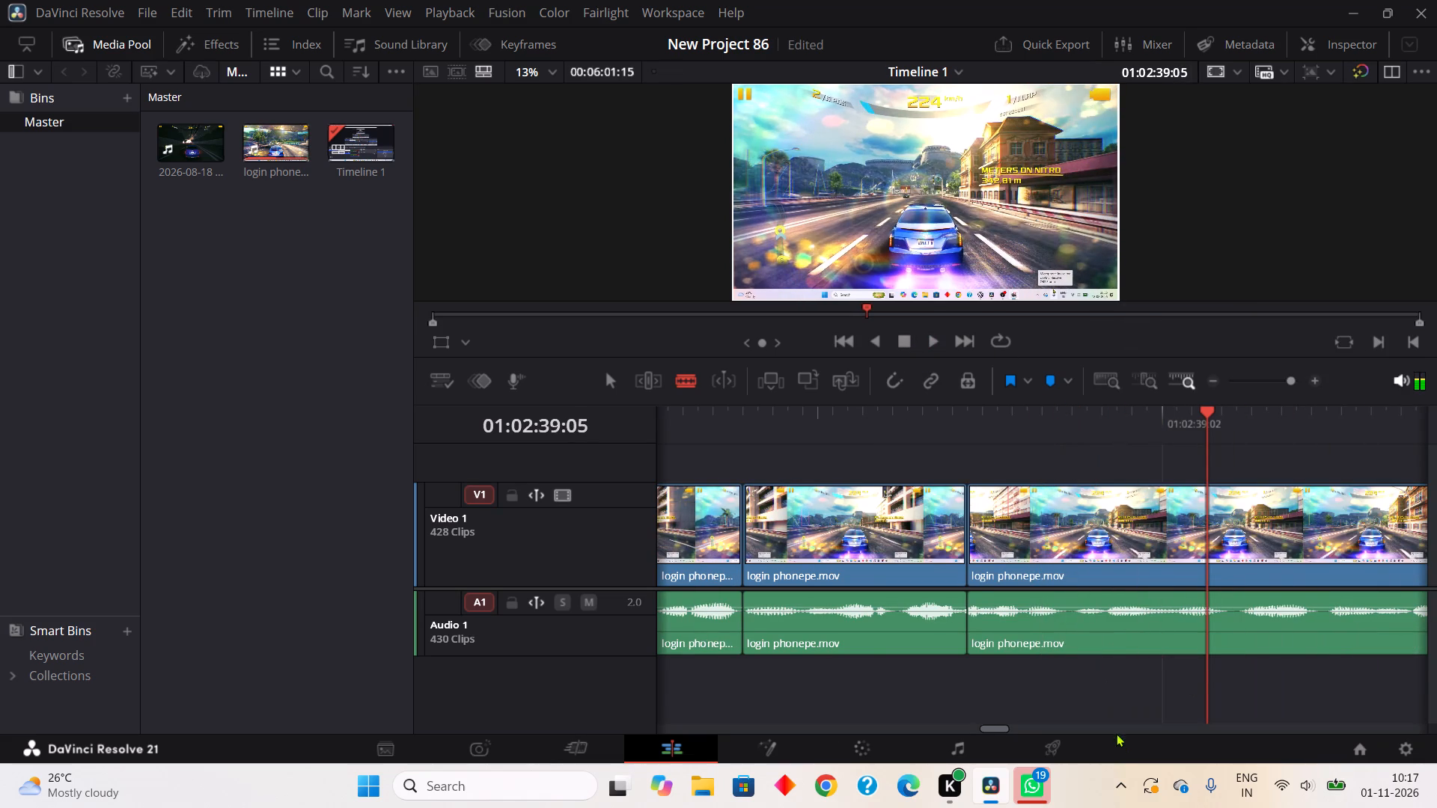
pyautogui.click(1224, 644)
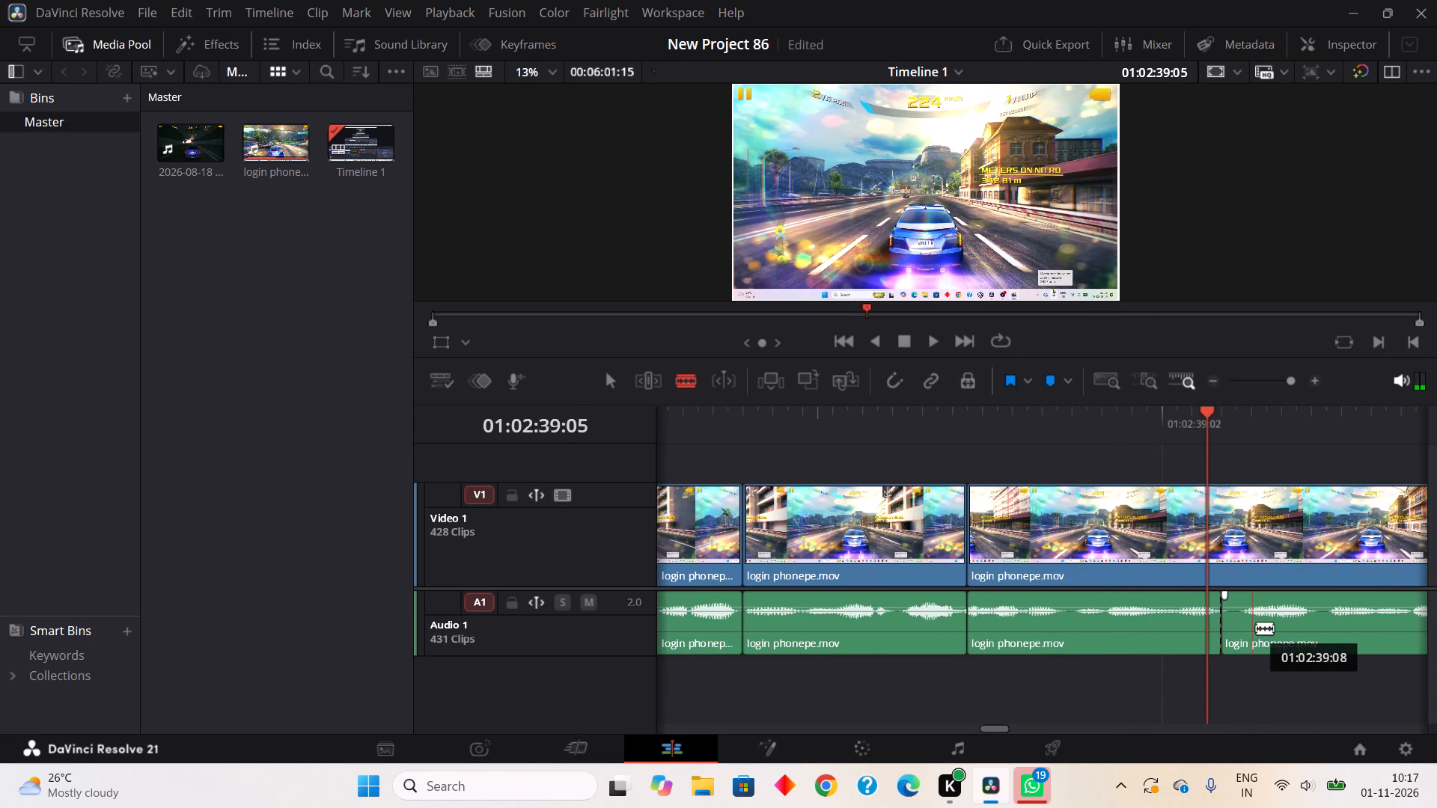
pyautogui.click(1256, 628)
pyautogui.rightClick(1237, 635)
pyautogui.click(1251, 486)
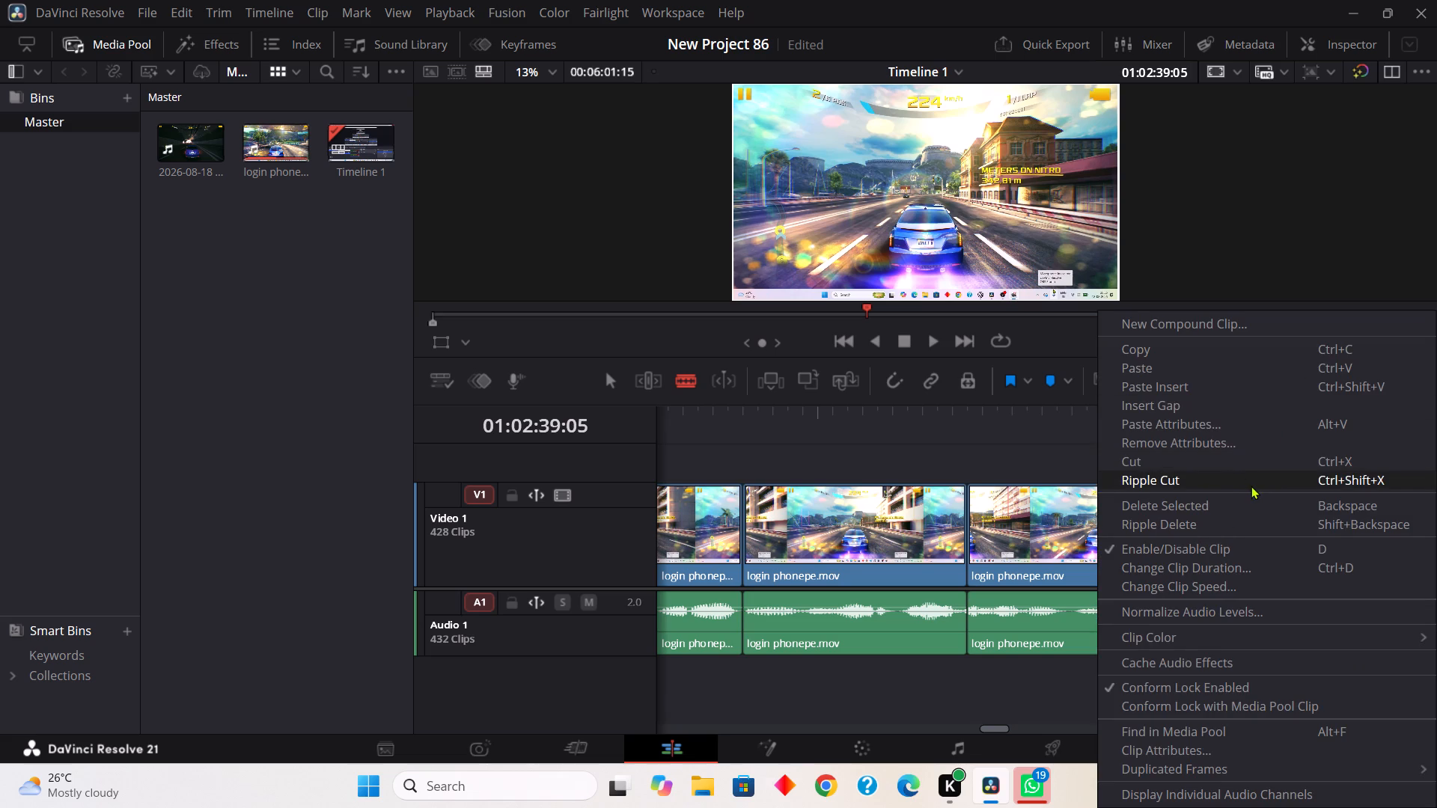
# Split Audio 1 at about 01:02:39:10 and 01:02:39:11, and Ripple Cut the quiet piece between.
pyautogui.click(1296, 641)
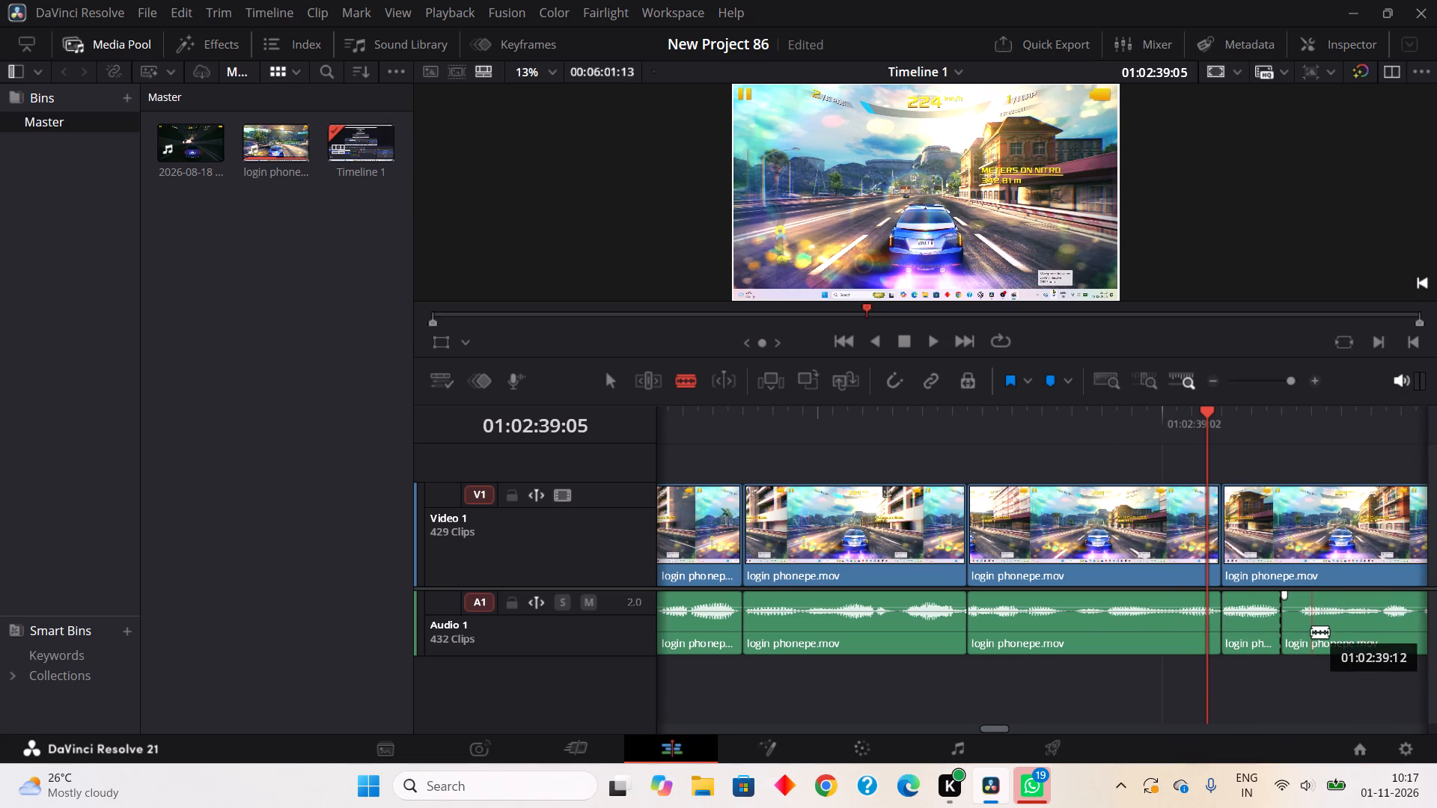
pyautogui.click(1311, 634)
pyautogui.rightClick(1290, 641)
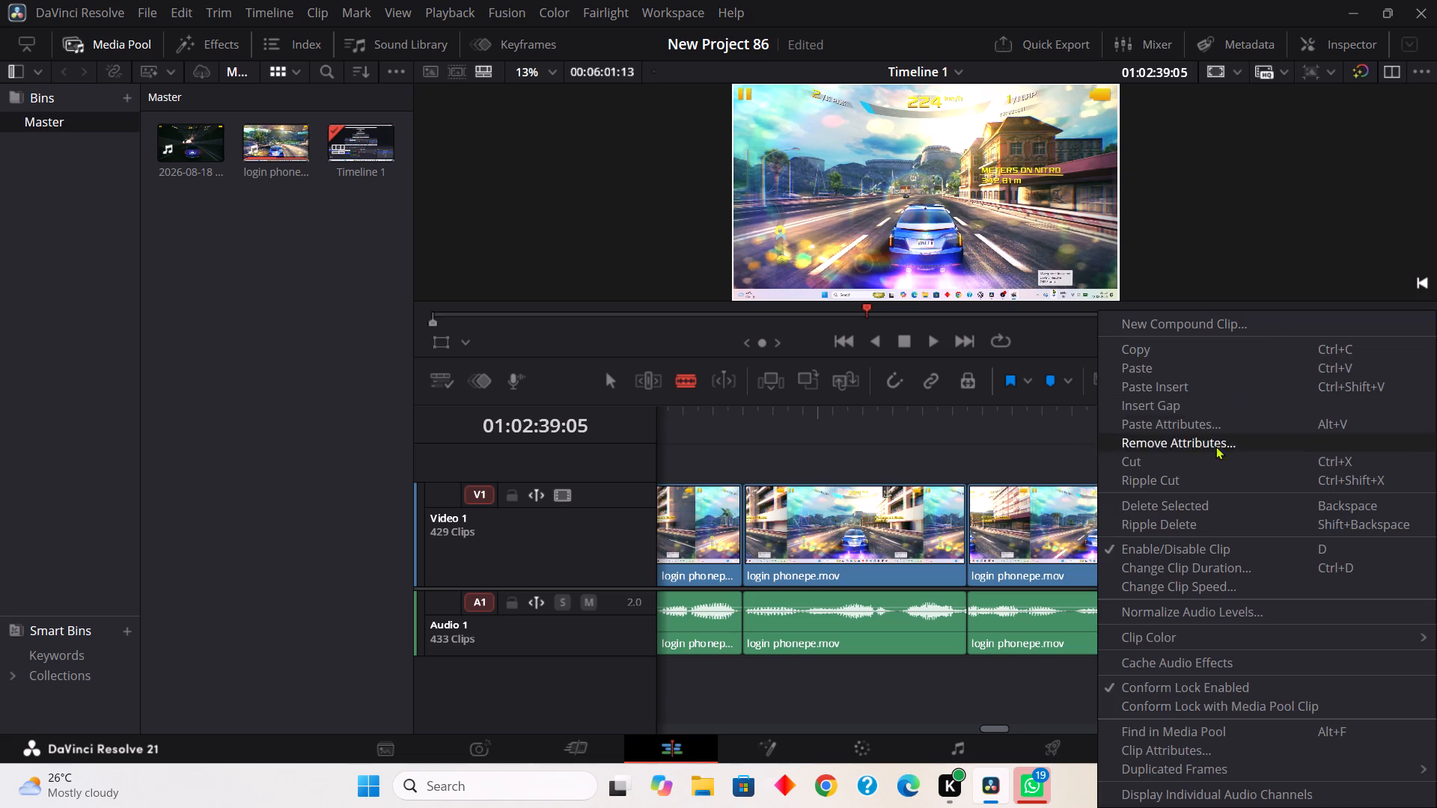
pyautogui.click(1193, 483)
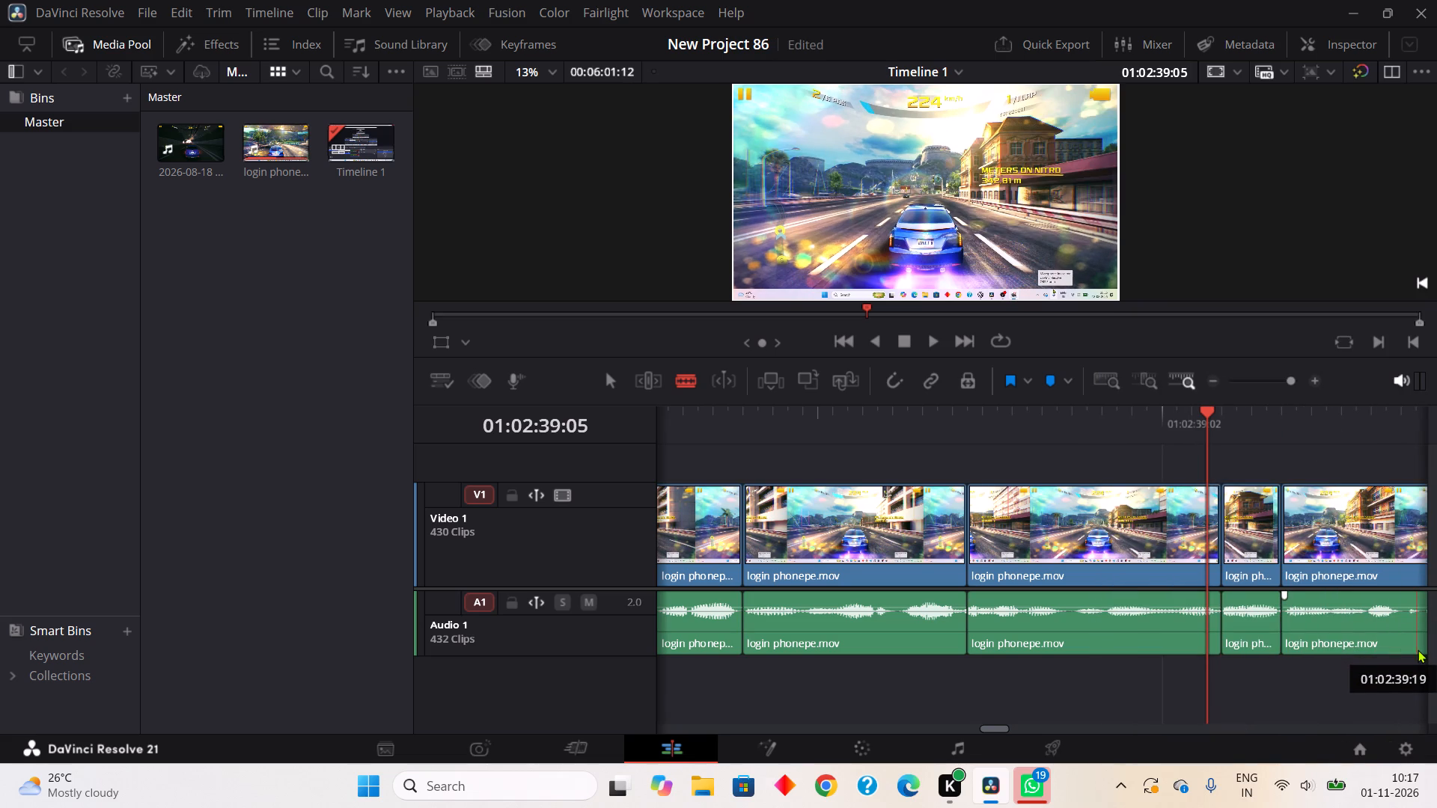
# Split Audio 1 at about 01:02:39:18, play on to about 01:02:40:05, split at about 01:02:39:20, and Ripple Cut the quiet piece between.
pyautogui.click(1406, 650)
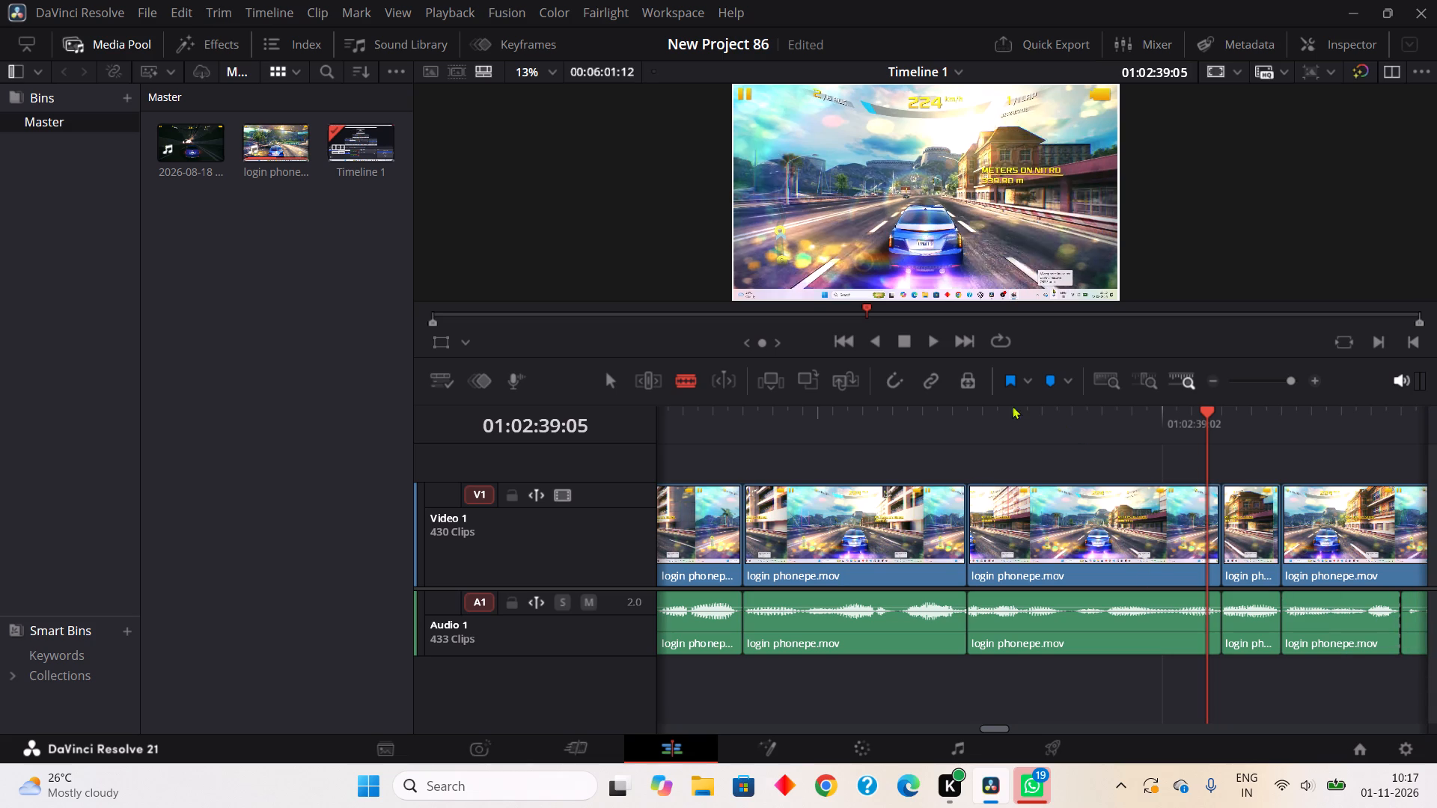
pyautogui.click(929, 337)
pyautogui.click(912, 343)
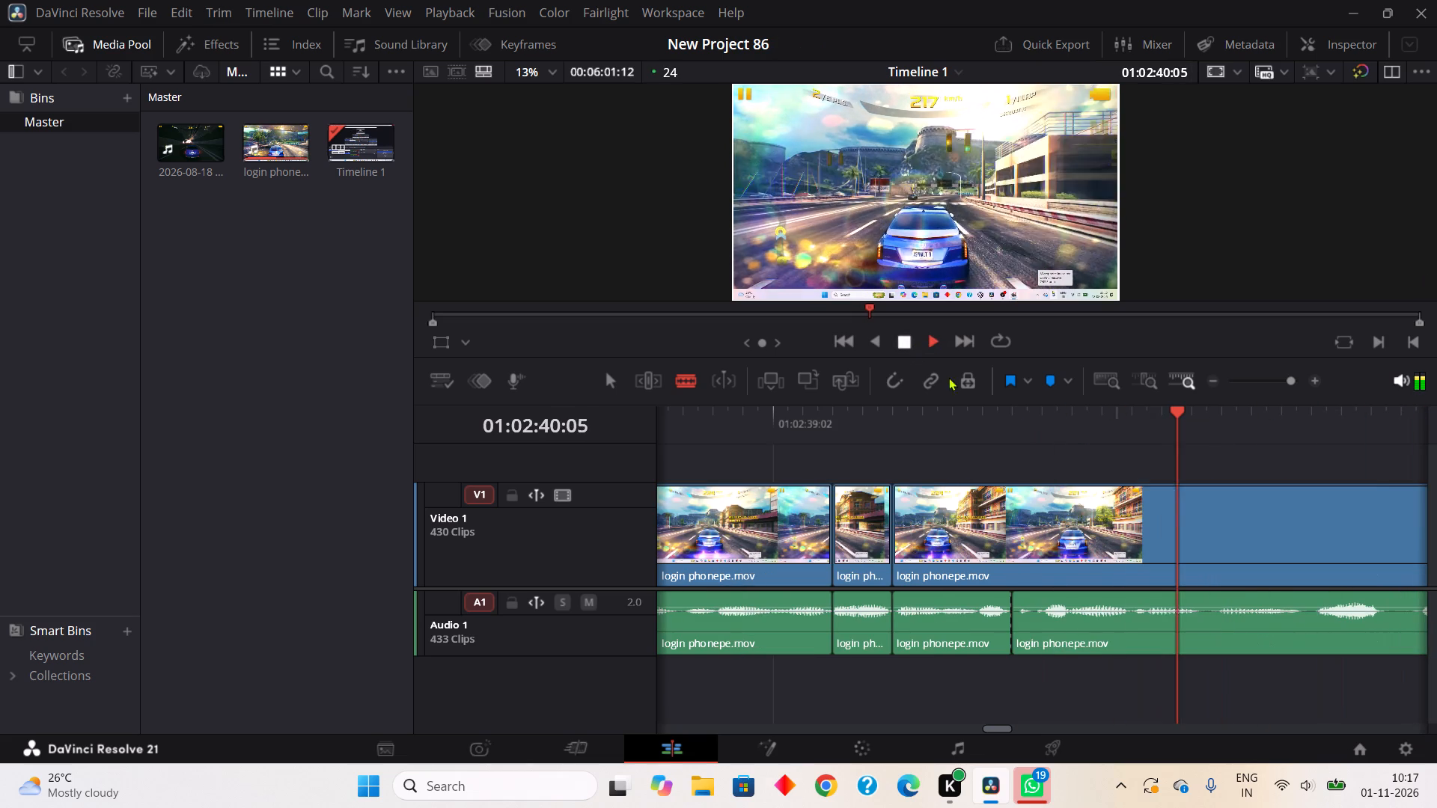
pyautogui.click(1045, 643)
pyautogui.rightClick(1028, 625)
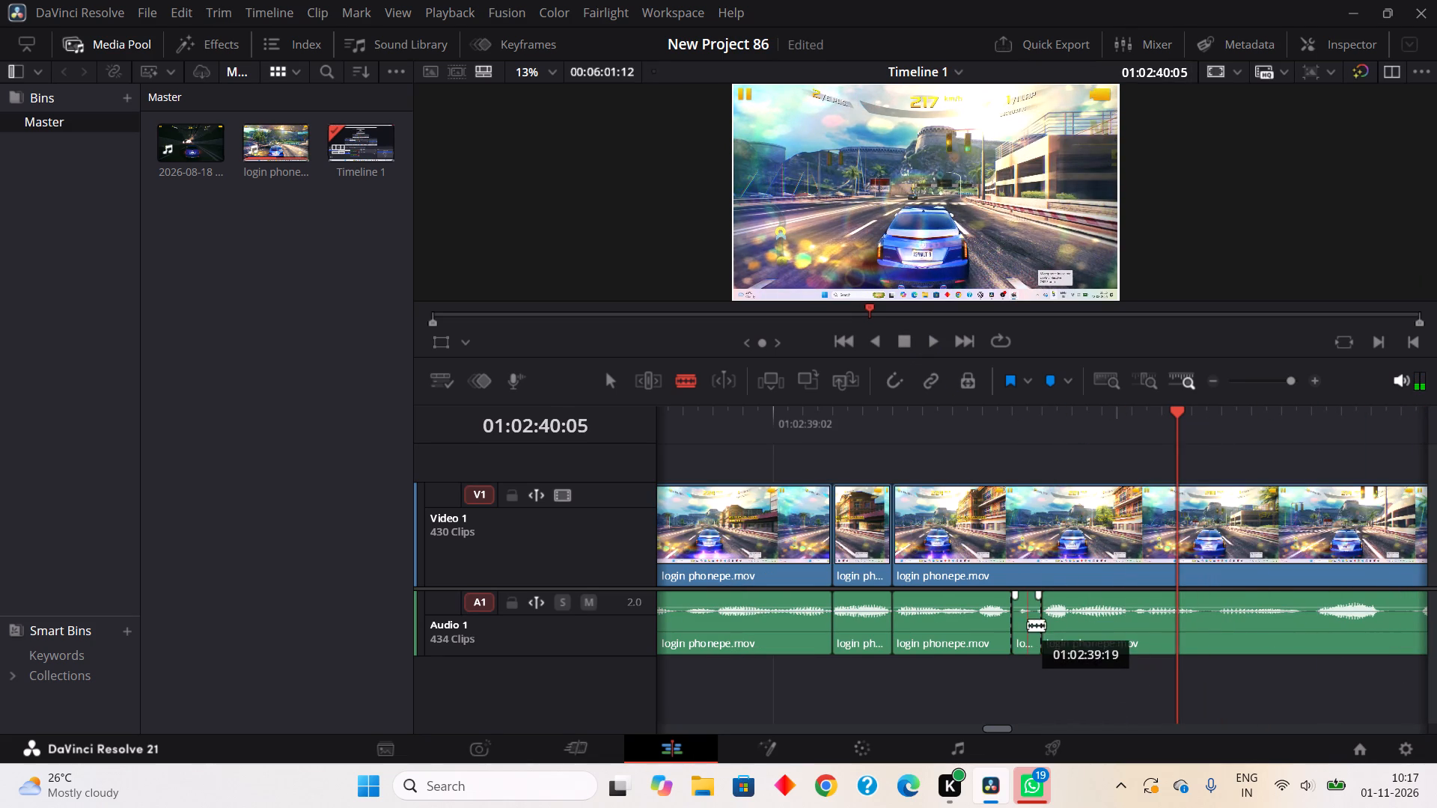
pyautogui.click(1060, 295)
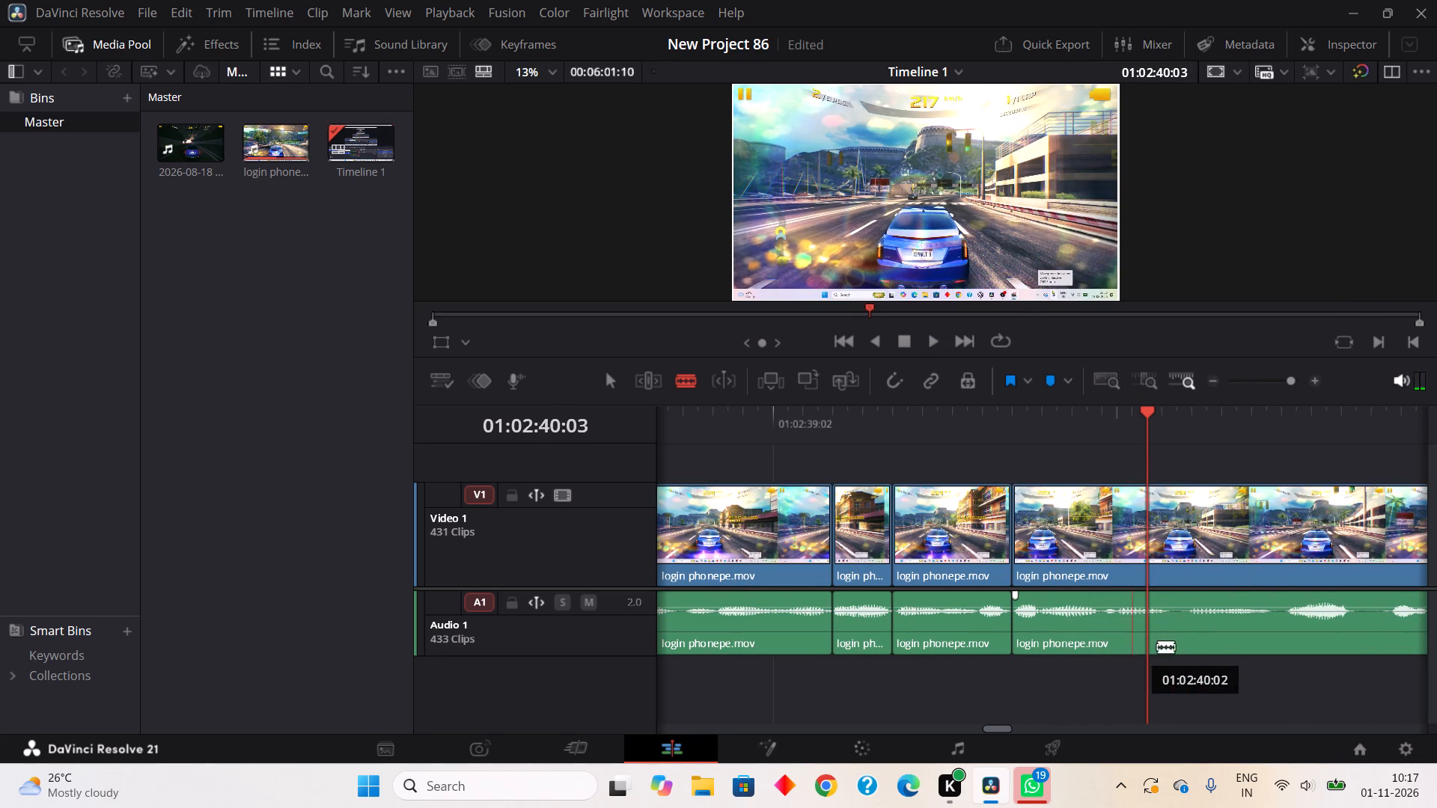
# Split Audio 1 at about 01:02:40:04 and 01:02:40:06, and Ripple Cut the quiet piece between.
pyautogui.click(1174, 646)
pyautogui.click(1200, 631)
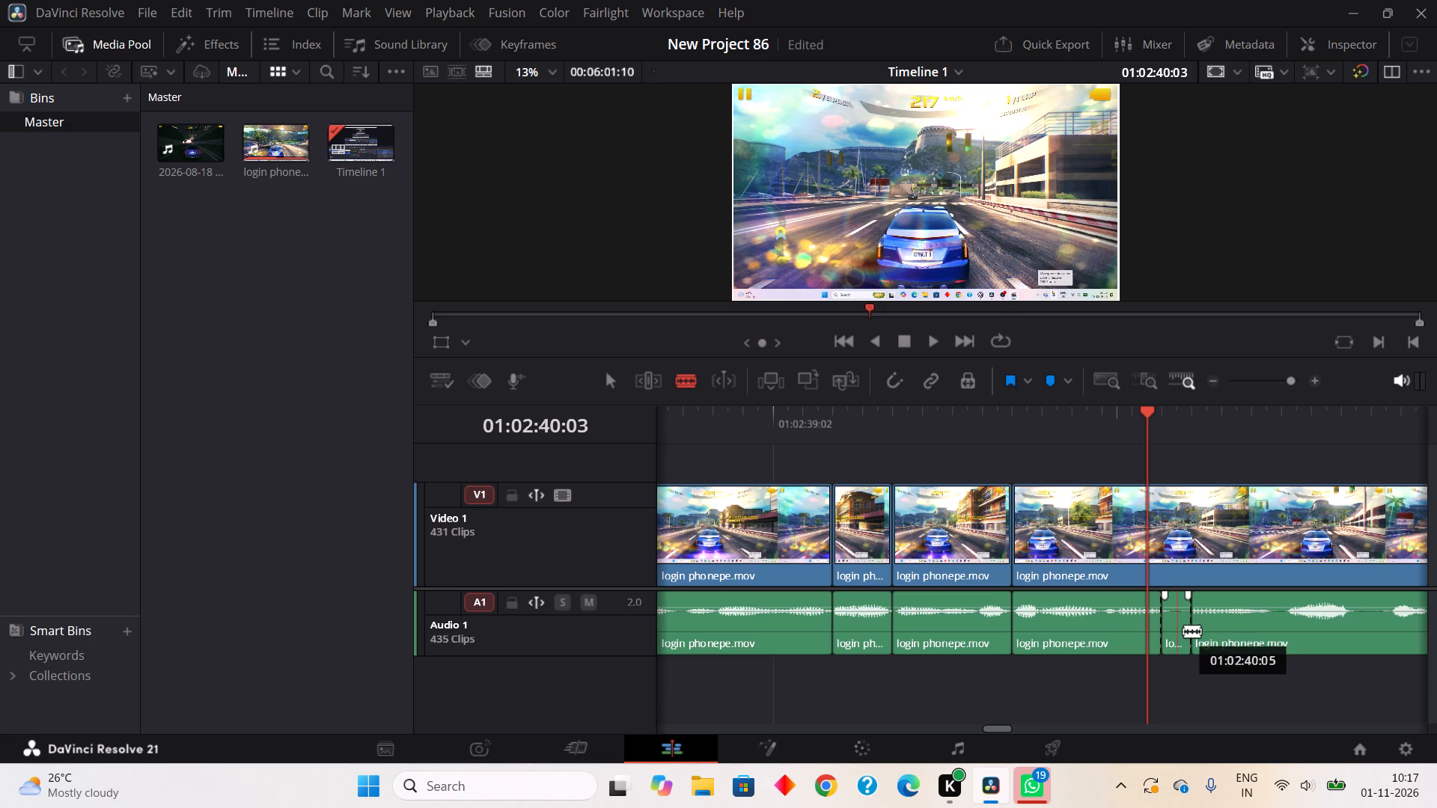
pyautogui.rightClick(1183, 631)
pyautogui.click(1181, 299)
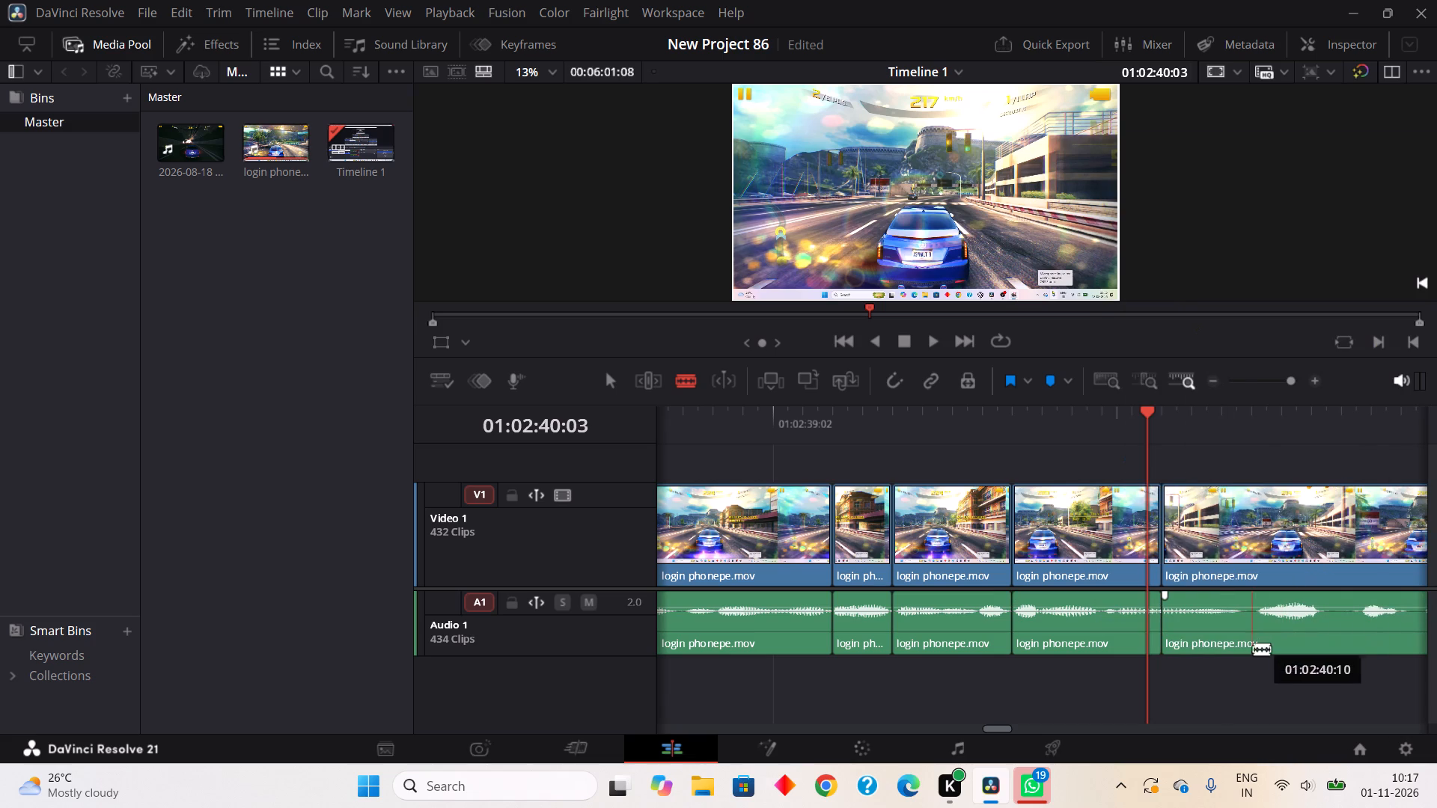
# Split Audio 1 at about 01:02:40:09 and 01:02:40:11, and Ripple Cut the quiet piece between.
pyautogui.click(1247, 662)
pyautogui.click(1244, 652)
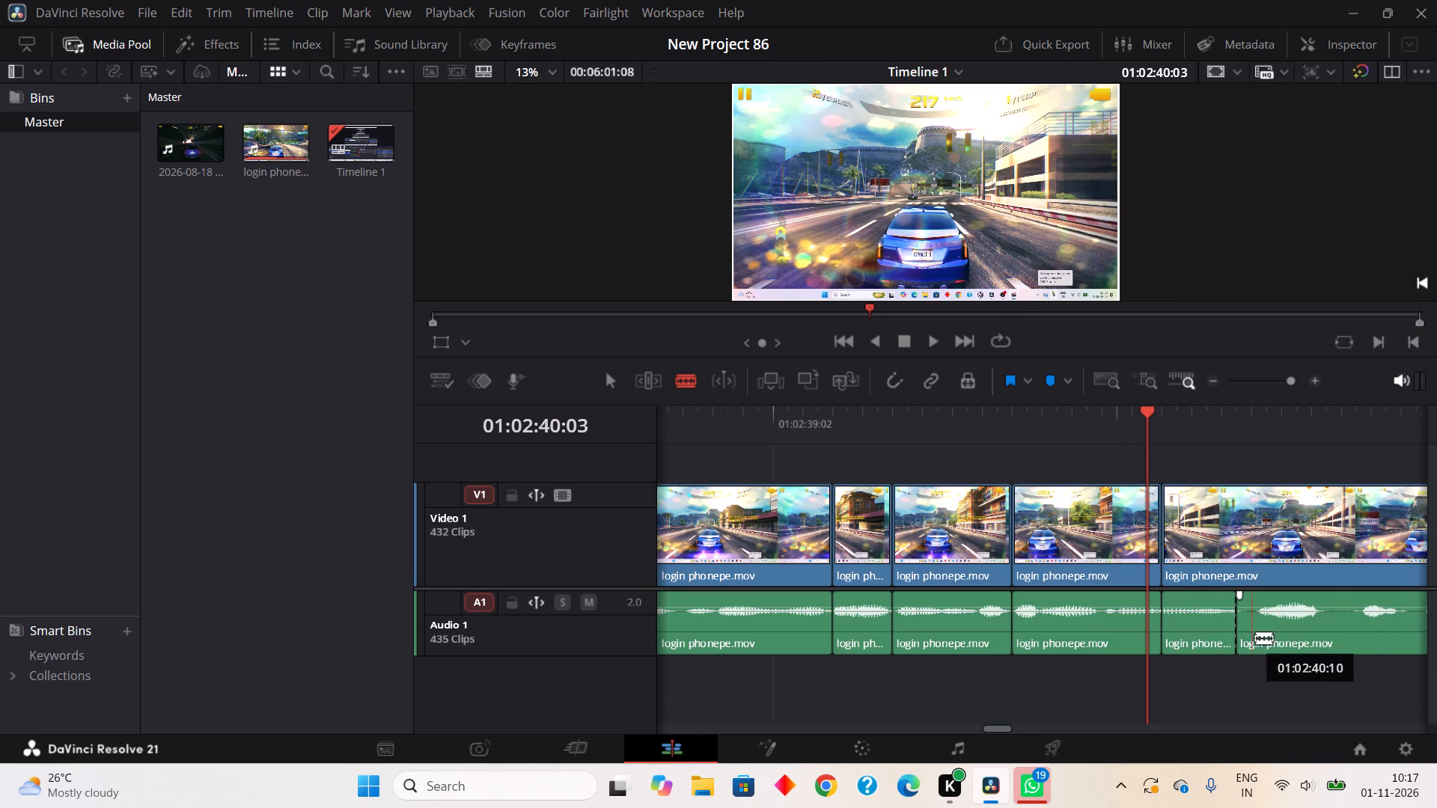
pyautogui.click(1273, 650)
pyautogui.rightClick(1250, 636)
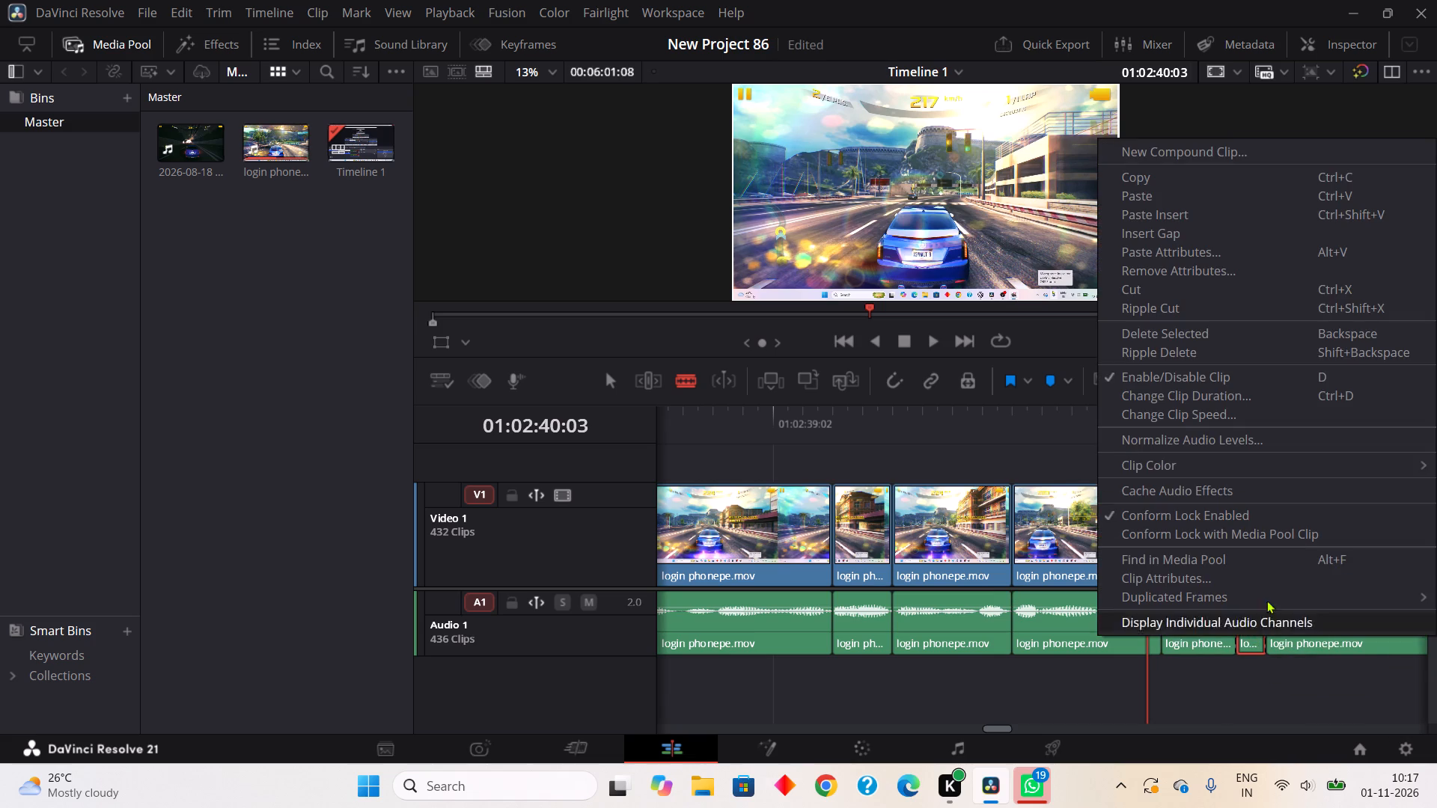
pyautogui.click(1192, 313)
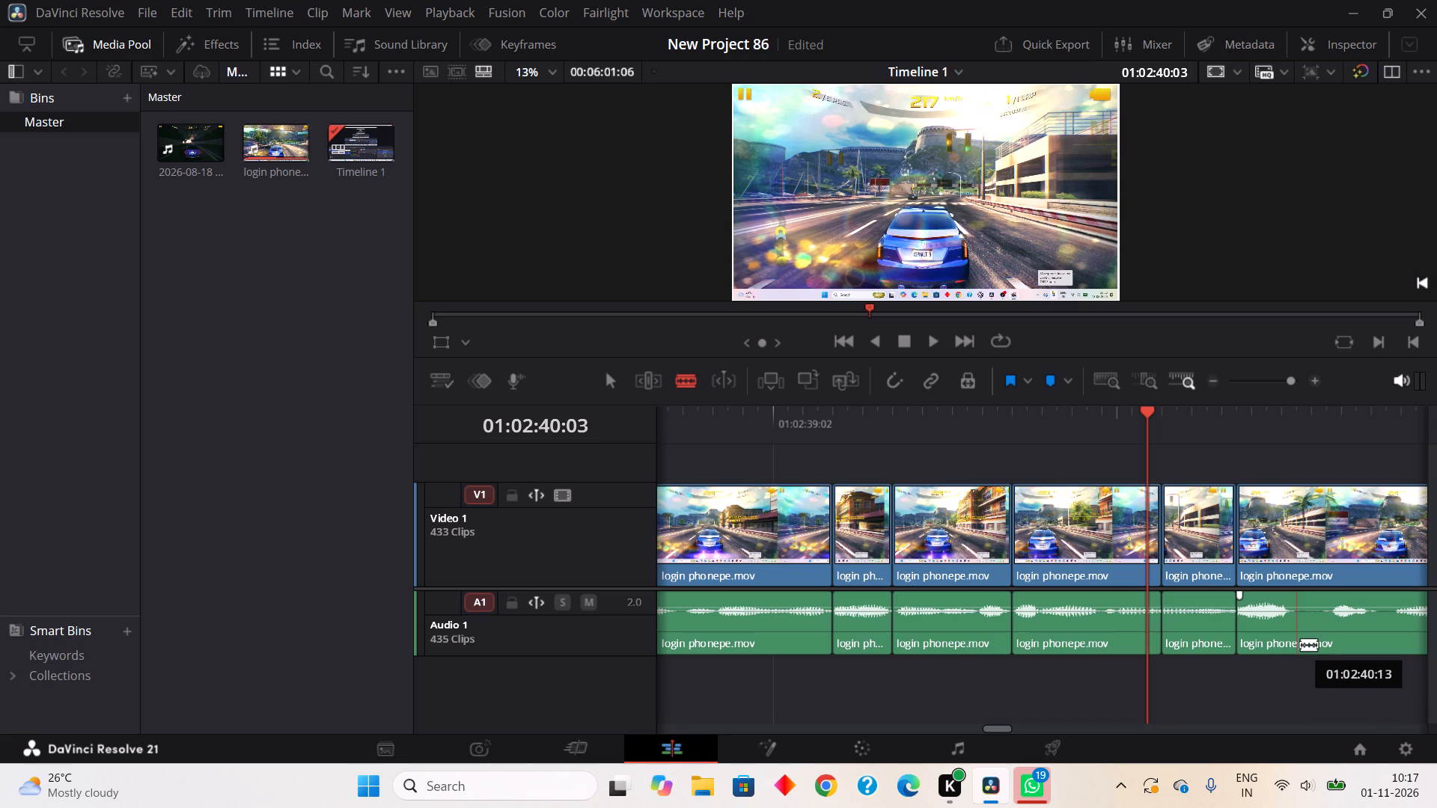
# Split Audio 1 at about 01:02:40:13 and 01:02:40:15, and Ripple Cut the quiet piece between.
pyautogui.click(1300, 644)
pyautogui.click(1341, 644)
pyautogui.rightClick(1327, 637)
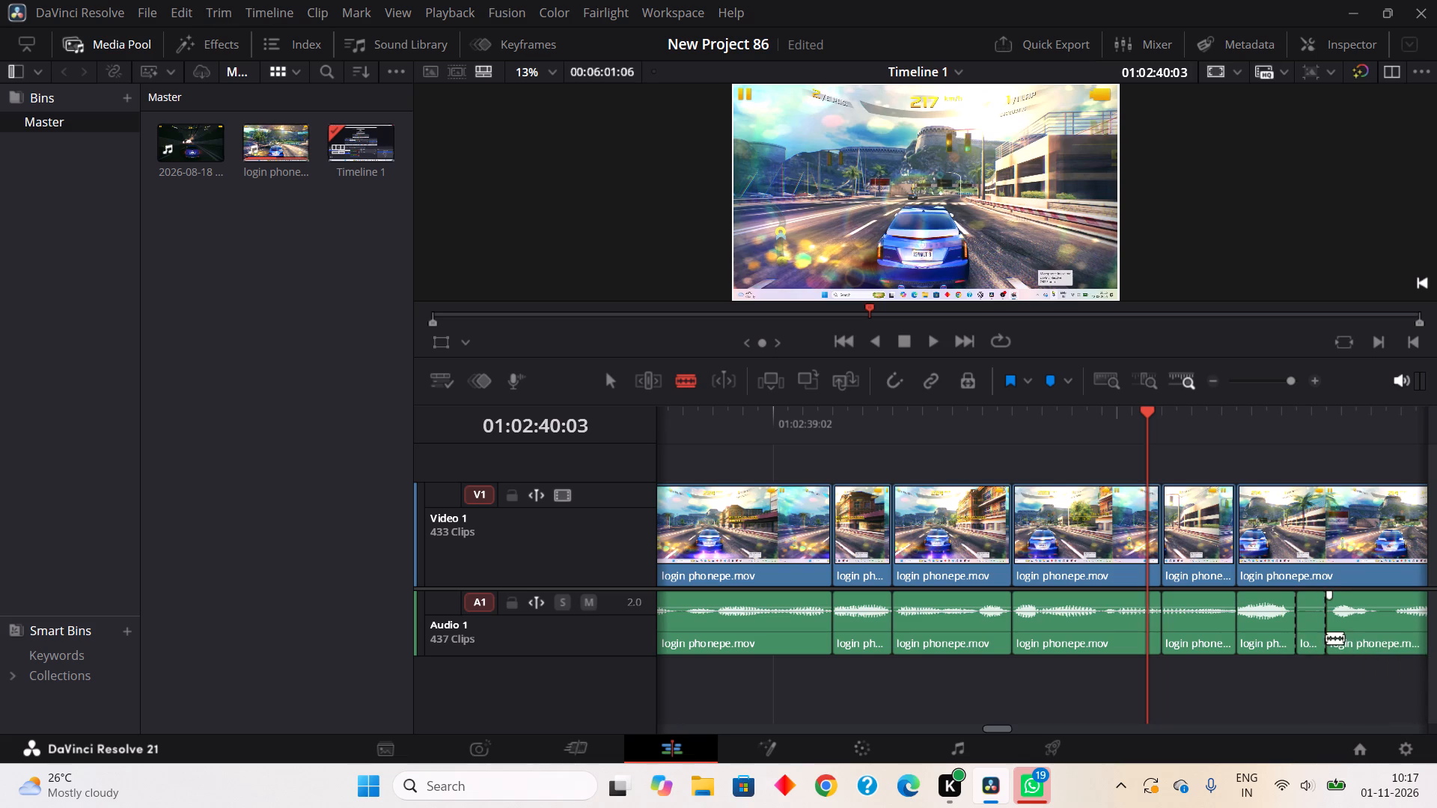
pyautogui.rightClick(1318, 635)
pyautogui.click(1209, 299)
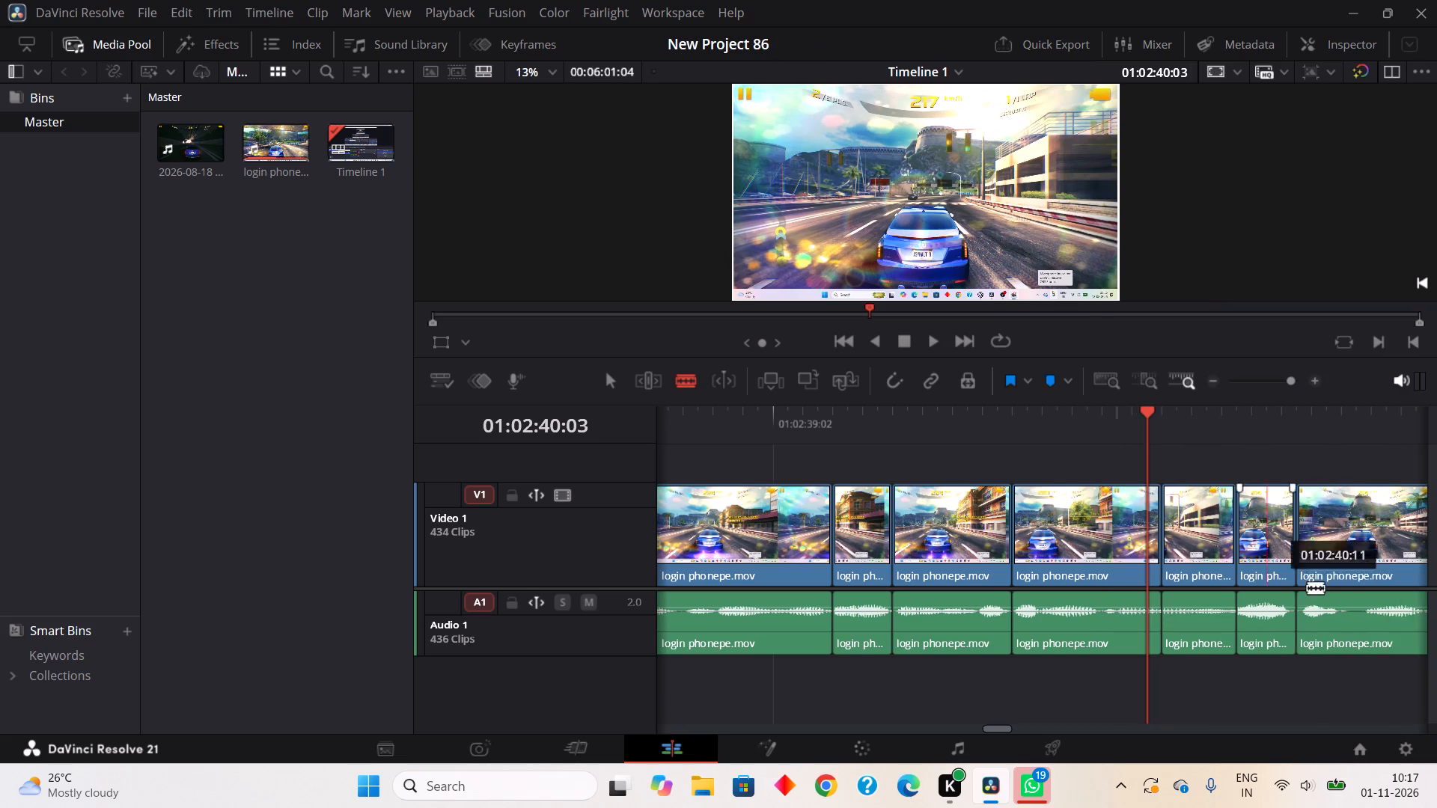
# Split Audio 1 at about 01:02:40:16 and 01:02:40:18, and Ripple Cut the quiet piece between.
pyautogui.click(1351, 645)
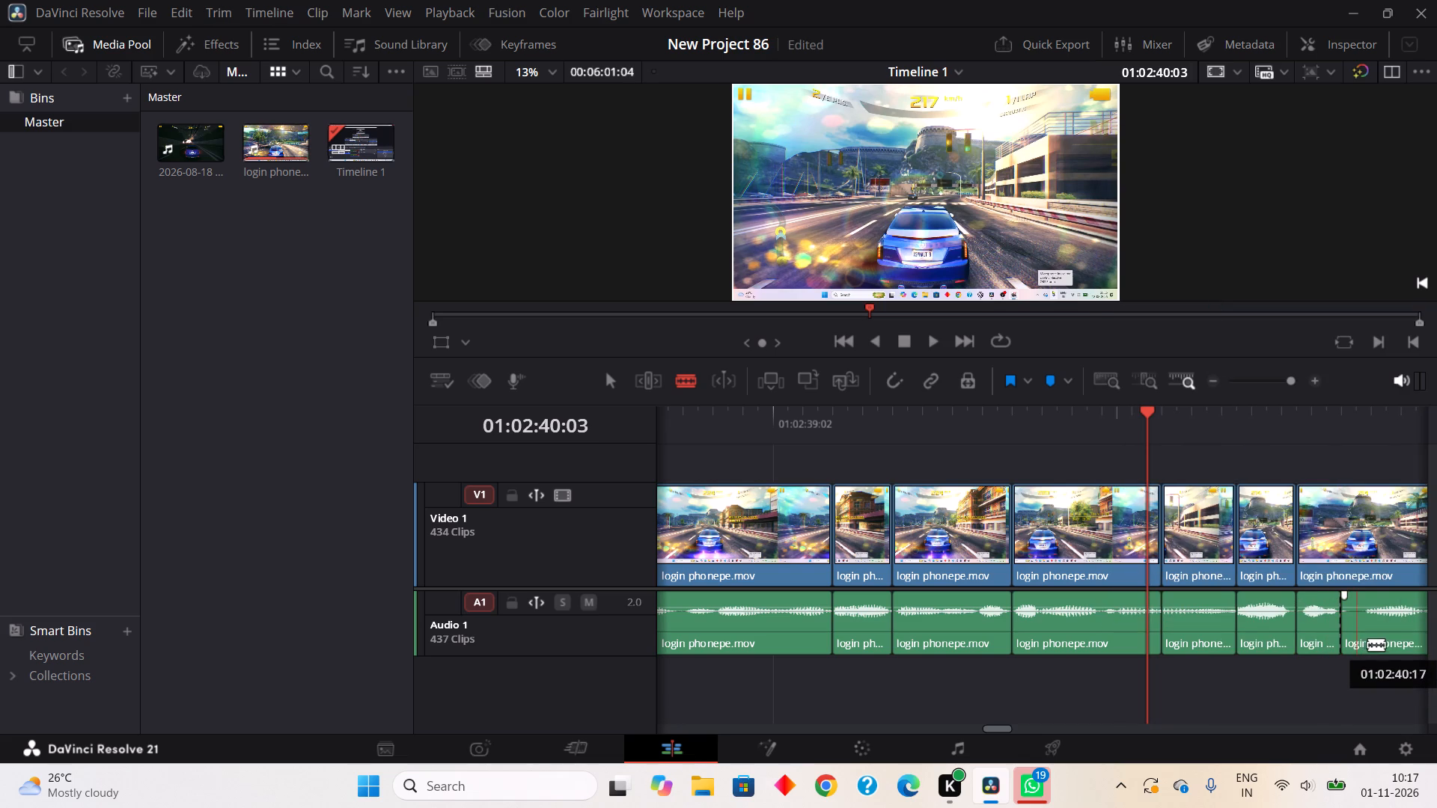
pyautogui.click(1374, 647)
pyautogui.rightClick(1364, 641)
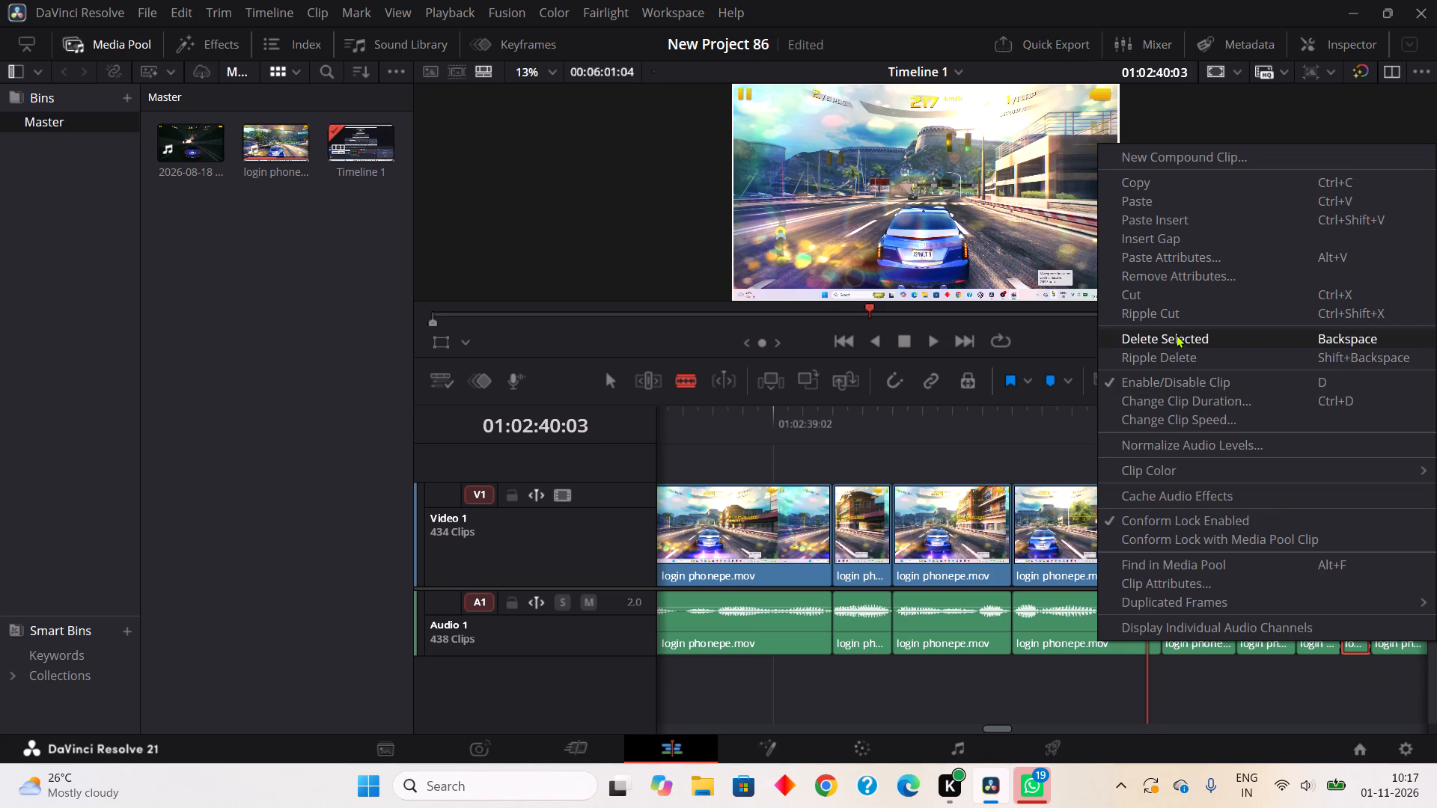
pyautogui.click(1175, 318)
# Play on to about 01:02:41:05, split Audio 1 at about 01:02:41:09 and 01:02:41:10, and Ripple Cut the quiet piece between.
pyautogui.click(939, 343)
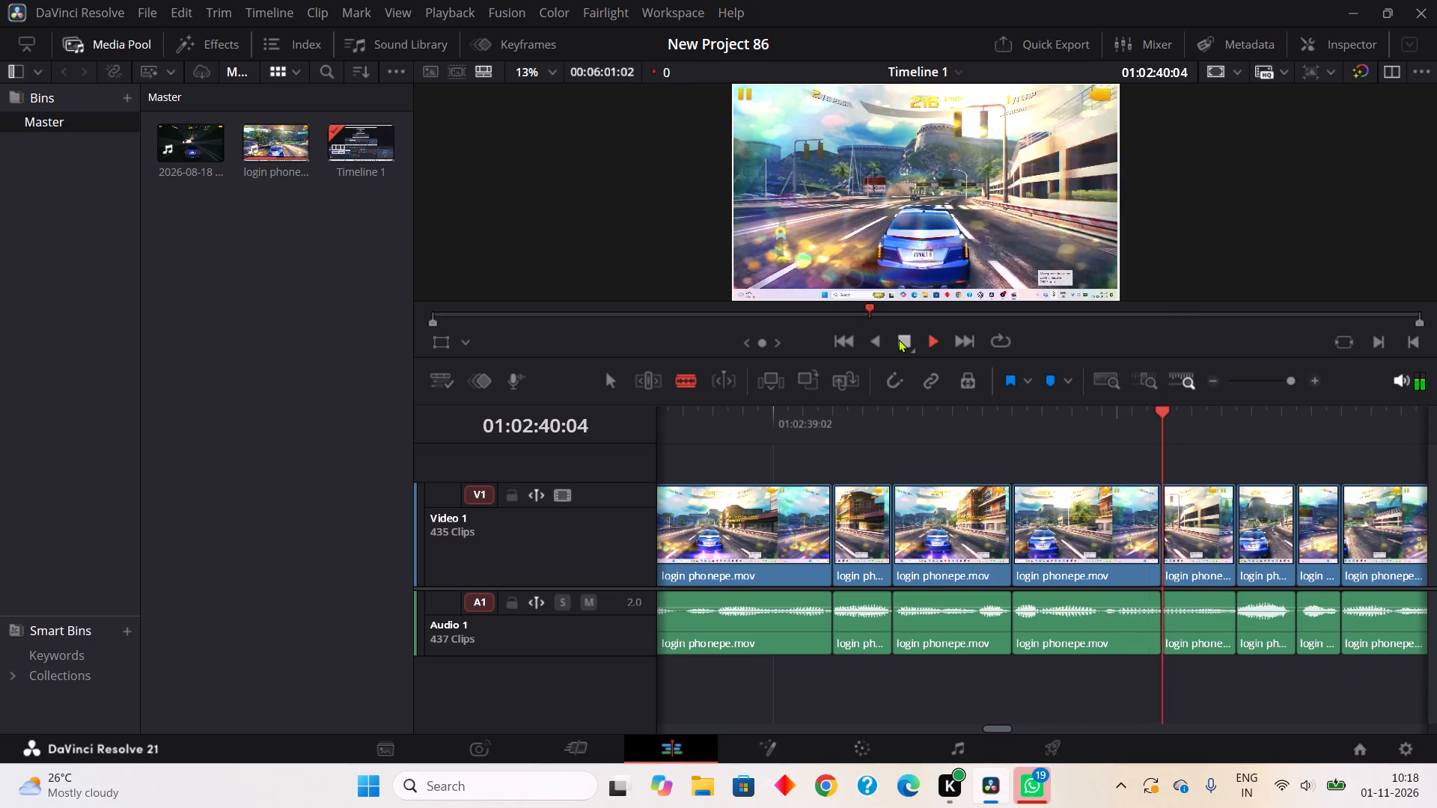
pyautogui.click(897, 339)
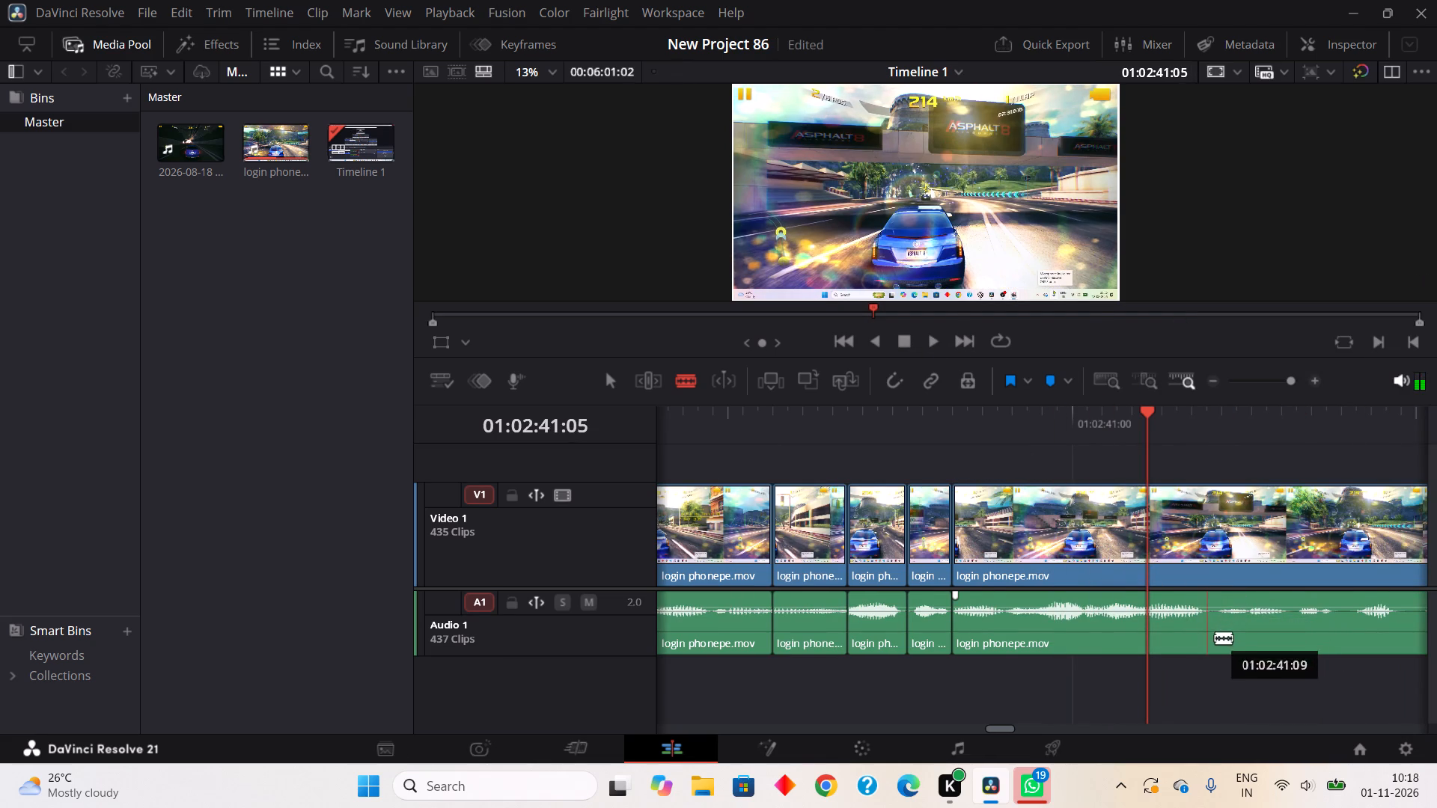
pyautogui.click(1215, 639)
pyautogui.click(1231, 643)
pyautogui.rightClick(1205, 637)
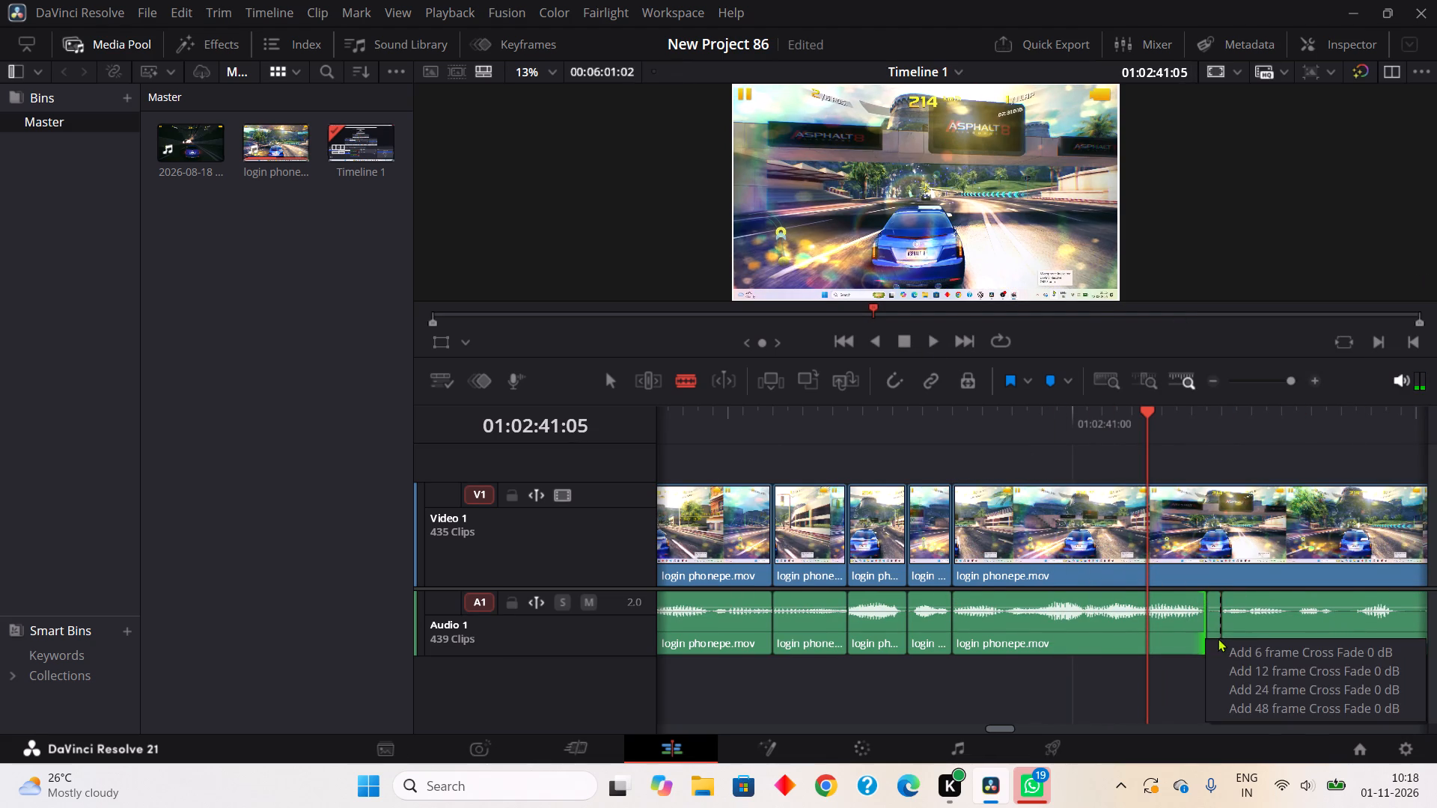
pyautogui.rightClick(1218, 638)
pyautogui.rightClick(1218, 622)
pyautogui.click(1157, 300)
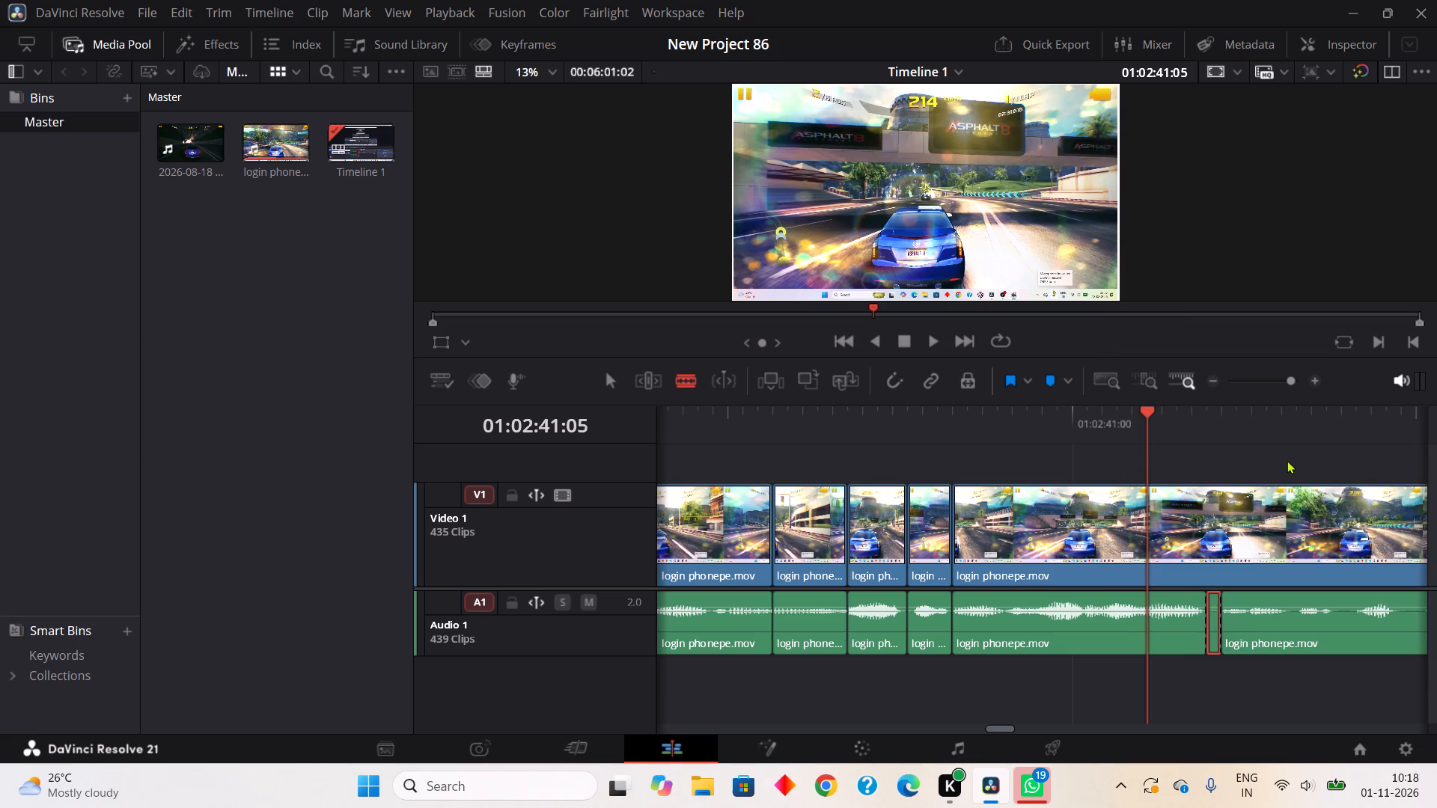
# Split Audio 1 at about 01:02:41:16 and 01:02:41:18, and Ripple Cut the quiet piece between.
pyautogui.click(1322, 643)
pyautogui.click(1350, 652)
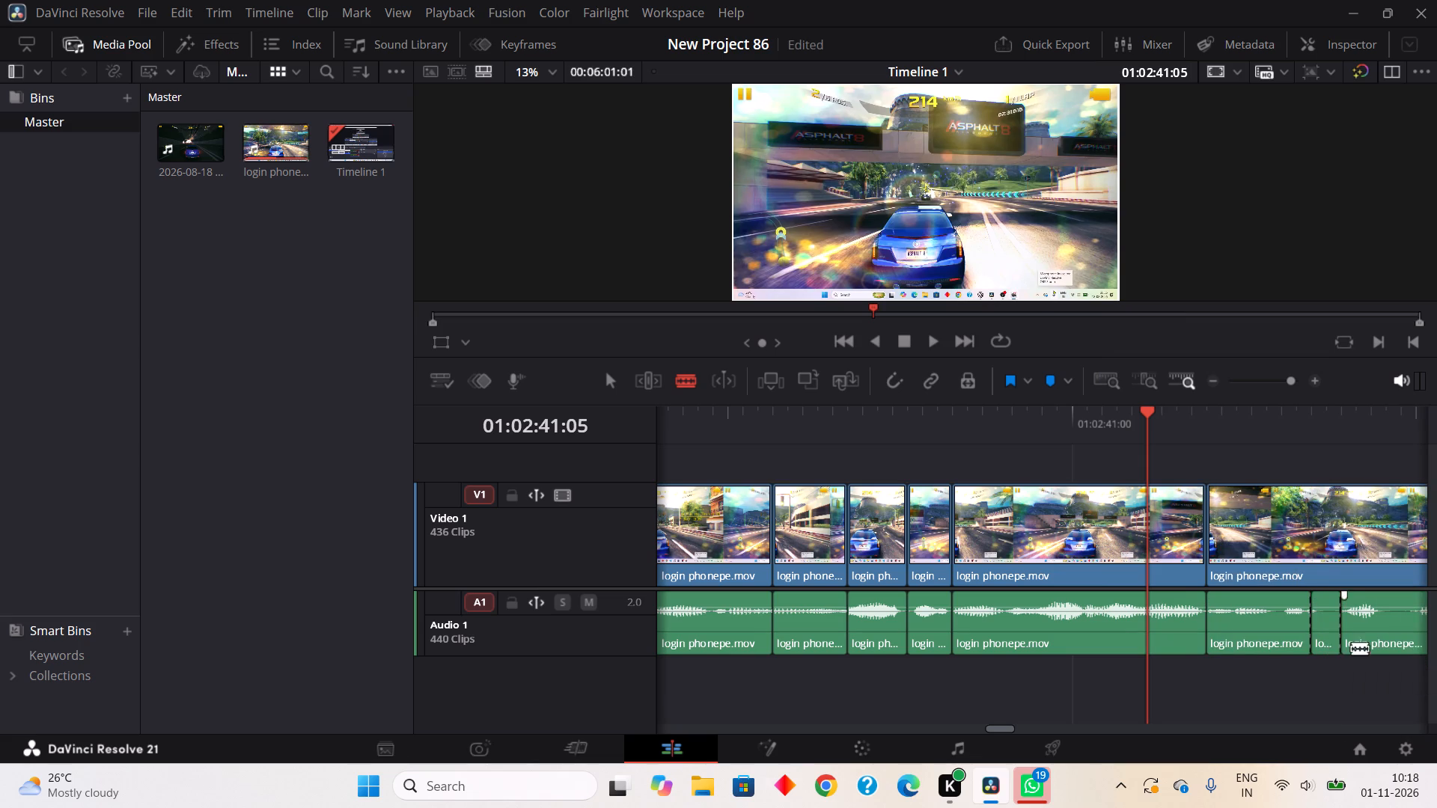
pyautogui.rightClick(1336, 633)
pyautogui.click(1172, 305)
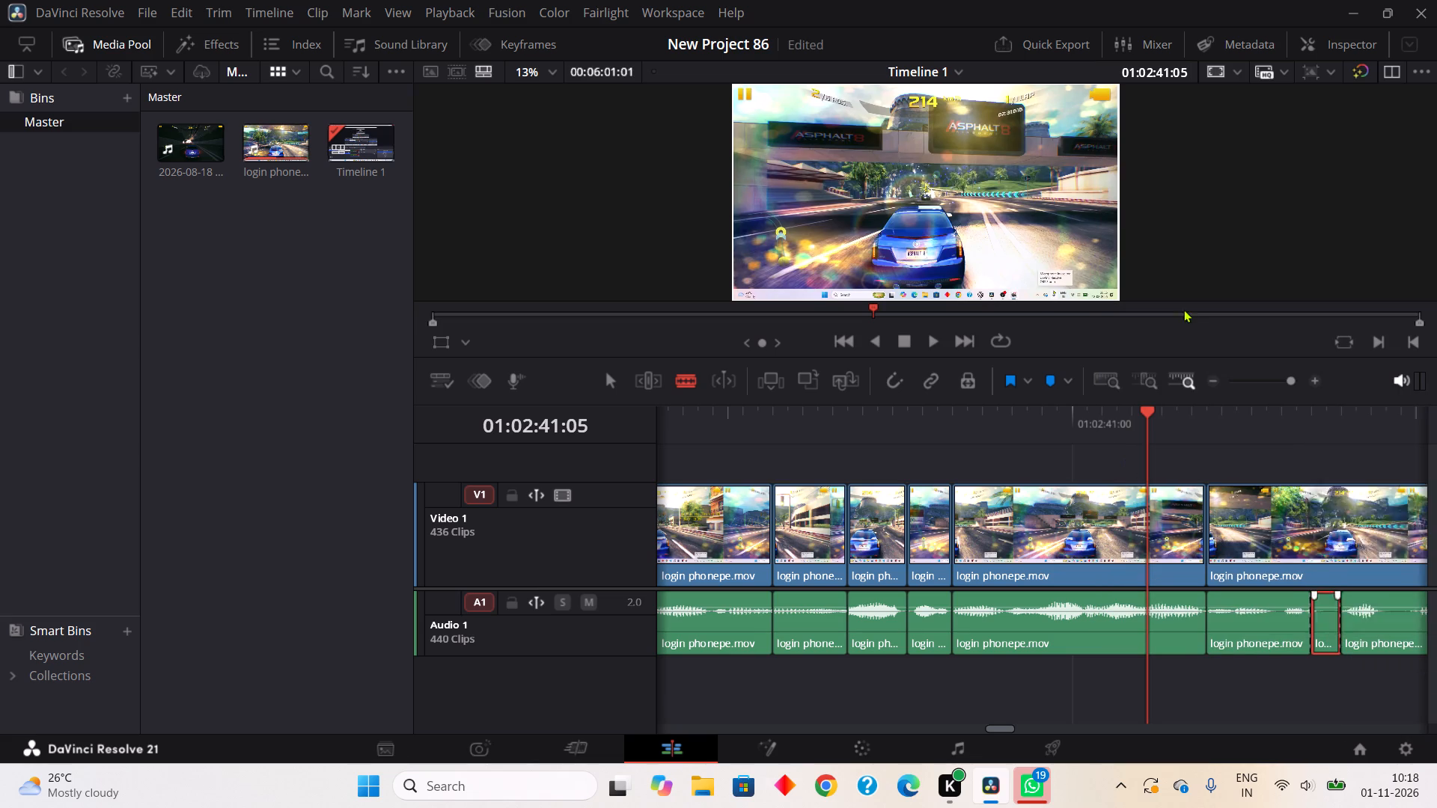
# Split Audio 1 at about 01:02:41:19 and 01:02:41:21, and Ripple Cut the quiet piece between.
pyautogui.click(1360, 637)
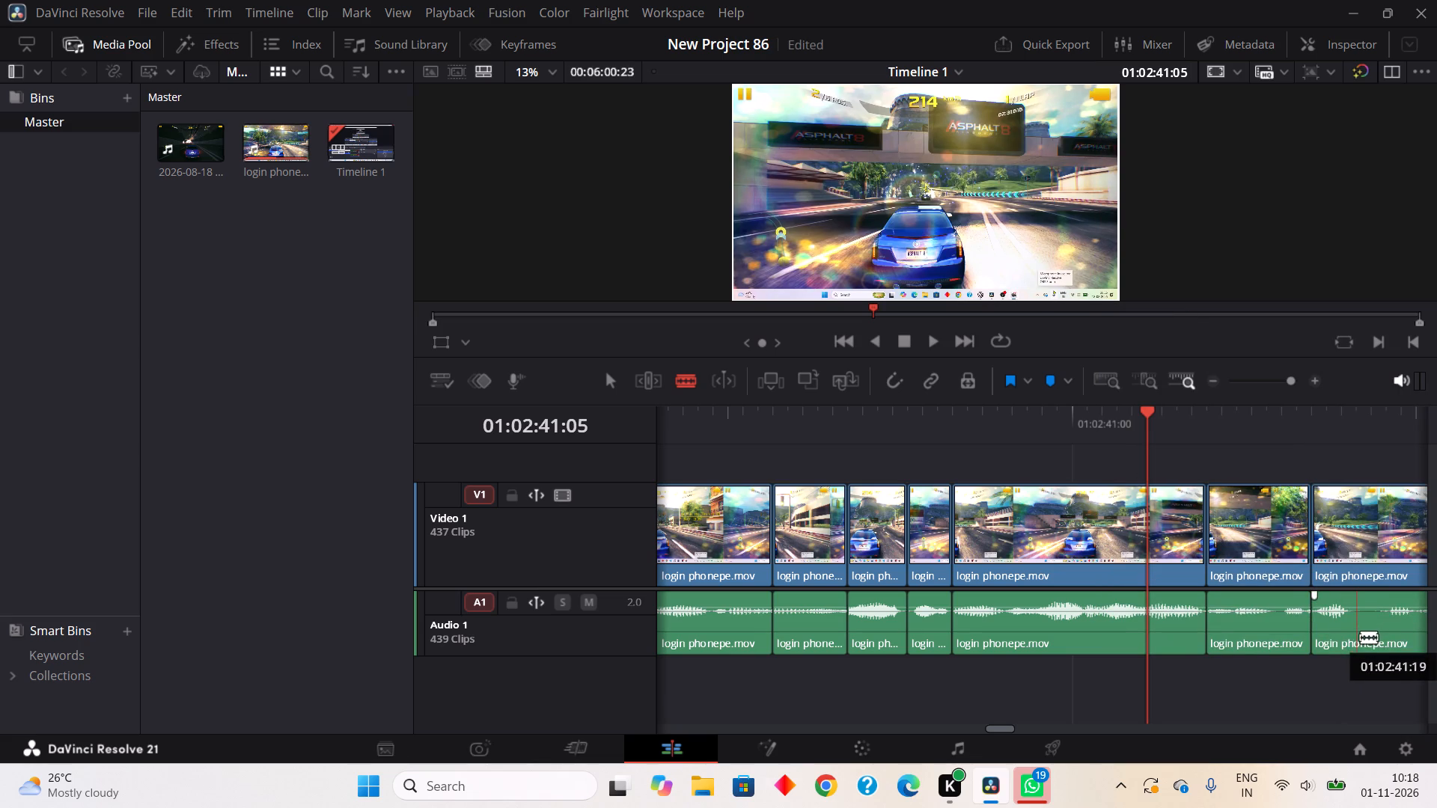
pyautogui.click(1393, 641)
pyautogui.rightClick(1369, 633)
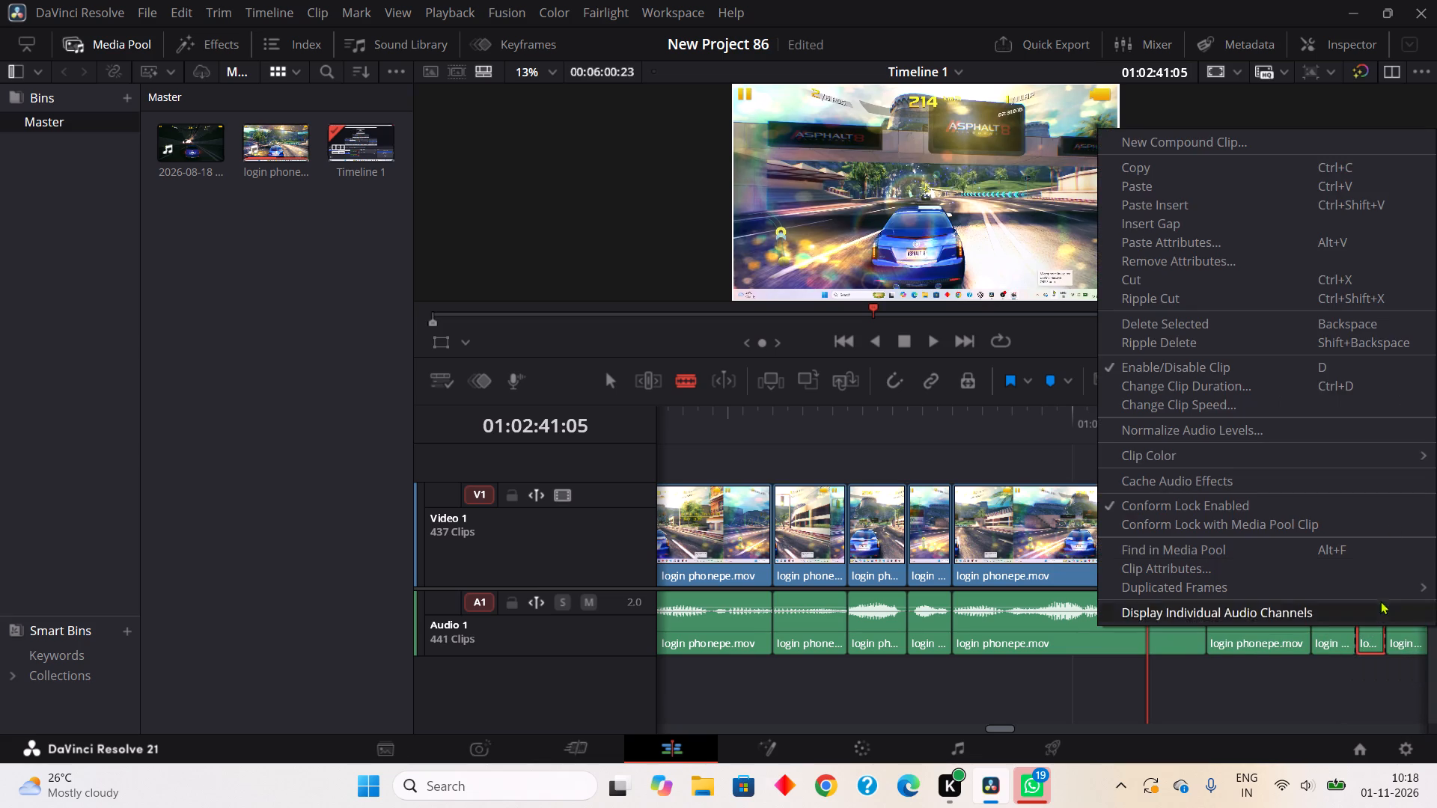
pyautogui.click(1224, 290)
# Play on to about 01:02:42:04, split Audio 1 at about 01:02:42:02 and 01:02:42:03, and Ripple Cut the quiet piece between.
pyautogui.click(931, 344)
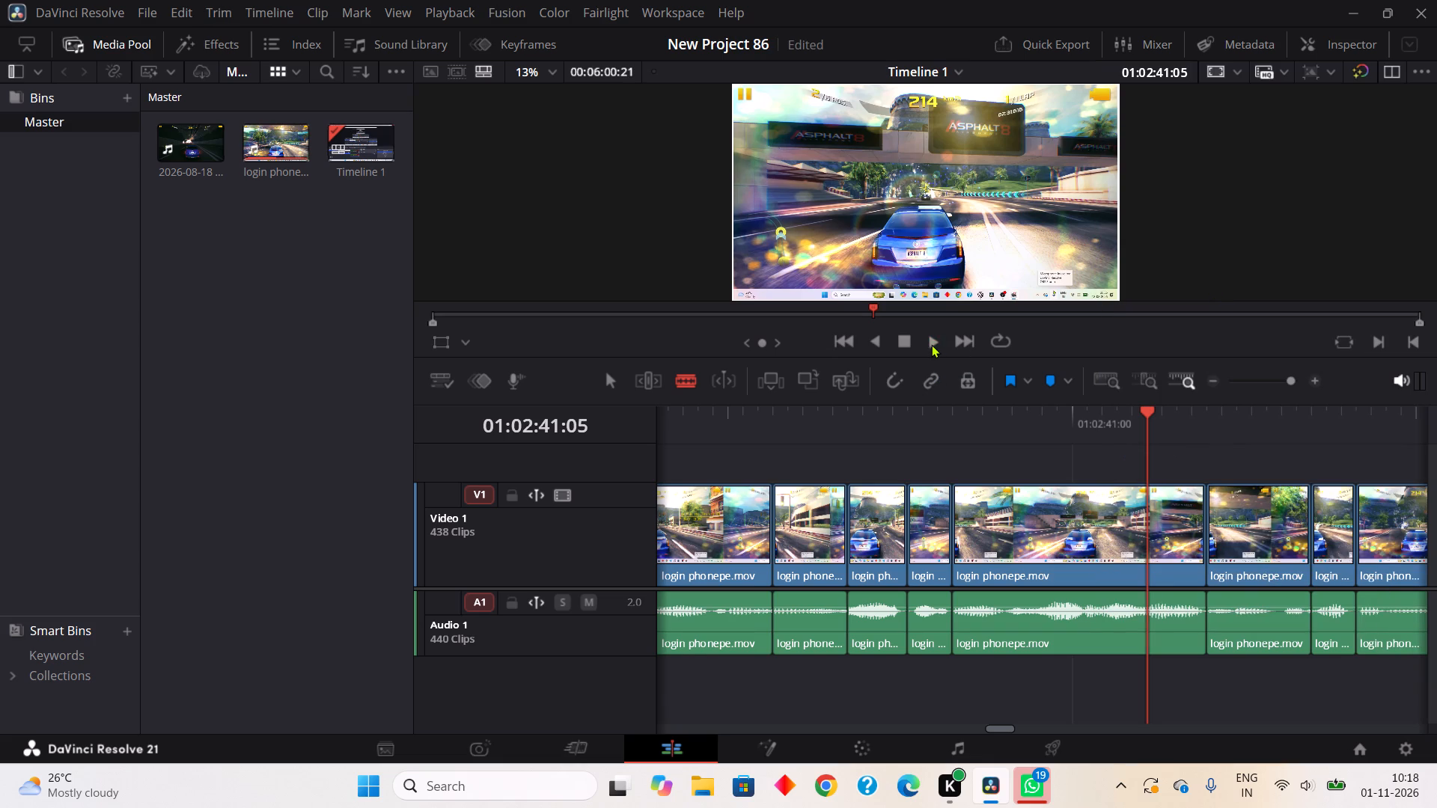
pyautogui.click(903, 335)
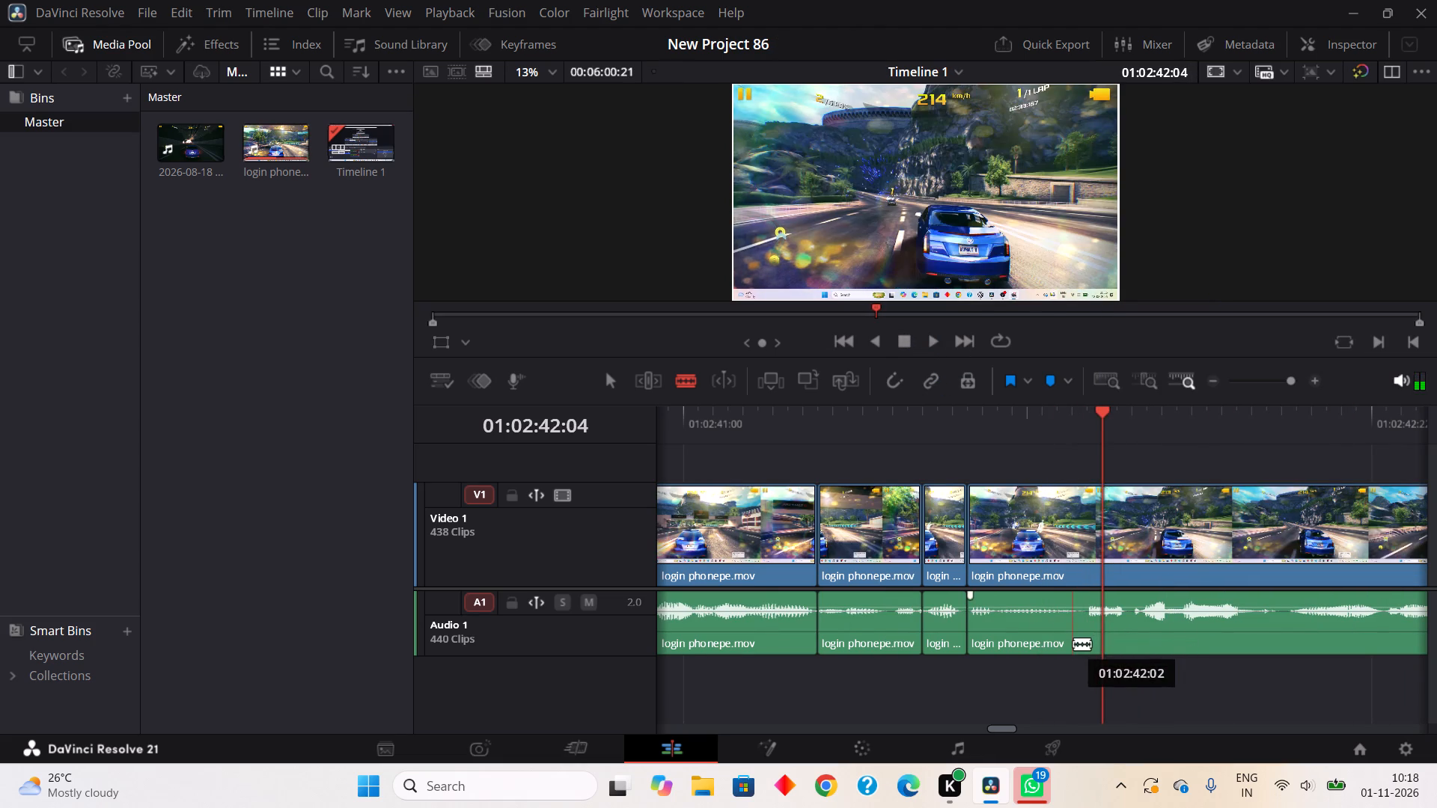
pyautogui.click(1073, 643)
pyautogui.click(1095, 641)
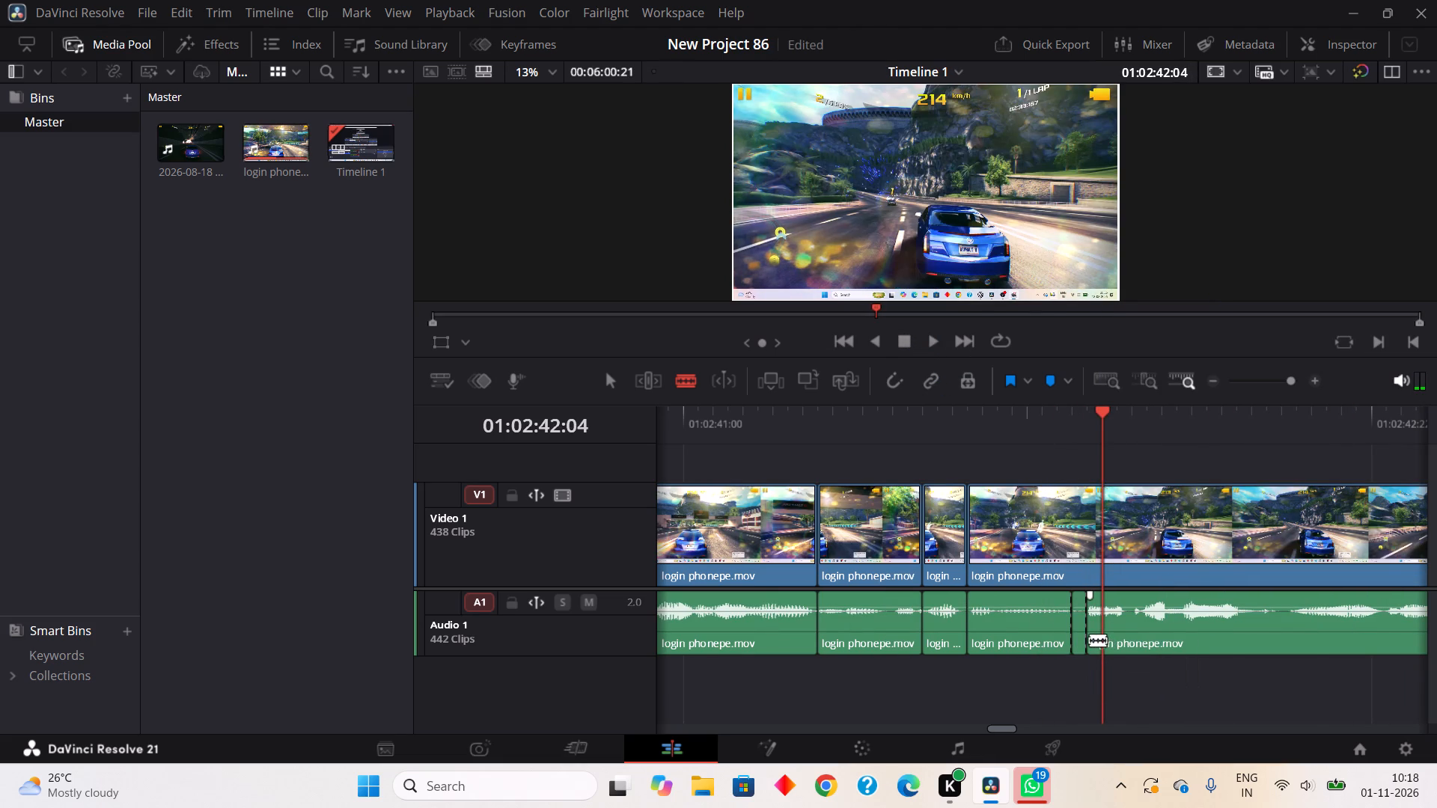
pyautogui.rightClick(1089, 640)
pyautogui.rightClick(1077, 631)
pyautogui.click(1089, 310)
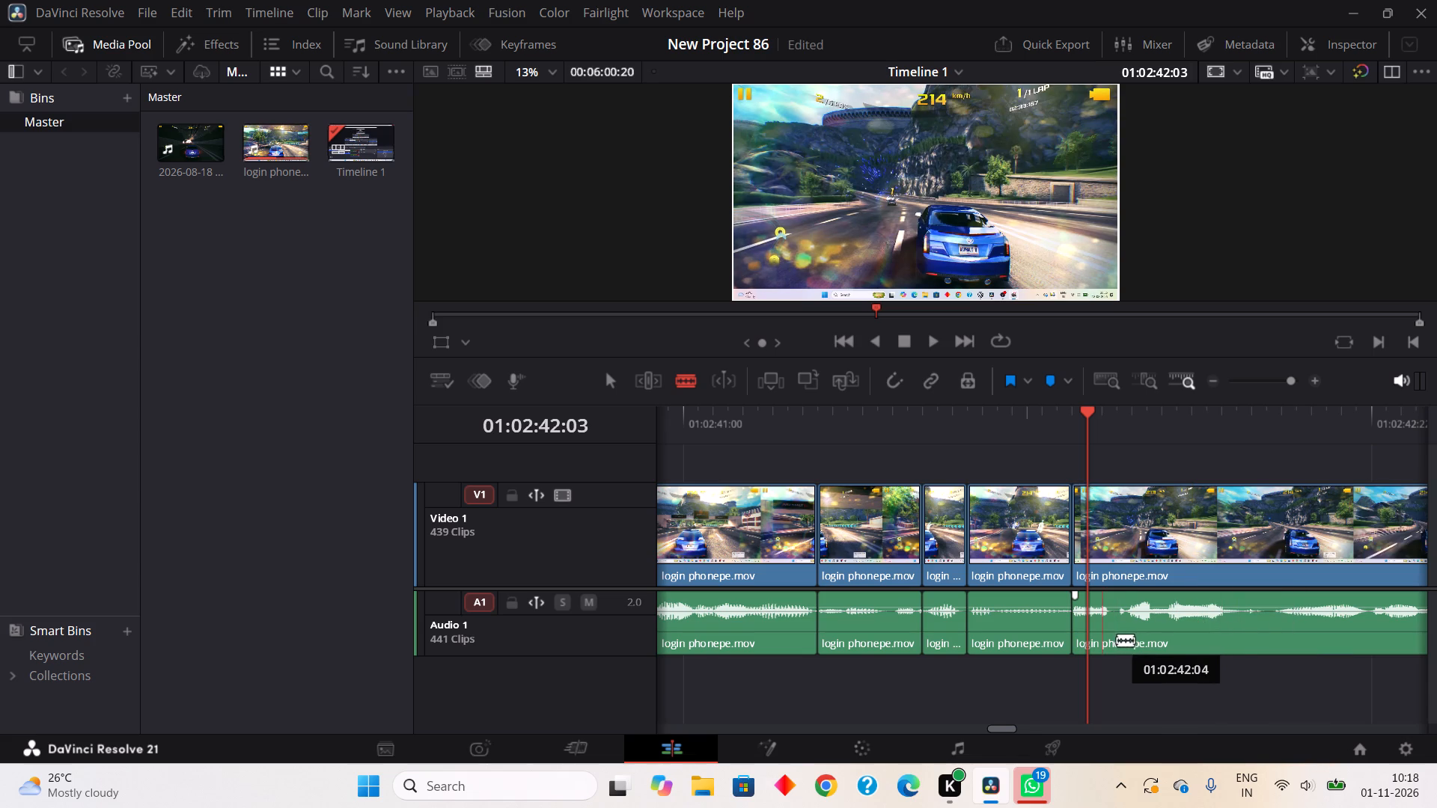
# Split Audio 1 at about 01:02:42:14, 01:02:42:15 and 01:02:42:16, and Ripple Cut the piece between the last two splits.
pyautogui.click(1254, 638)
pyautogui.click(1279, 622)
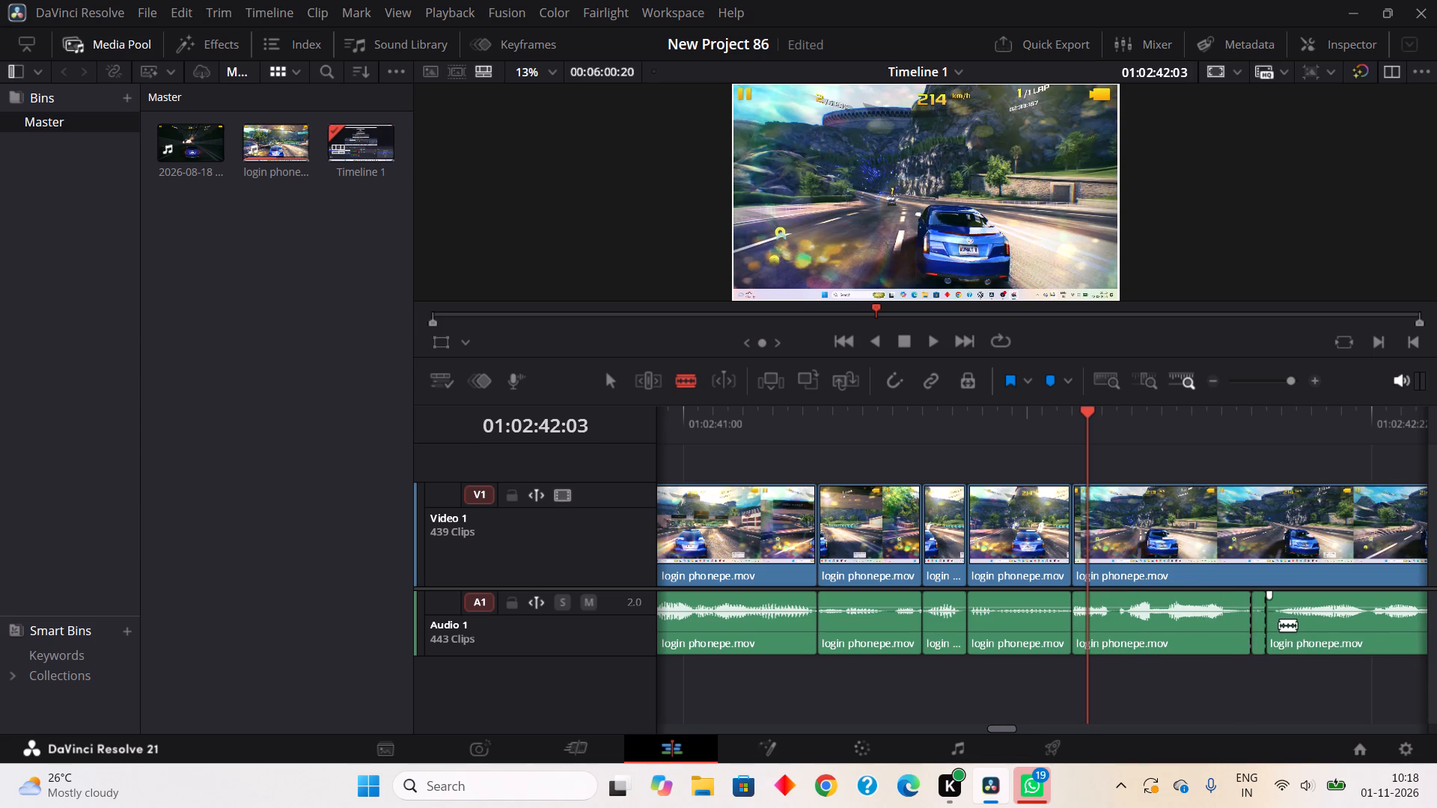
pyautogui.rightClick(1272, 628)
pyautogui.click(1289, 622)
pyautogui.rightClick(1269, 625)
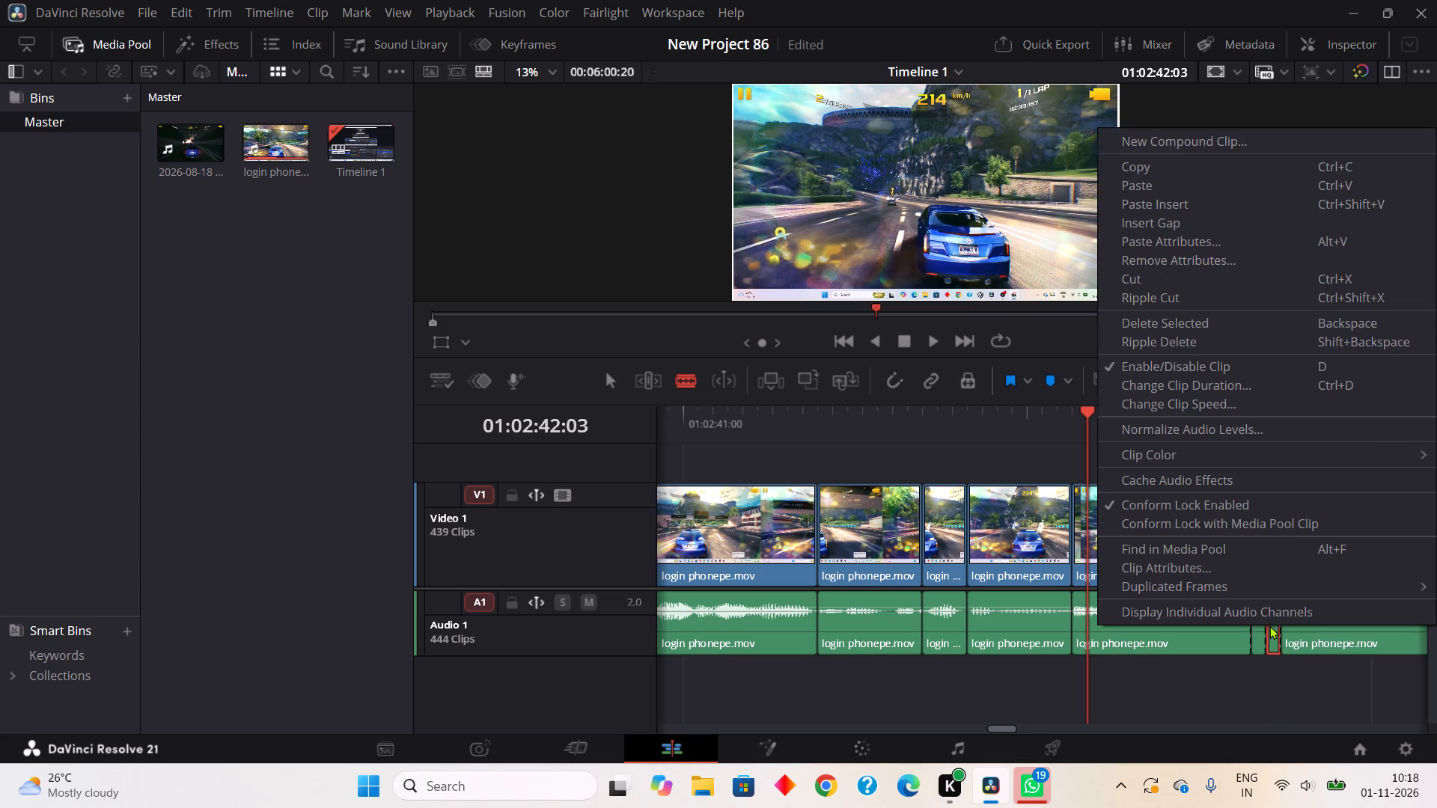
pyautogui.click(1189, 292)
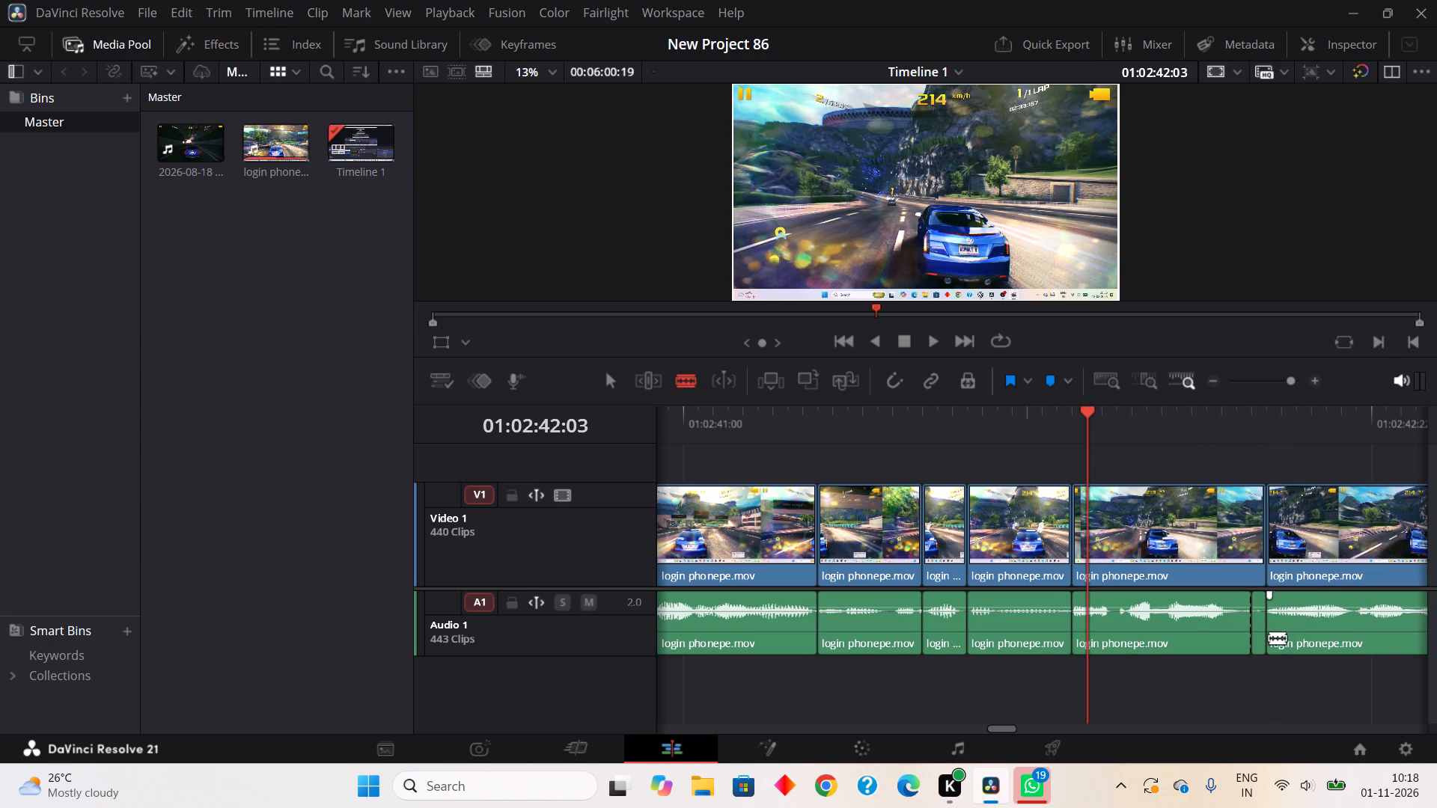
# Ripple Cut the remaining Audio 1 piece between the splits at about 01:02:42:14 and 01:02:42:15.
pyautogui.rightClick(1269, 638)
pyautogui.rightClick(1260, 627)
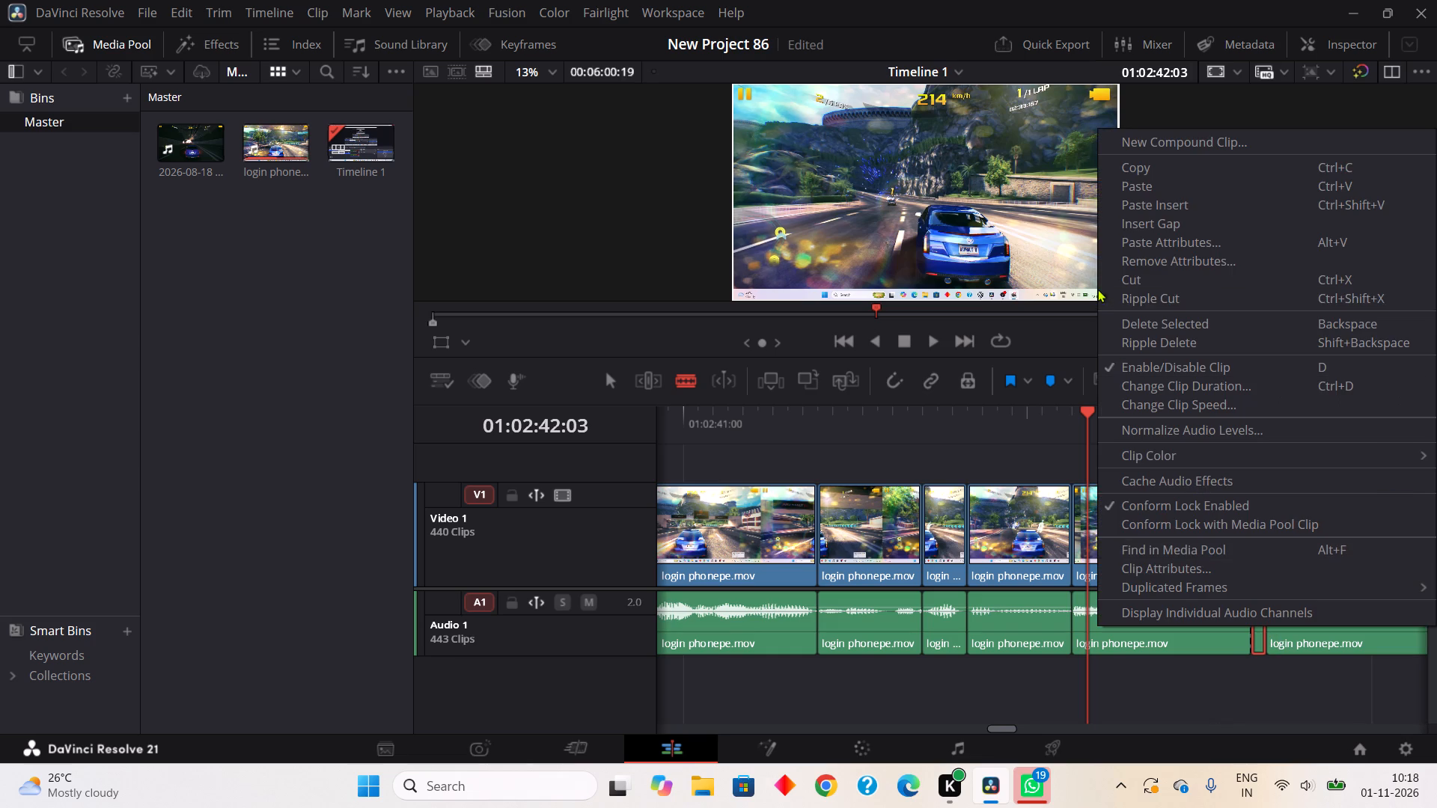
pyautogui.click(1129, 299)
# Play on to about 01:02:44:12, split Audio 1 at about 01:02:44:03 and 01:02:44:05, and Ripple Cut the quiet piece between.
pyautogui.click(938, 340)
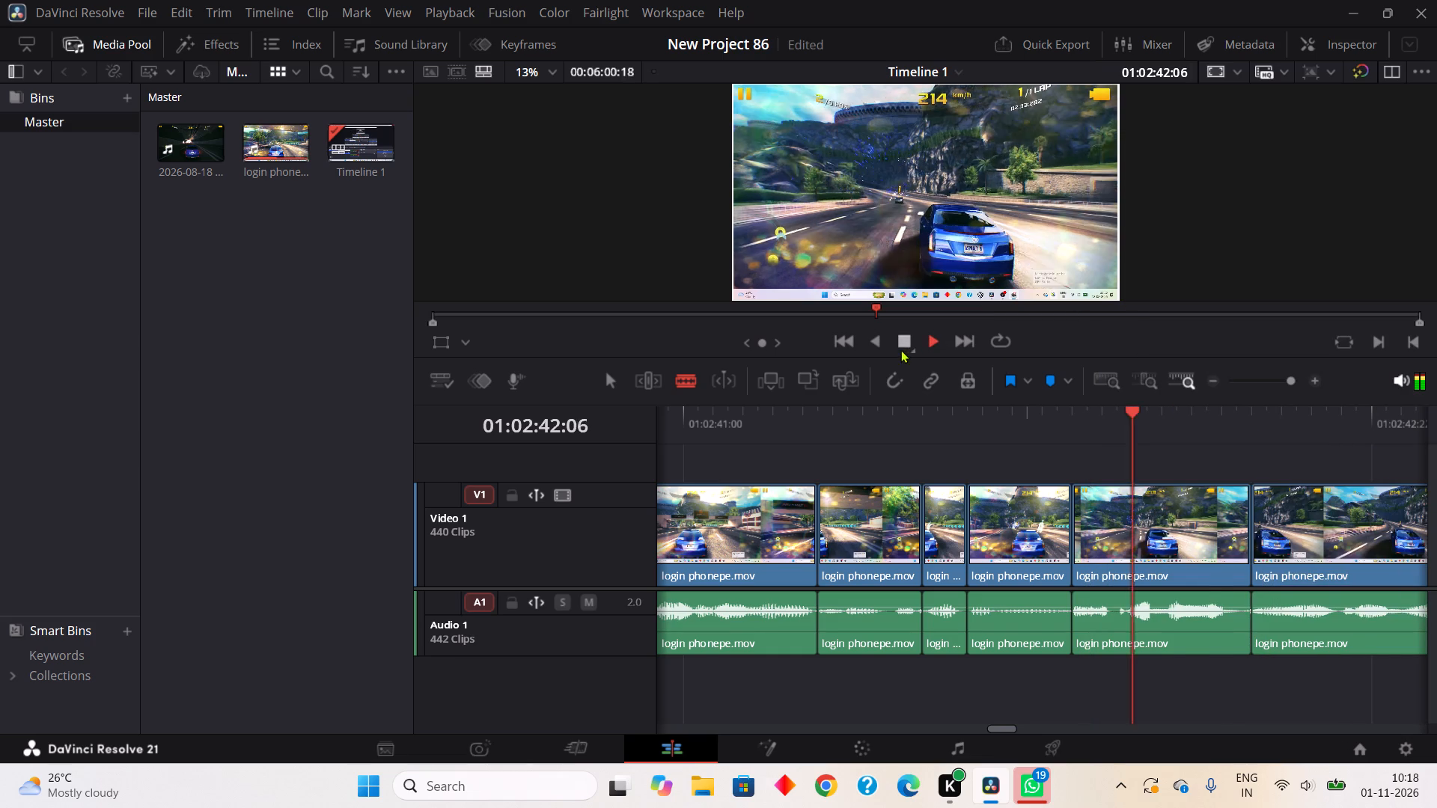
pyautogui.click(909, 343)
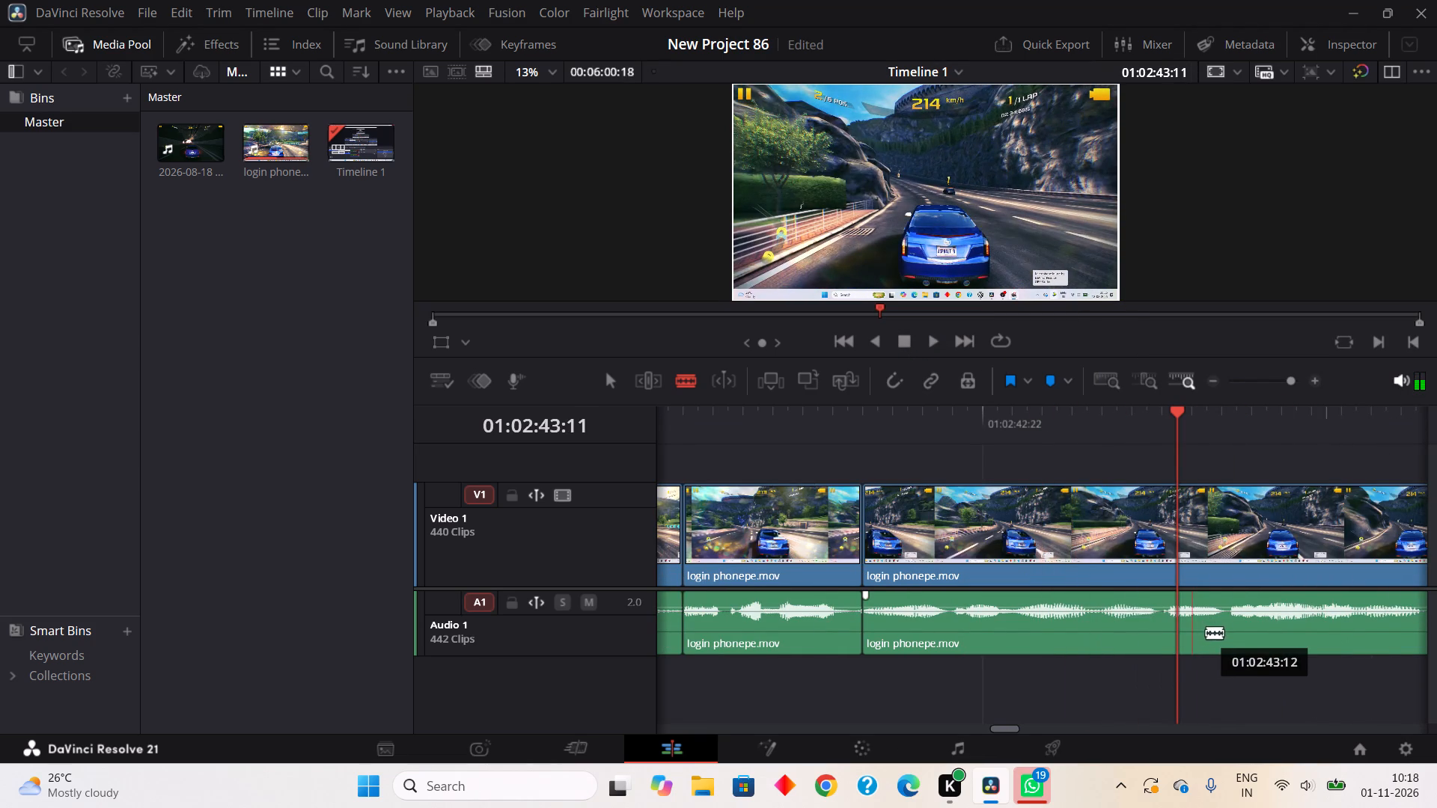
pyautogui.click(937, 348)
pyautogui.click(907, 339)
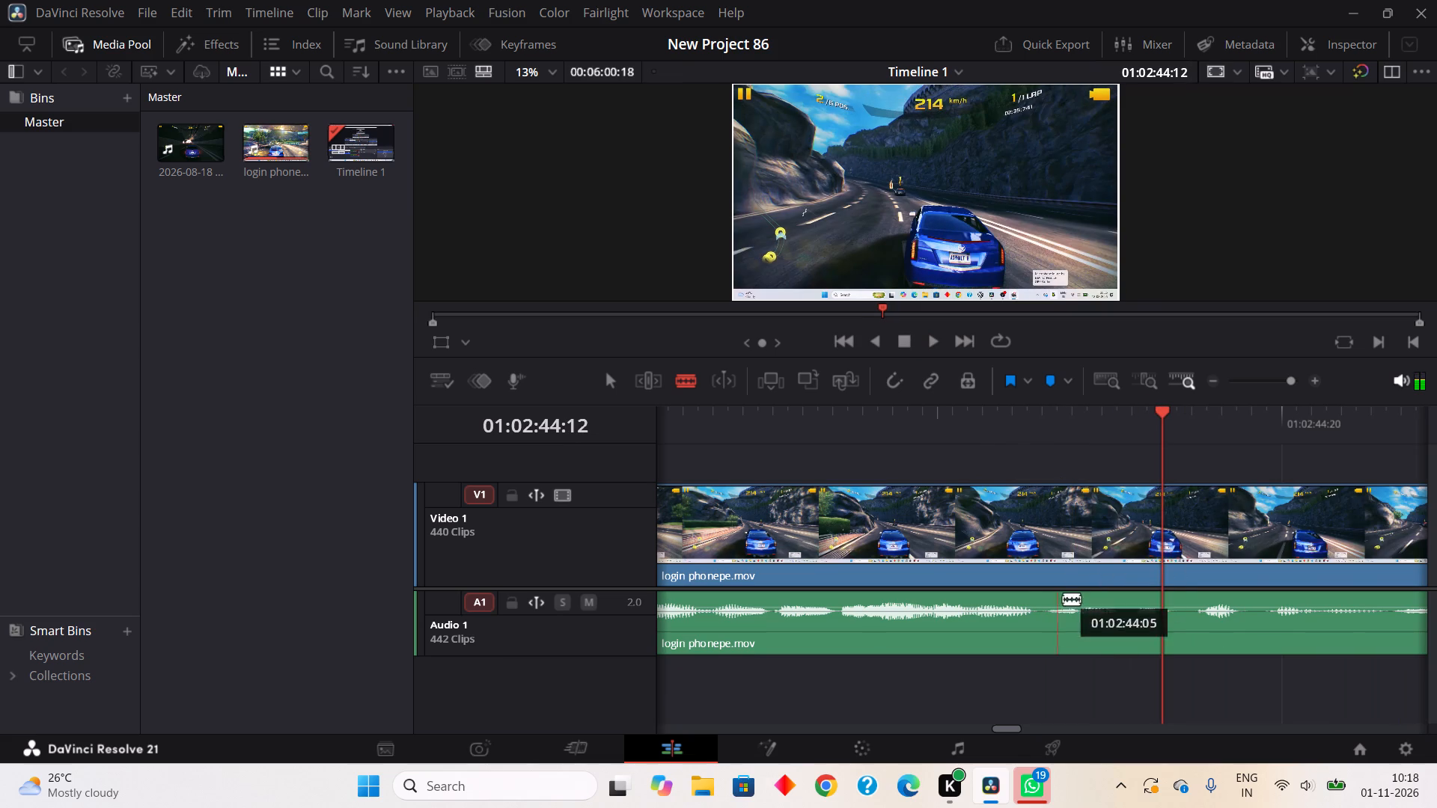
pyautogui.click(1040, 627)
pyautogui.click(1061, 623)
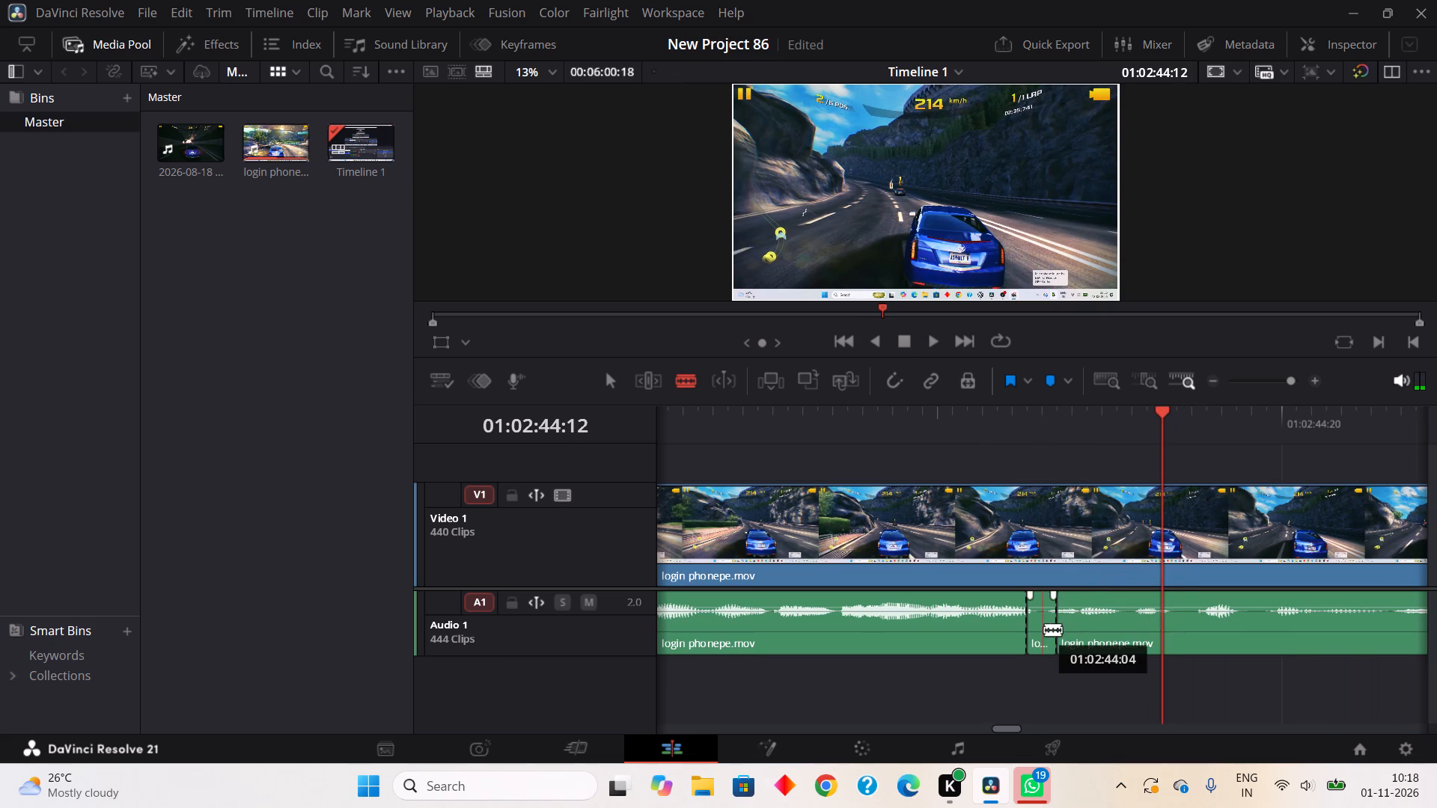
pyautogui.rightClick(1044, 629)
pyautogui.click(1123, 307)
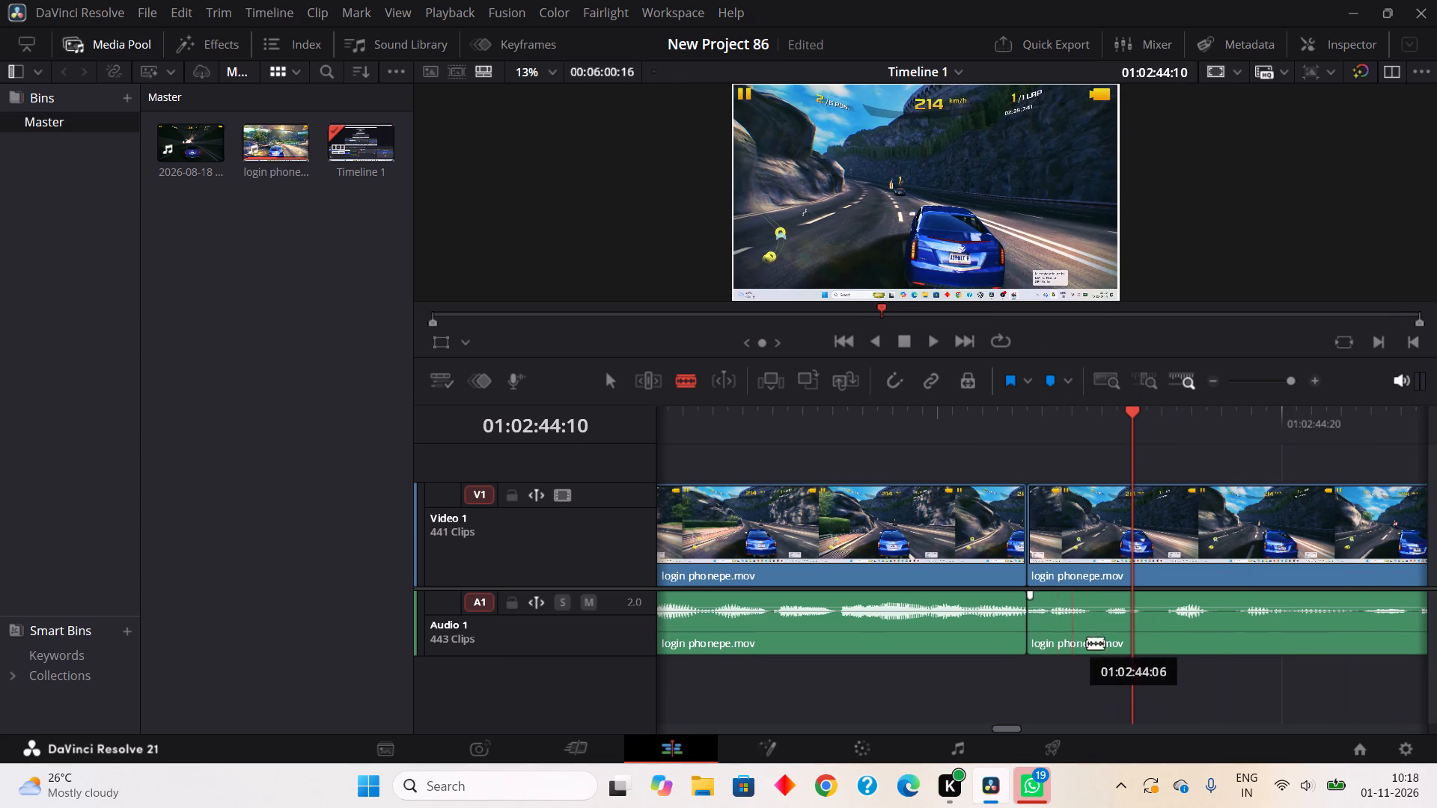
# Split Audio 1 at about 01:02:44:07 and 01:02:44:08, and Ripple Cut the quiet piece between.
pyautogui.click(1089, 646)
pyautogui.click(1110, 620)
pyautogui.rightClick(1096, 636)
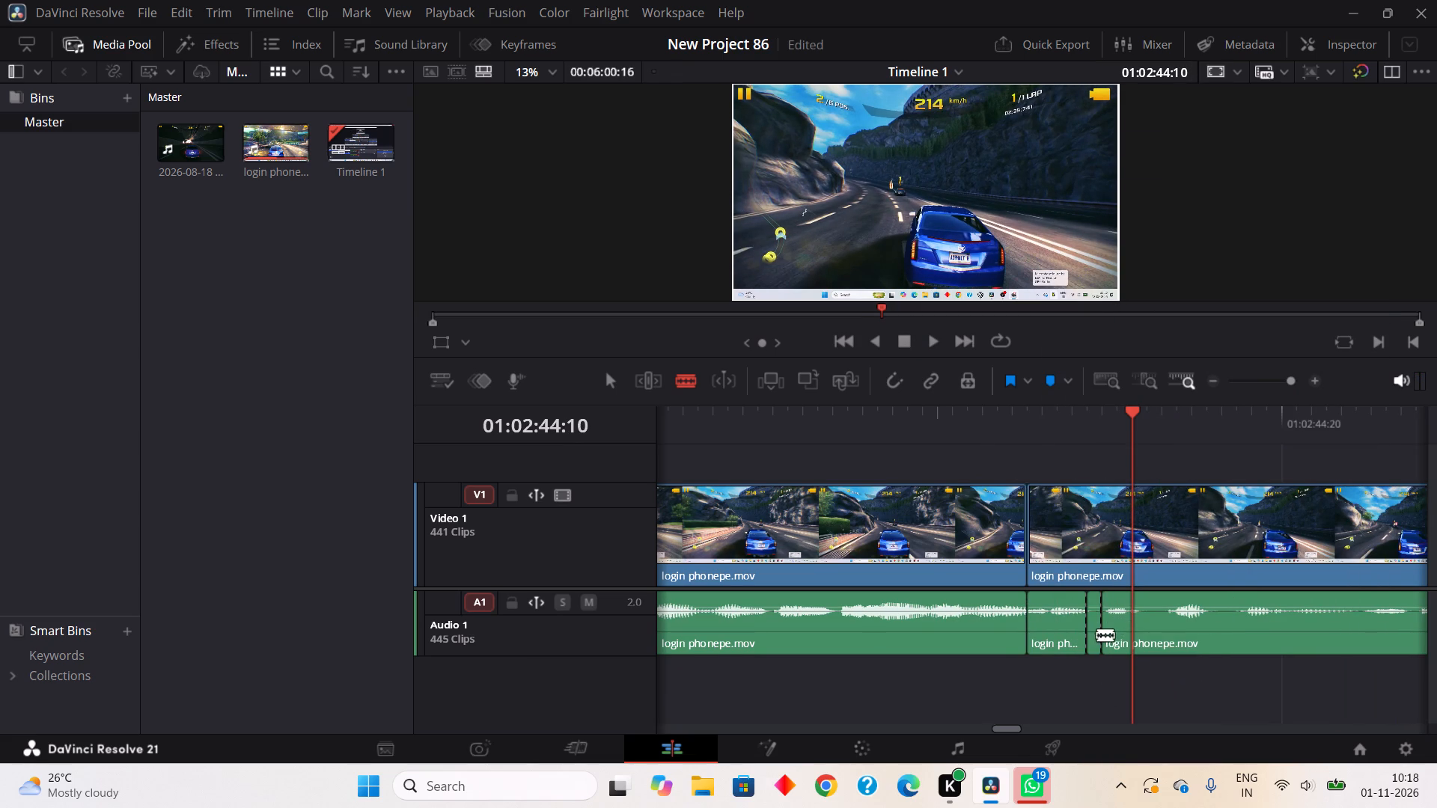
pyautogui.click(1161, 302)
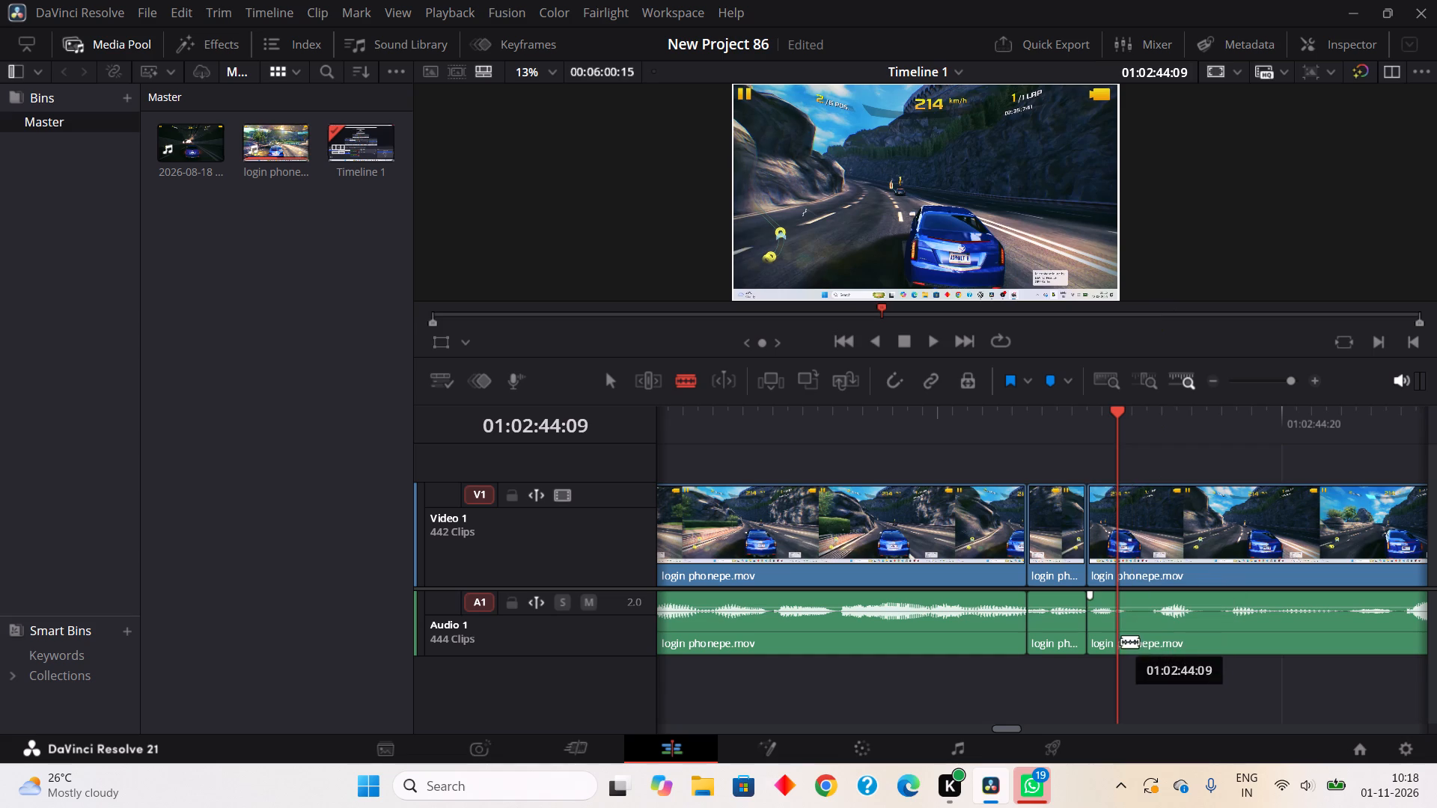
# Split Audio 1 at about 01:02:44:09 and 01:02:44:11, and Ripple Cut the quiet piece between.
pyautogui.click(1129, 643)
pyautogui.click(1153, 637)
pyautogui.rightClick(1132, 637)
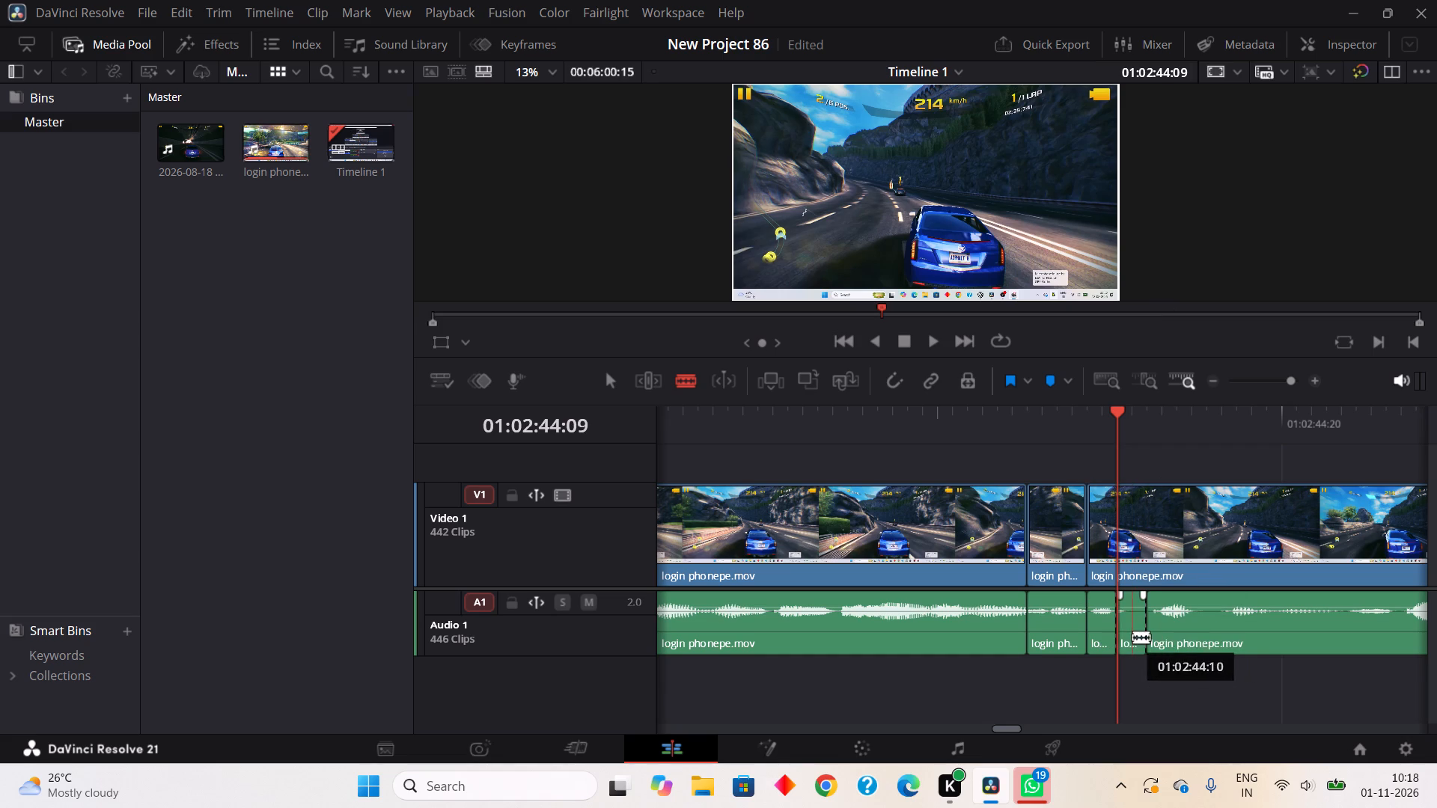
pyautogui.click(1186, 478)
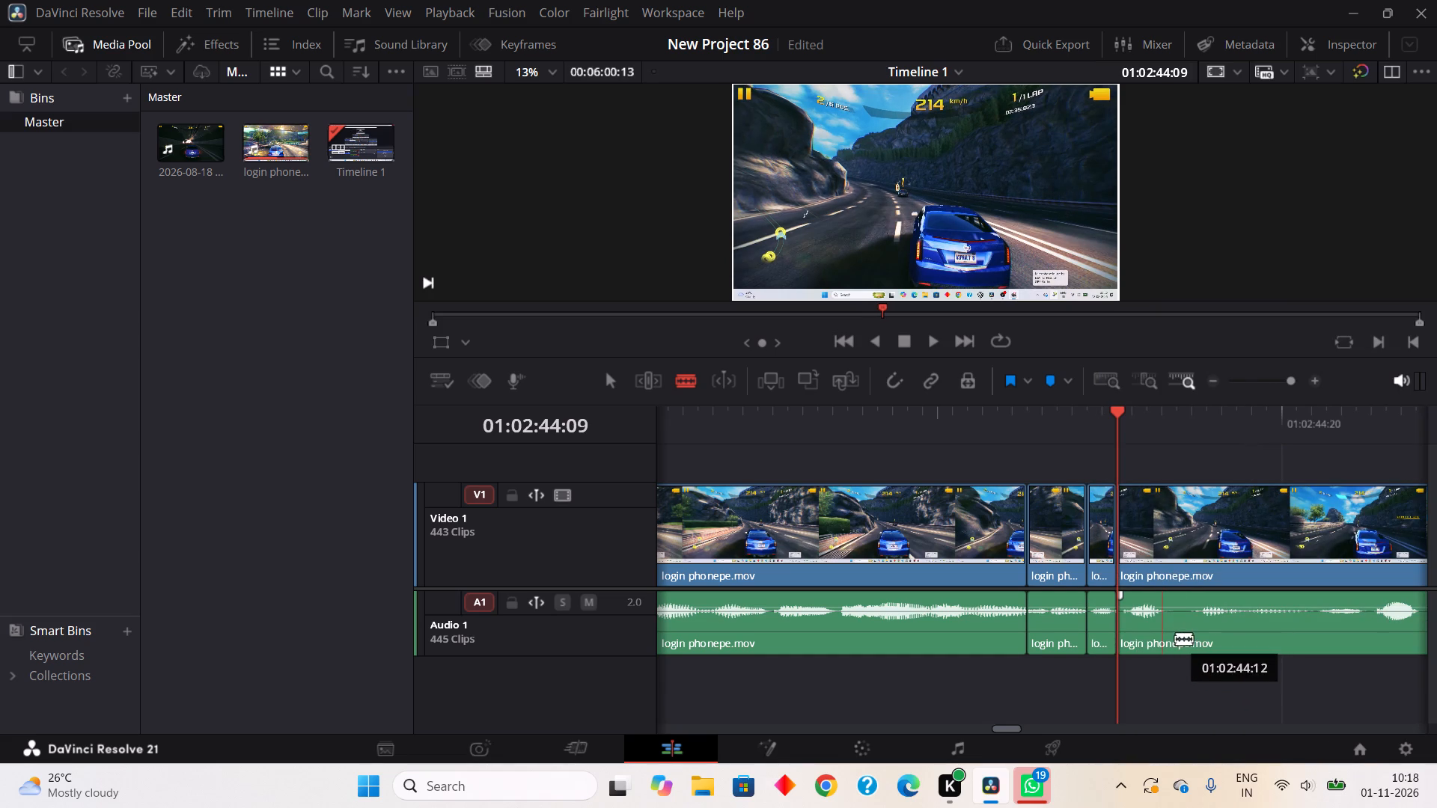
# Split Audio 1 at about 01:02:44:12 and 01:02:44:14, and Ripple Cut the quiet piece between.
pyautogui.click(1176, 638)
pyautogui.click(1206, 641)
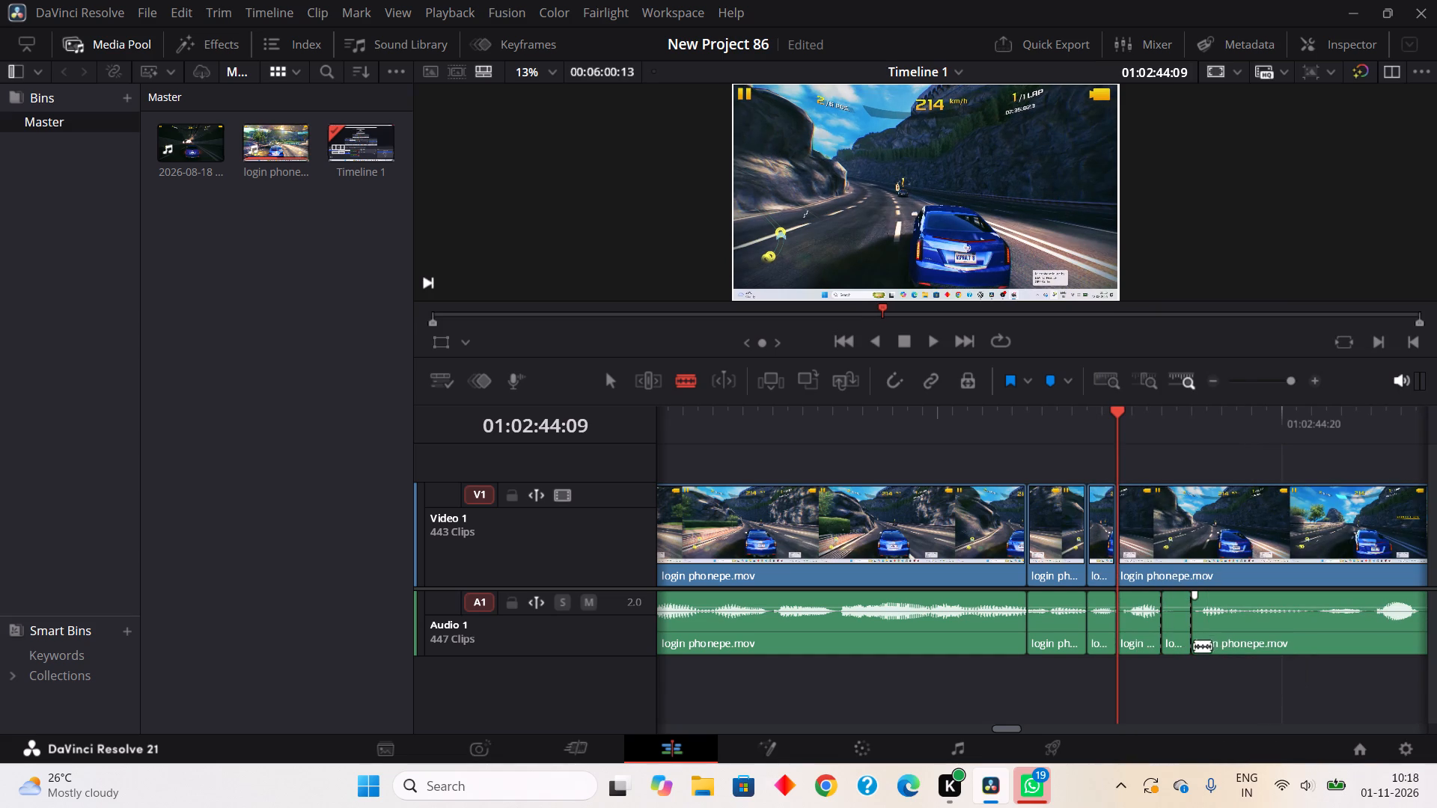
pyautogui.rightClick(1194, 646)
pyautogui.rightClick(1186, 633)
pyautogui.click(1227, 305)
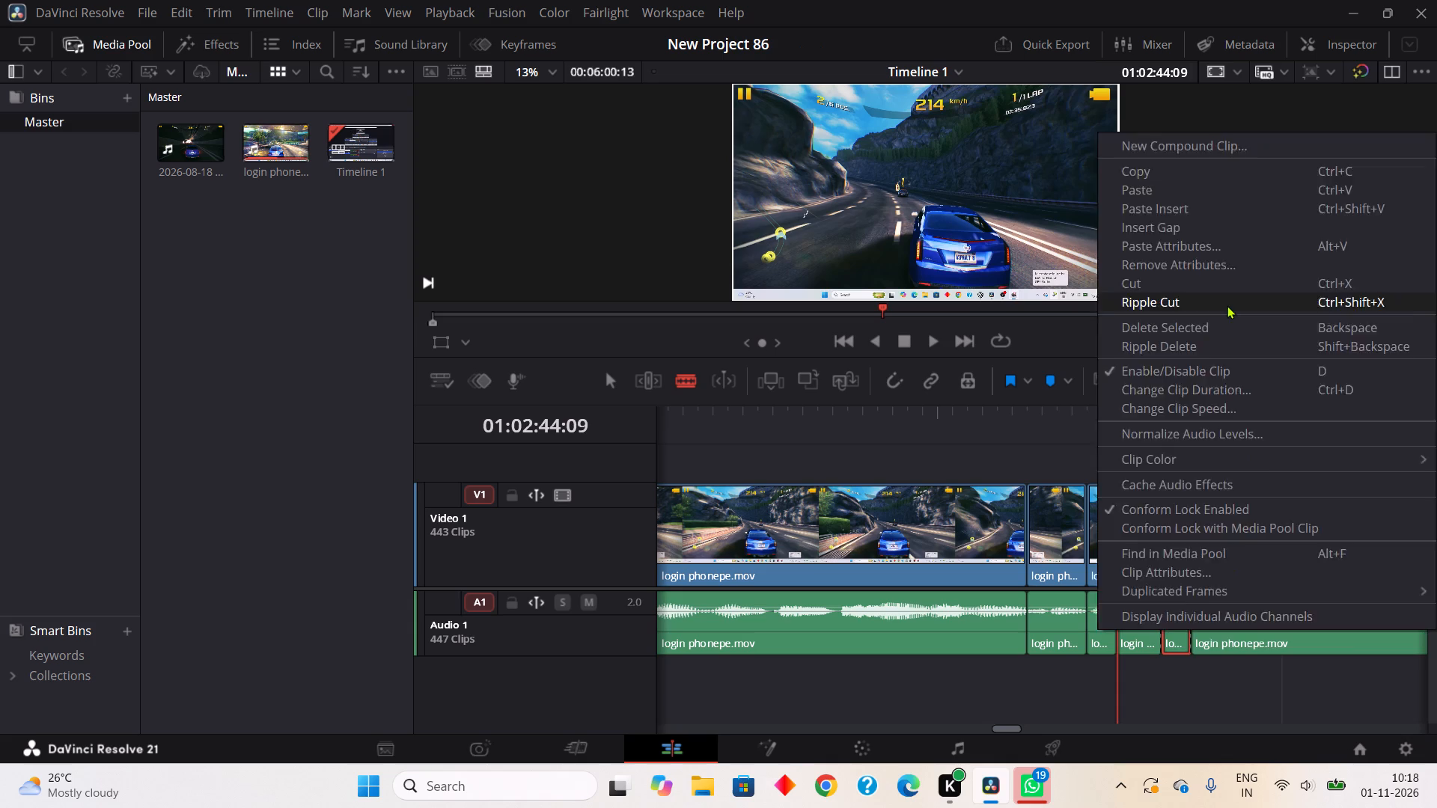
# Split Audio 1 at about 01:02:44:20 and 01:02:44:21, and Ripple Cut the quiet piece between.
pyautogui.click(1286, 635)
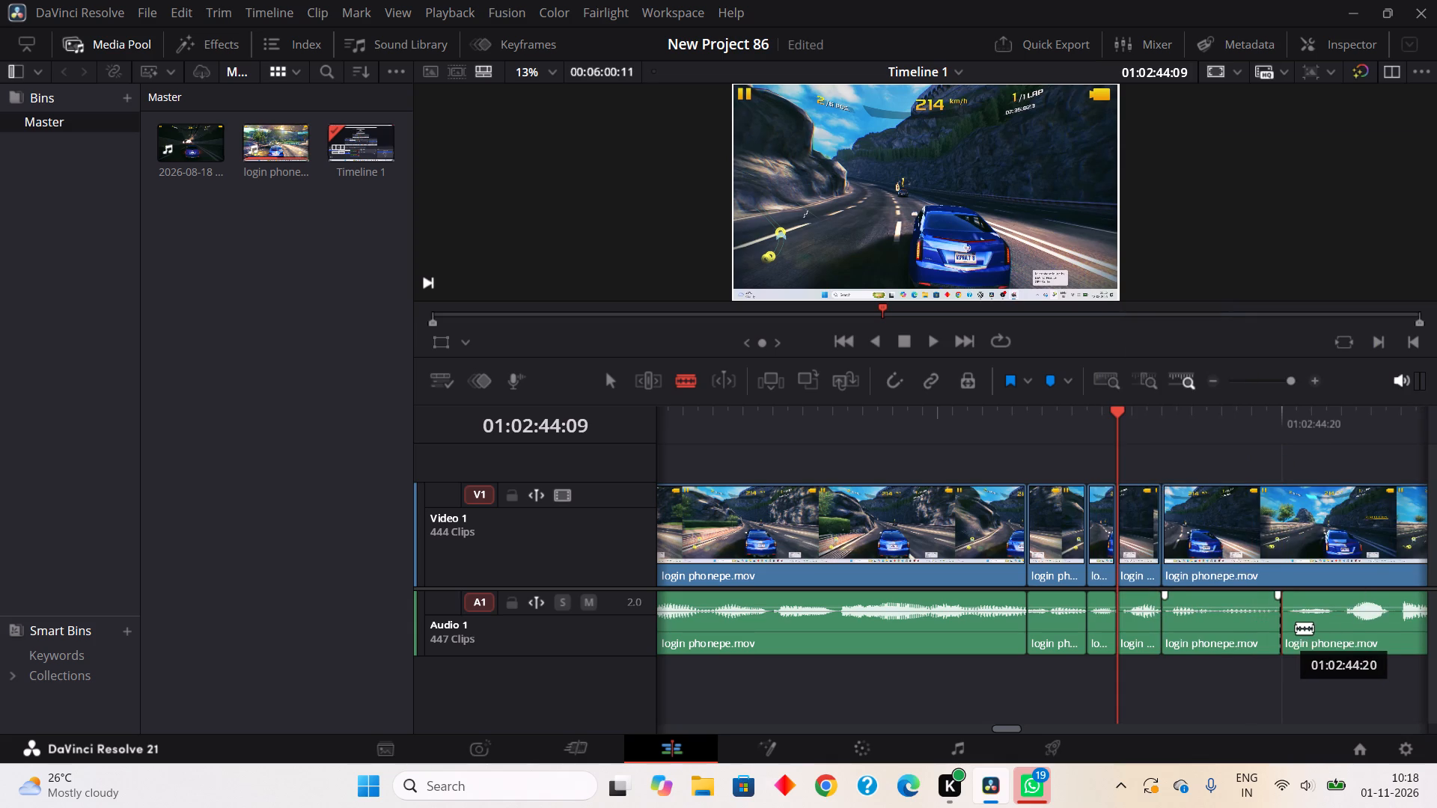
pyautogui.click(1296, 628)
pyautogui.click(1298, 635)
pyautogui.rightClick(1286, 637)
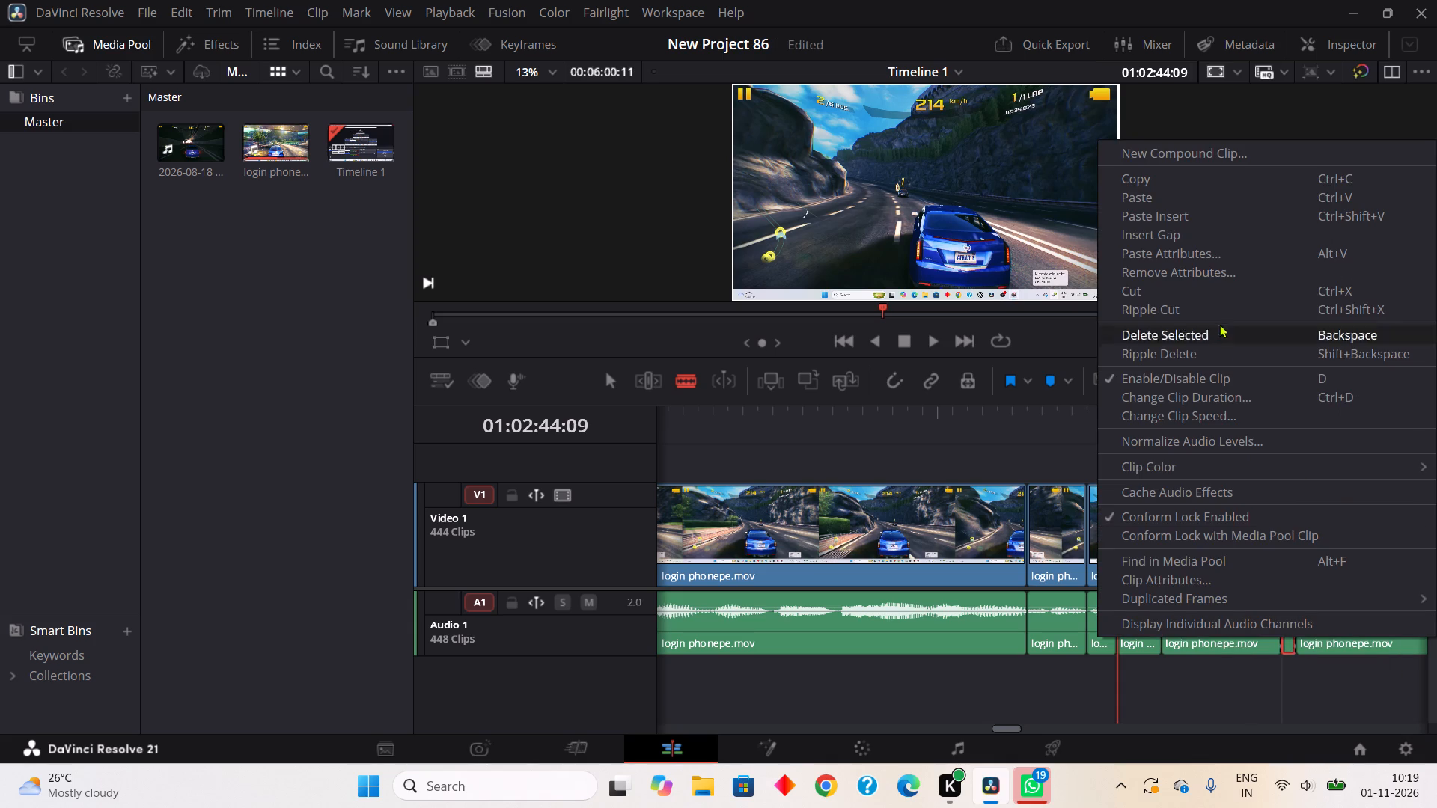
pyautogui.click(1178, 315)
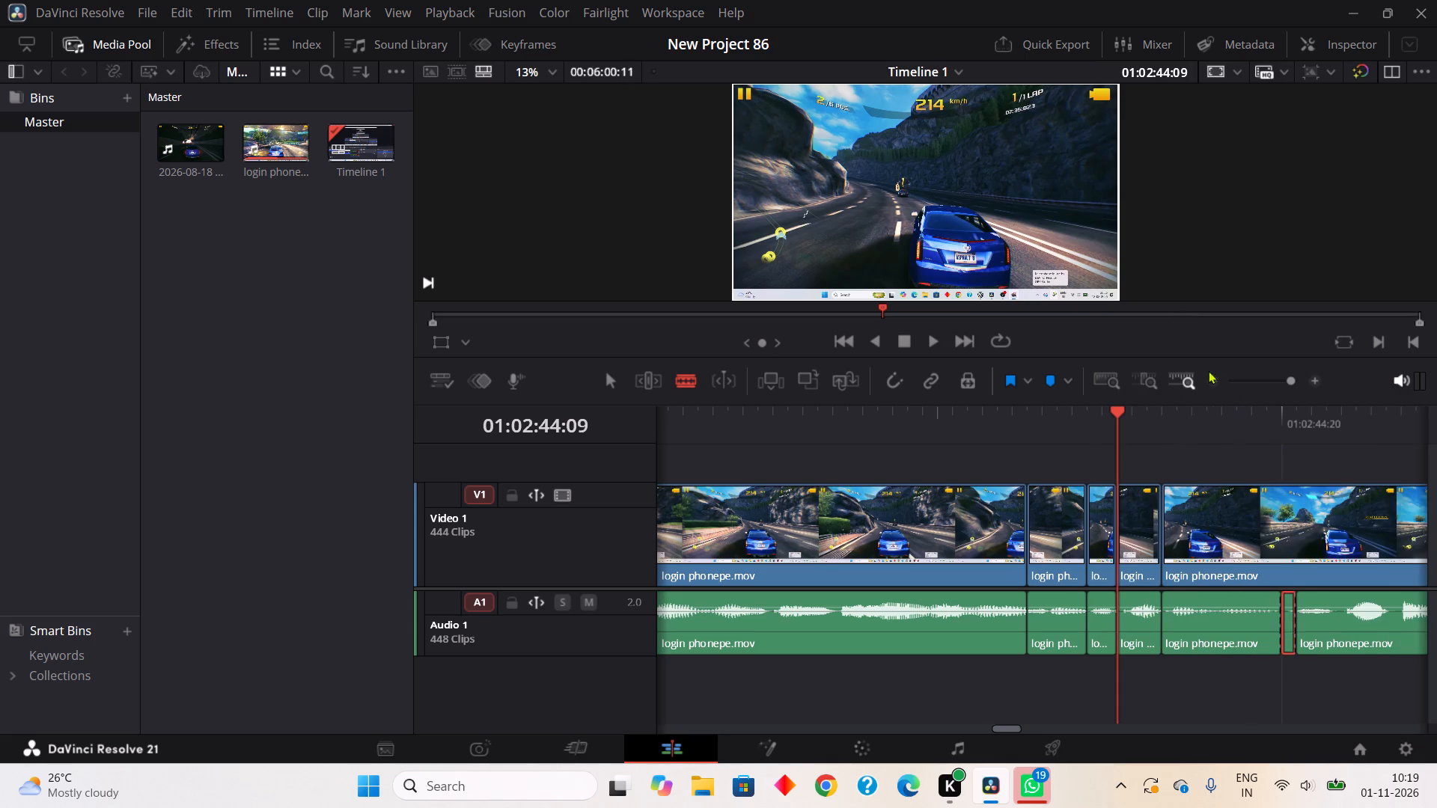
# Split Audio 1 at about 01:02:44:22 and 01:02:45:00, and Ripple Cut the quiet piece between.
pyautogui.click(1324, 646)
pyautogui.click(1346, 636)
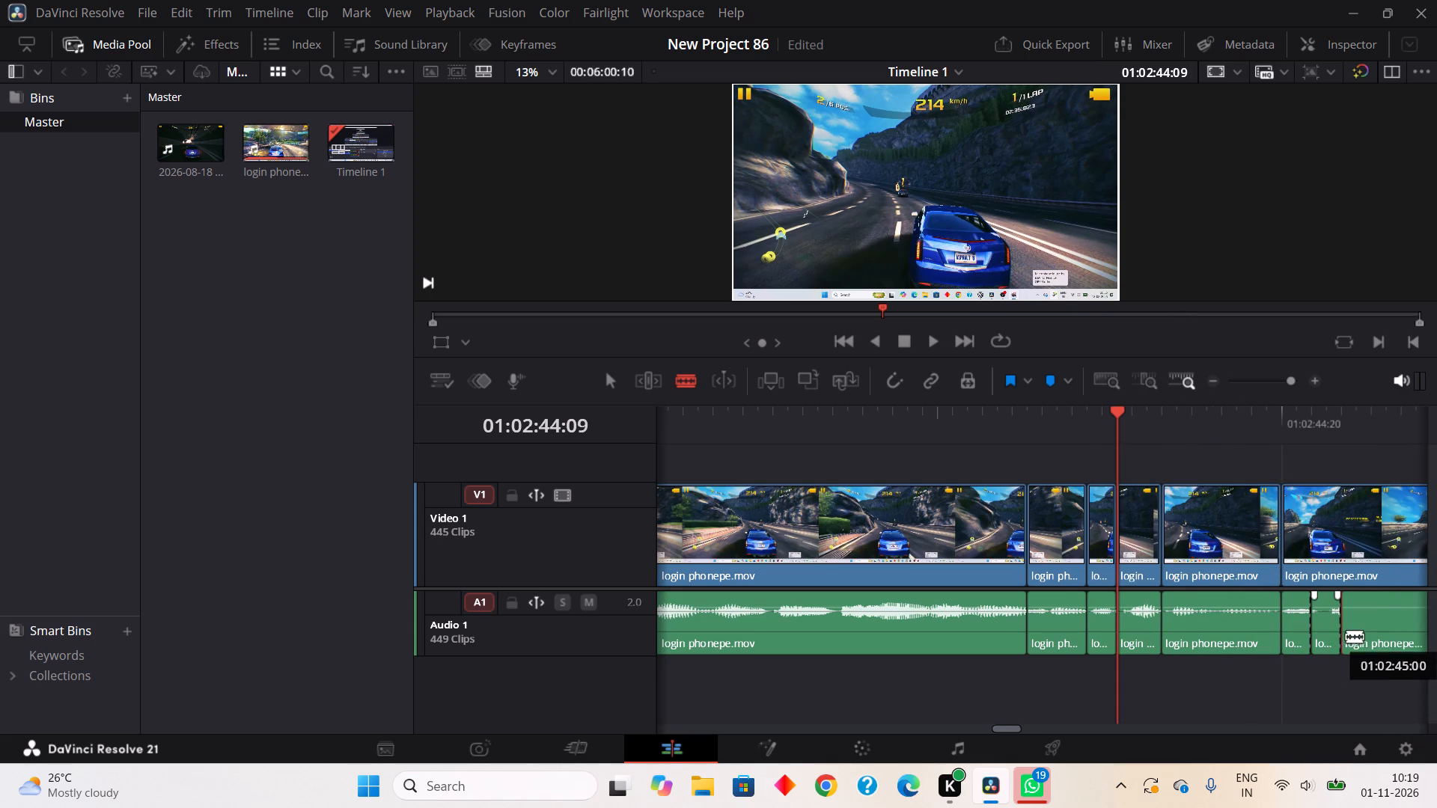
pyautogui.rightClick(1325, 634)
pyautogui.click(1187, 303)
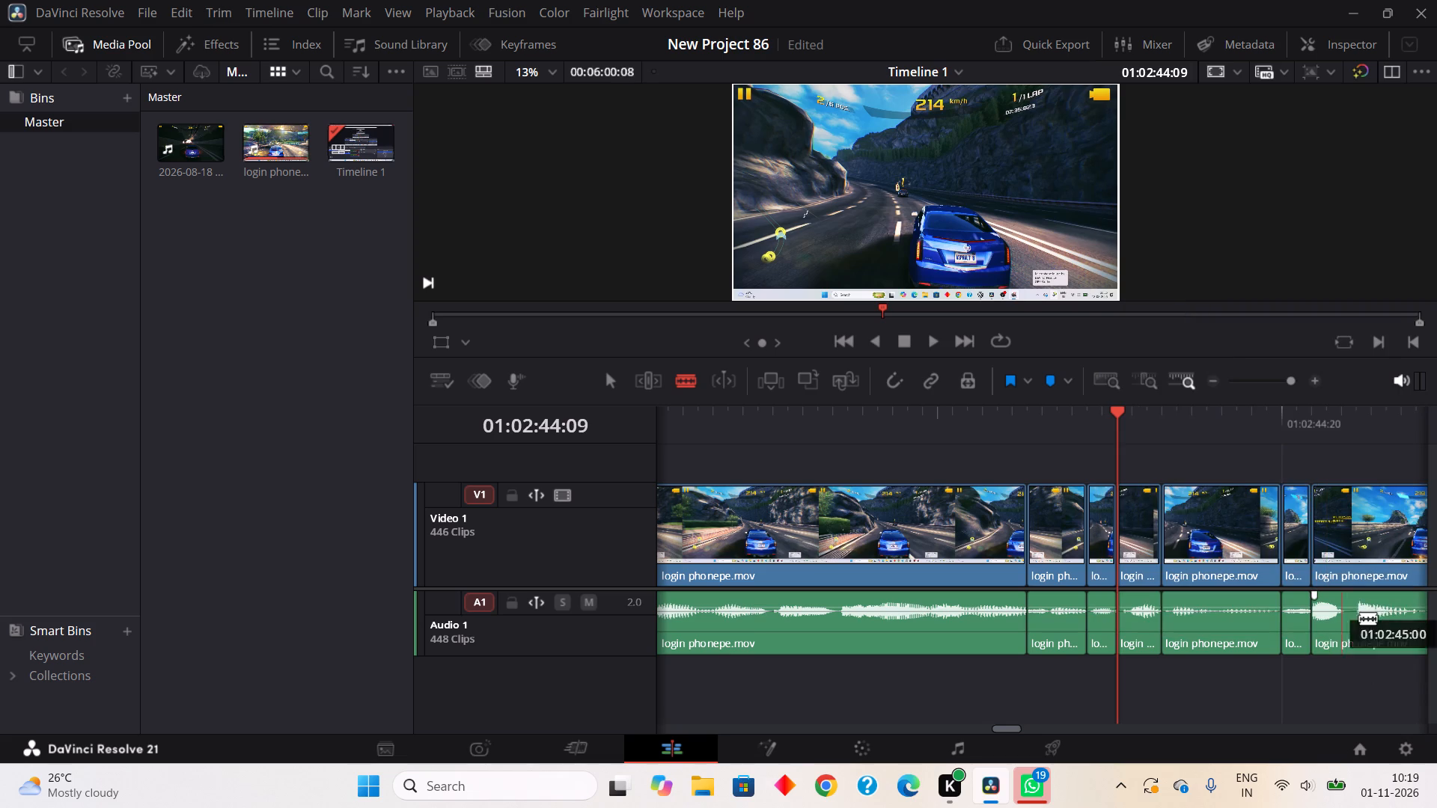
# Split Audio 1 at about 01:02:45:00 and 01:02:45:01, and Ripple Cut the quiet piece between.
pyautogui.click(1351, 640)
pyautogui.click(1361, 630)
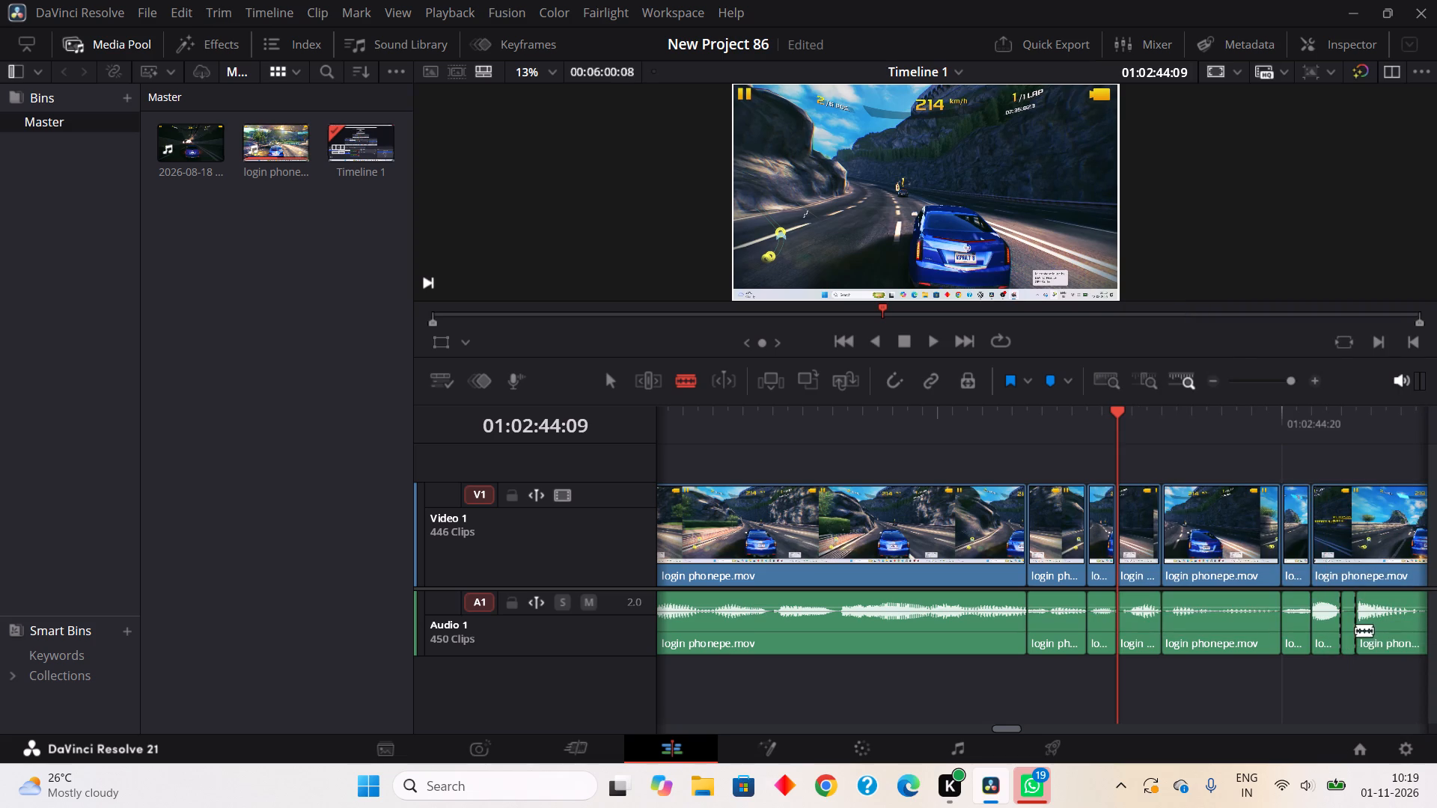
pyautogui.rightClick(1354, 631)
pyautogui.click(1177, 302)
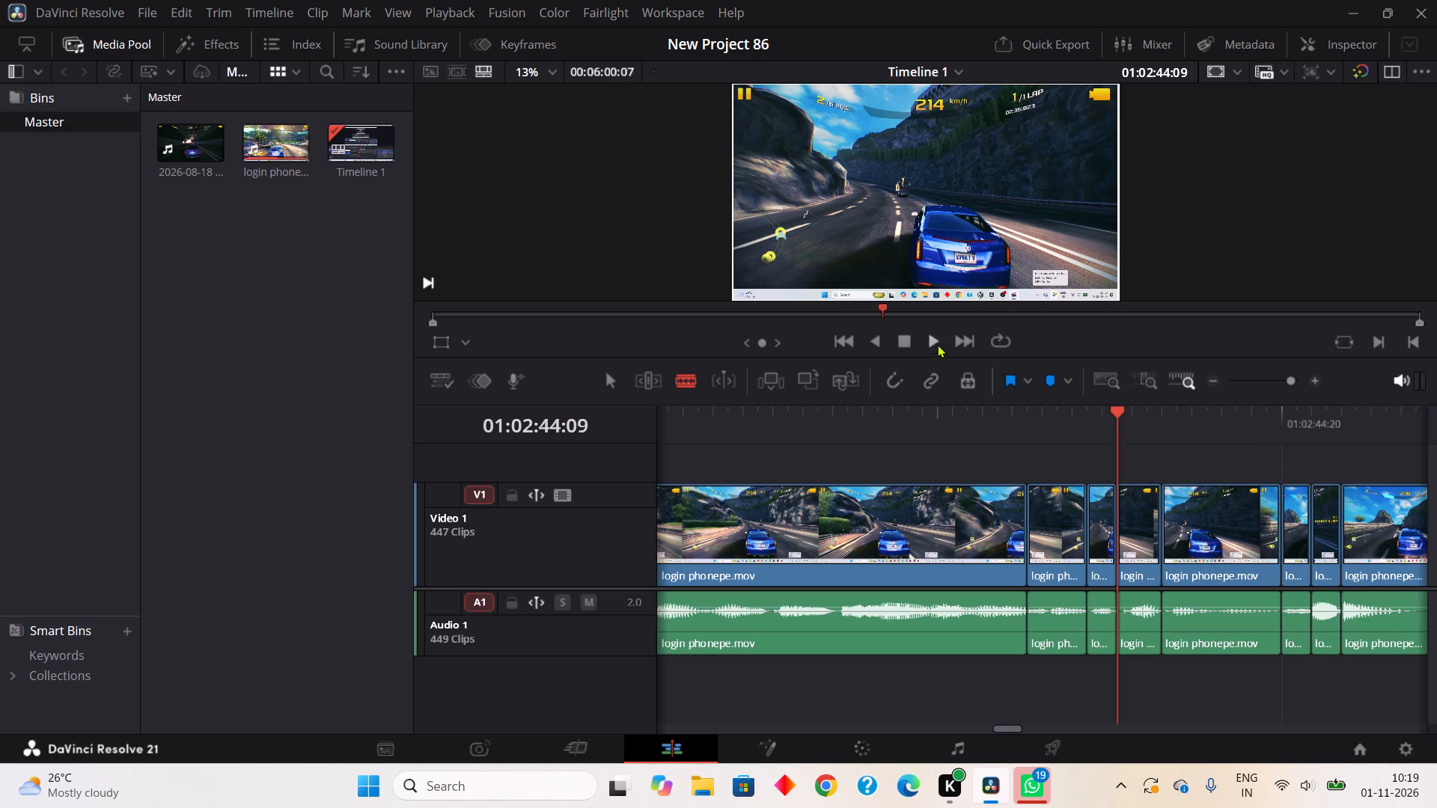
# Play on to about 01:02:45:09, split Audio 1 at about 01:02:45:04 and 01:02:45:07, and Ripple Cut the quiet piece between.
pyautogui.click(930, 344)
pyautogui.click(910, 343)
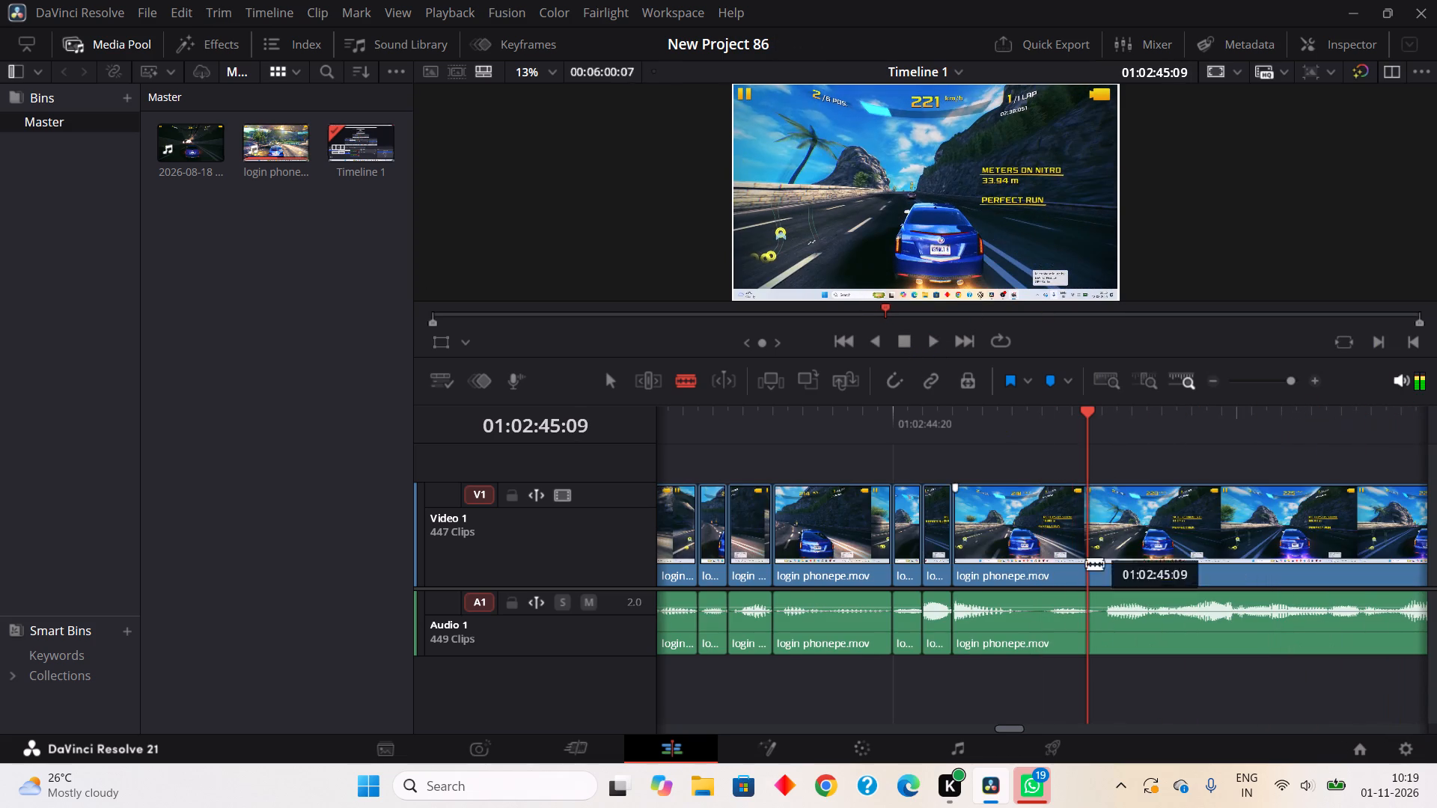
pyautogui.click(1025, 632)
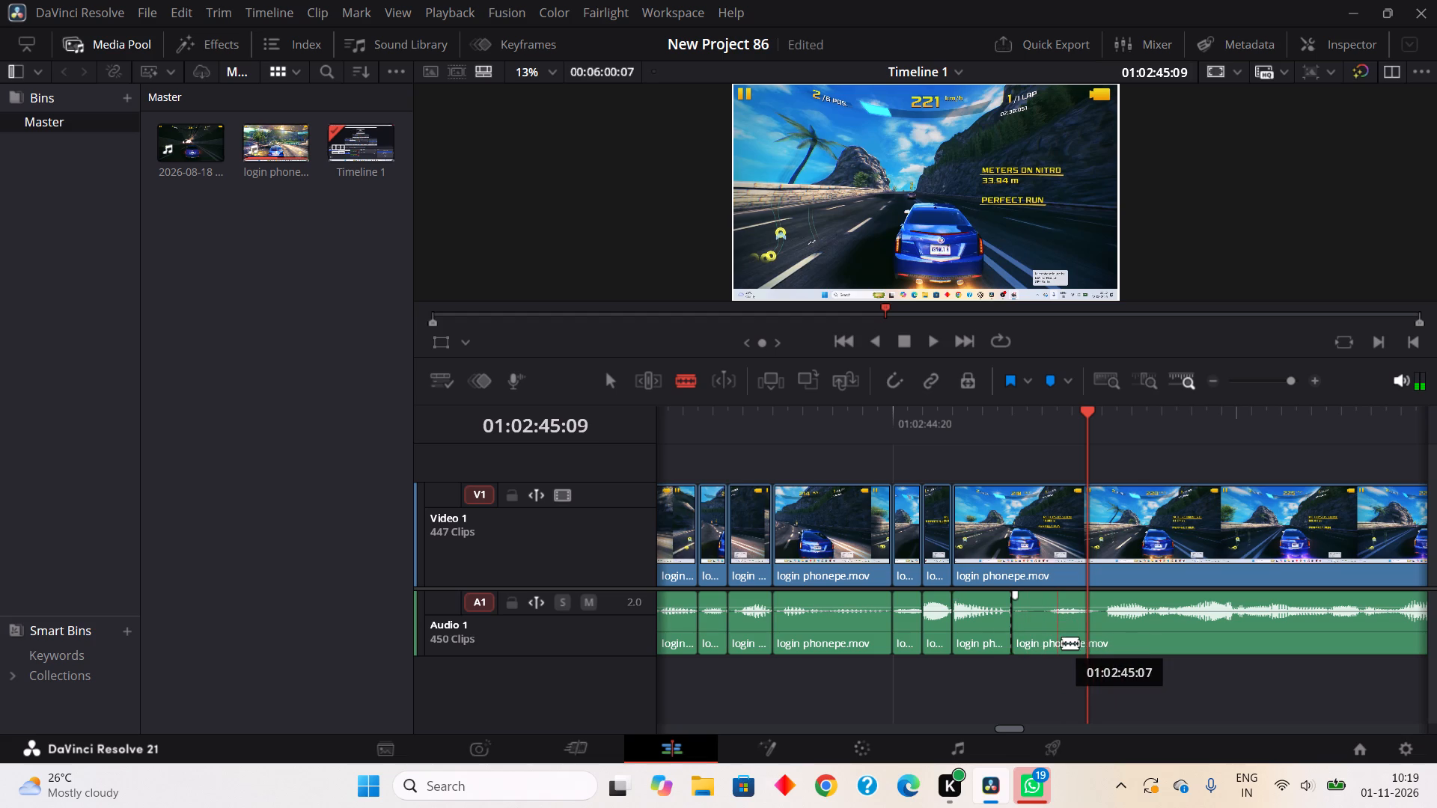
pyautogui.click(1061, 643)
pyautogui.rightClick(1020, 617)
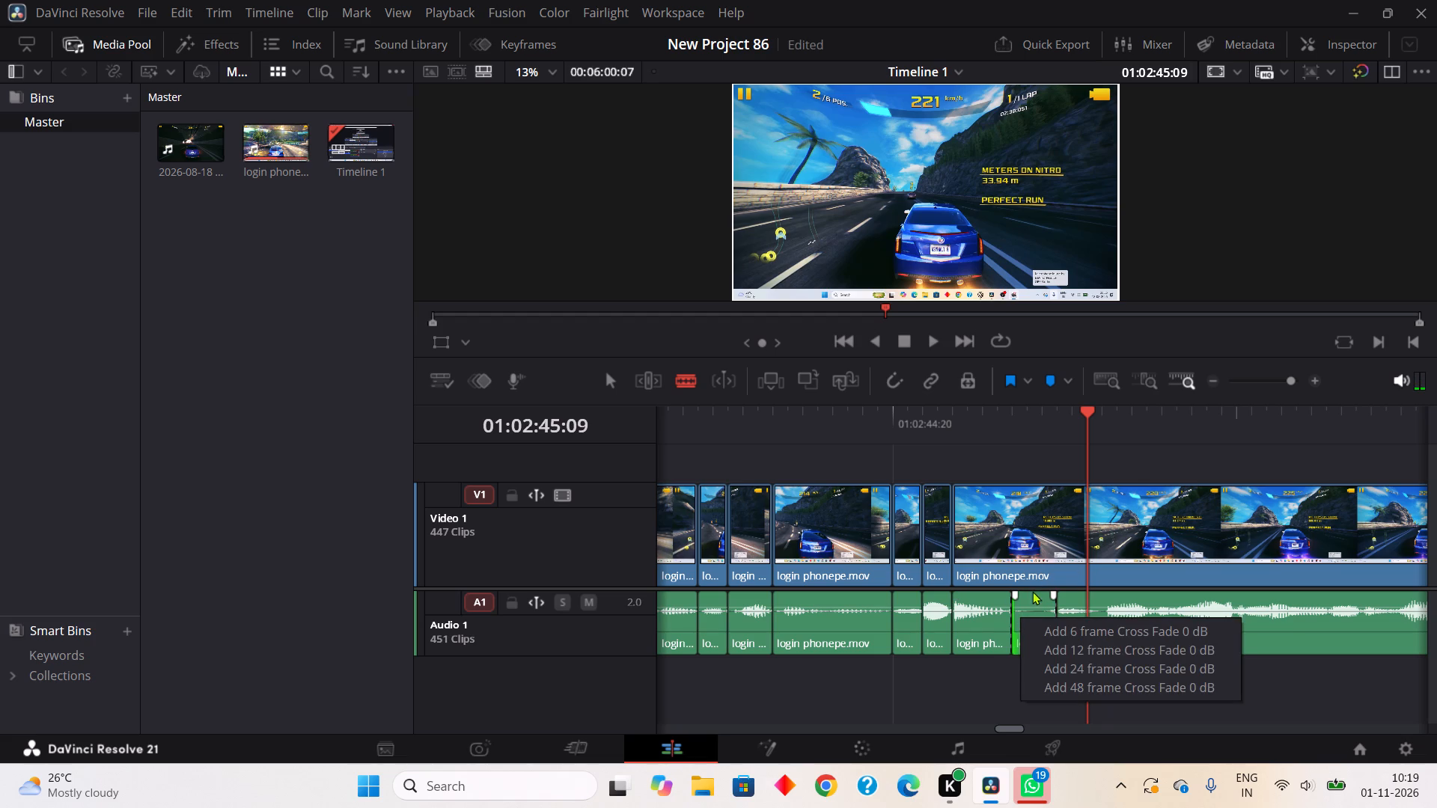
pyautogui.rightClick(1032, 591)
pyautogui.click(1164, 266)
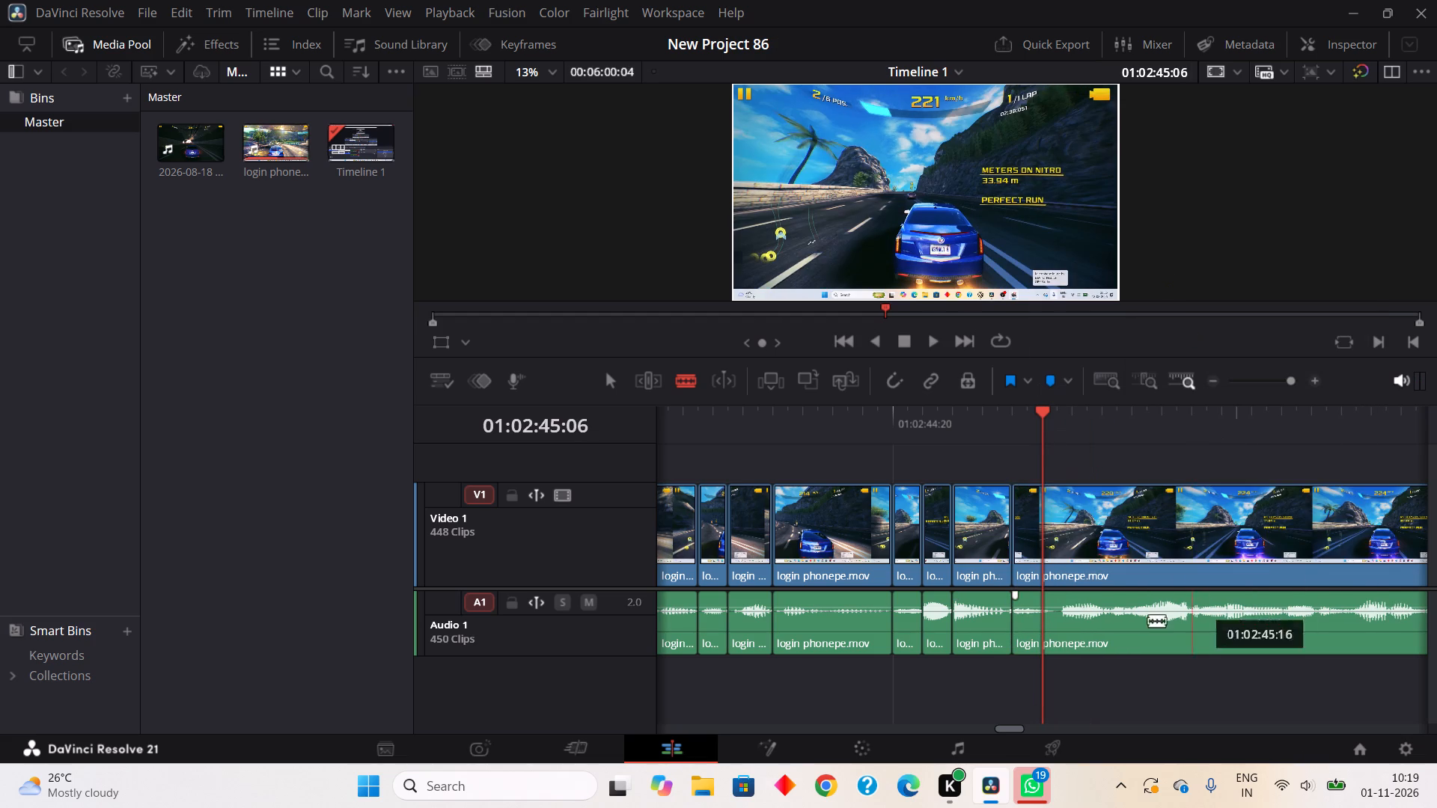
# Split Audio 1 at about 01:02:45:06 and 01:02:45:07, and Ripple Cut the quiet piece between.
pyautogui.click(1052, 631)
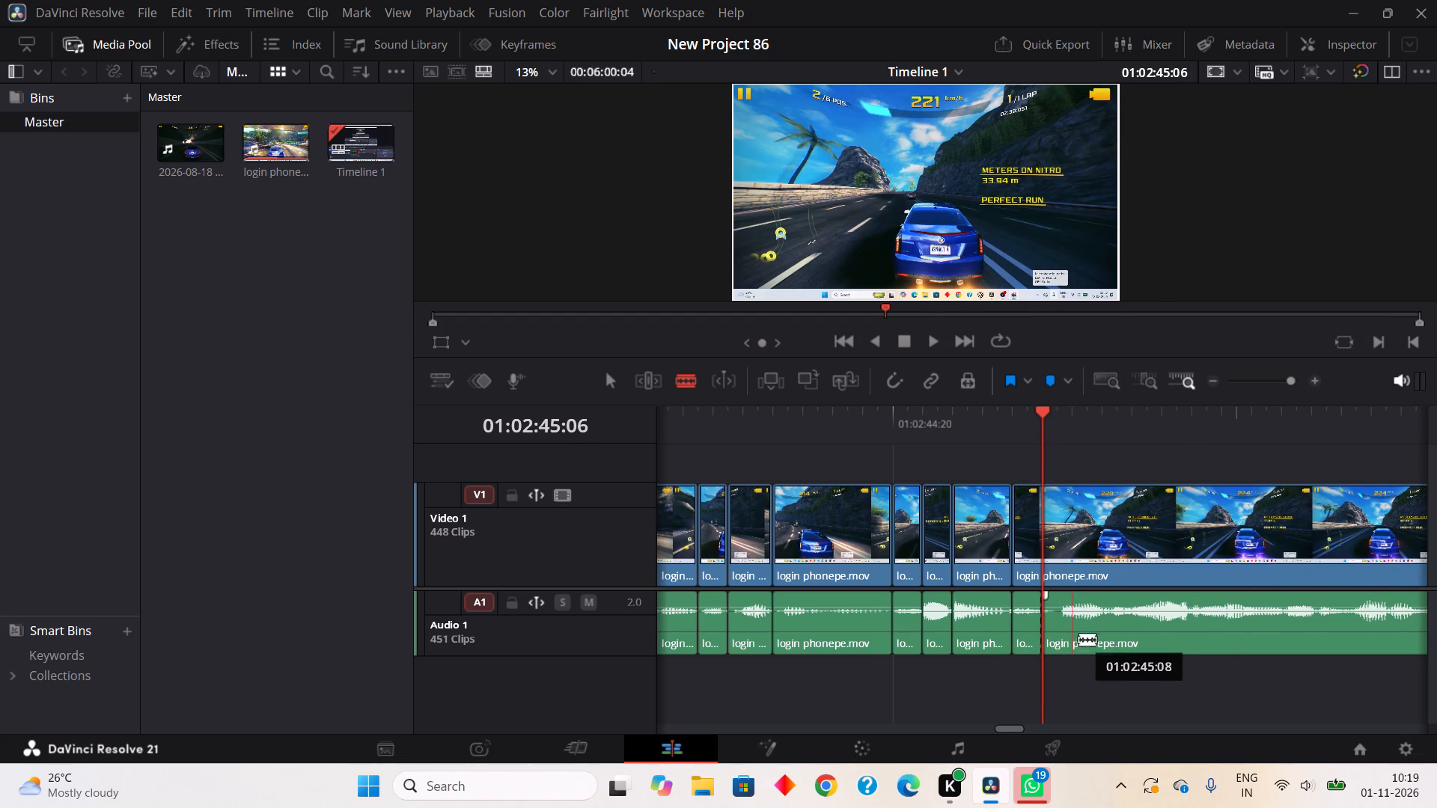
pyautogui.click(1069, 643)
pyautogui.rightClick(1055, 641)
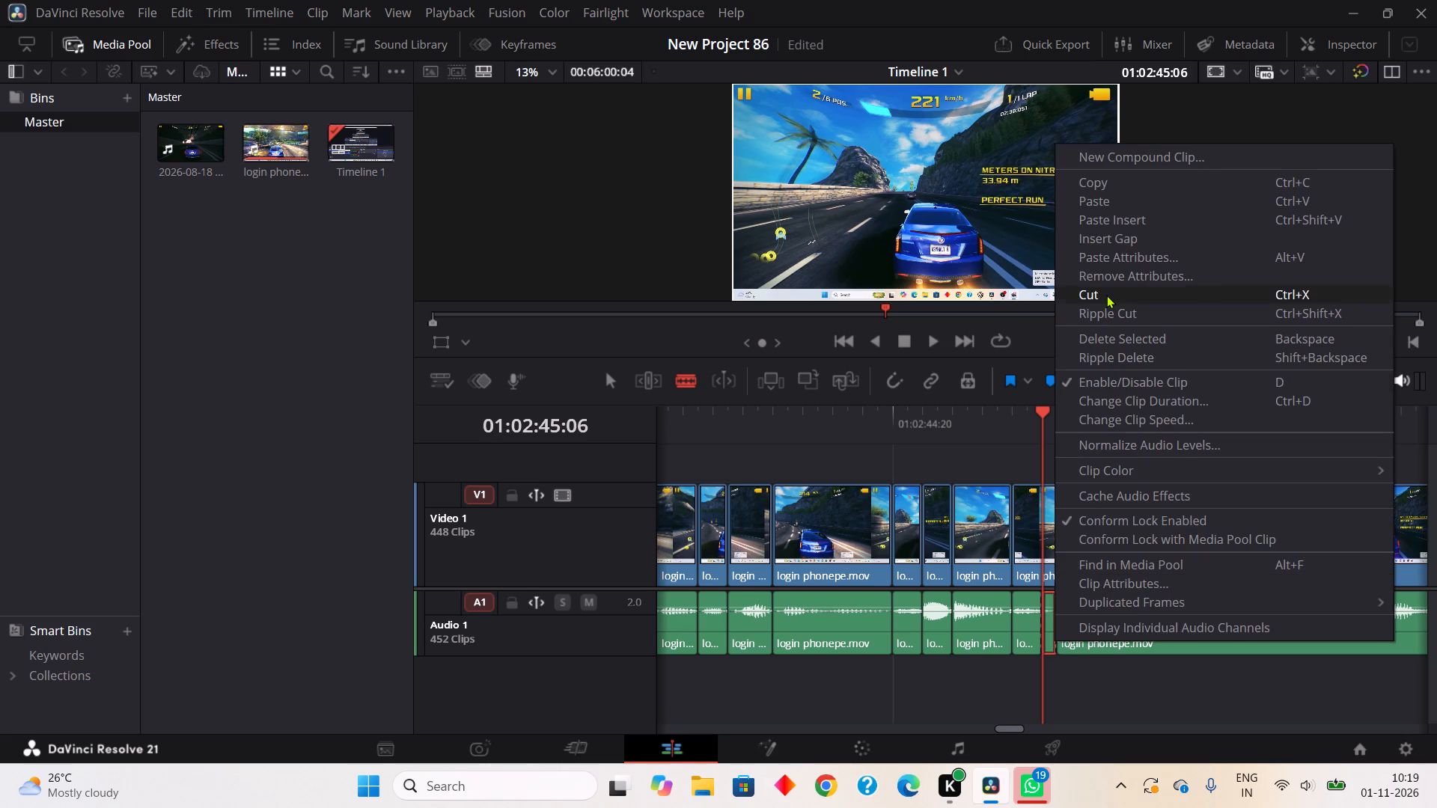
pyautogui.click(1106, 307)
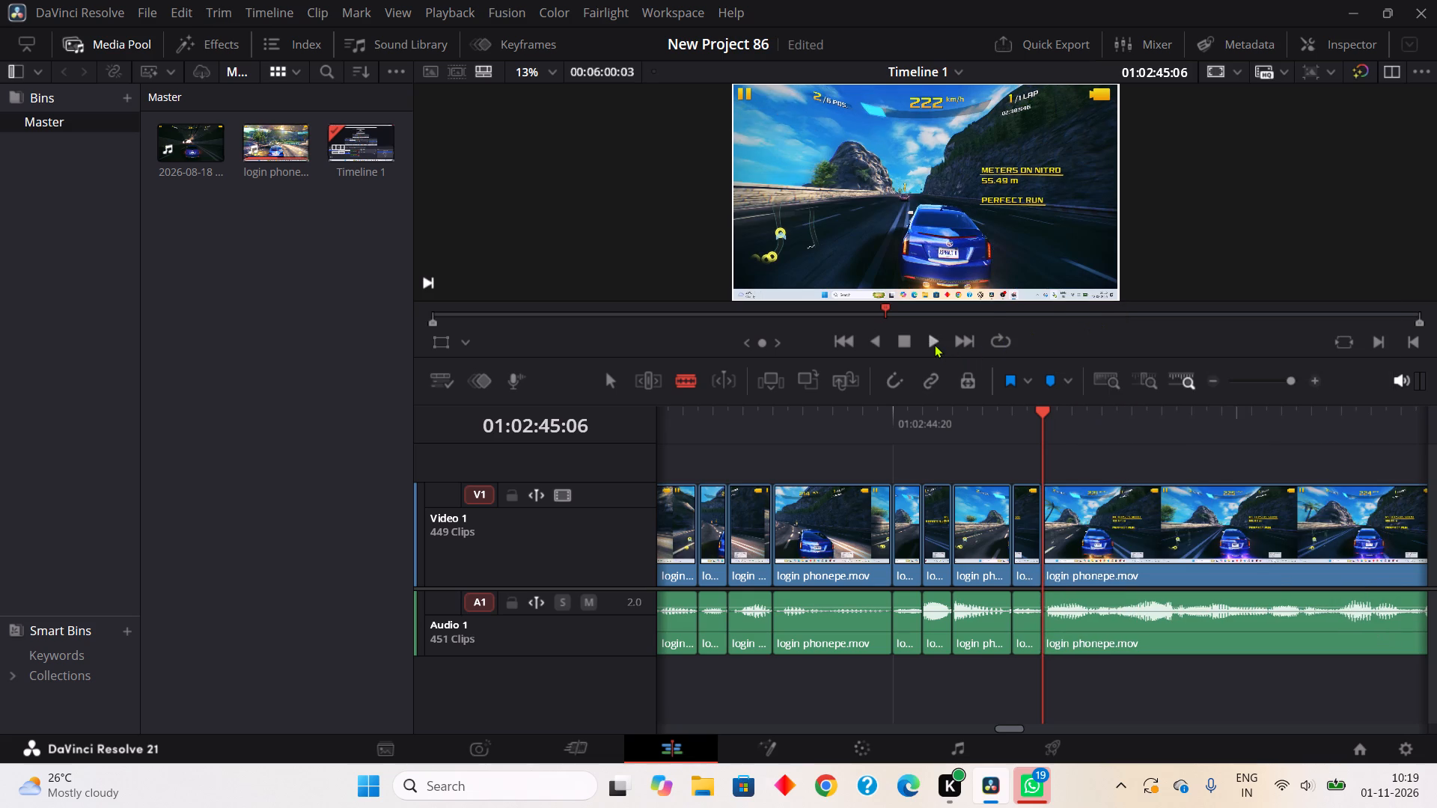
# Play on to about 01:02:46:22, split Audio 1 at about 01:02:46:11 and 01:02:46:13, and Ripple Cut the quiet piece between.
pyautogui.click(934, 344)
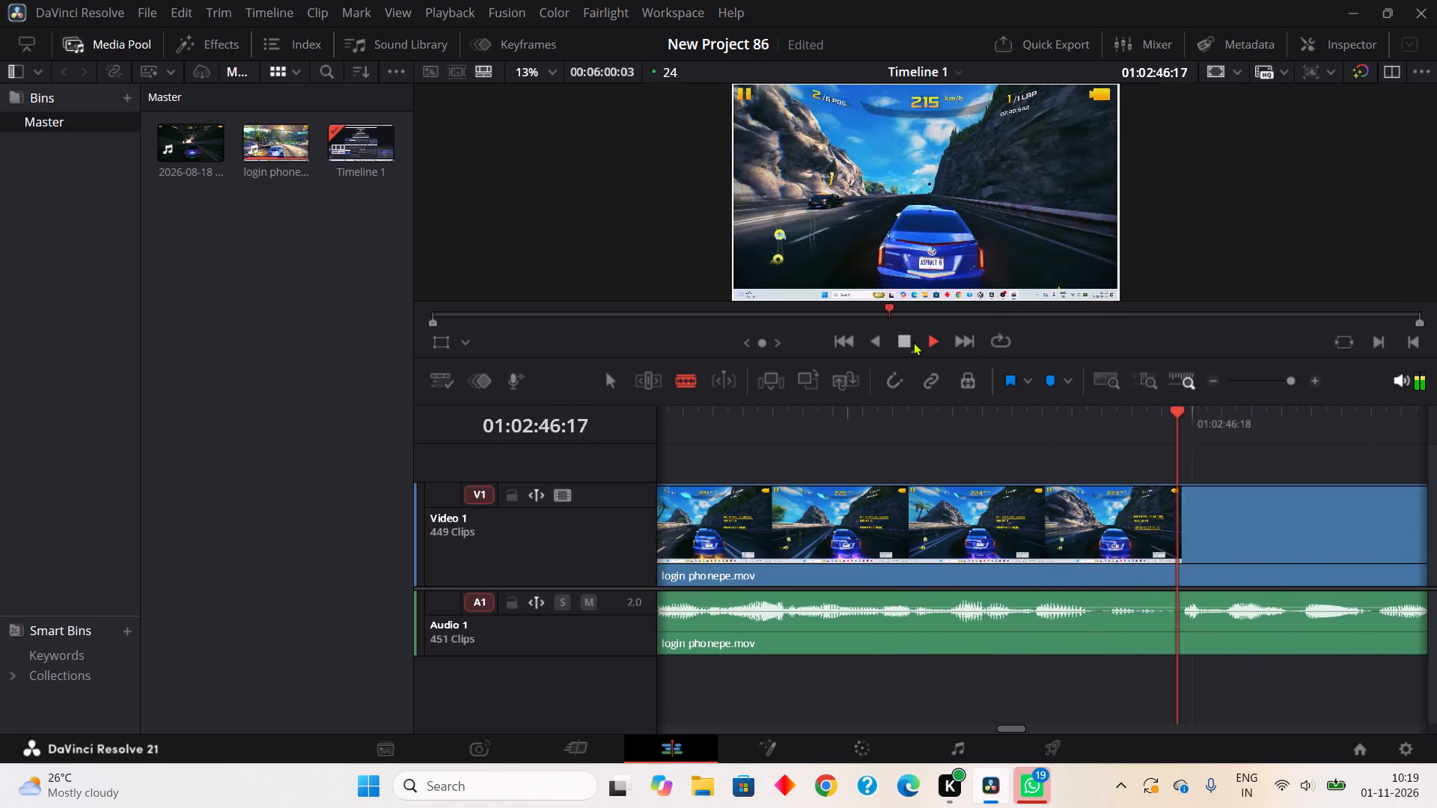
pyautogui.click(913, 342)
pyautogui.moveTo(1096, 640); pyautogui.dragTo(1104, 635)
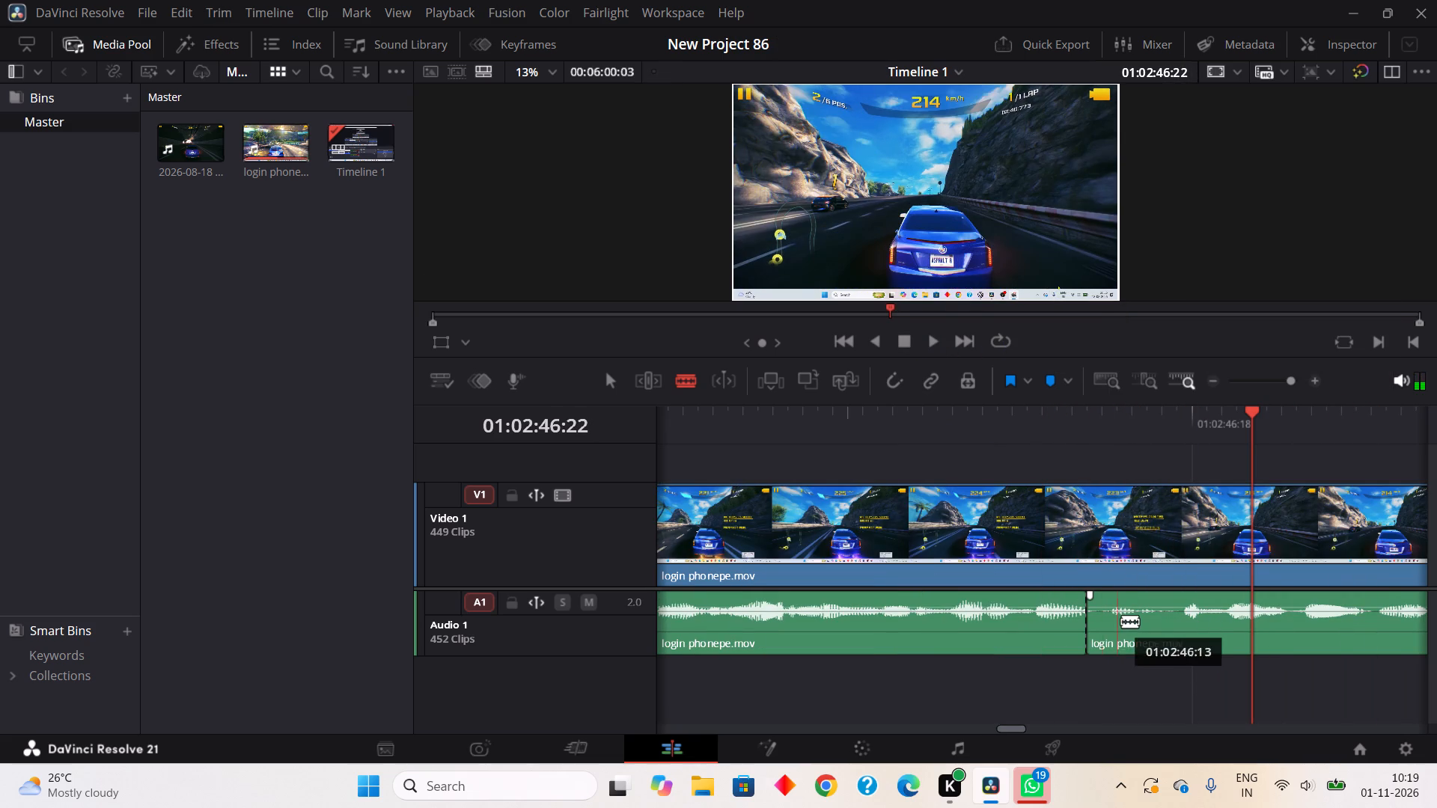
pyautogui.click(1122, 621)
pyautogui.rightClick(1121, 623)
pyautogui.rightClick(1108, 628)
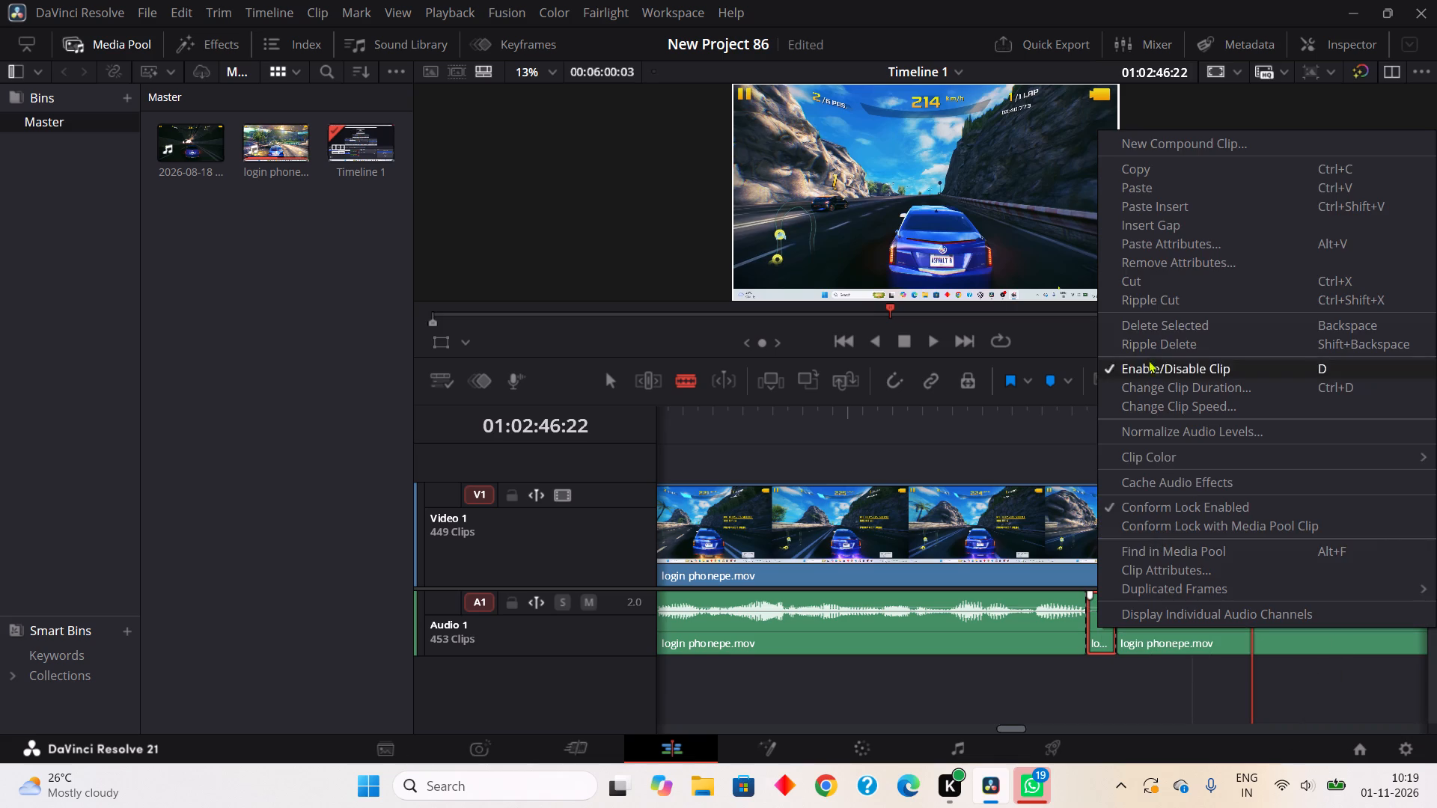
pyautogui.click(1144, 307)
# Split Audio 1 at about 01:02:46:13 and 01:02:46:15, and Ripple Cut the quiet piece between.
pyautogui.click(1132, 632)
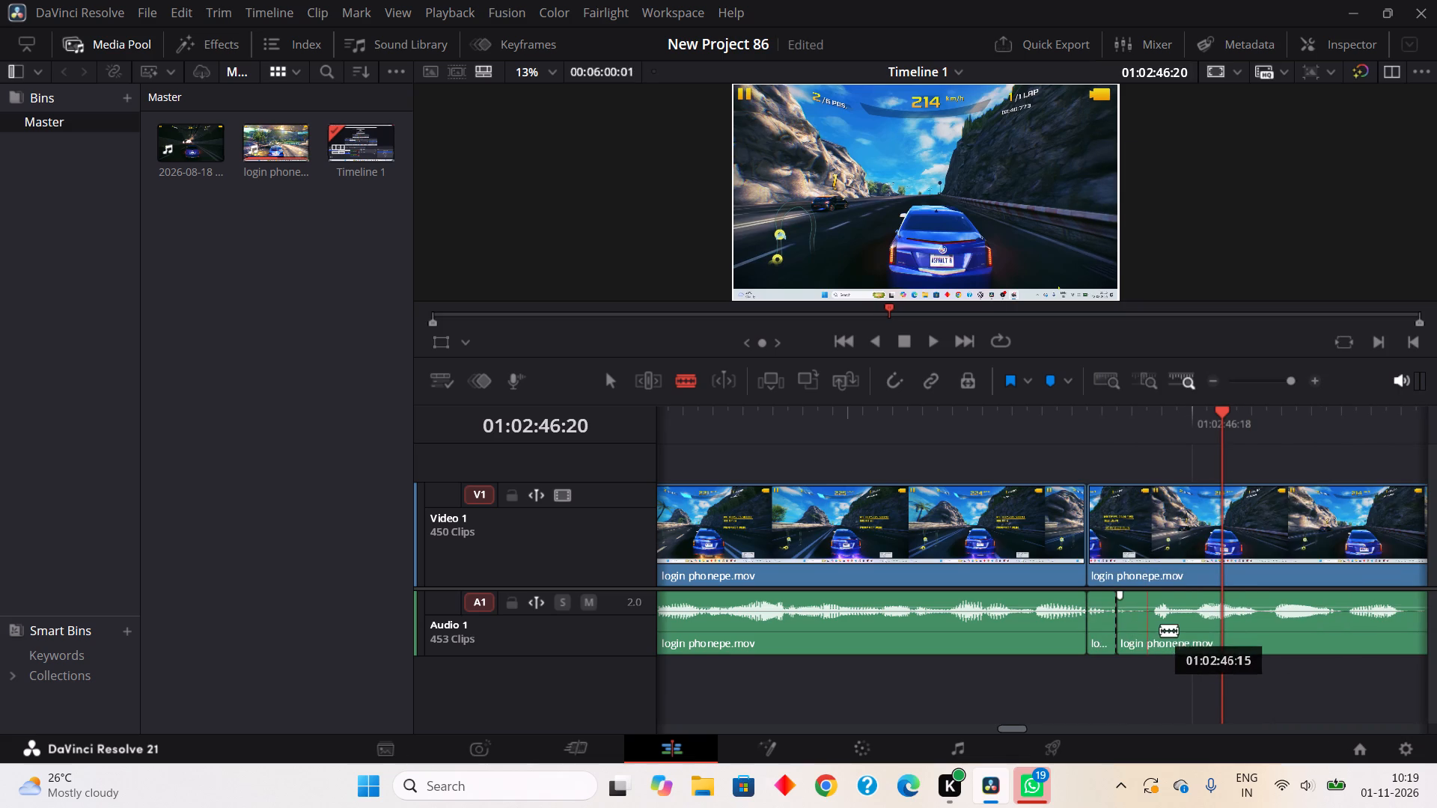
pyautogui.click(1160, 630)
pyautogui.rightClick(1139, 640)
pyautogui.click(1168, 292)
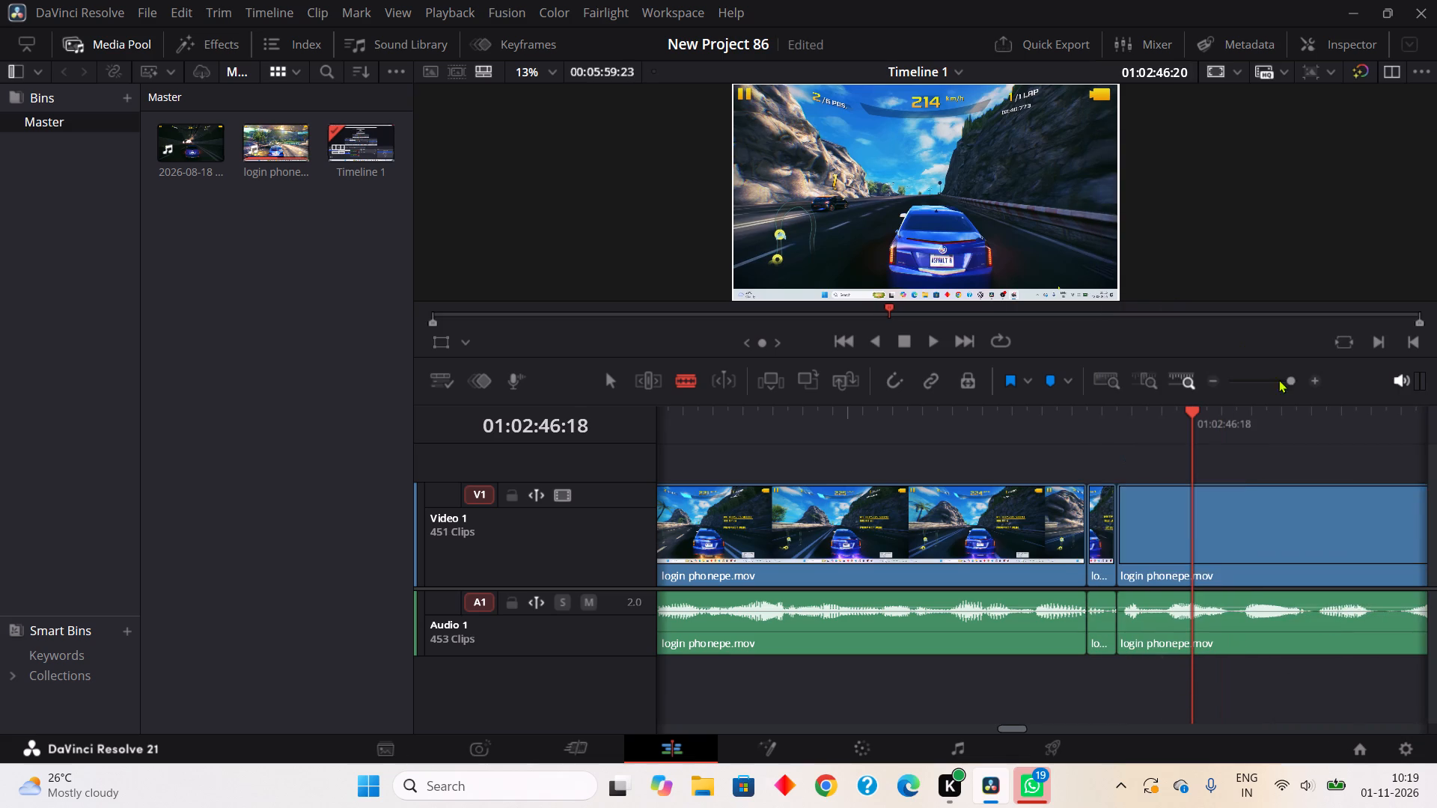
# Split Audio 1 at about 01:02:47:06 and 01:02:47:08, and Ripple Cut the quiet piece between.
pyautogui.click(1379, 650)
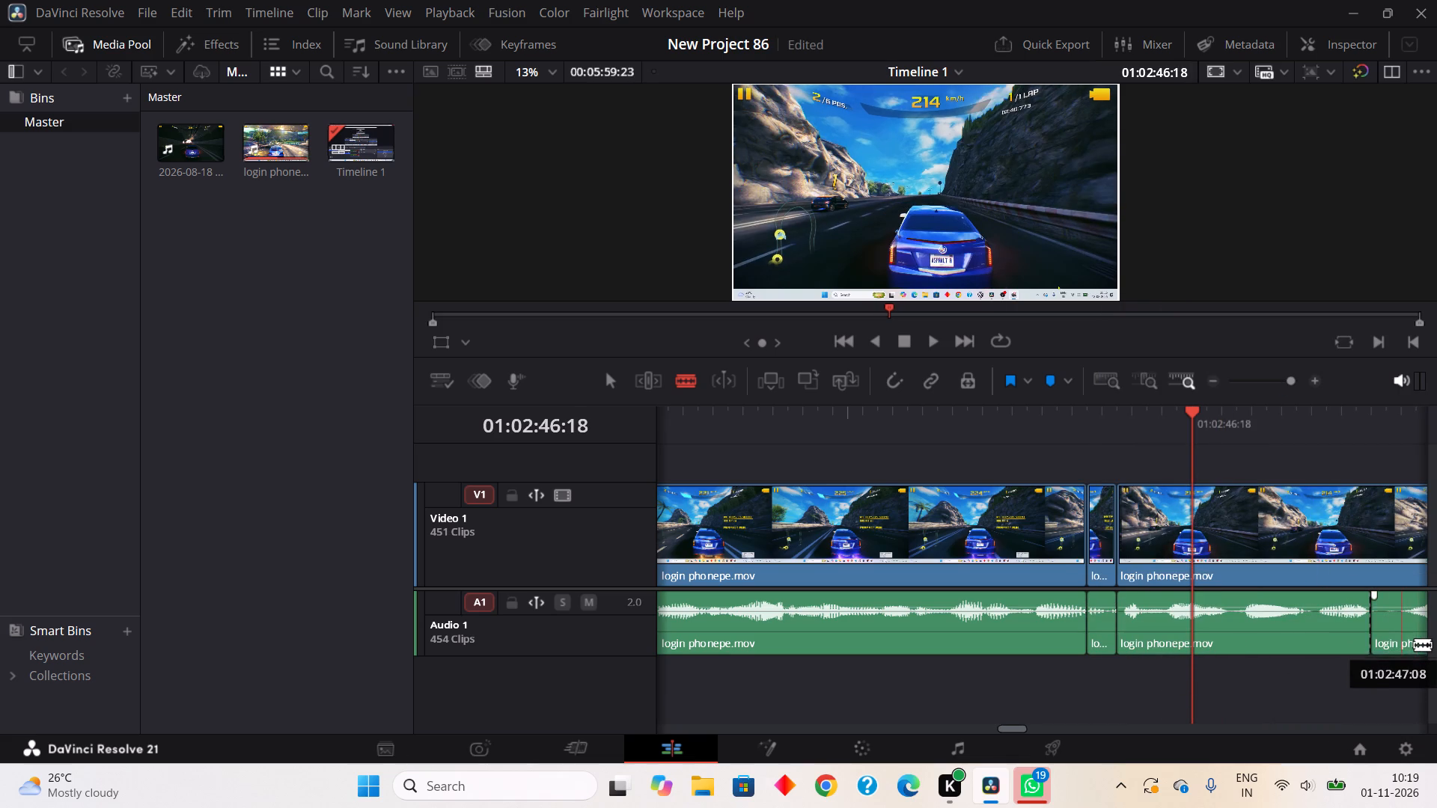
pyautogui.click(1414, 644)
pyautogui.rightClick(1390, 634)
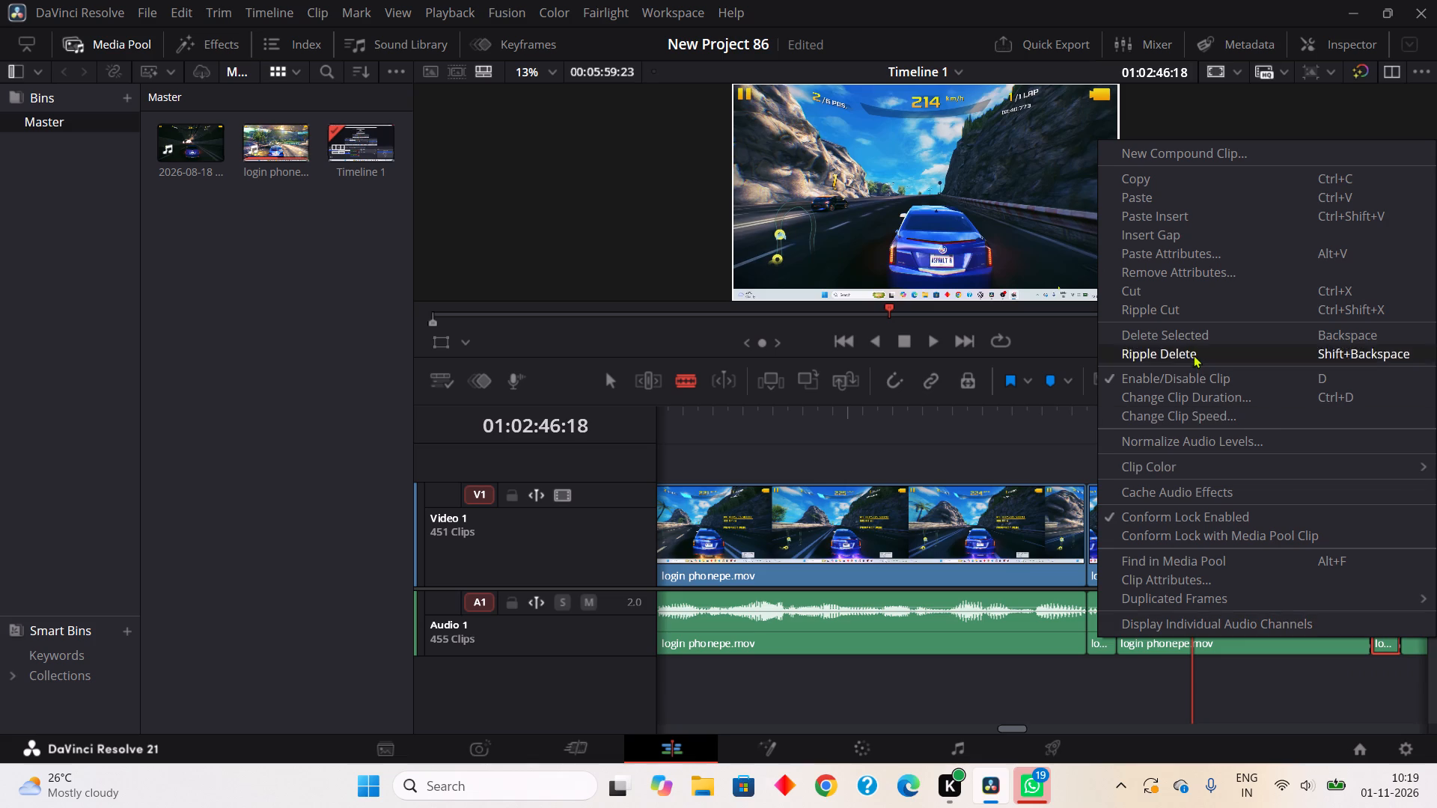
pyautogui.click(1165, 316)
# Play on to about 01:02:47:21, split Audio 1 at about 01:02:47:02 and 01:02:47:03, and Ripple Cut the quiet piece between.
pyautogui.click(930, 343)
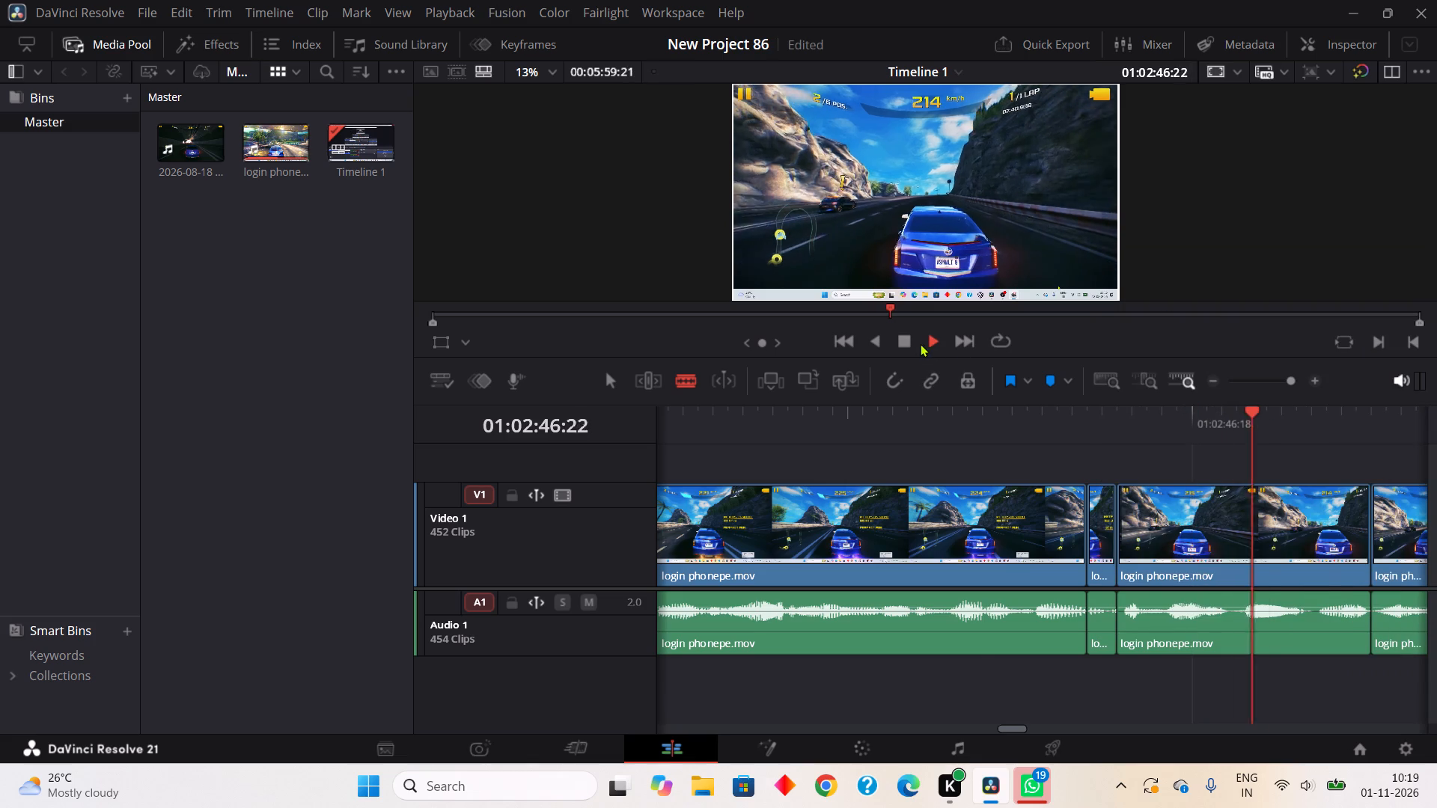
pyautogui.click(907, 340)
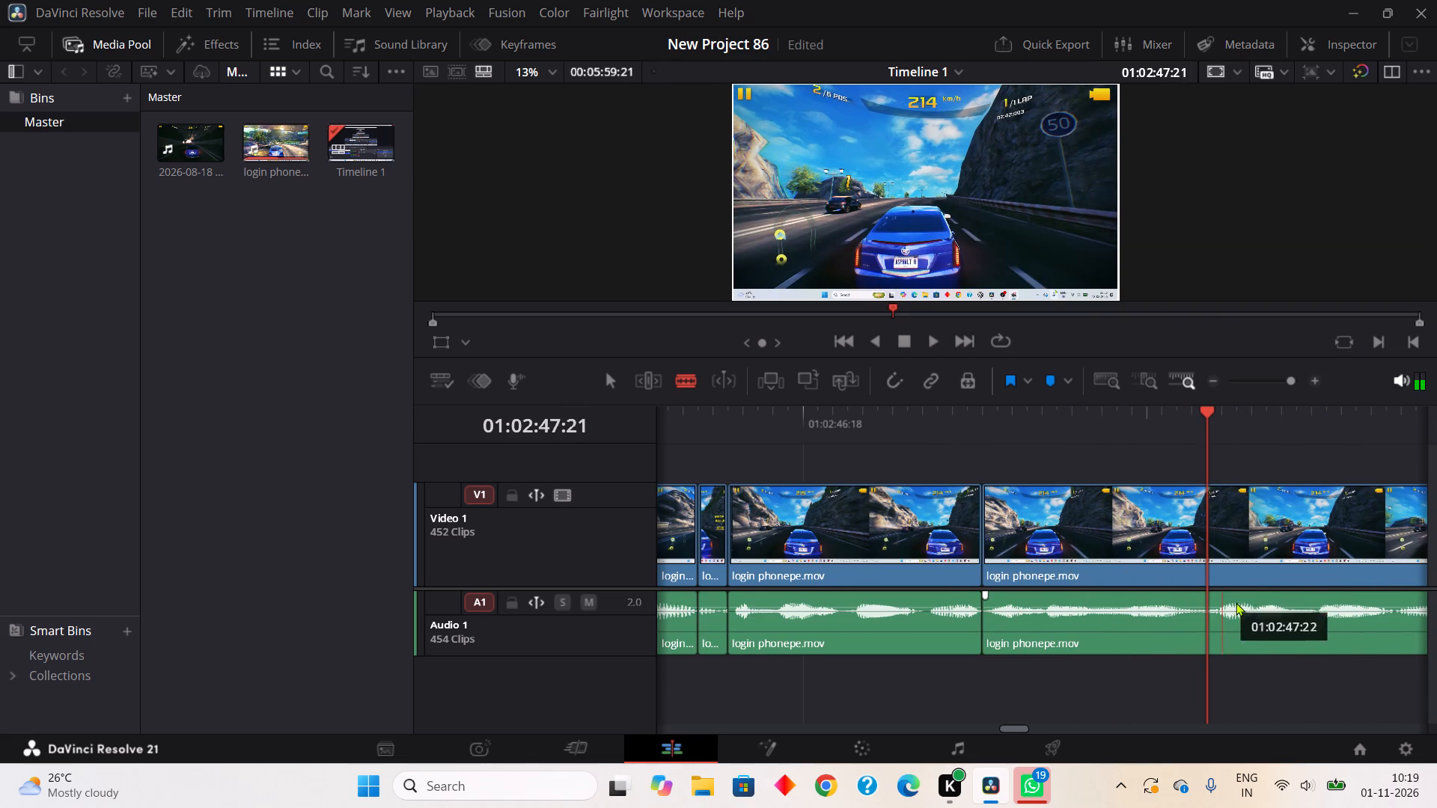
pyautogui.click(930, 646)
pyautogui.click(939, 643)
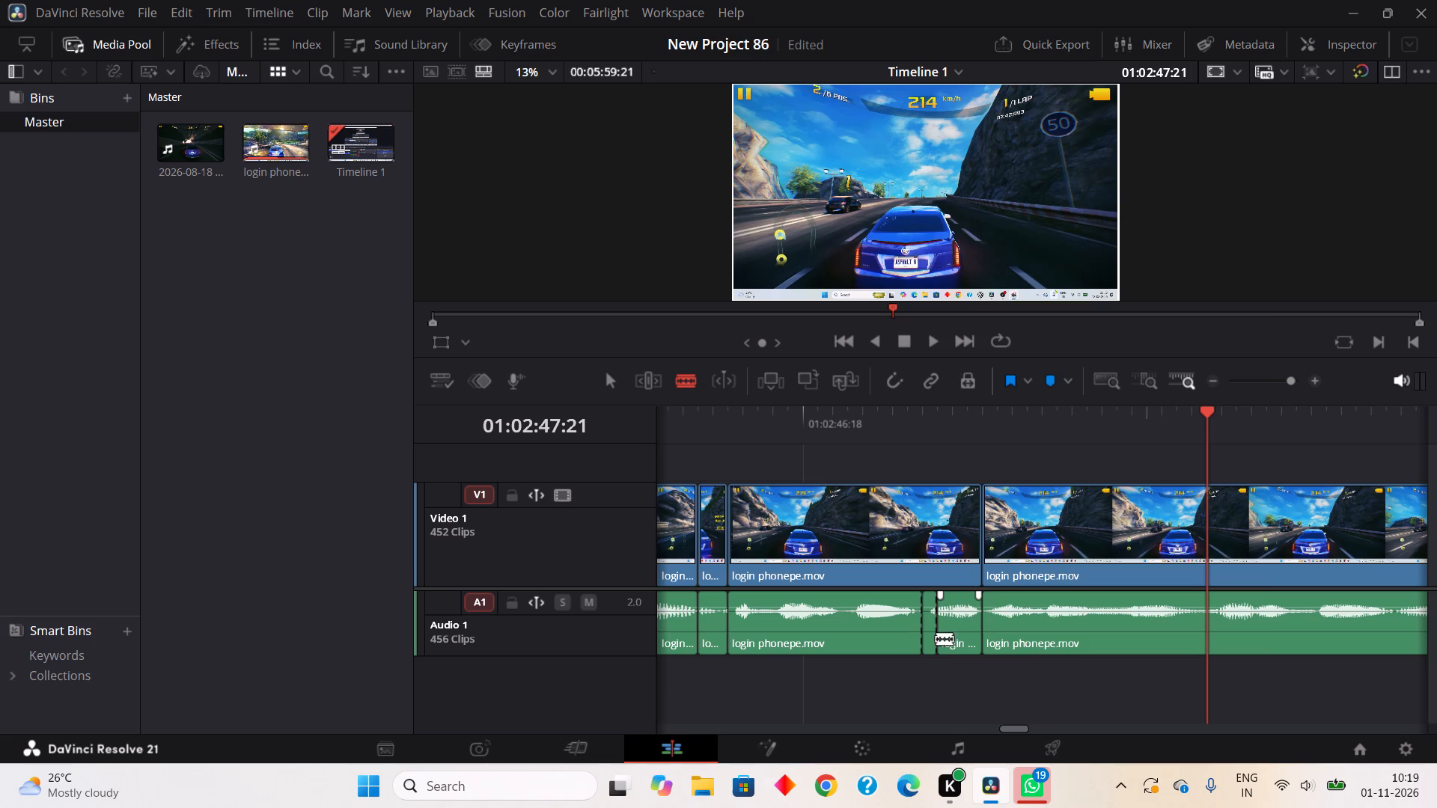
pyautogui.rightClick(926, 630)
pyautogui.click(1051, 486)
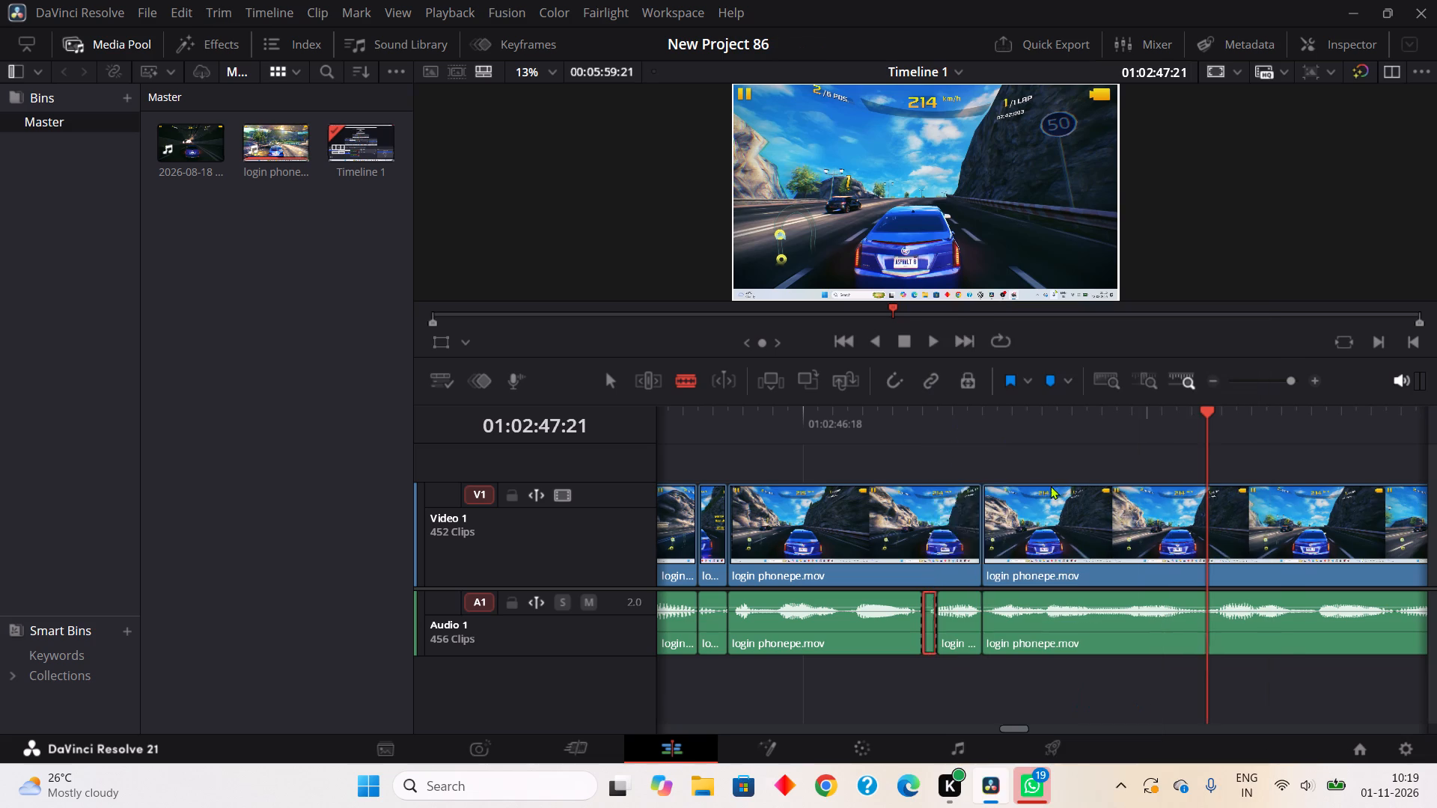
# Play on to about 01:02:49:03, split Audio 1 at about 01:02:49:01 and 01:02:49:02, and Ripple Cut the quiet piece between.
pyautogui.click(931, 342)
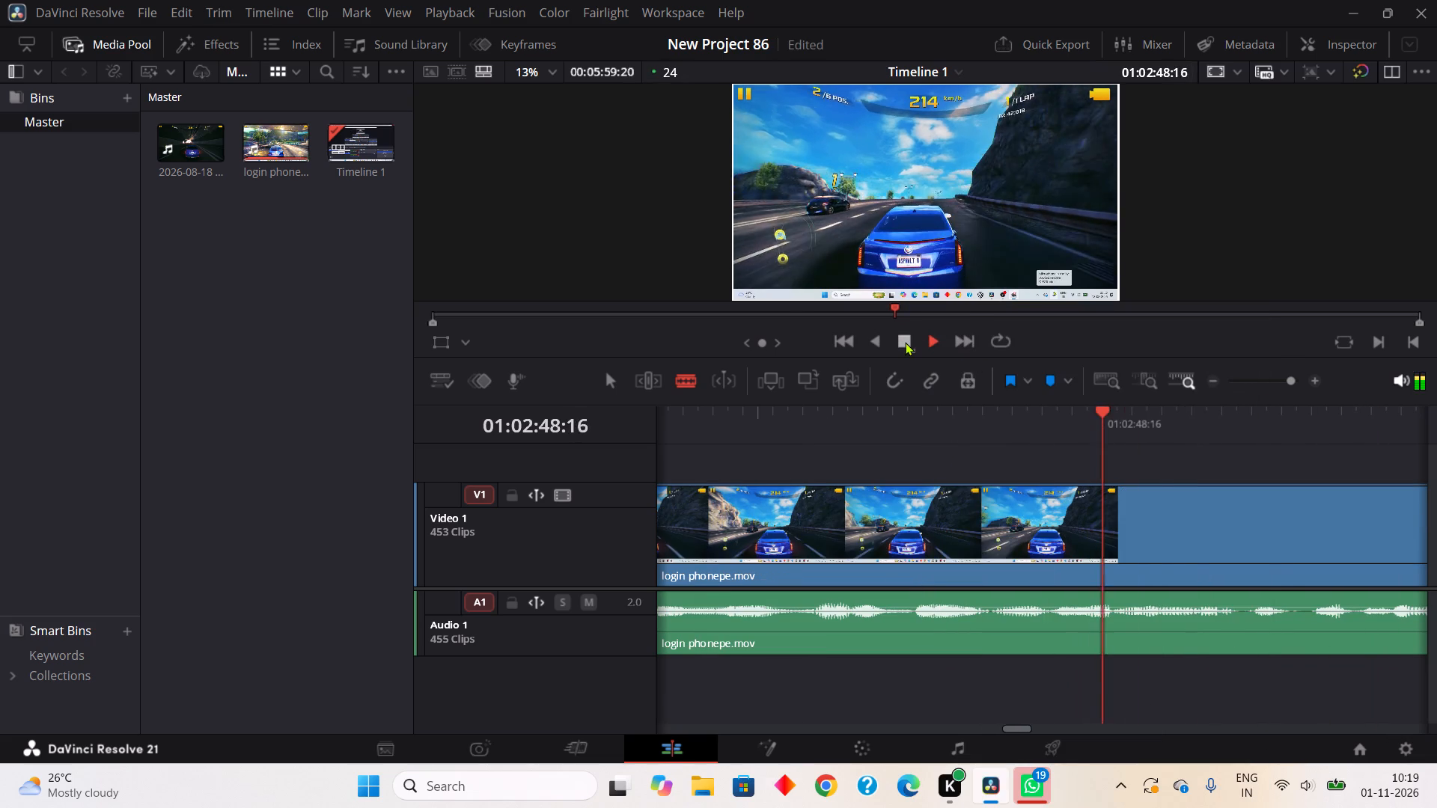
pyautogui.click(905, 342)
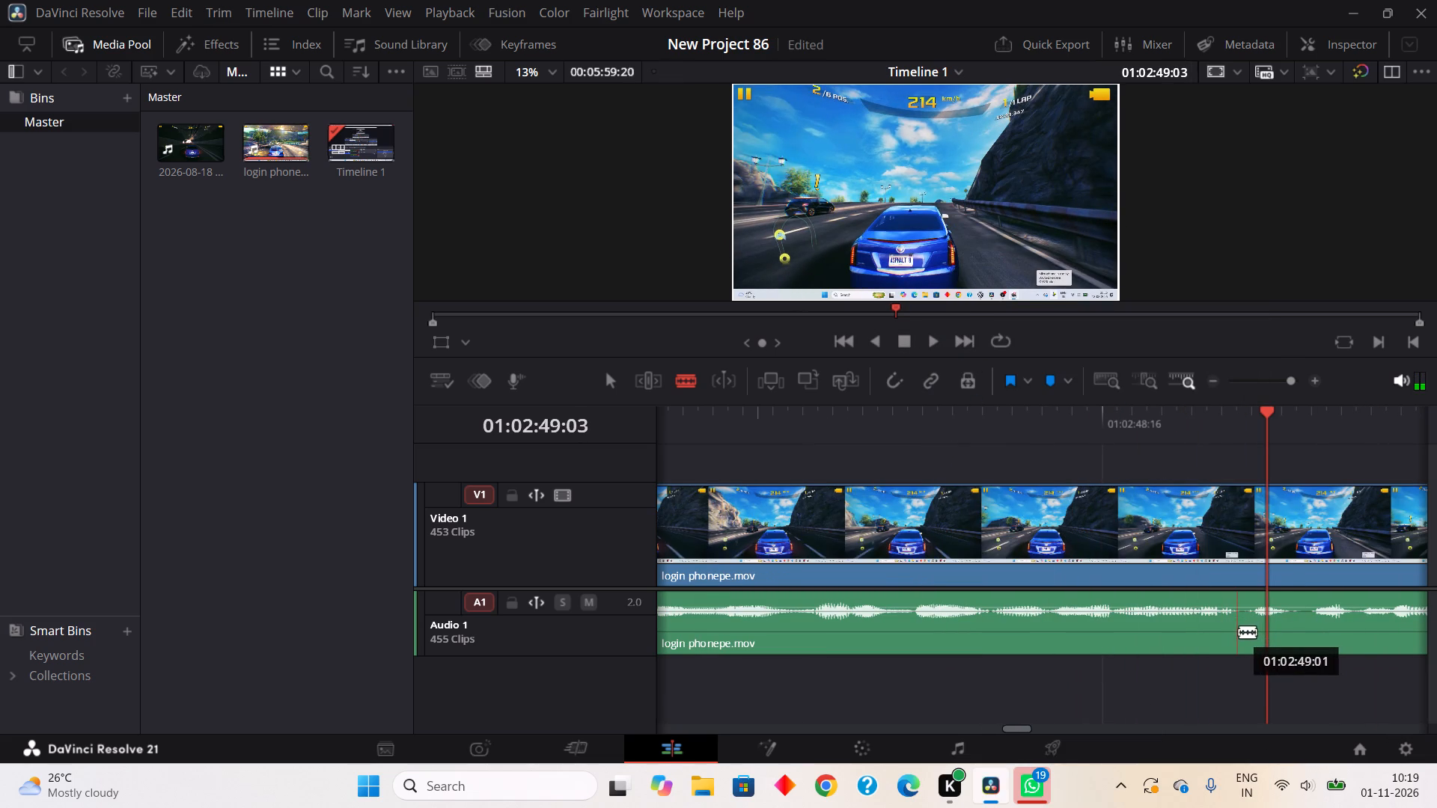
pyautogui.click(1239, 631)
pyautogui.click(1260, 631)
pyautogui.rightClick(1240, 628)
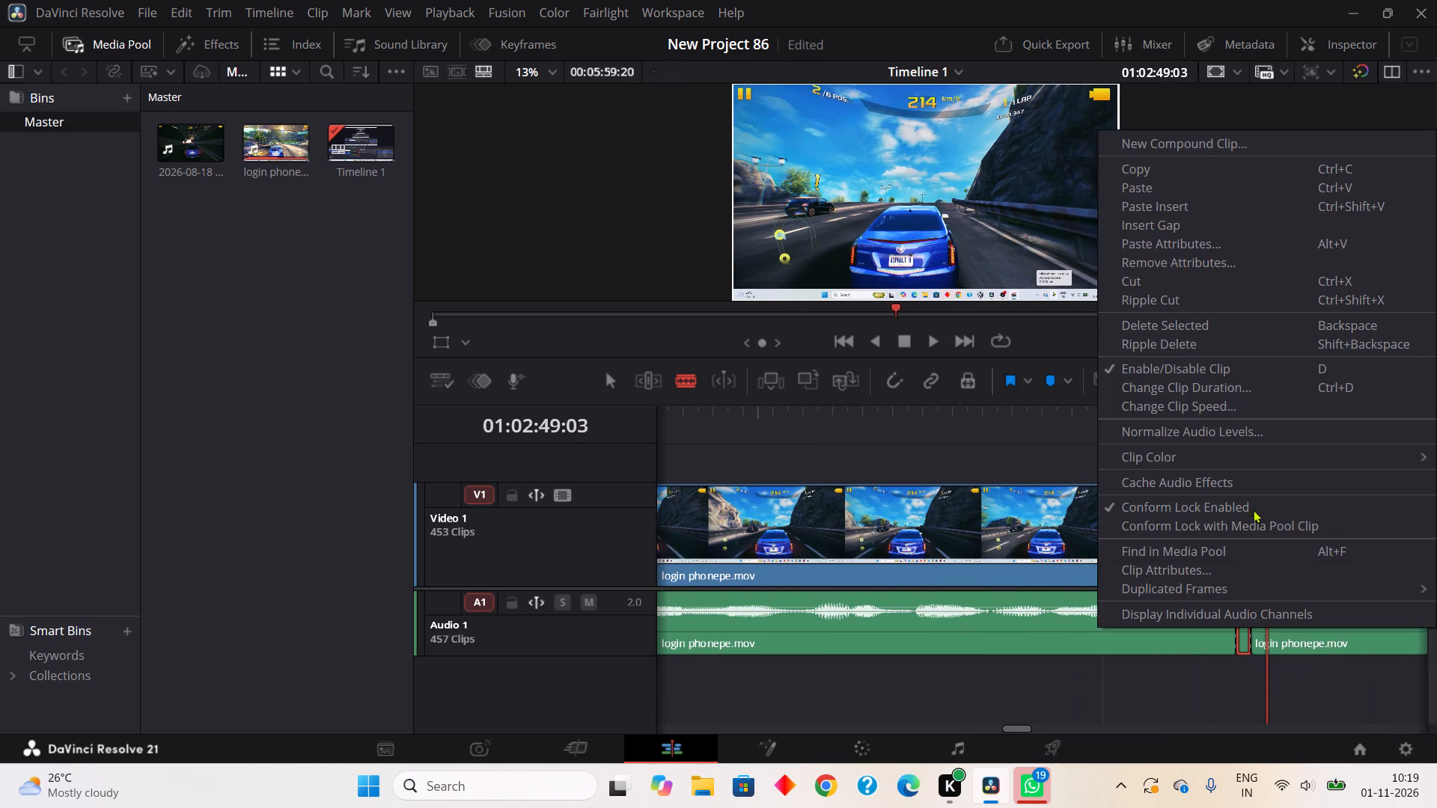
pyautogui.click(1174, 299)
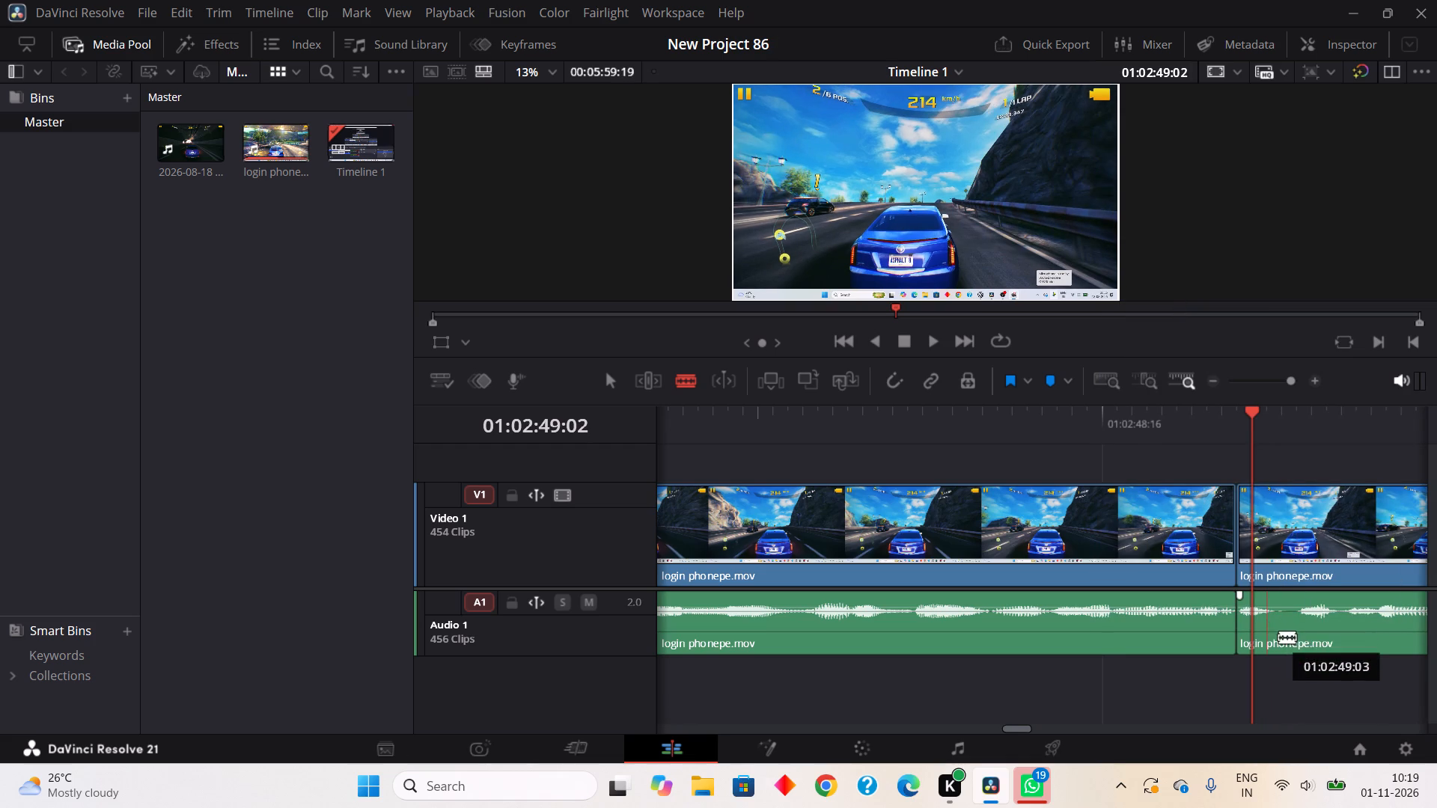
# Split Audio 1 at about 01:02:49:03 and 01:02:49:05, and Ripple Cut the quiet piece between.
pyautogui.click(1278, 637)
pyautogui.click(1308, 655)
pyautogui.click(1307, 652)
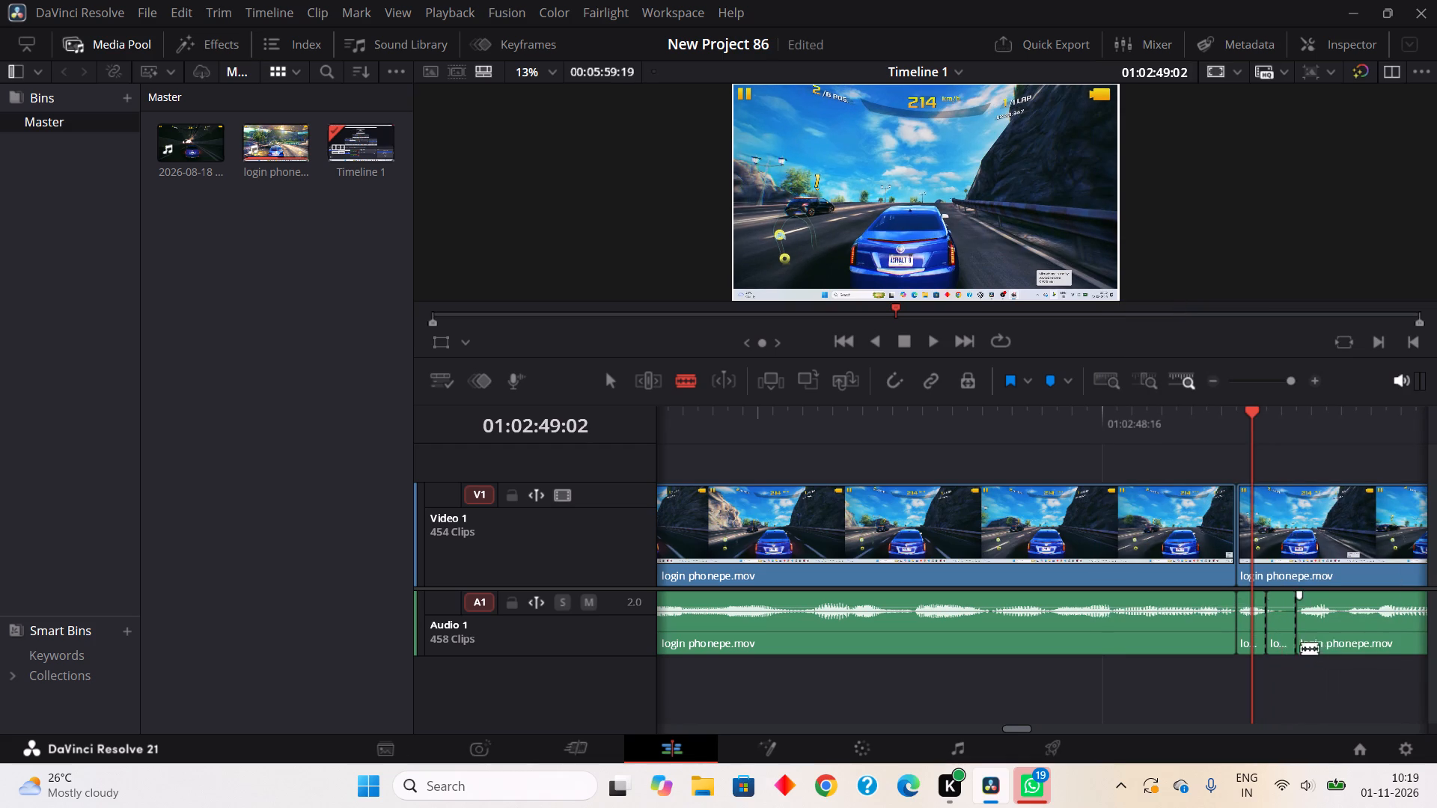
pyautogui.rightClick(1275, 628)
pyautogui.click(1177, 299)
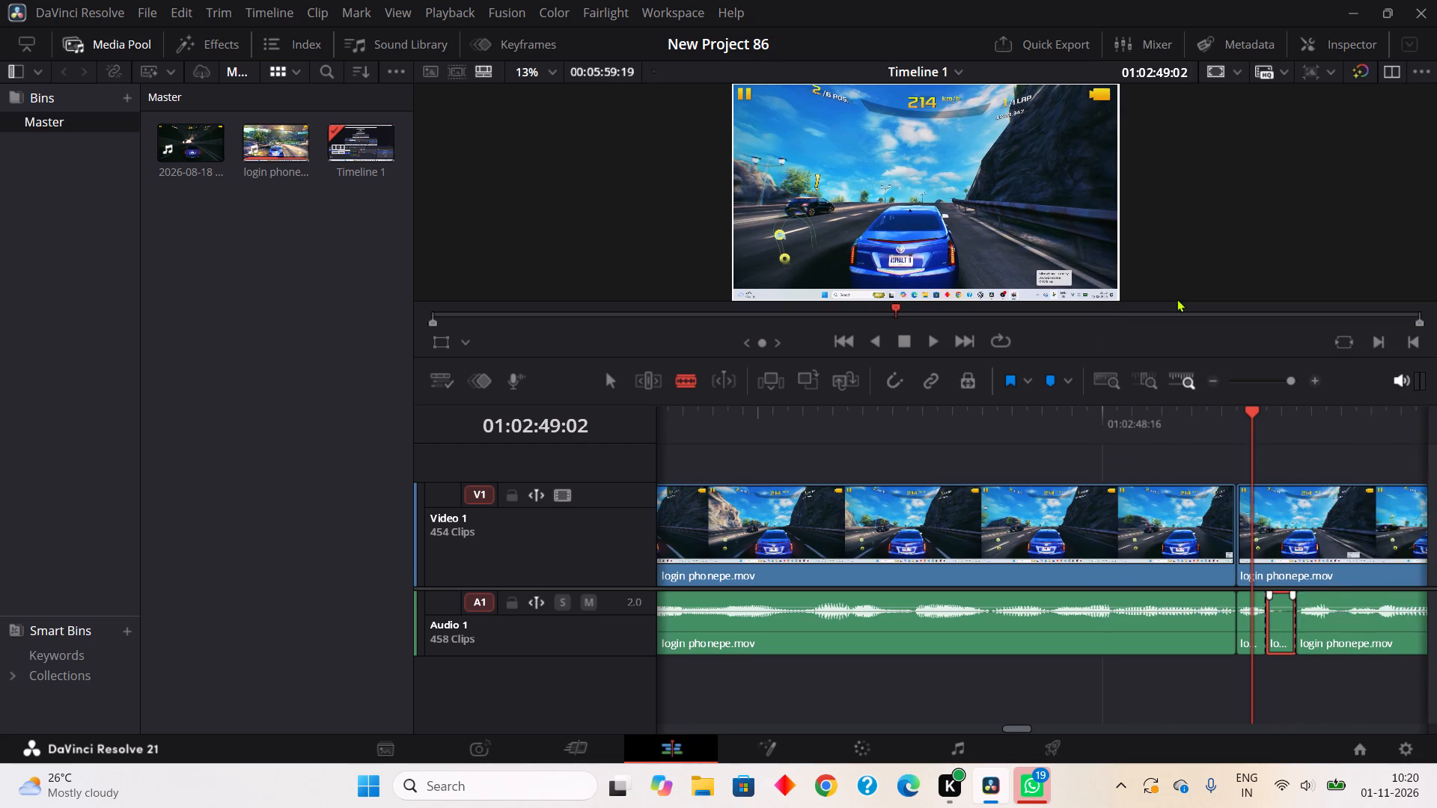
# Play on to about 01:02:50:00, split Audio 1 at about 01:02:49:19 and 01:02:49:22, and Ripple Cut the quiet piece between.
pyautogui.click(936, 339)
pyautogui.click(906, 339)
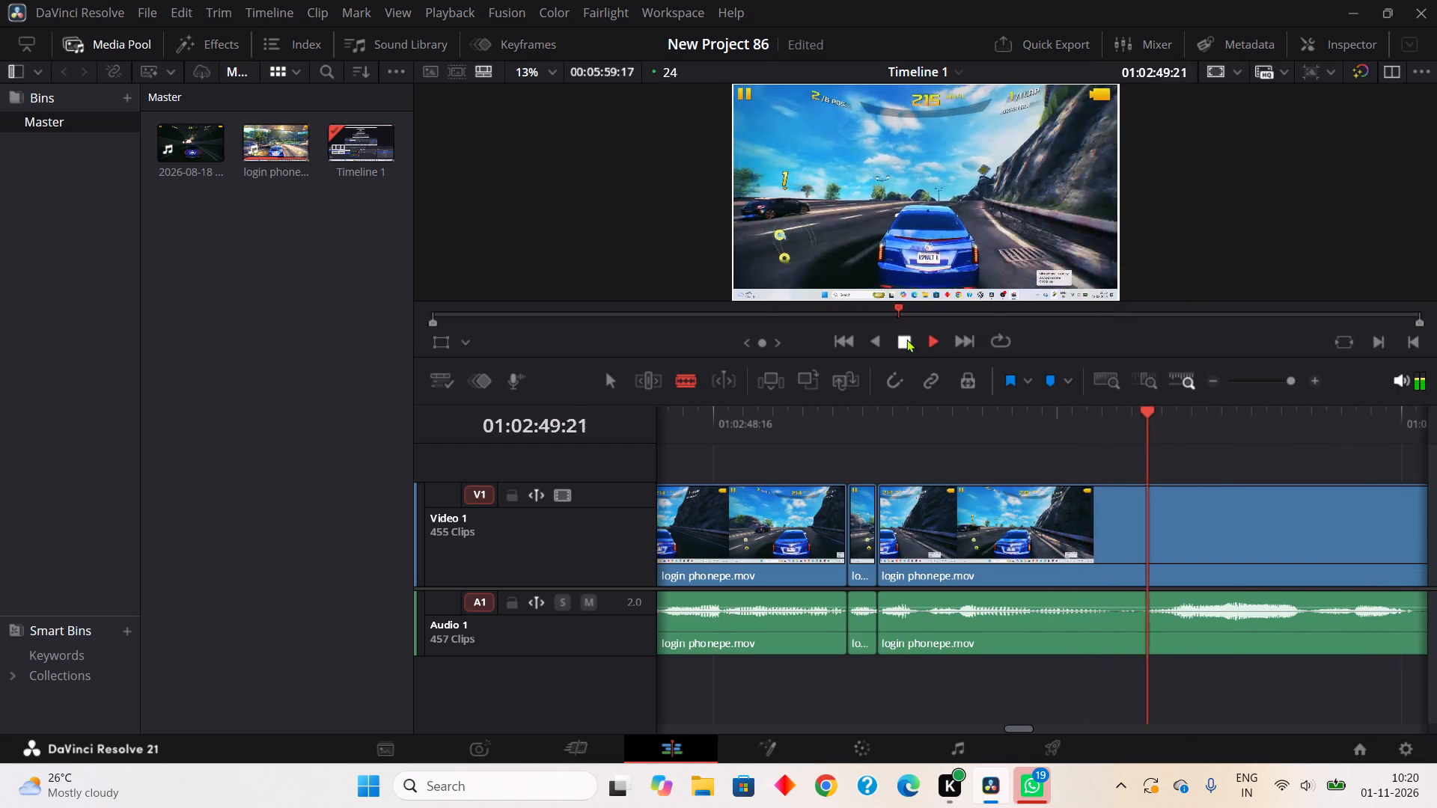
pyautogui.click(1126, 625)
pyautogui.click(1164, 638)
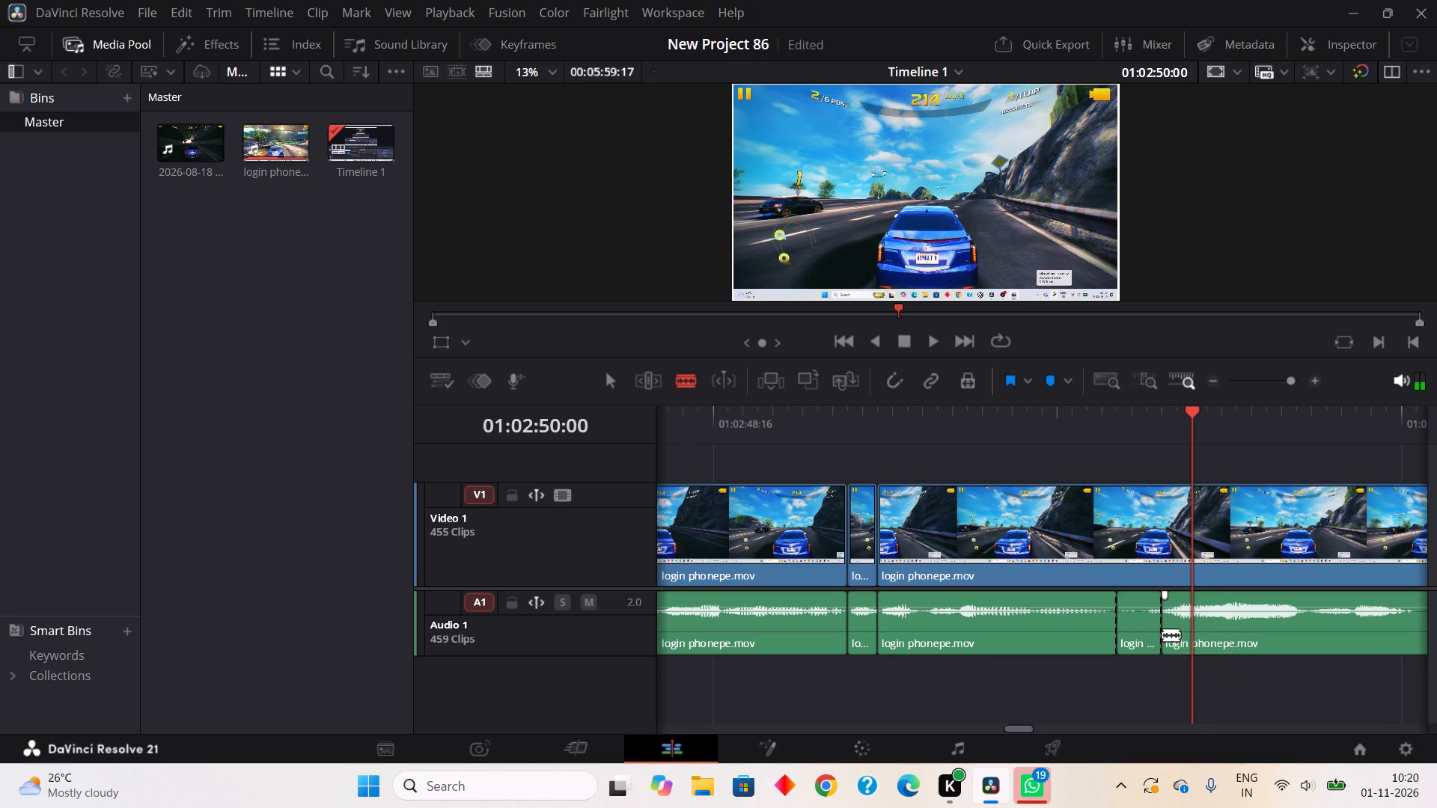
pyautogui.rightClick(1153, 632)
pyautogui.rightClick(1148, 625)
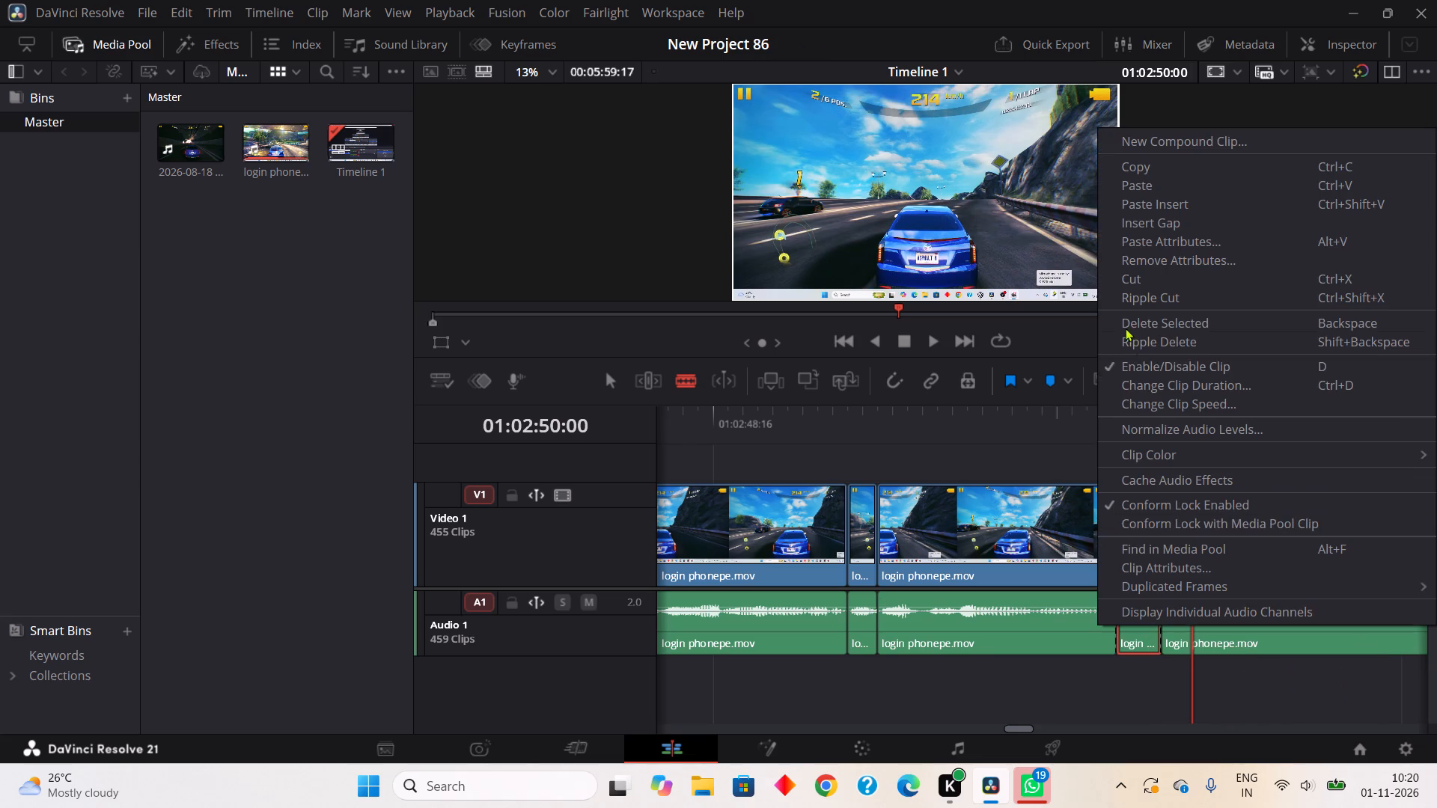
pyautogui.click(1124, 303)
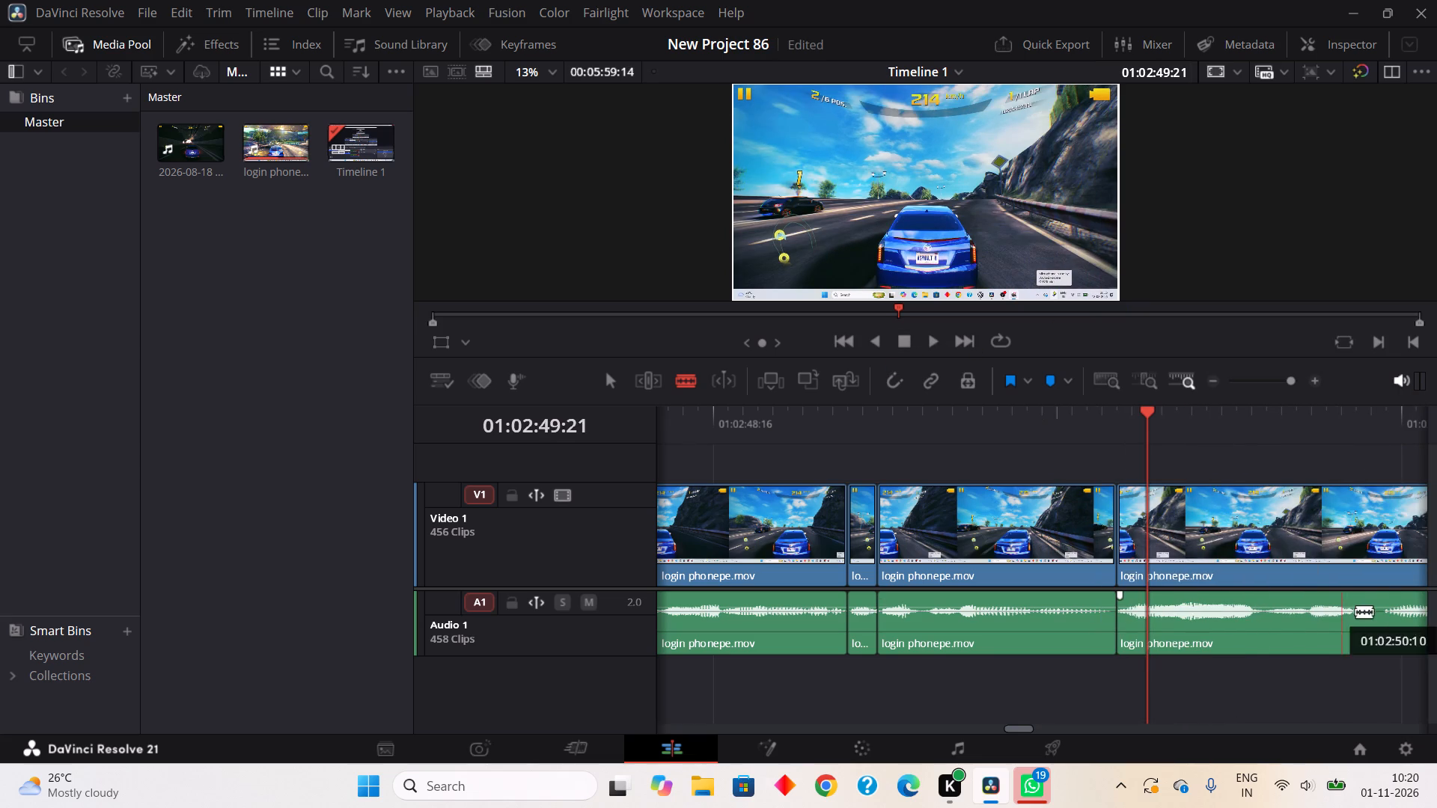
# Split Audio 1 at about 01:02:50:12 and 01:02:50:13, and Ripple Cut the quiet piece between.
pyautogui.click(1378, 634)
pyautogui.click(1396, 634)
pyautogui.rightClick(1383, 637)
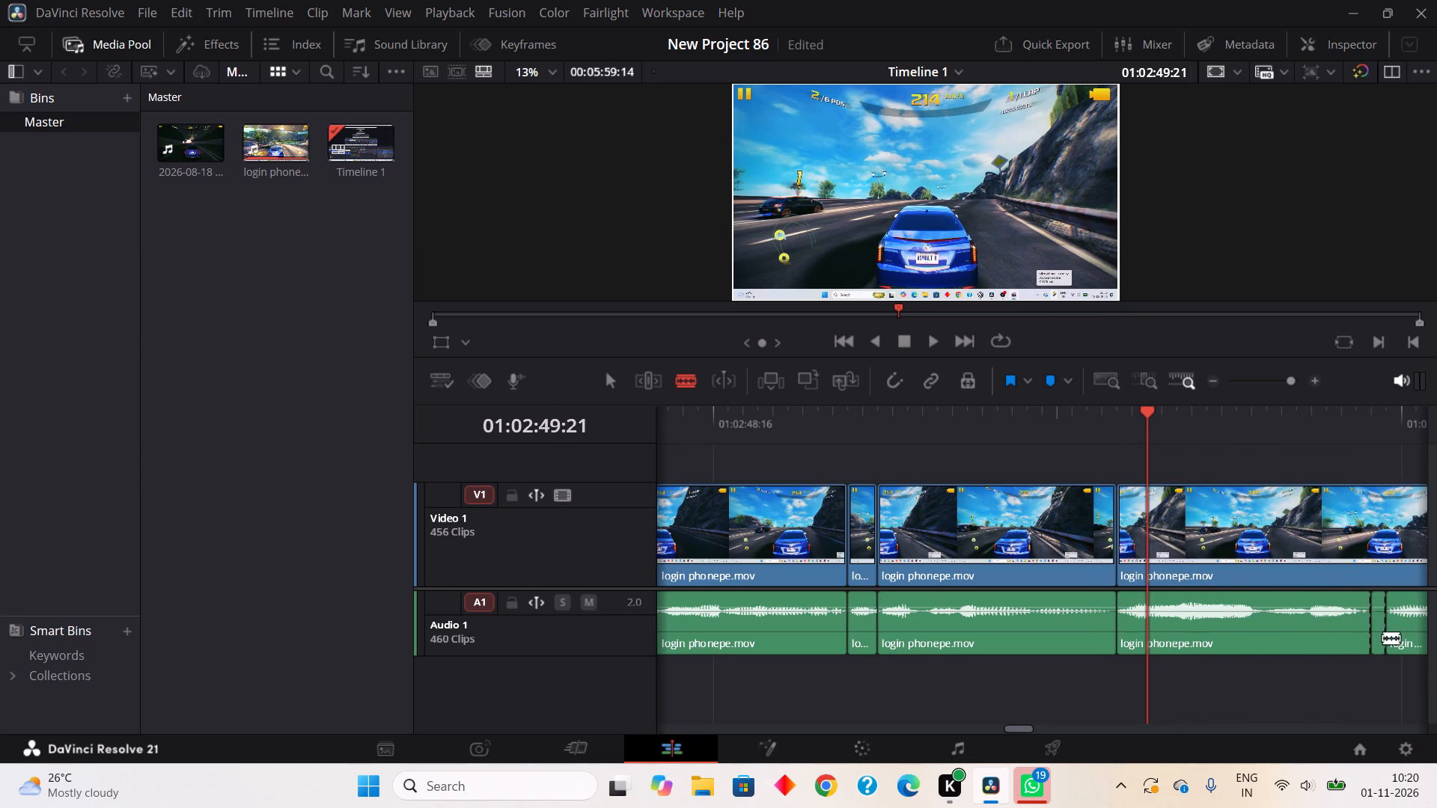
pyautogui.click(1195, 313)
# Play on to about 01:02:51:02, split Audio 1 at about 01:02:50:22 and 01:02:50:23, and Ripple Cut the quiet piece between.
pyautogui.click(931, 334)
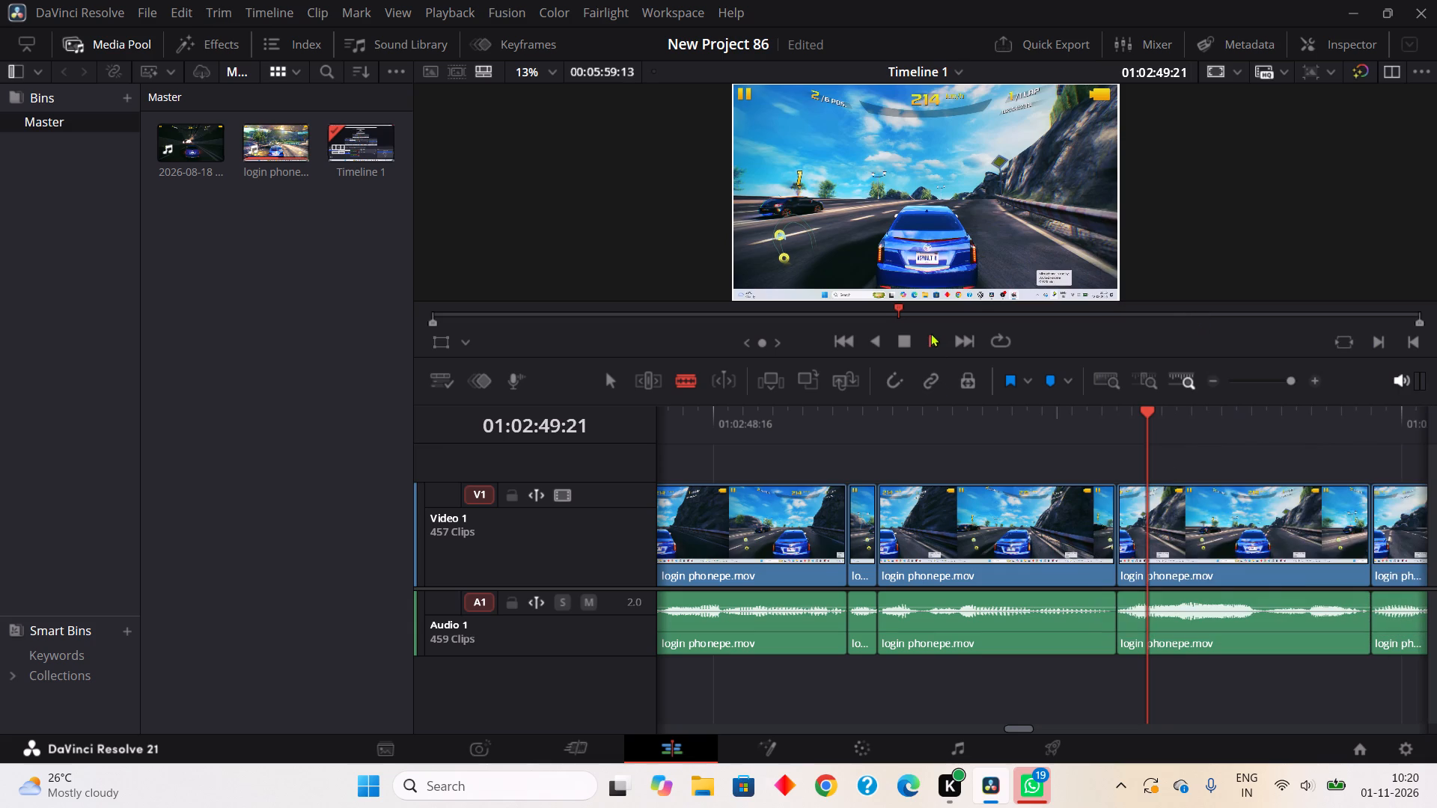
pyautogui.click(903, 339)
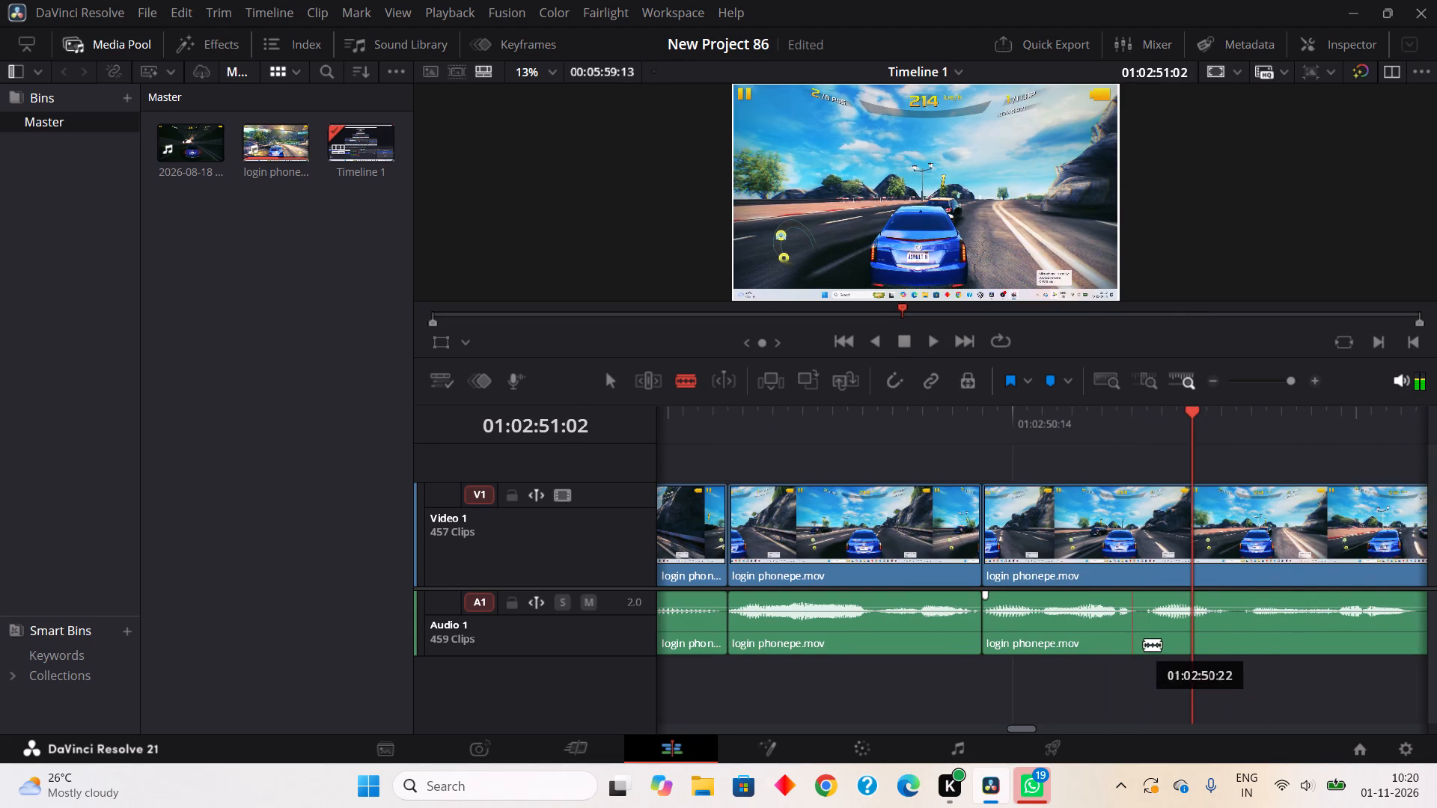
pyautogui.click(1144, 643)
pyautogui.click(1153, 635)
pyautogui.rightClick(1141, 637)
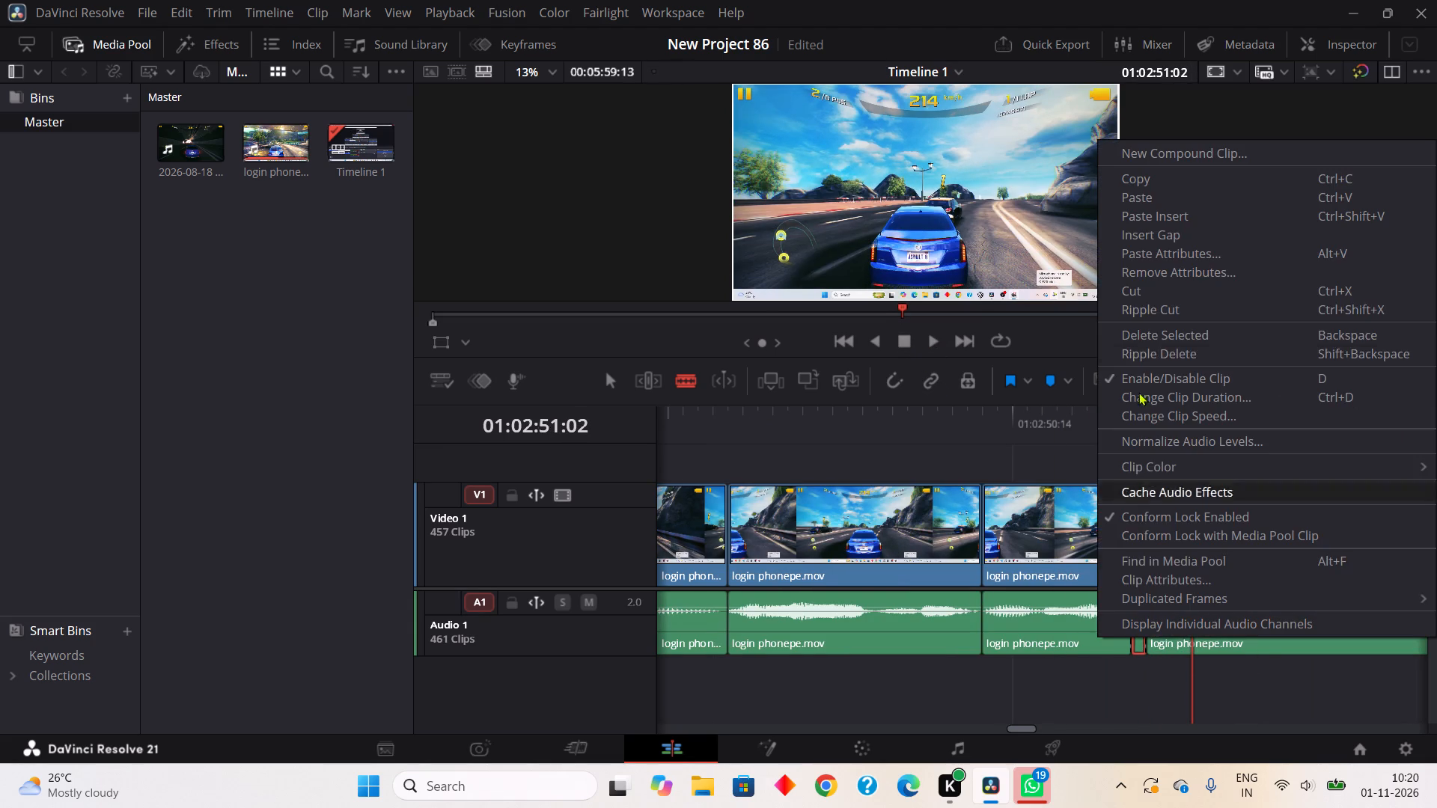
pyautogui.click(1165, 311)
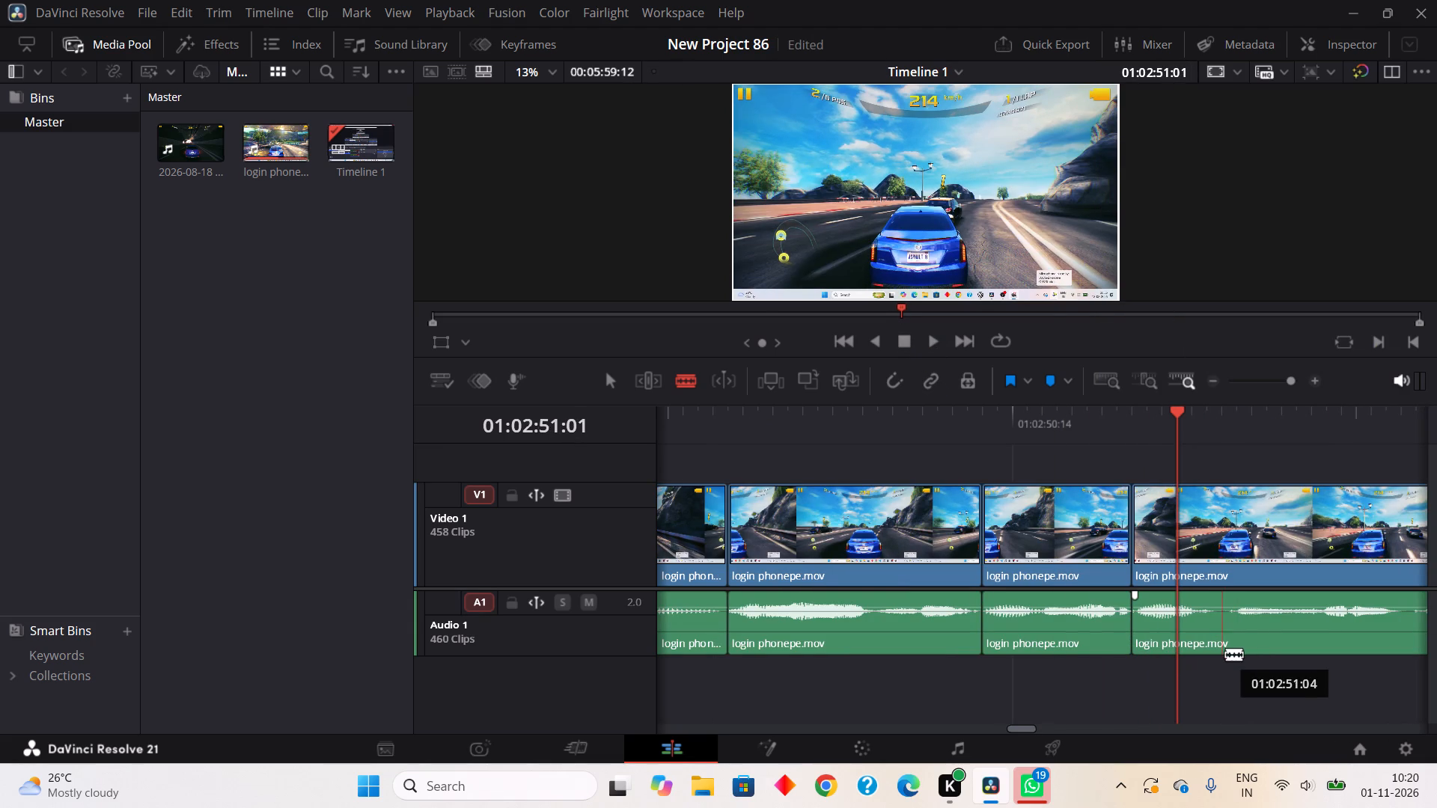
# Split Audio 1 at about 01:02:51:03 and 01:02:51:05, and Ripple Cut the quiet piece between.
pyautogui.click(1212, 648)
pyautogui.click(1247, 628)
pyautogui.rightClick(1228, 640)
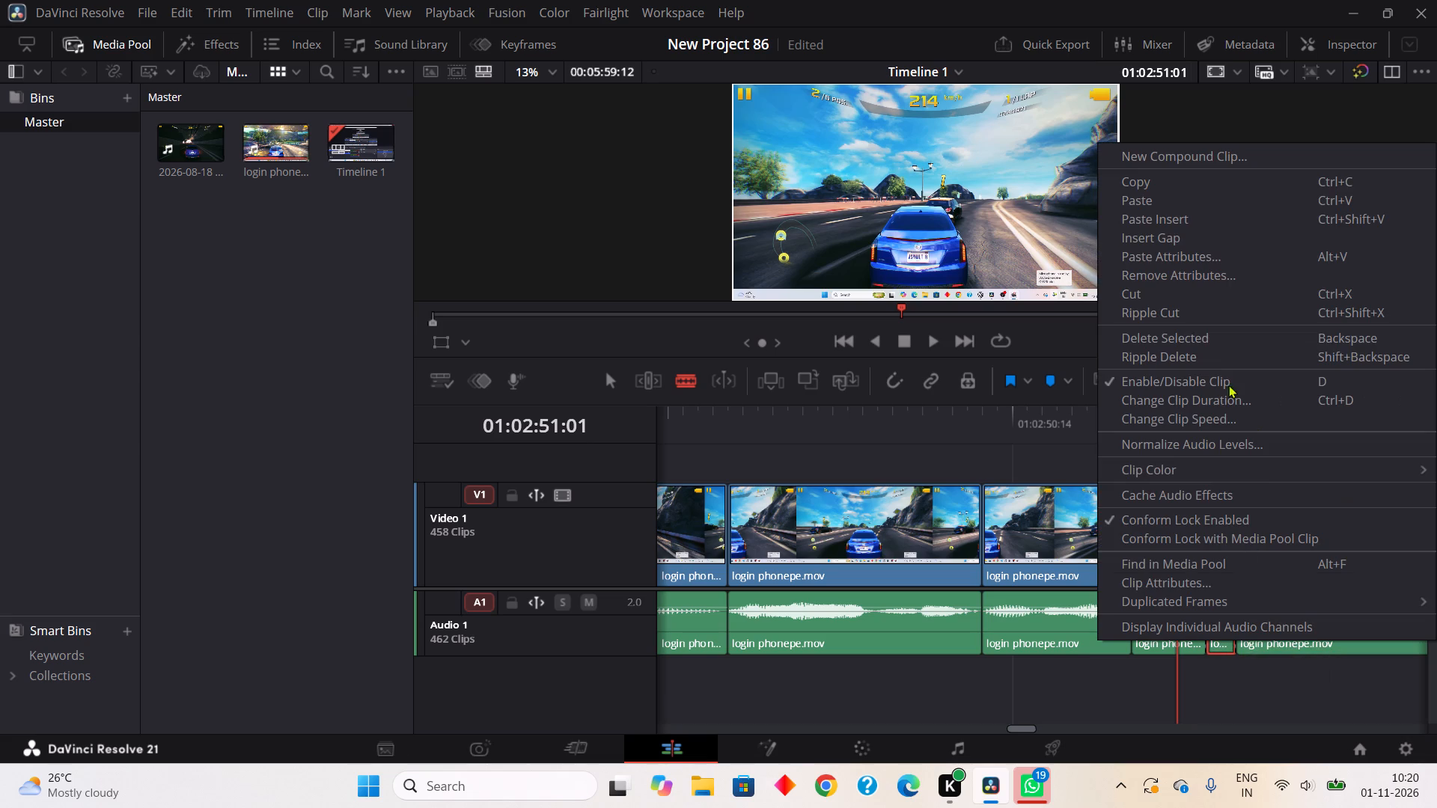
pyautogui.click(1168, 314)
# Split Audio 1 at about 01:02:51:14 and 01:02:51:15, and Ripple Cut the quiet piece between.
pyautogui.click(1379, 640)
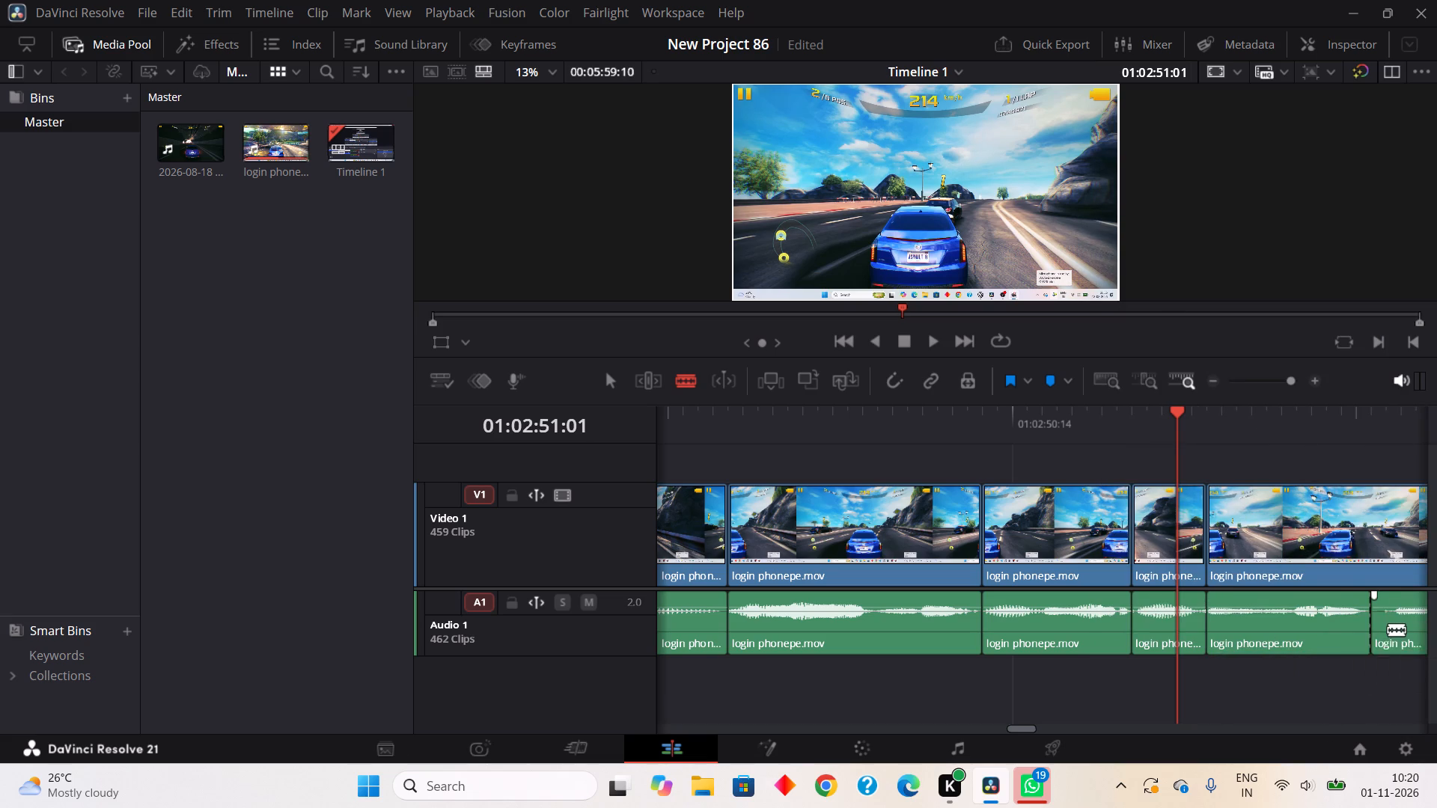
pyautogui.click(1400, 622)
pyautogui.rightClick(1385, 634)
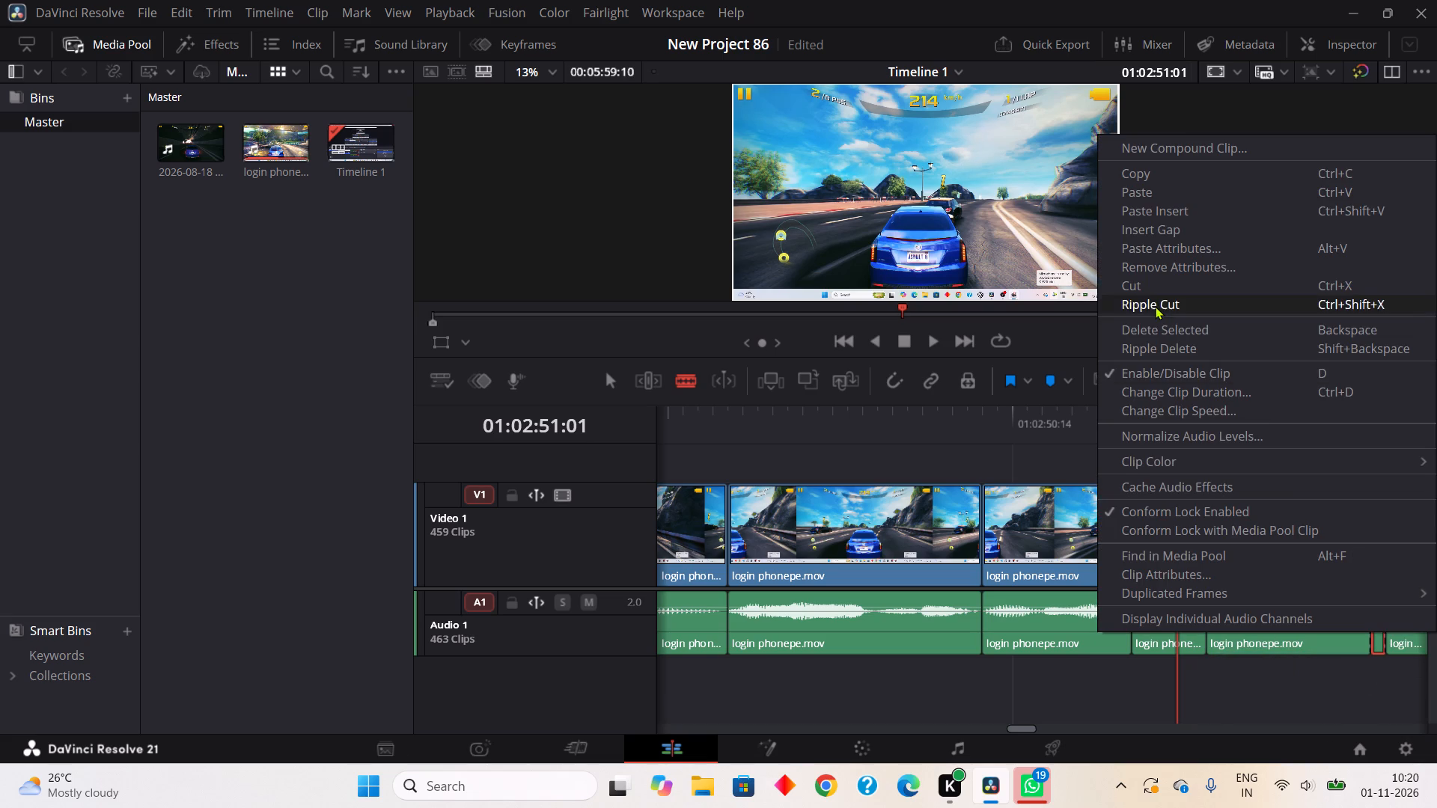
pyautogui.click(1155, 306)
# Play on to about 01:02:52:05, split Audio 1 at about 01:02:51:17 and 01:02:51:18, and Ripple Cut the quiet piece between.
pyautogui.click(933, 340)
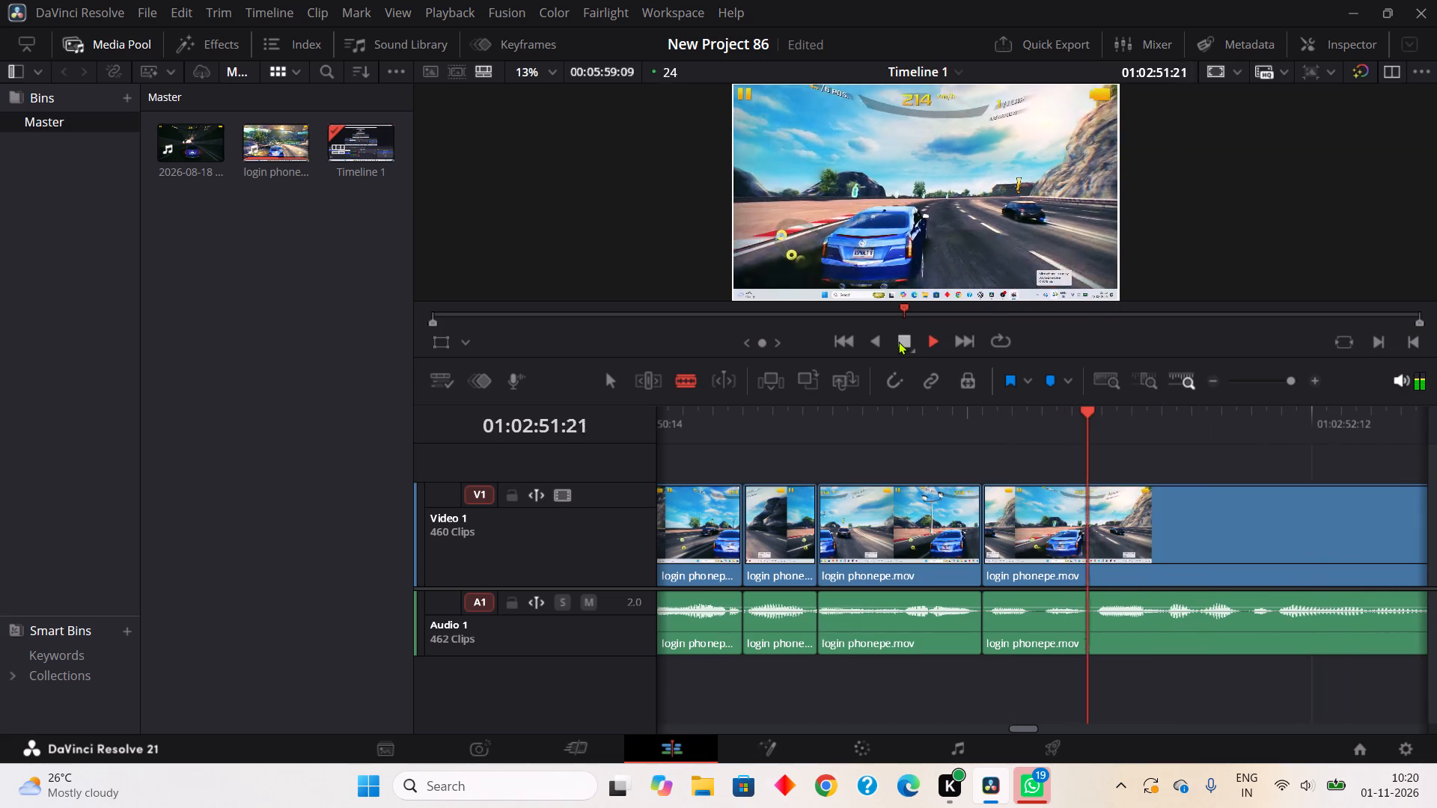
pyautogui.click(900, 341)
pyautogui.click(1040, 645)
pyautogui.click(1055, 628)
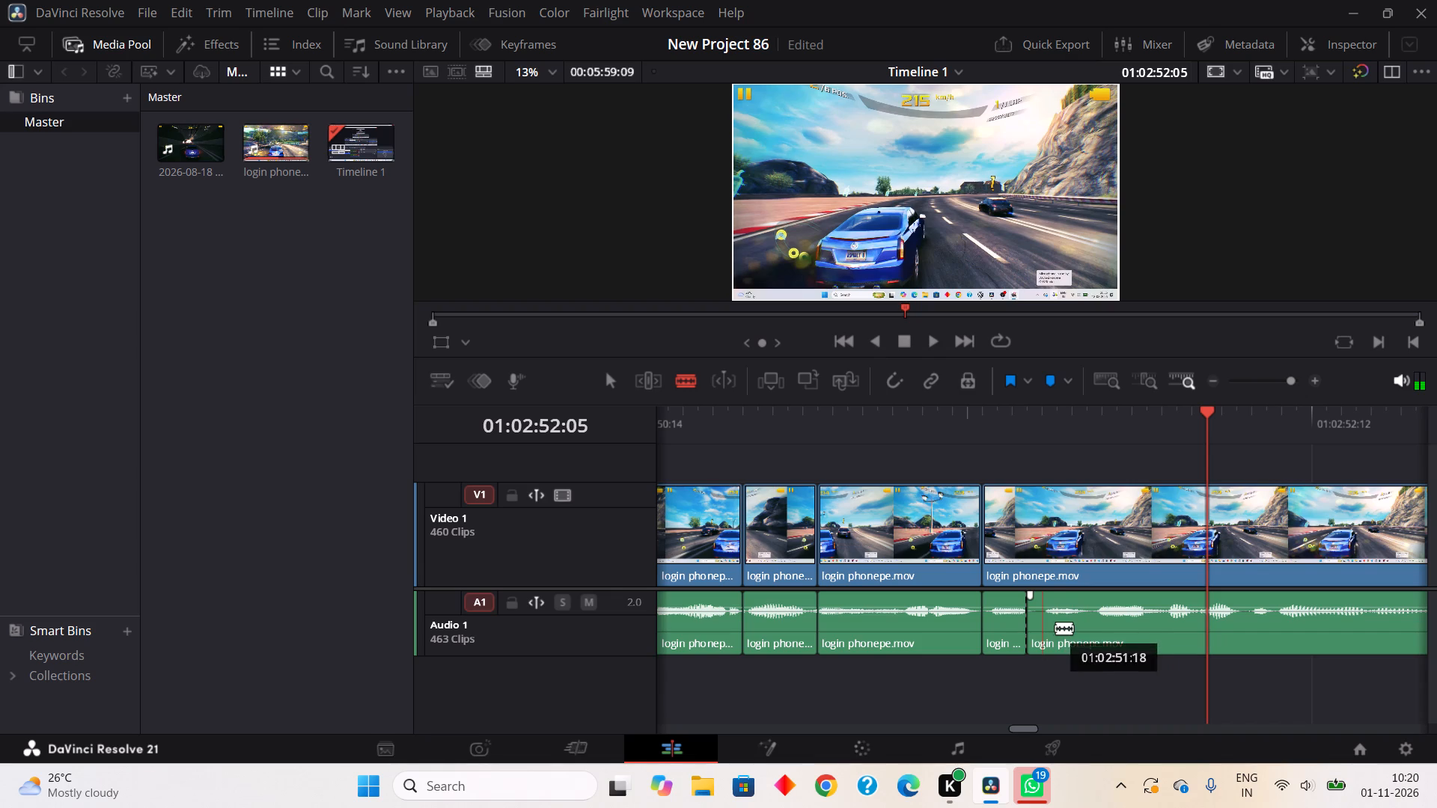
pyautogui.rightClick(1040, 639)
pyautogui.click(1058, 316)
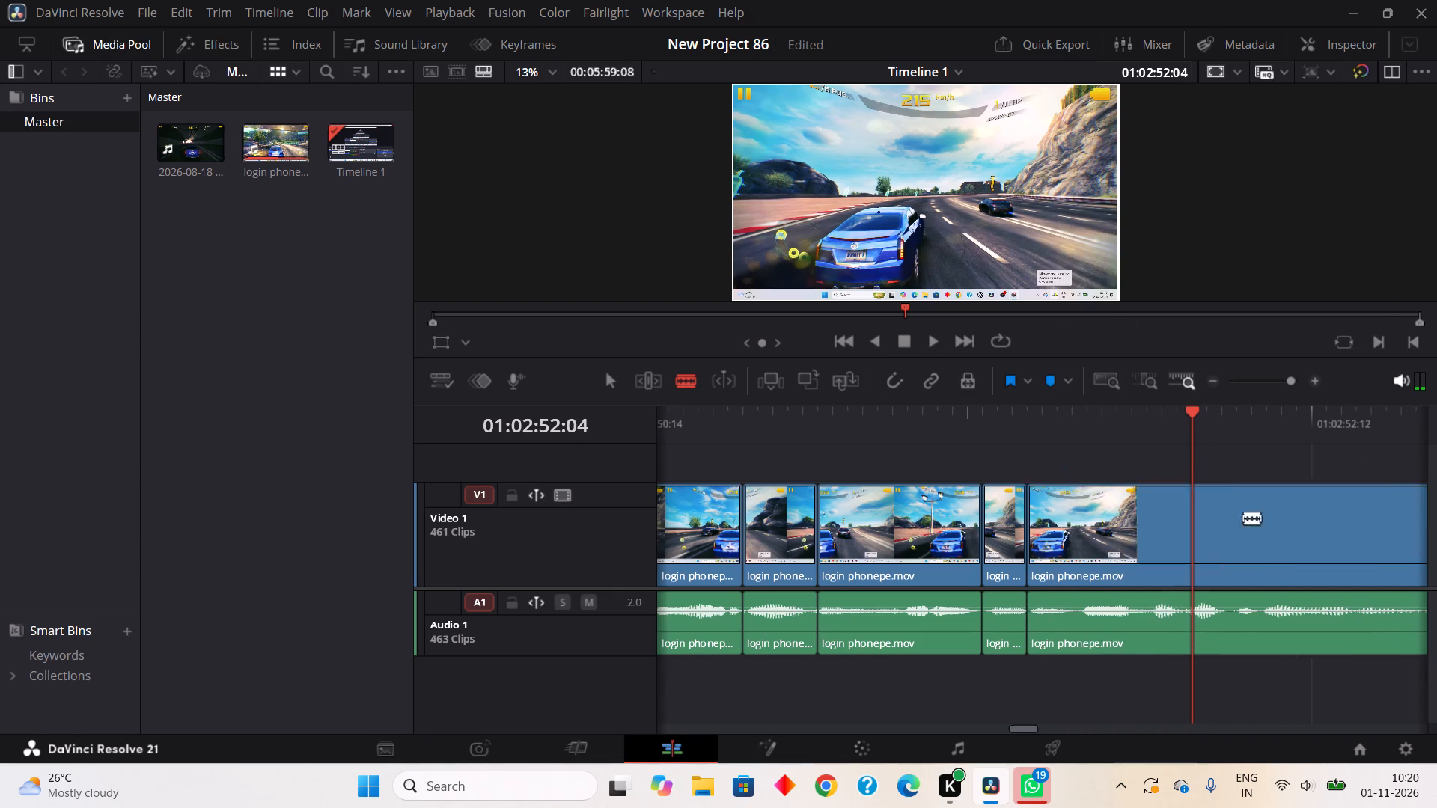
# Split Audio 1 at about 01:02:52:06 and 01:02:52:07, and Ripple Cut the quiet piece between.
pyautogui.click(1233, 635)
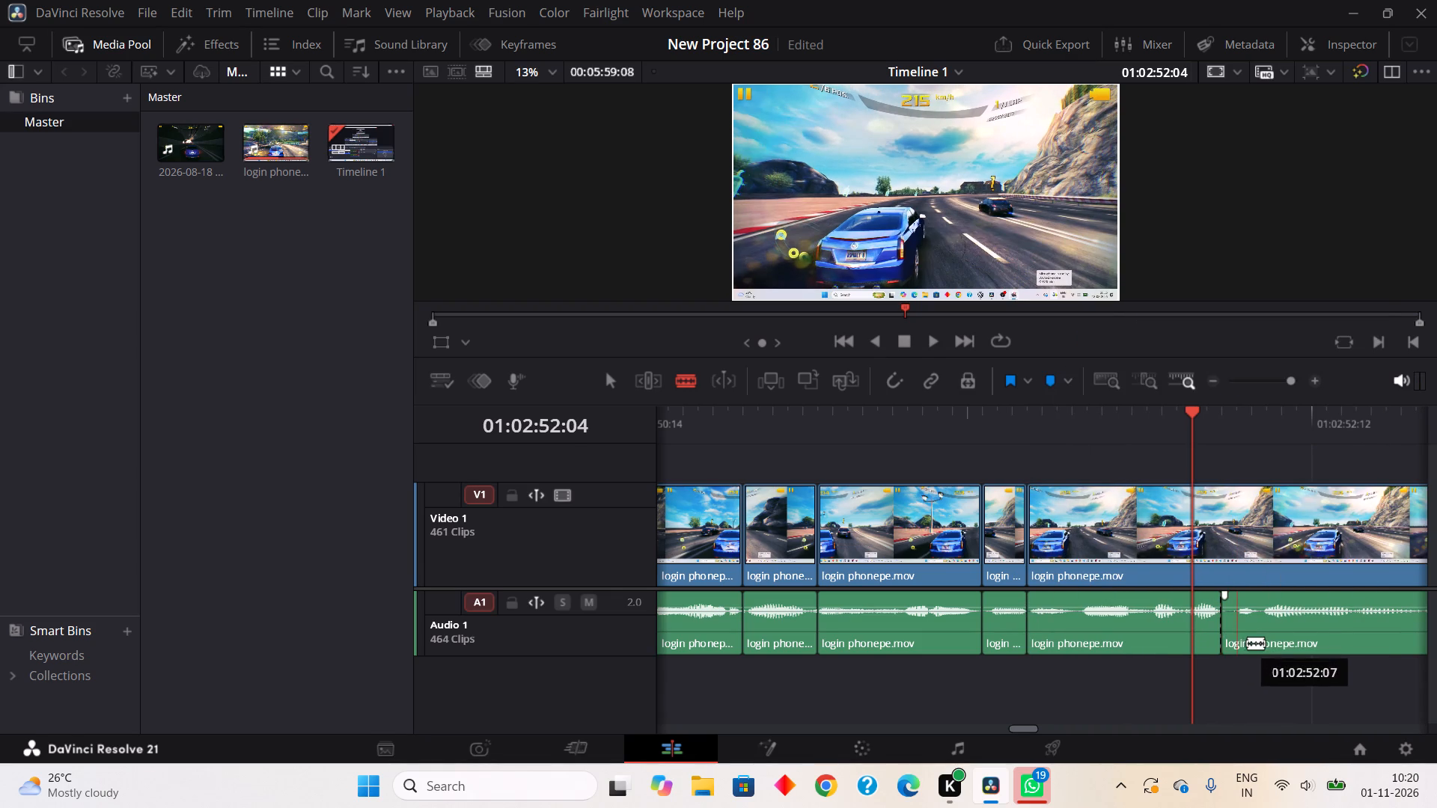
pyautogui.click(1247, 643)
pyautogui.rightClick(1218, 639)
pyautogui.rightClick(1239, 621)
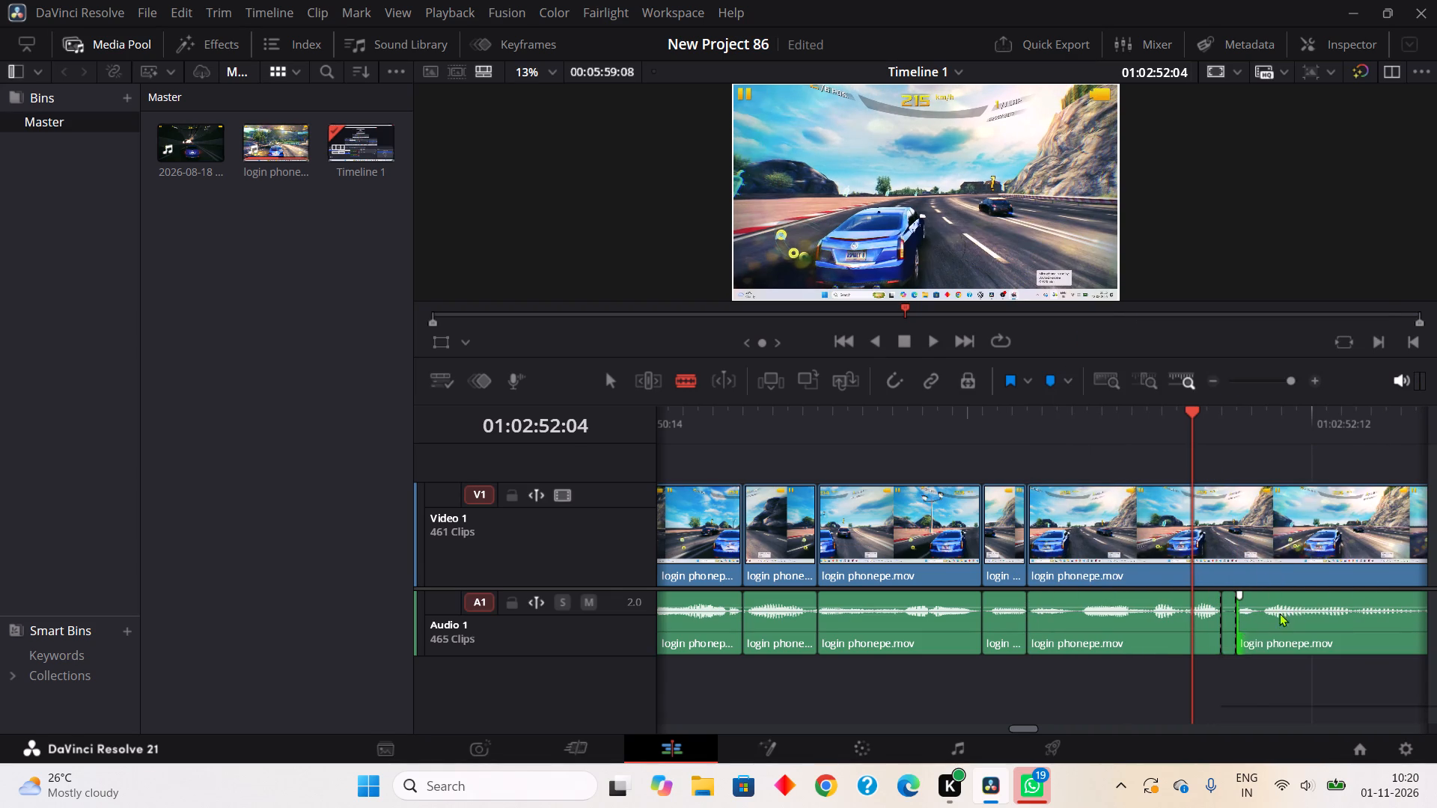
pyautogui.rightClick(1234, 610)
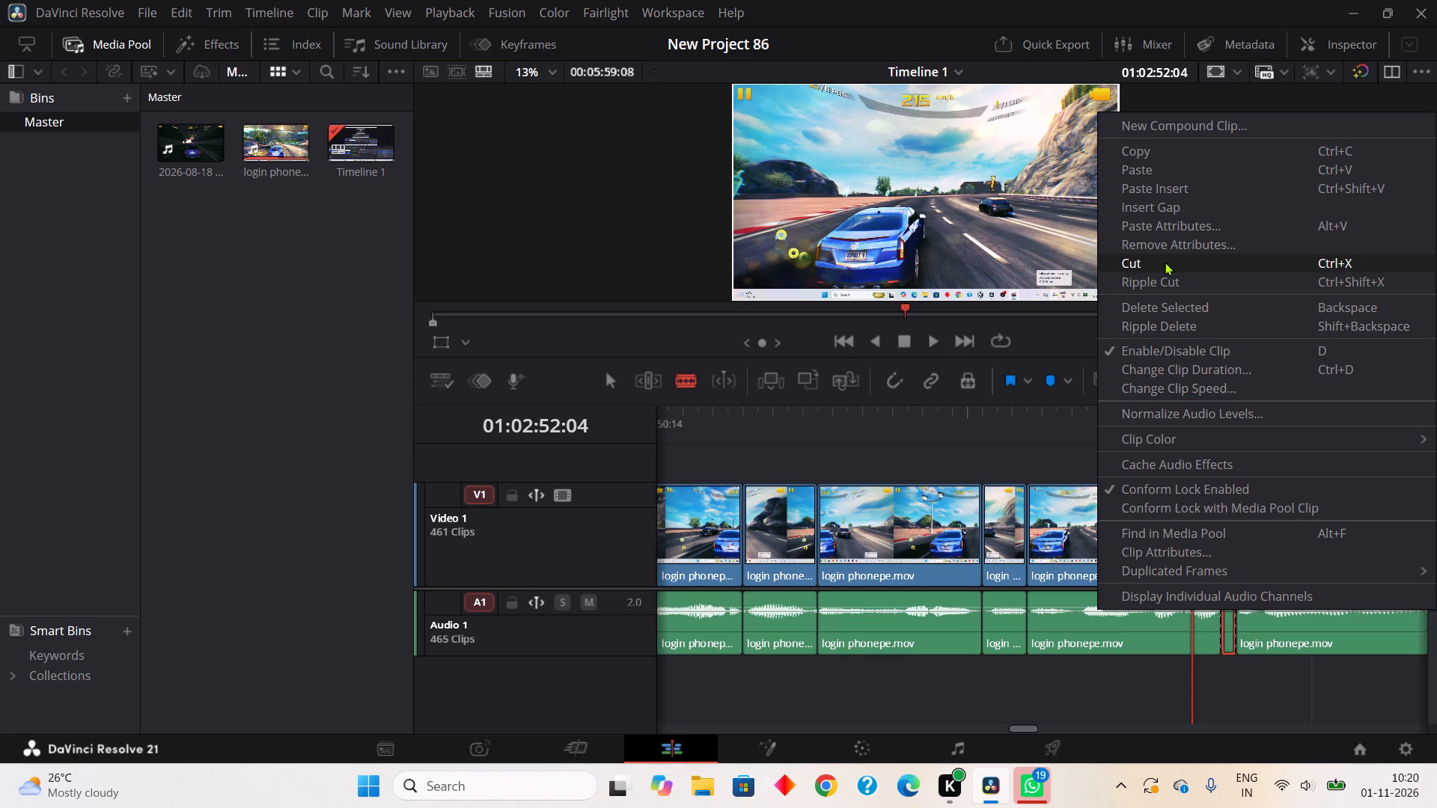
pyautogui.moveTo(1168, 278); pyautogui.dragTo(1173, 284)
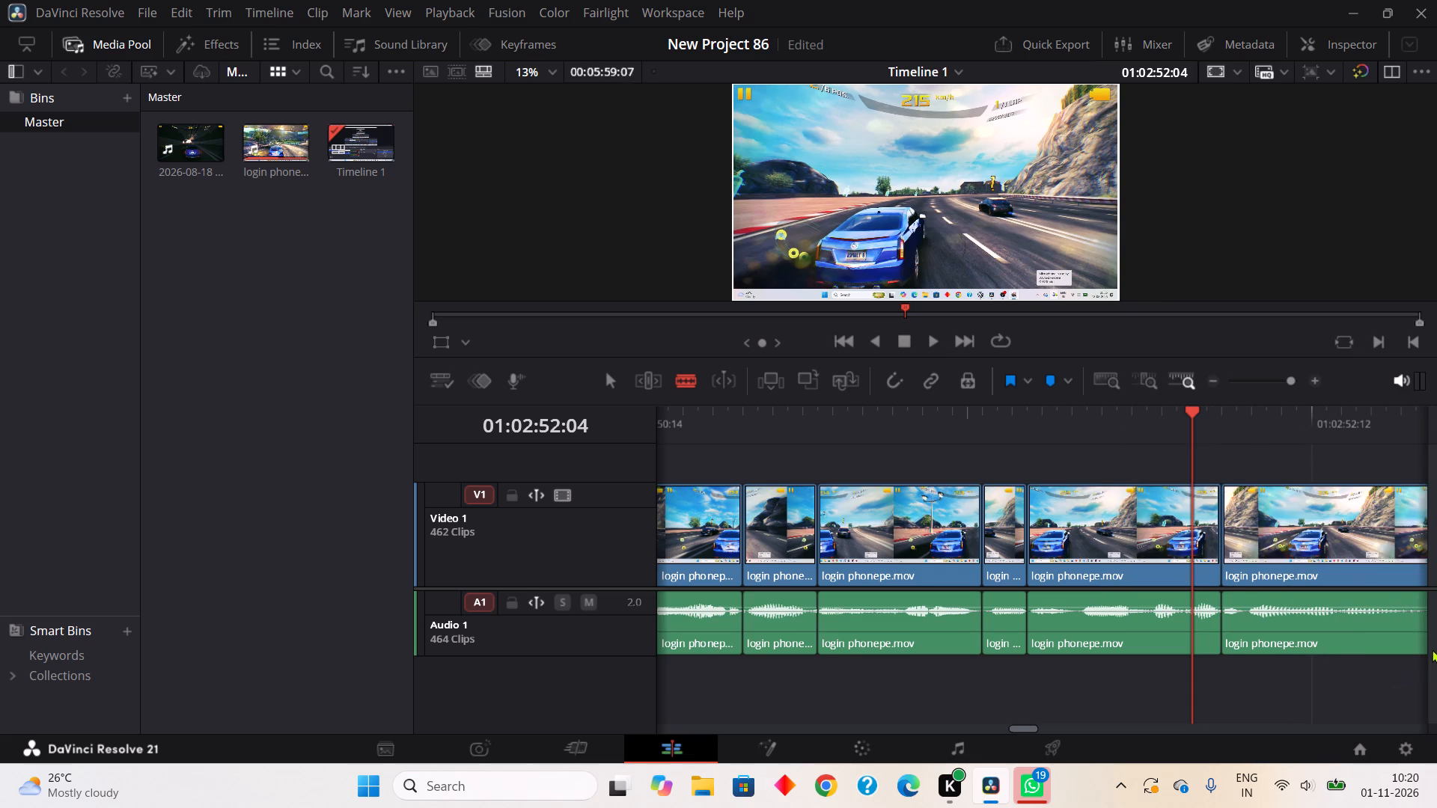
# Split Audio 1 at about 01:02:52:19, play on to about 01:02:53:08, split at about 01:02:52:22, and Ripple Cut the quiet piece between.
pyautogui.click(1418, 639)
pyautogui.click(926, 338)
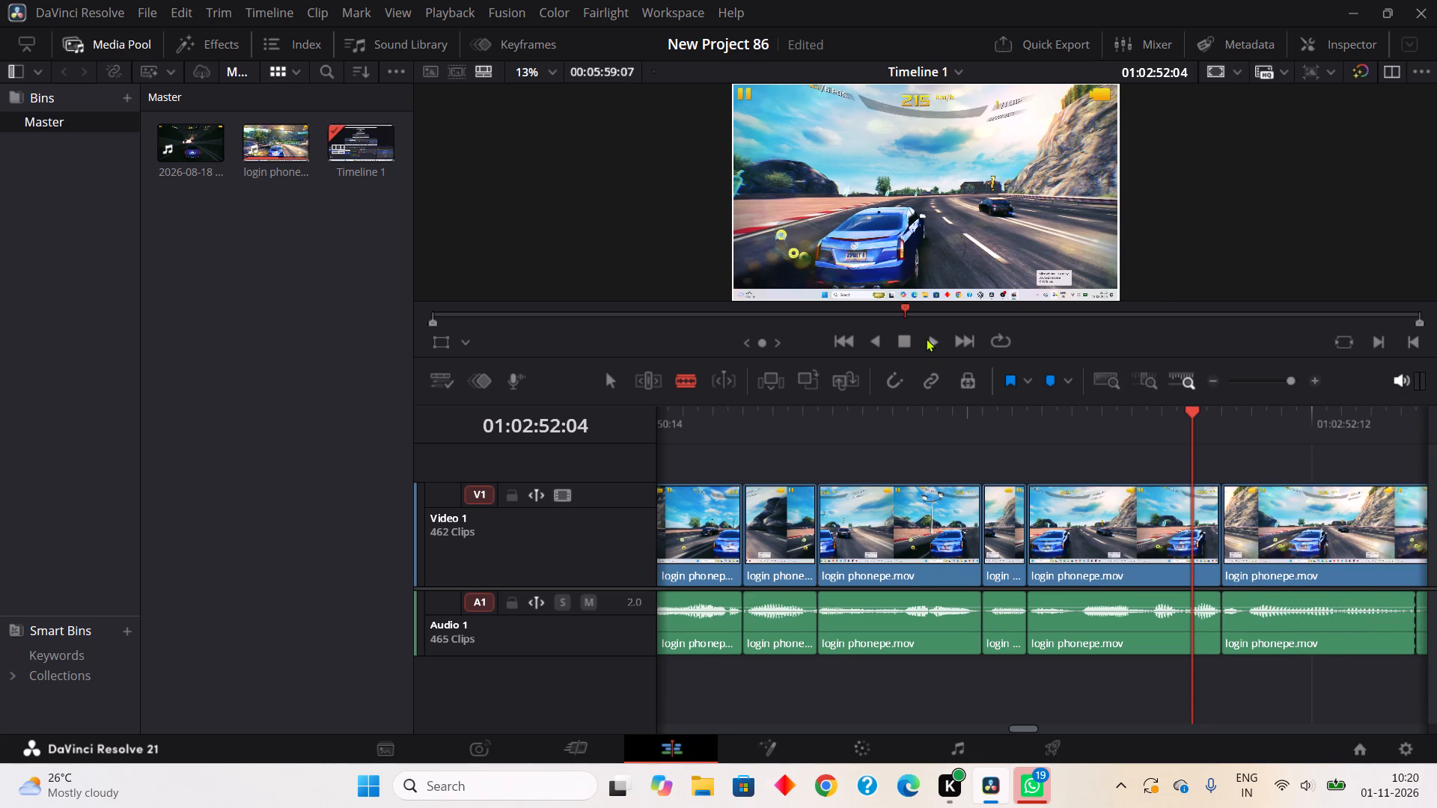
pyautogui.click(911, 332)
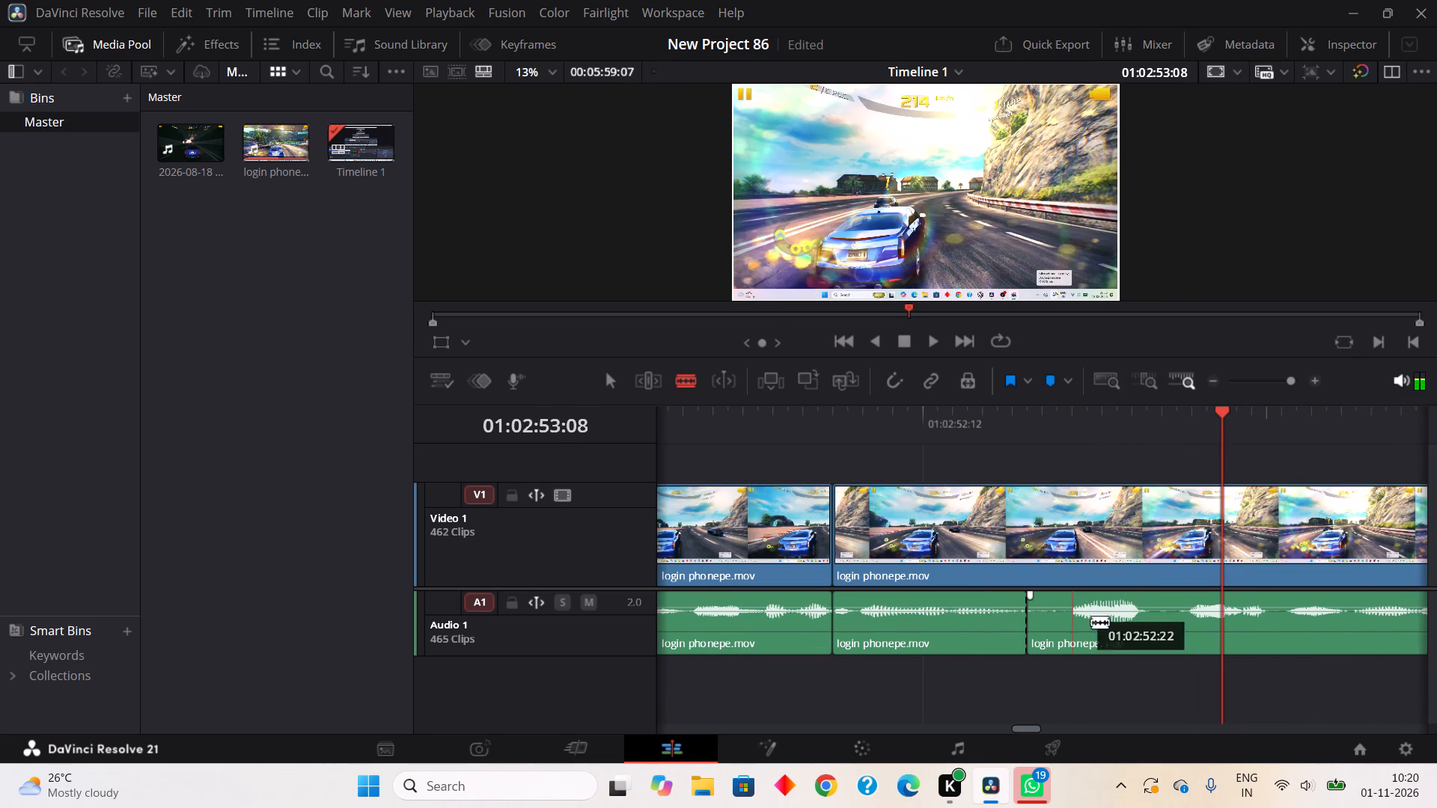
pyautogui.click(1081, 639)
pyautogui.rightClick(1049, 631)
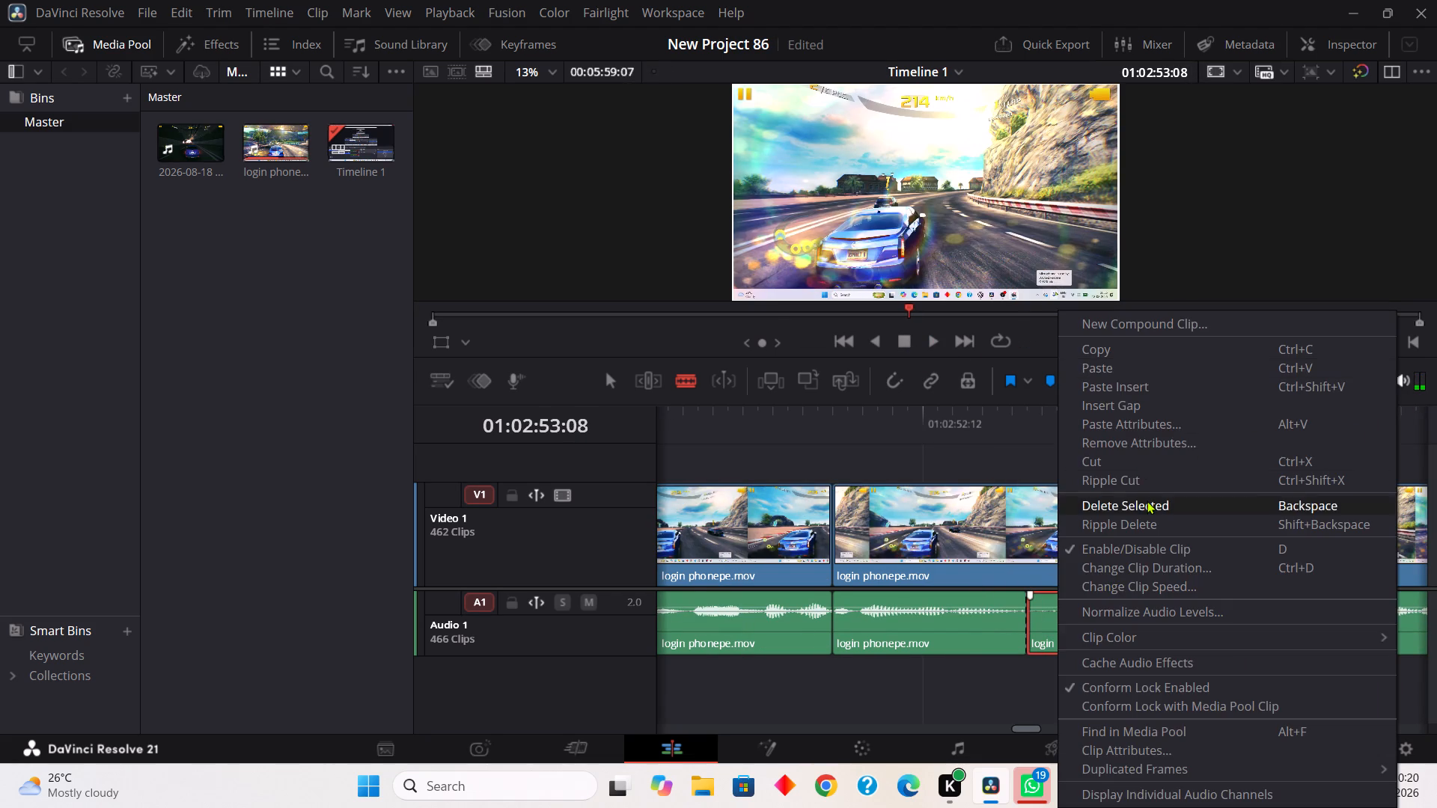
pyautogui.click(1135, 479)
# Split Audio 1 at about 01:02:53:00, where the next quiet gap begins.
pyautogui.click(1111, 631)
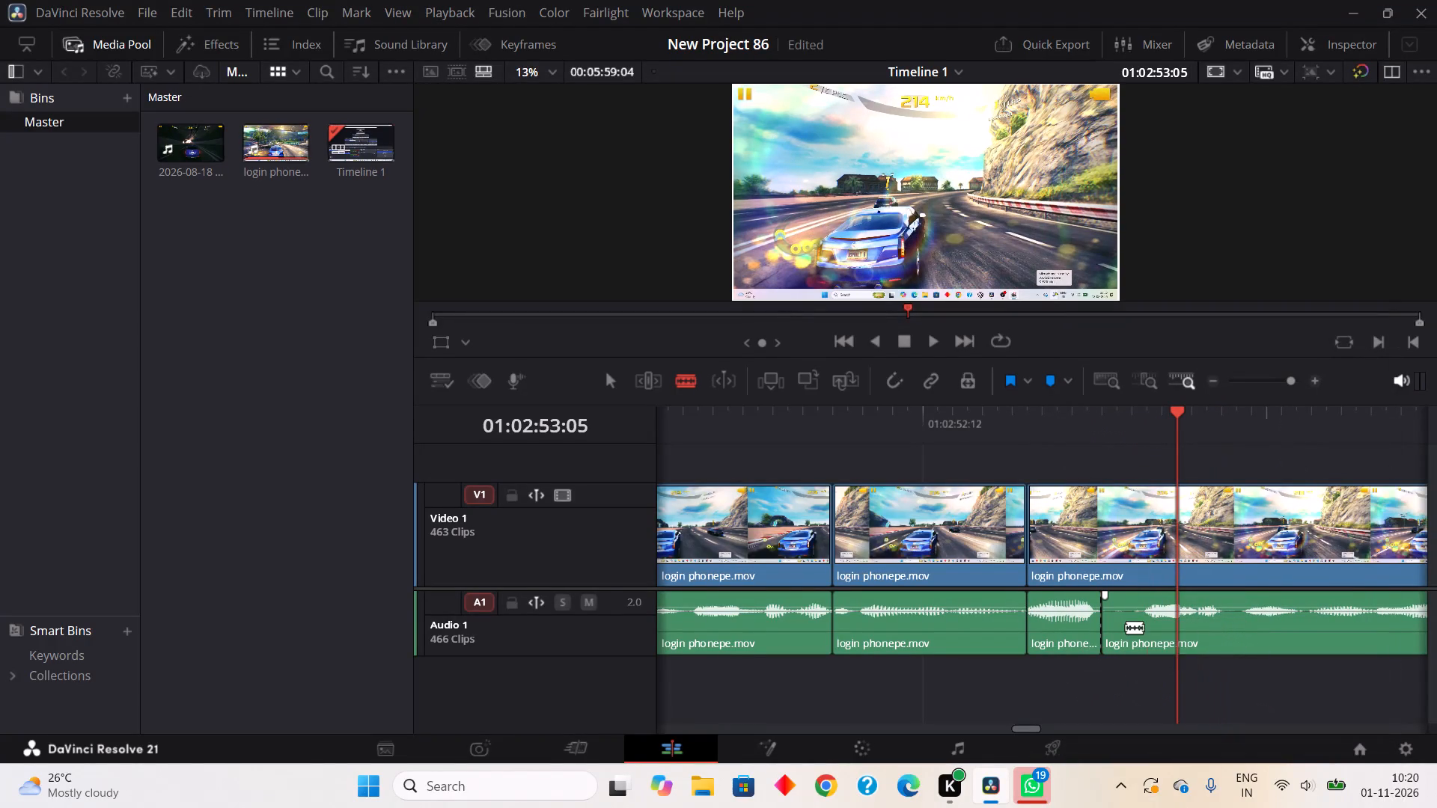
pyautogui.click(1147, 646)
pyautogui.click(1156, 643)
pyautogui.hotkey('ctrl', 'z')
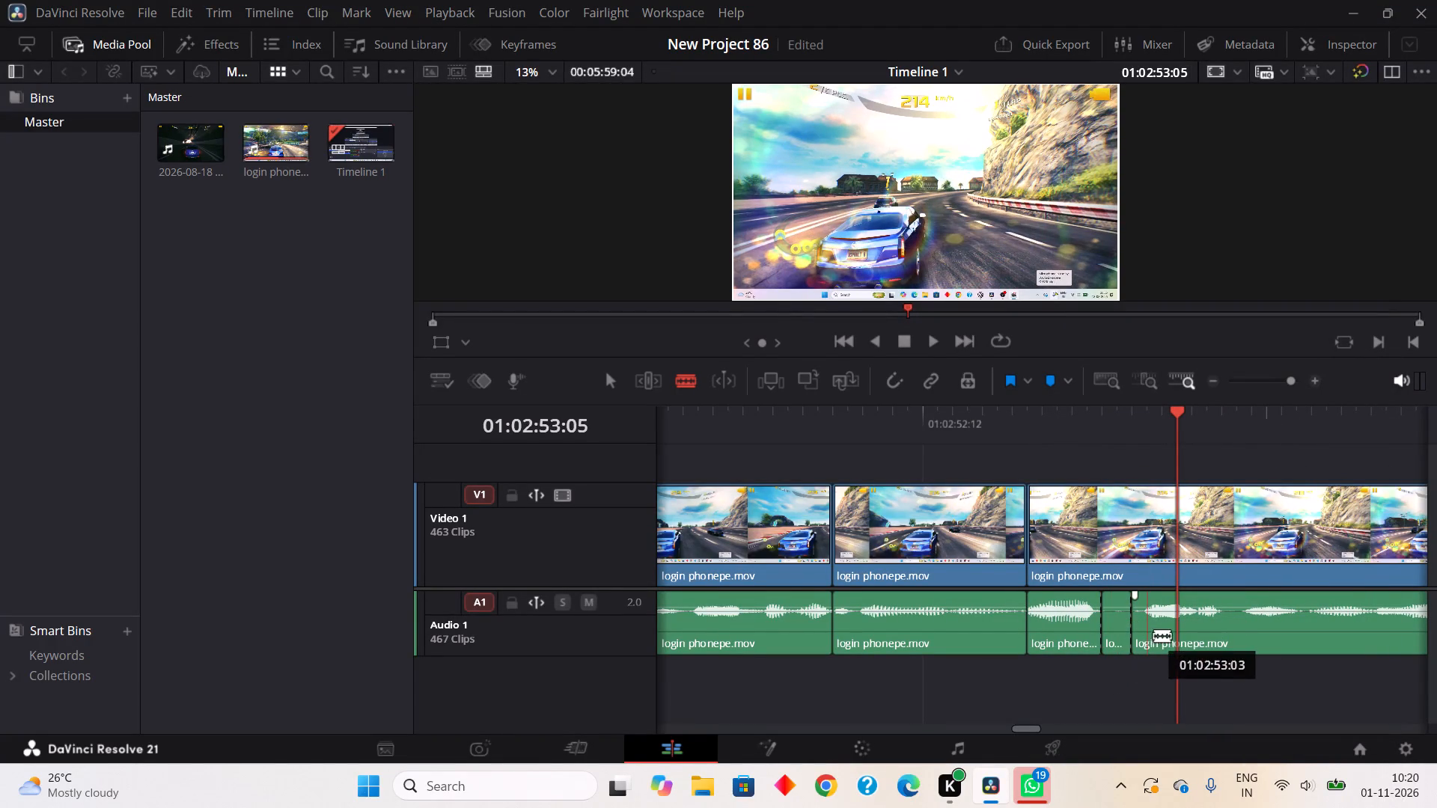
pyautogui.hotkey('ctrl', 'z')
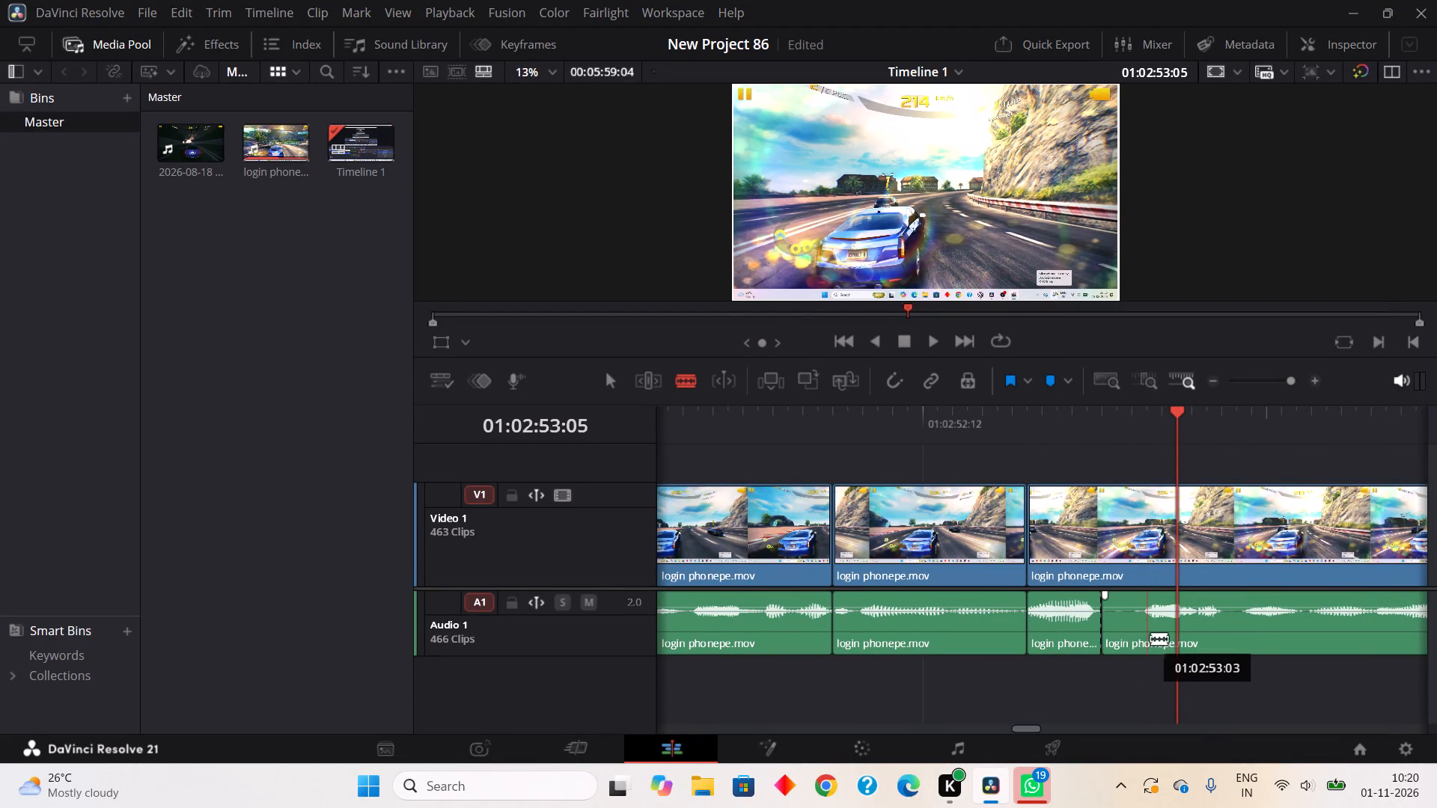
# Split Audio 1 at about 01:02:53:03 and Ripple Cut the quiet piece between 01:02:53:00 and that split.
pyautogui.click(1152, 637)
pyautogui.rightClick(1141, 635)
pyautogui.rightClick(1122, 616)
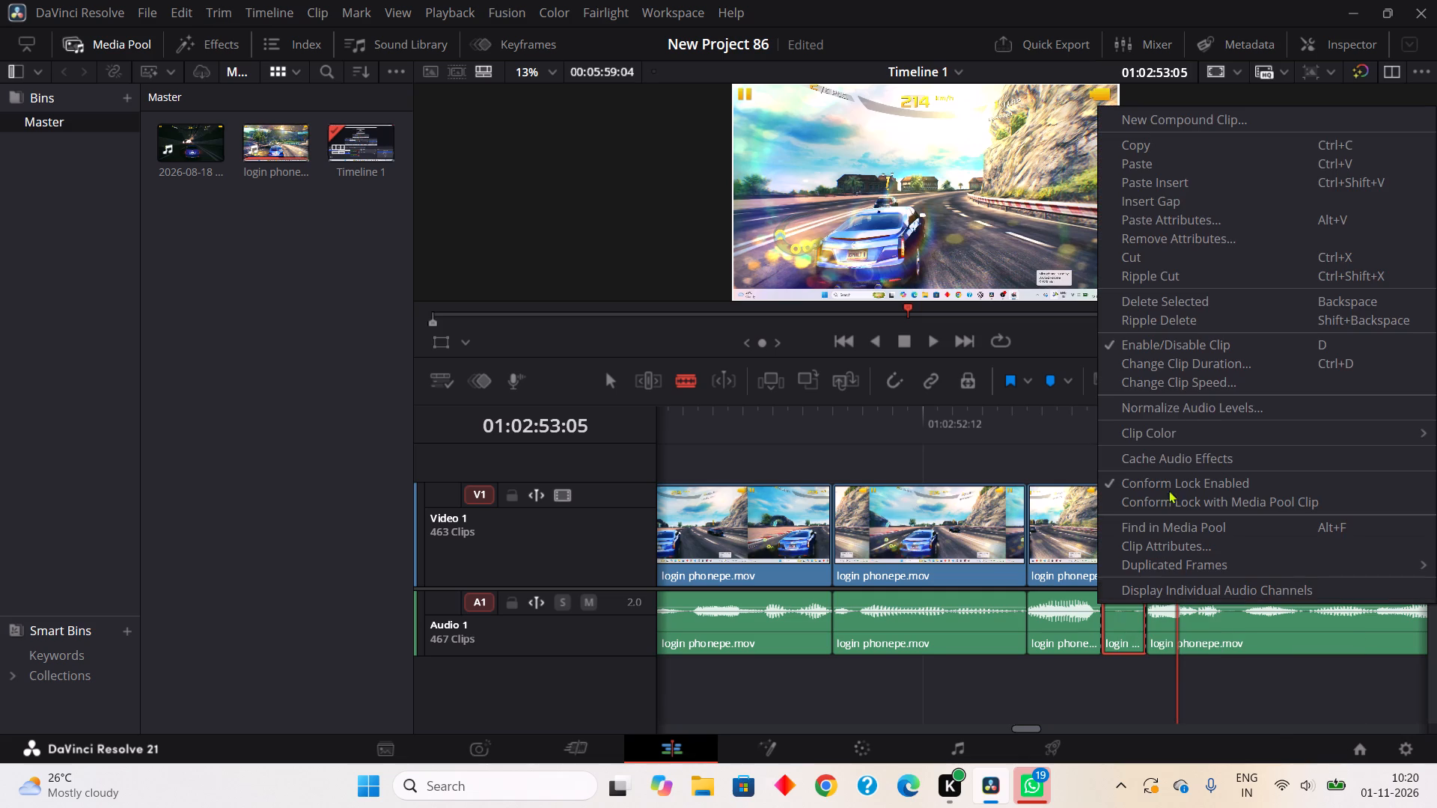
pyautogui.click(1147, 274)
# Split Audio 1 at about 01:02:53:05 and 01:02:53:06, and Ripple Cut the quiet piece between.
pyautogui.click(1185, 637)
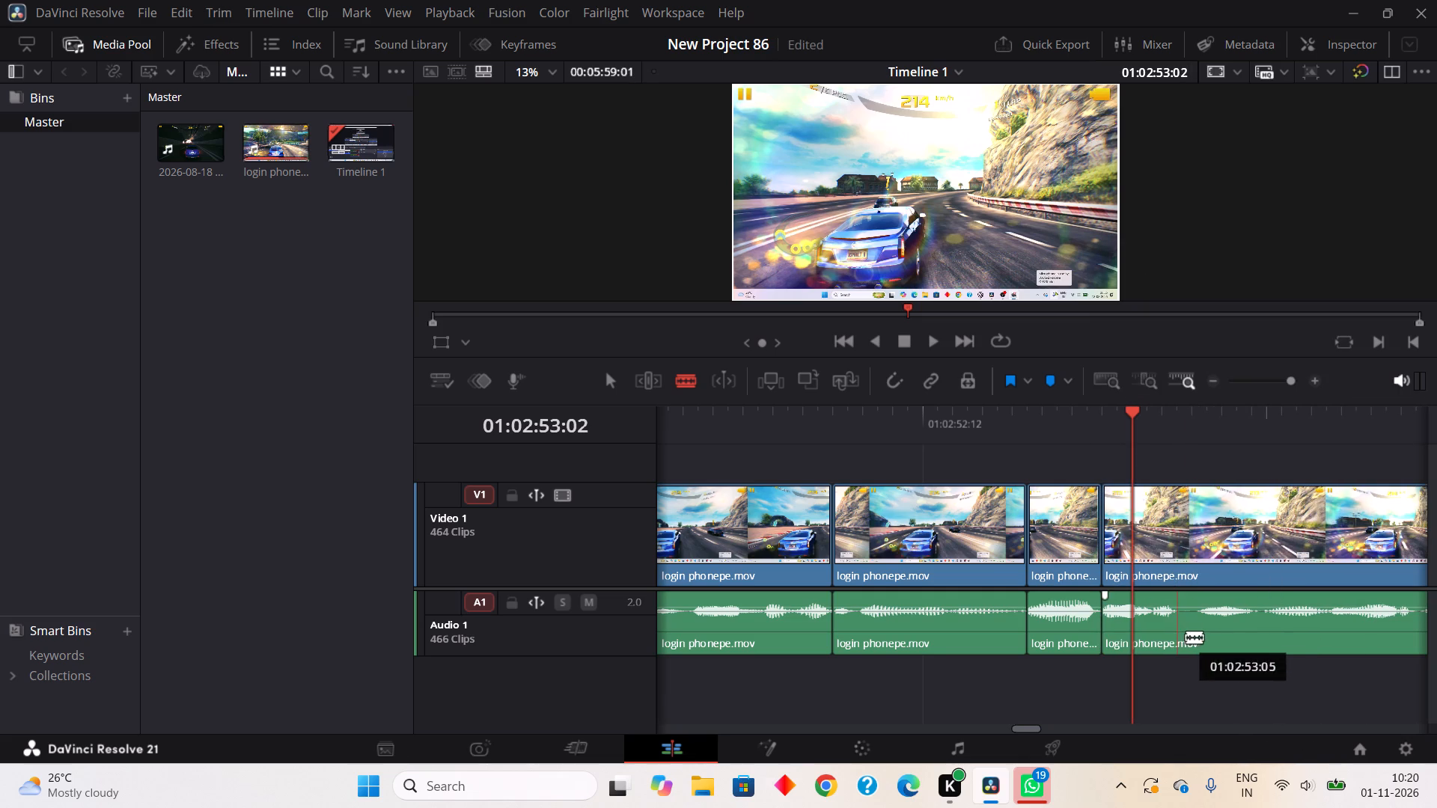
pyautogui.click(1203, 642)
pyautogui.rightClick(1191, 642)
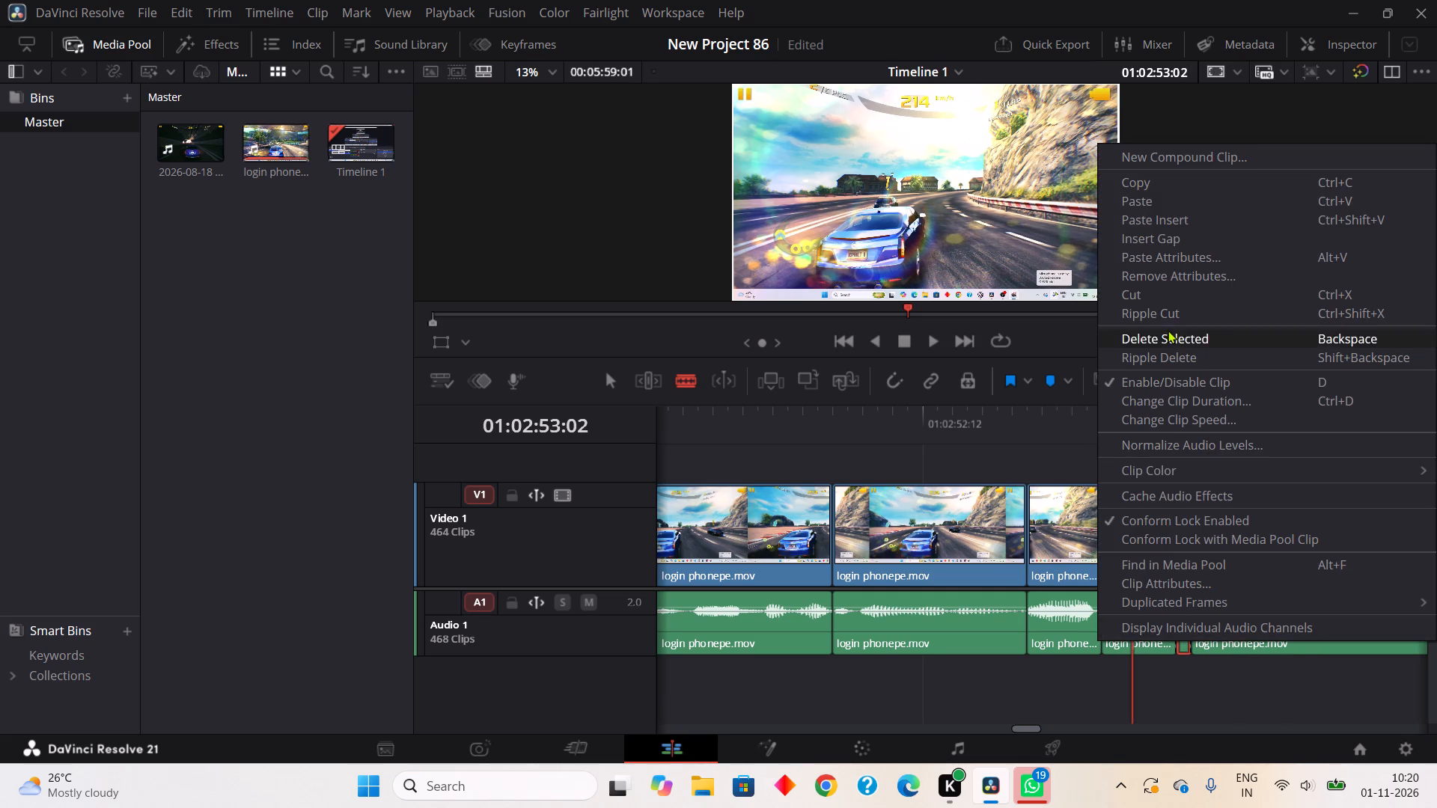
pyautogui.click(1159, 318)
# Split Audio 1 at about 01:02:53:09 and 01:02:53:10, and Ripple Cut the quiet piece between.
pyautogui.click(1248, 636)
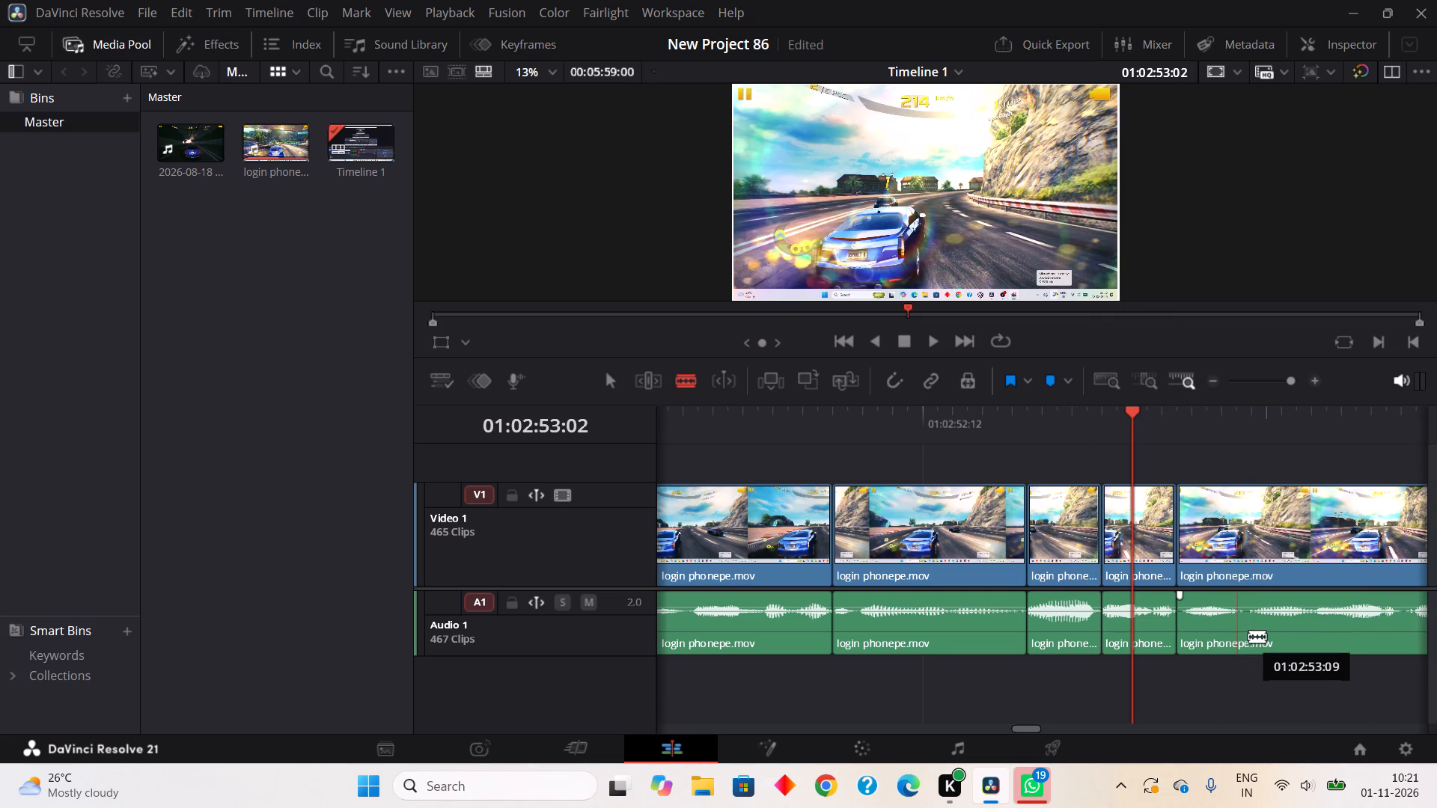
pyautogui.click(1259, 632)
pyautogui.rightClick(1238, 634)
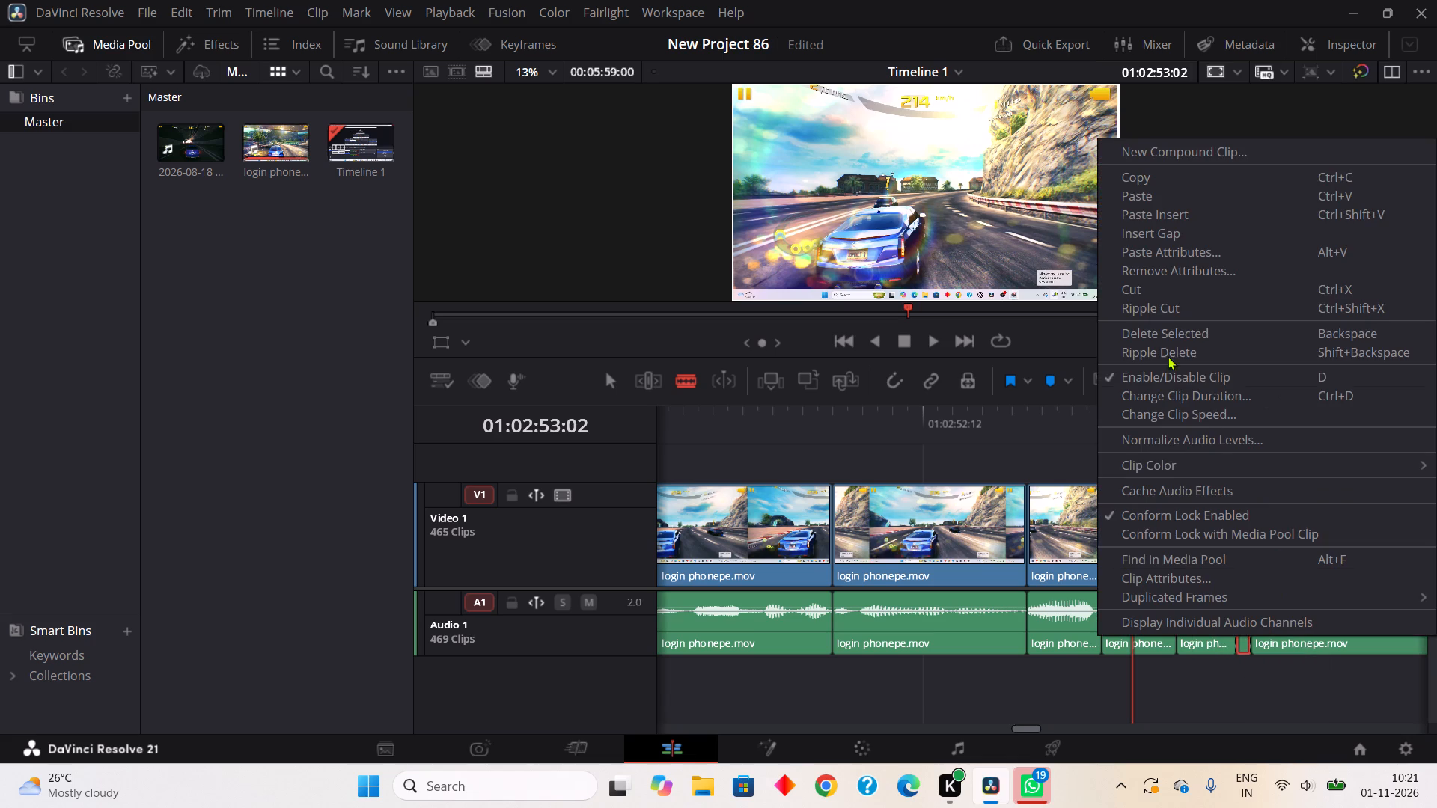
pyautogui.click(1148, 302)
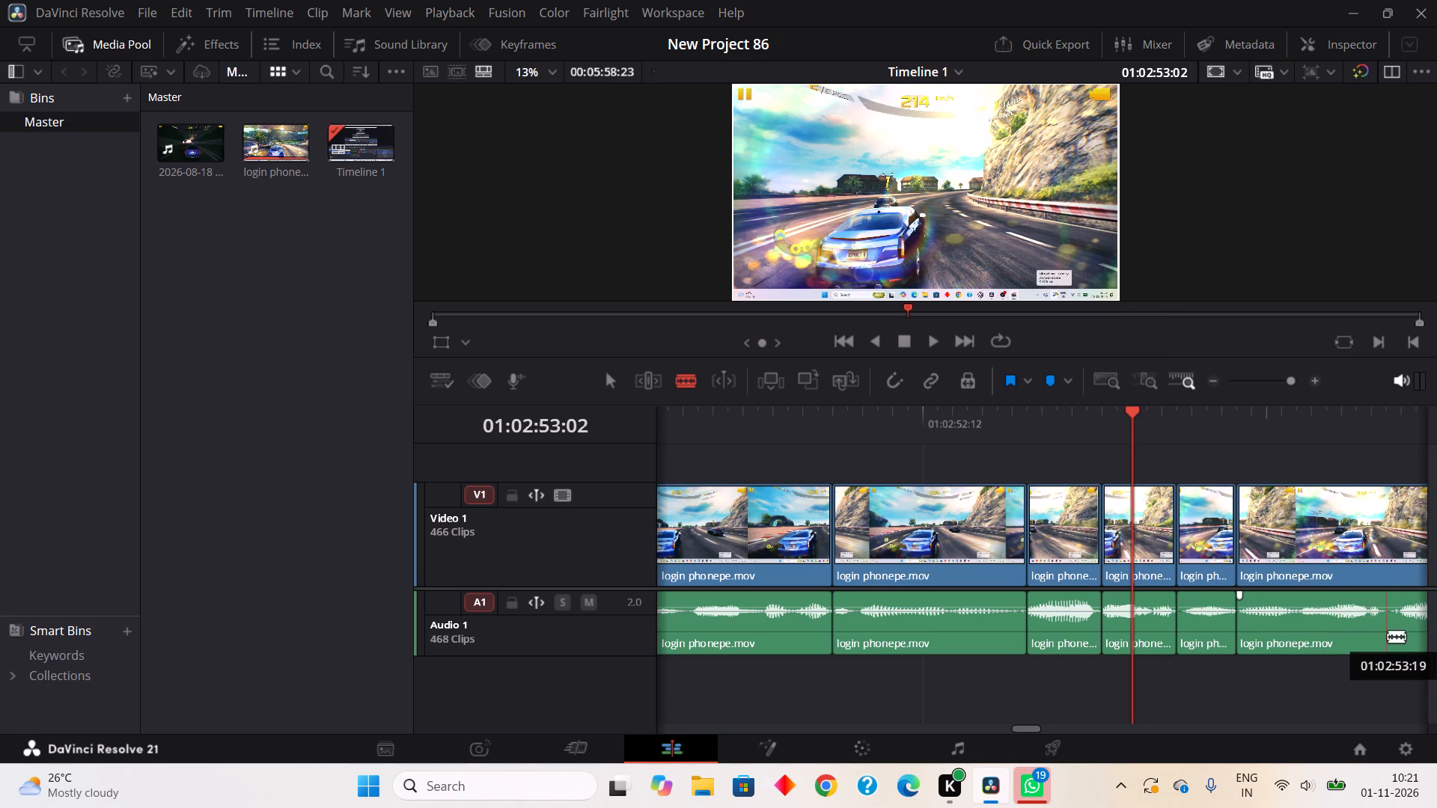
# Split Audio 1 at about 01:02:53:19 and 01:02:53:20, and Ripple Cut the quiet piece between.
pyautogui.click(1388, 637)
pyautogui.moveTo(1401, 636); pyautogui.dragTo(1408, 634)
pyautogui.rightClick(1402, 637)
pyautogui.rightClick(1402, 635)
pyautogui.rightClick(1394, 624)
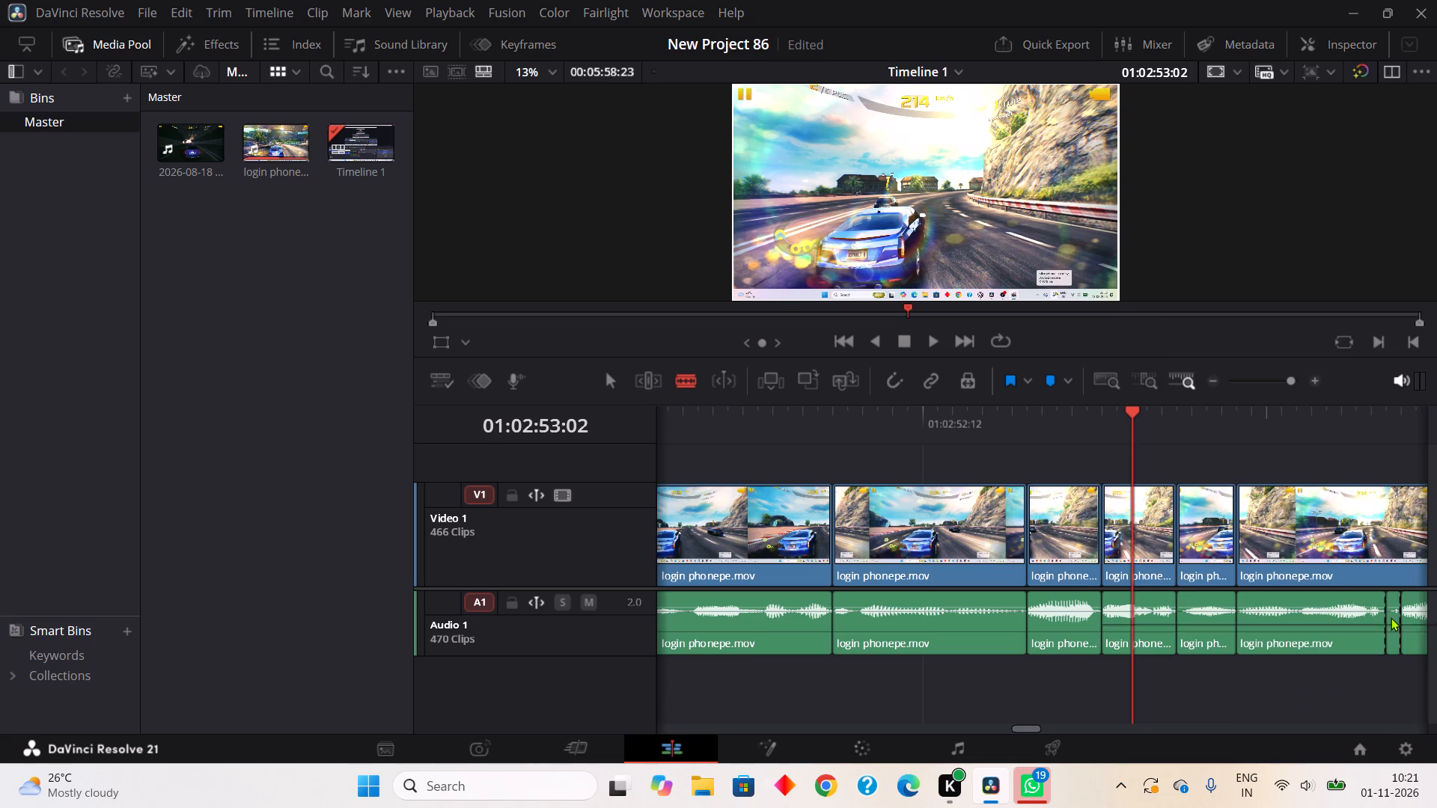
pyautogui.click(1161, 293)
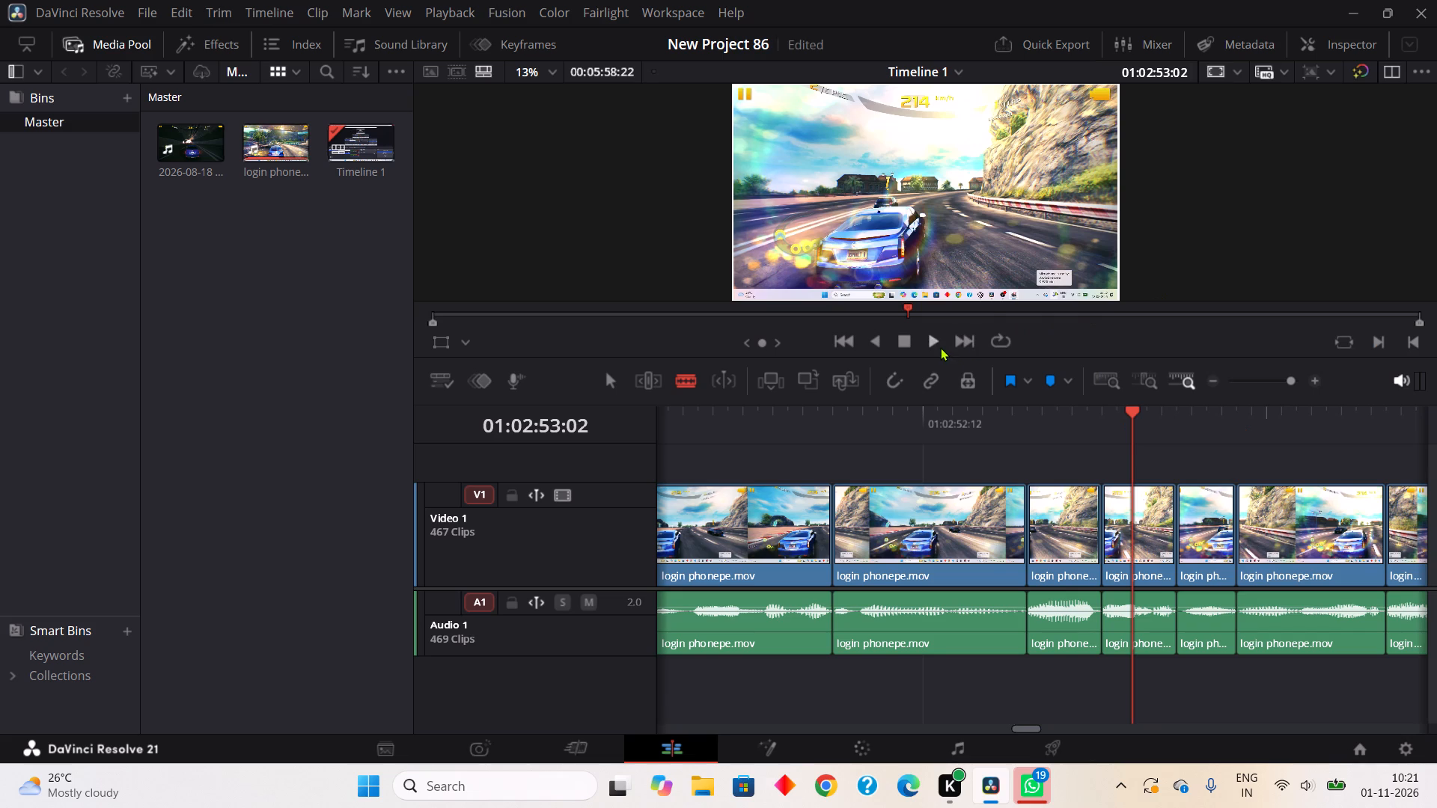
# Play on to about 01:02:54:04, split Audio 1 at about 01:02:53:23 and 01:02:54:01, and Ripple Cut the quiet piece between.
pyautogui.click(940, 347)
pyautogui.click(906, 343)
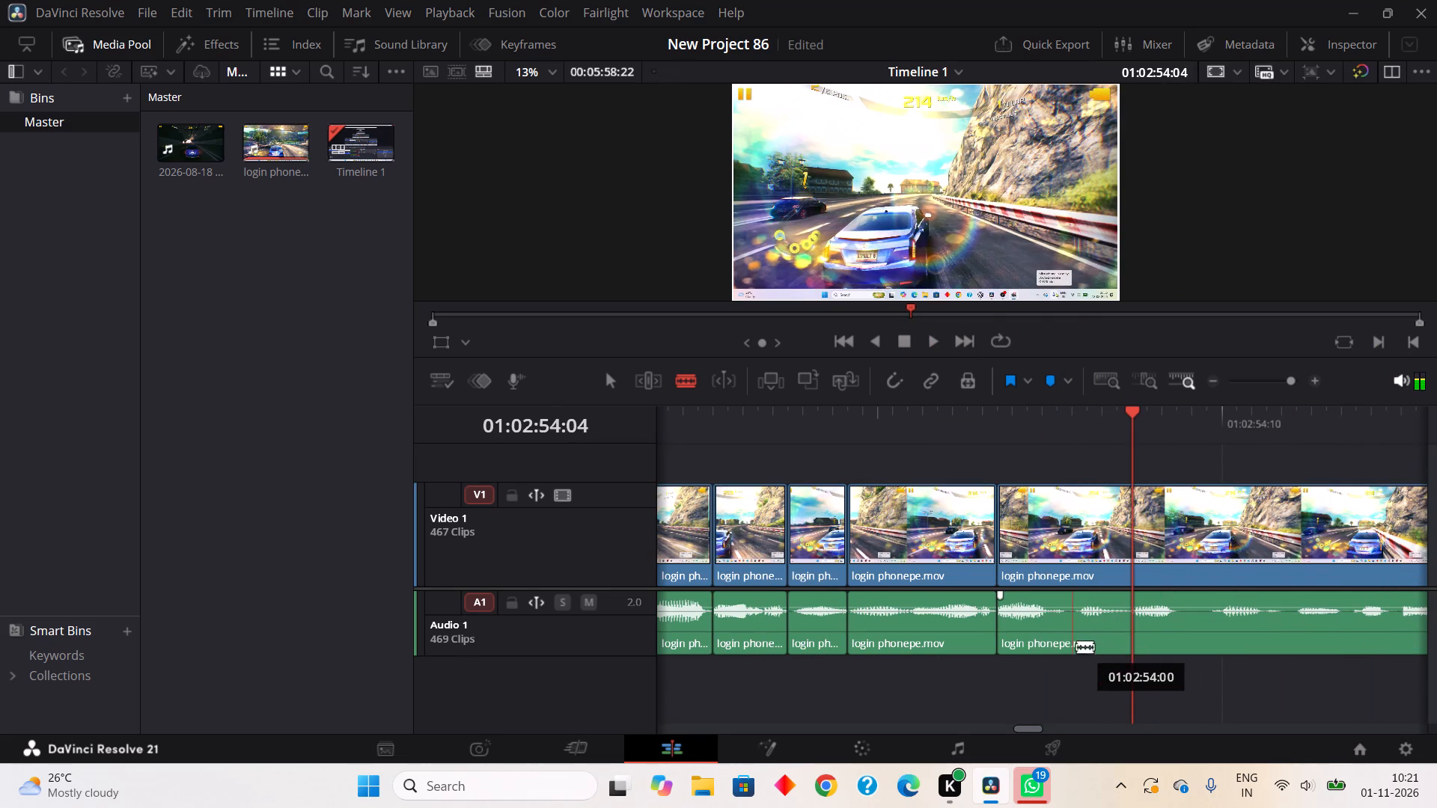
pyautogui.click(1071, 643)
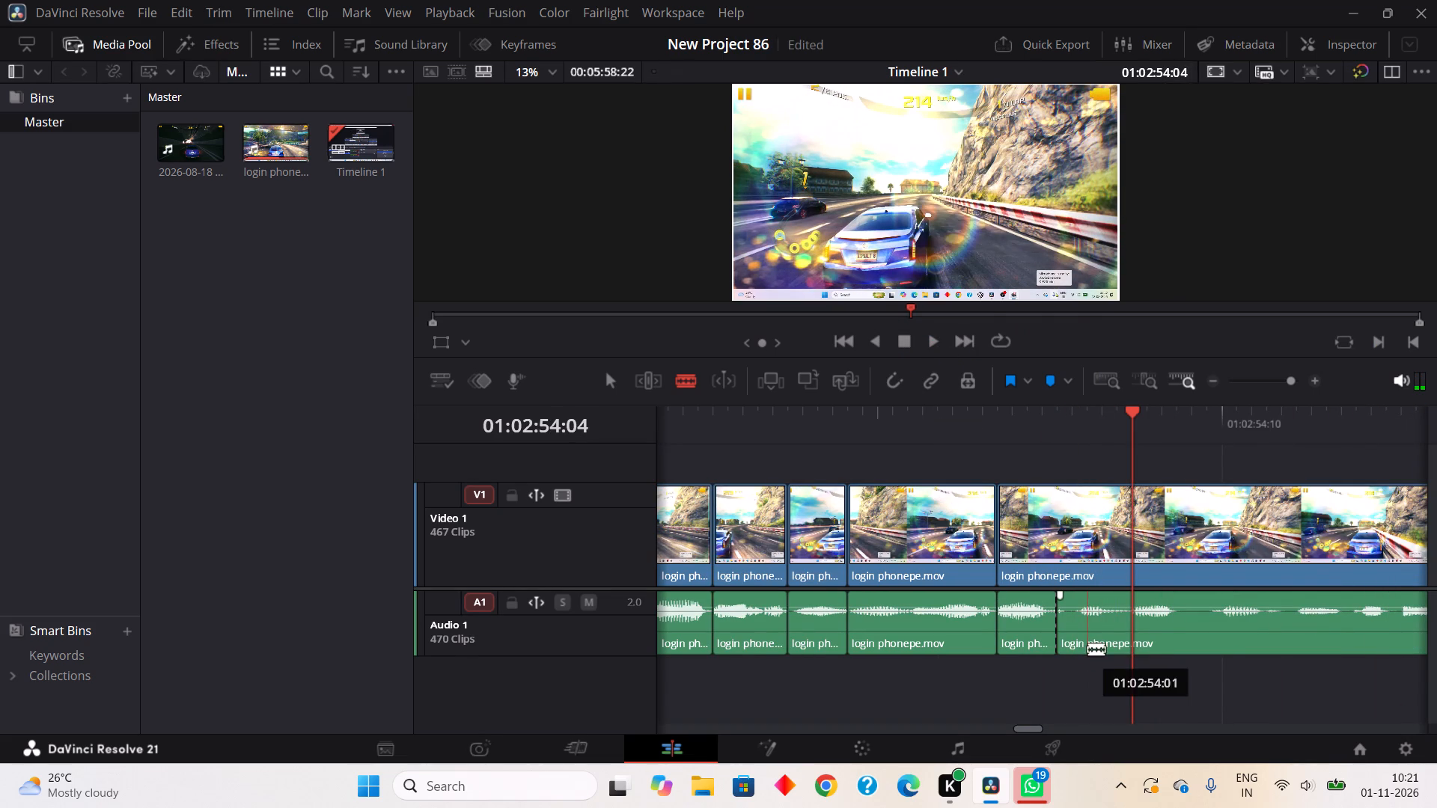
pyautogui.click(1087, 649)
pyautogui.rightClick(1064, 634)
pyautogui.click(1130, 299)
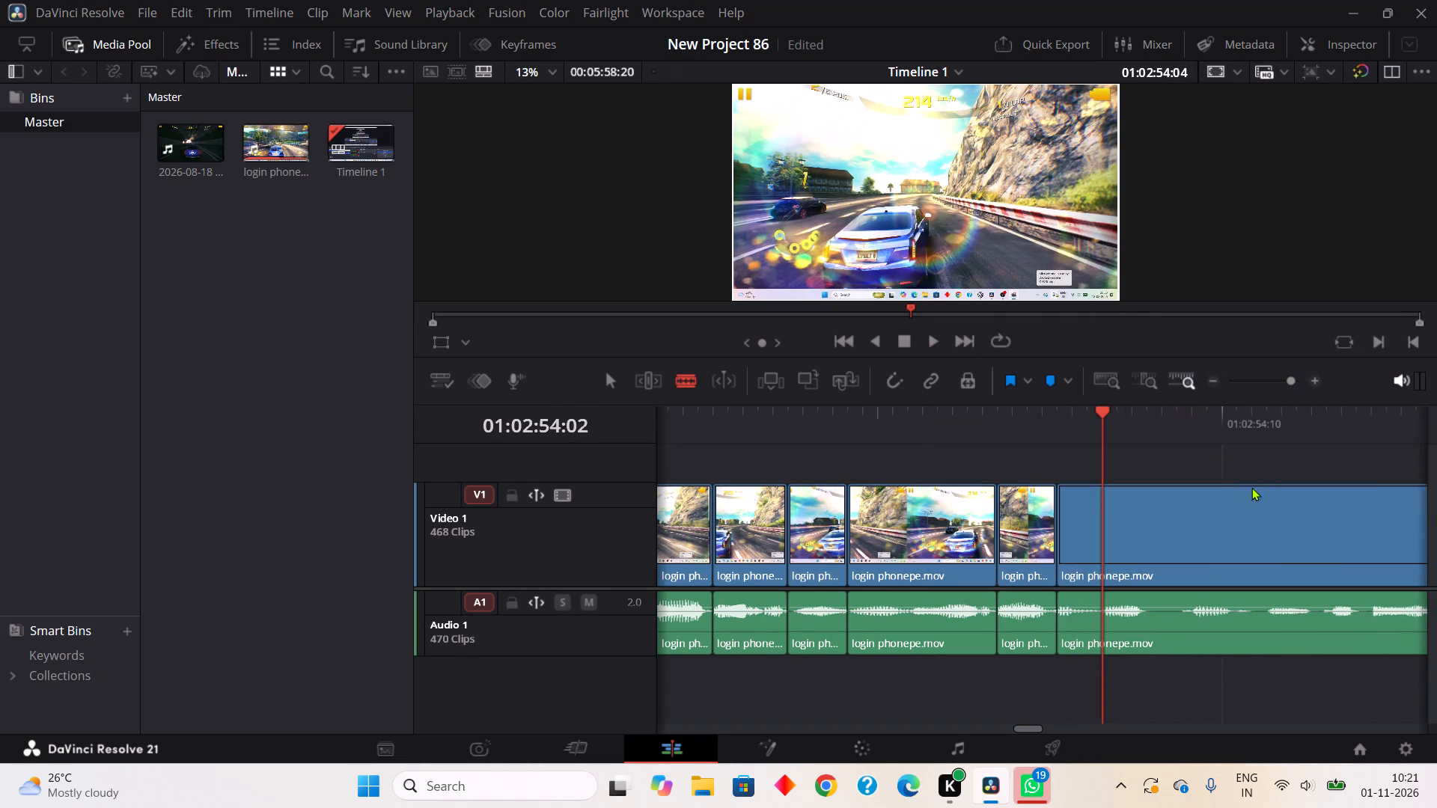
# Split Audio 1 at about 01:02:54:05 and 01:02:54:08, and Ripple Cut the quiet piece between.
pyautogui.click(1153, 643)
pyautogui.click(1202, 639)
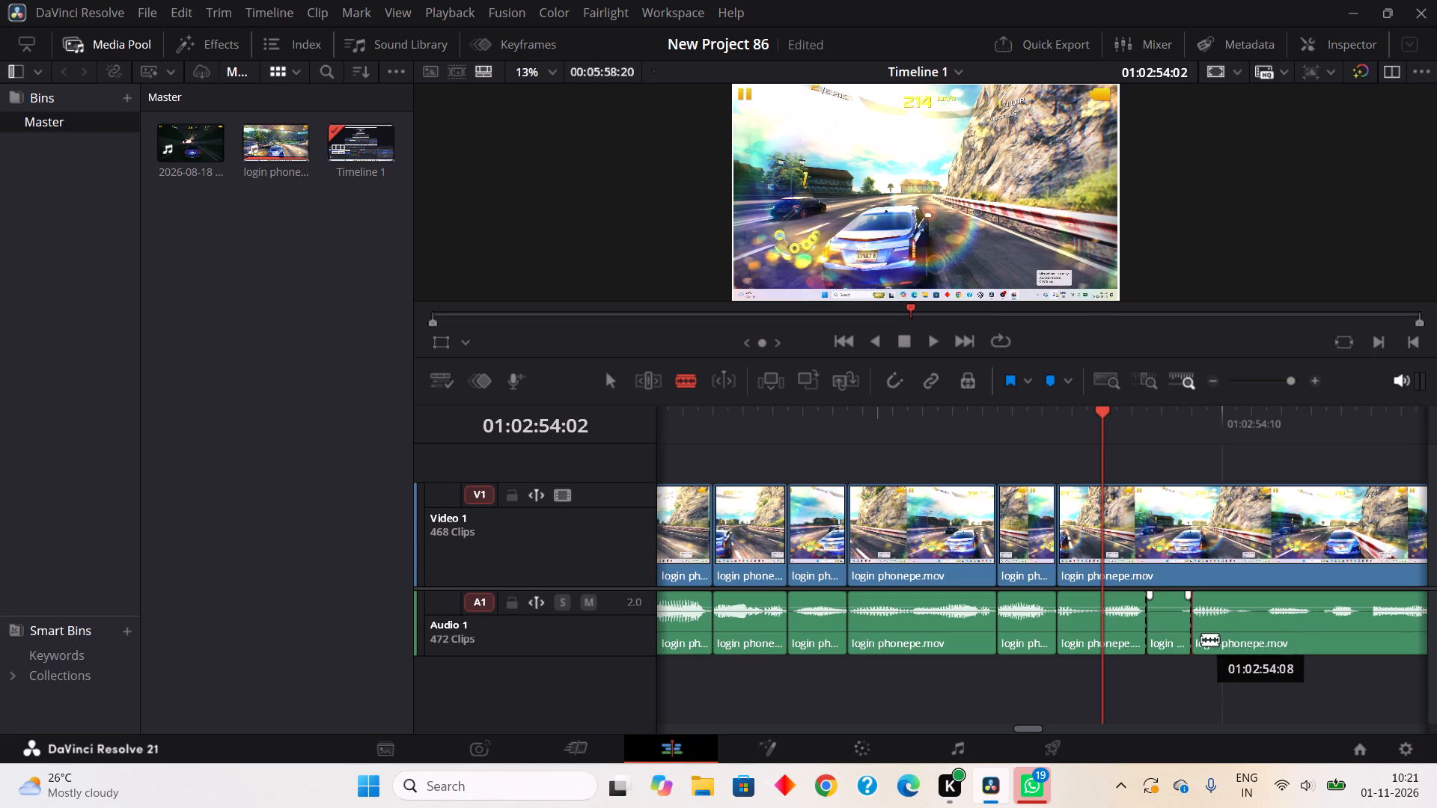
pyautogui.rightClick(1169, 629)
pyautogui.click(1156, 302)
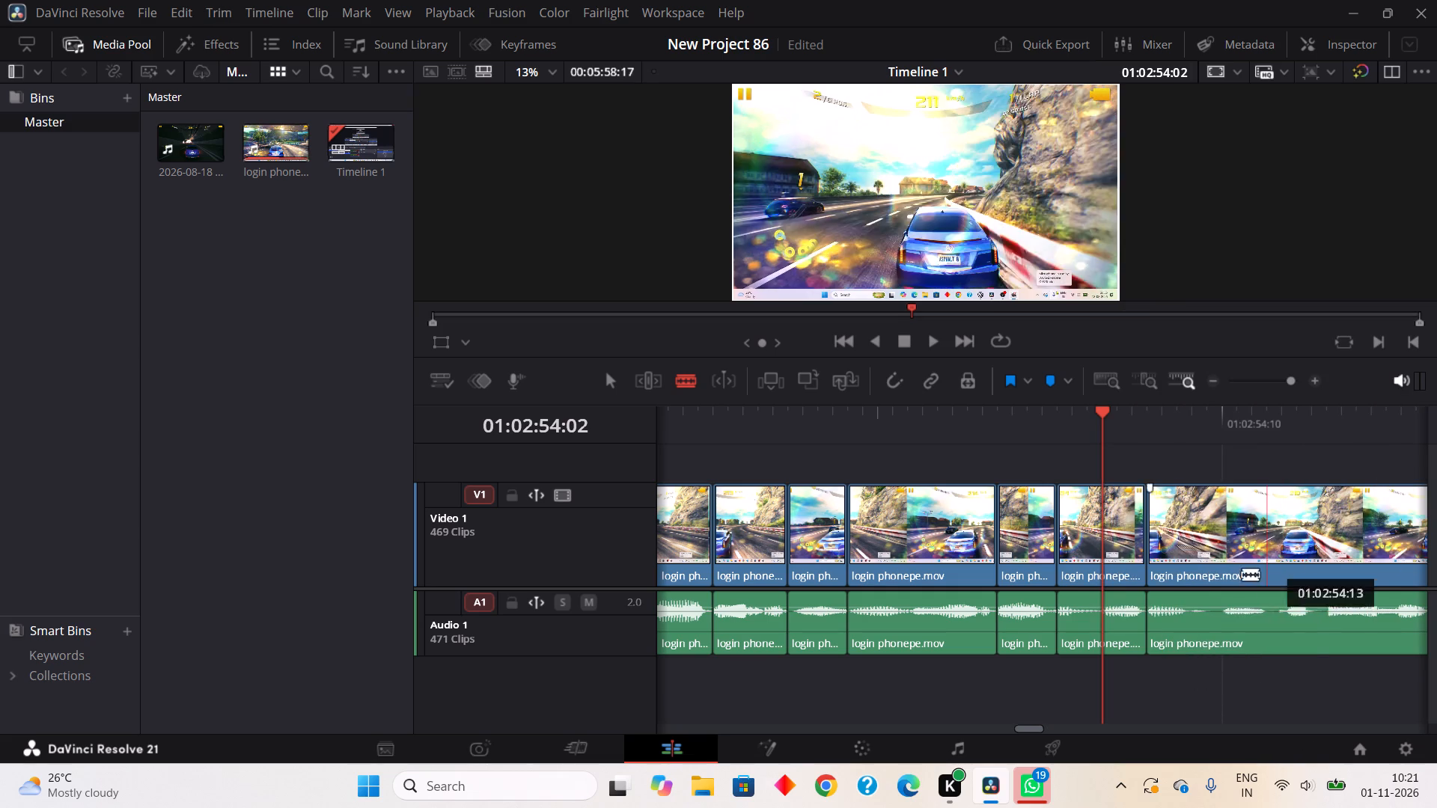
# Split Audio 1 at about 01:02:54:08 and 01:02:54:10, and Ripple Cut the quiet piece between.
pyautogui.click(1203, 628)
pyautogui.click(1230, 632)
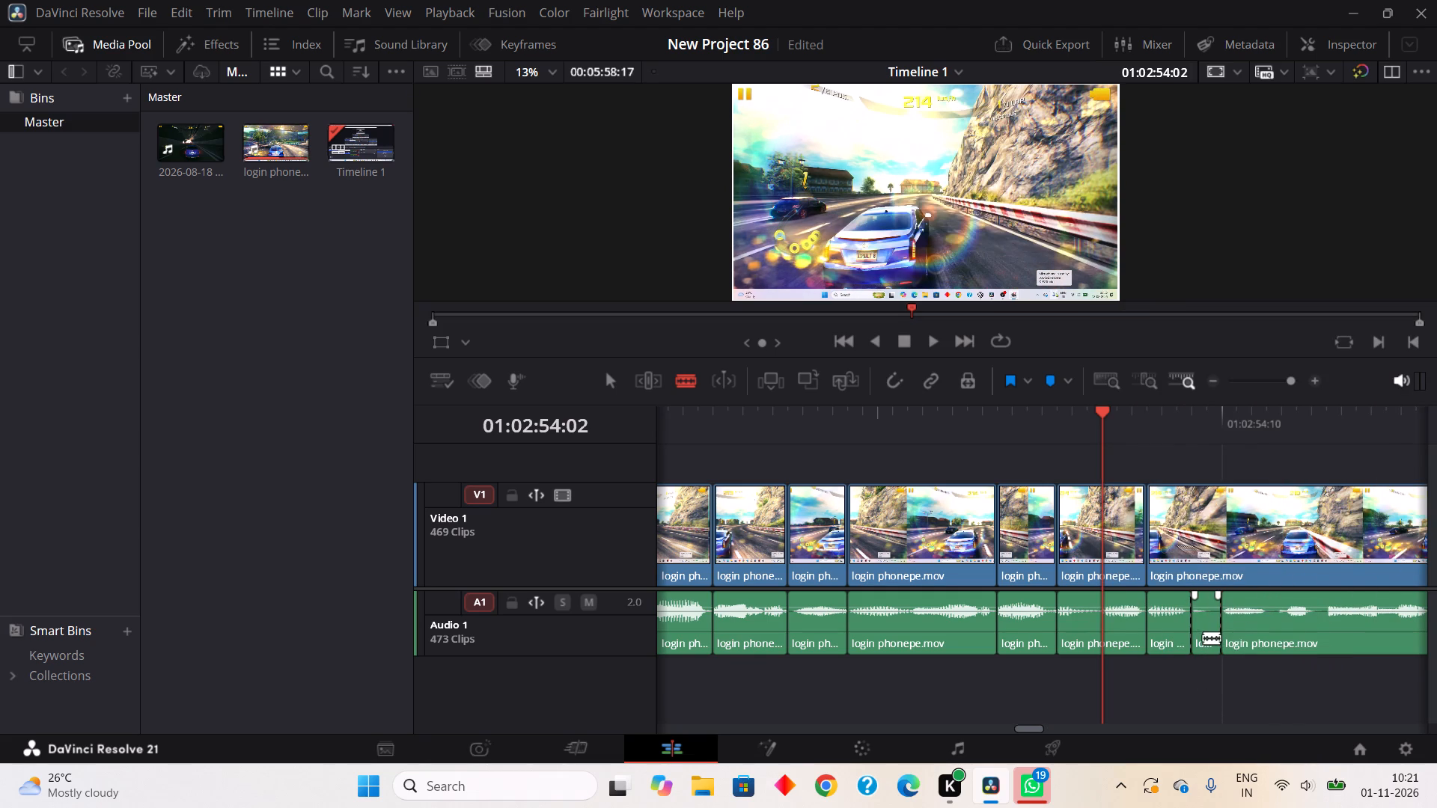
pyautogui.rightClick(1203, 637)
pyautogui.click(1225, 304)
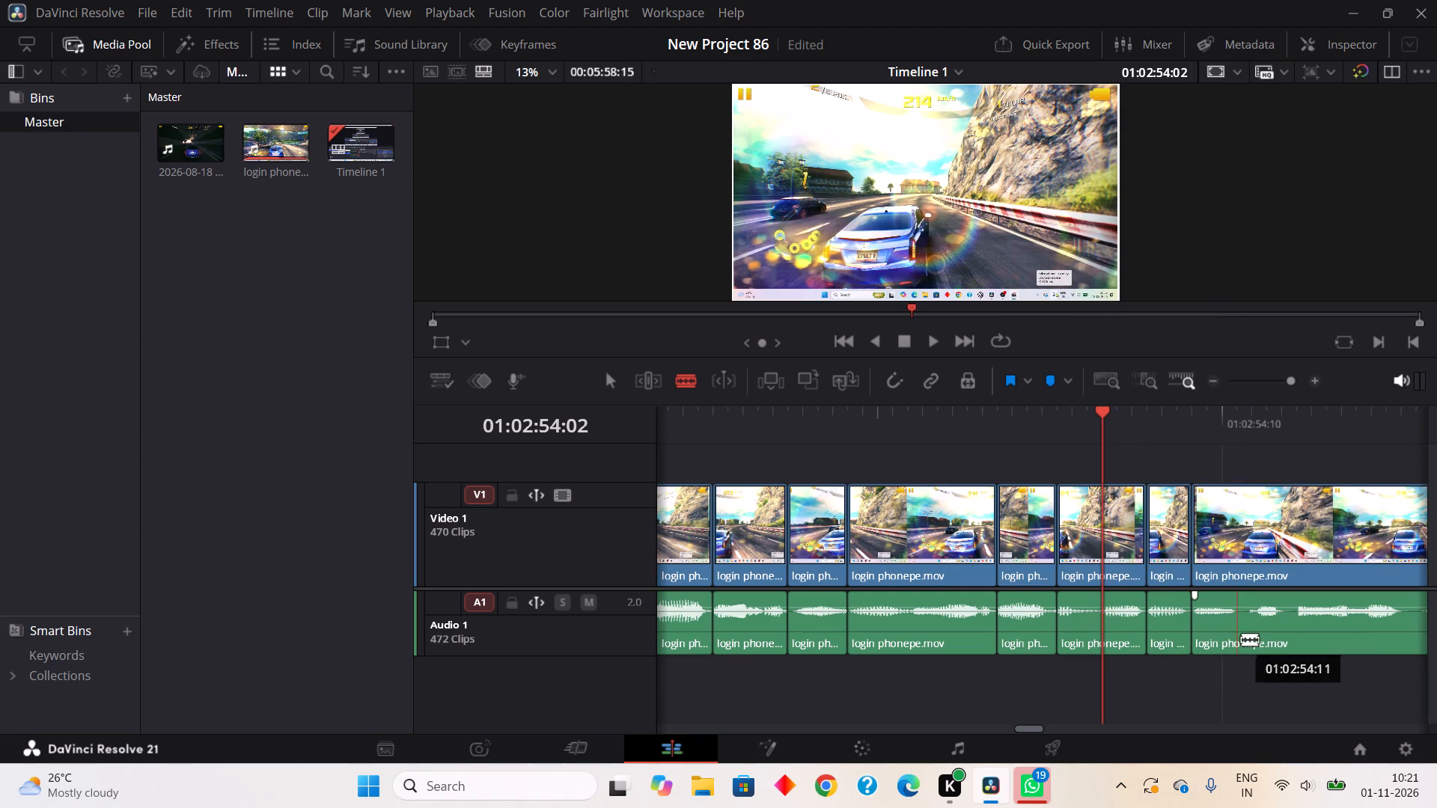
# Split Audio 1 at about 01:02:54:11 and 01:02:54:12, and Ripple Cut the quiet piece between.
pyautogui.click(1242, 640)
pyautogui.click(1257, 635)
pyautogui.rightClick(1251, 646)
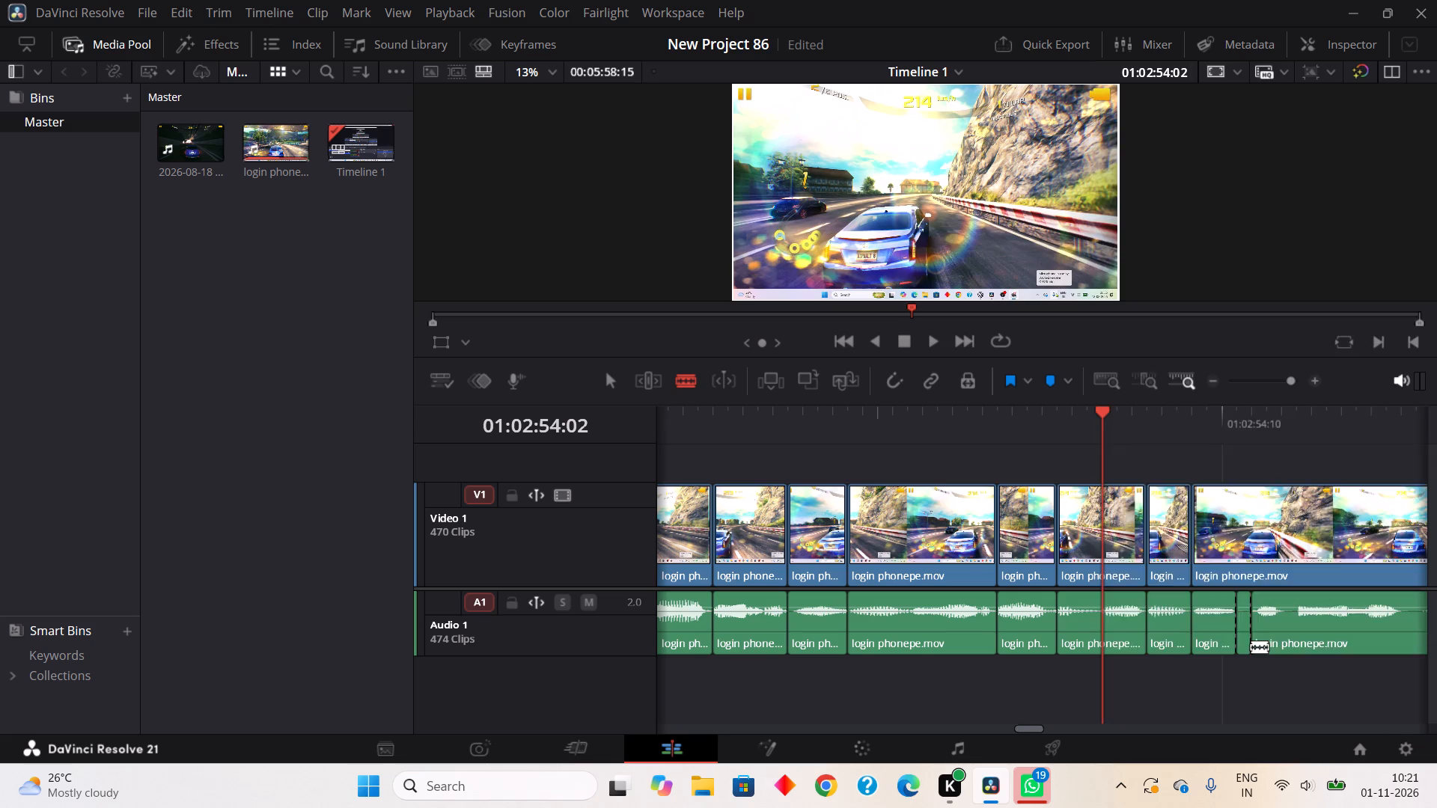
pyautogui.click(1166, 322)
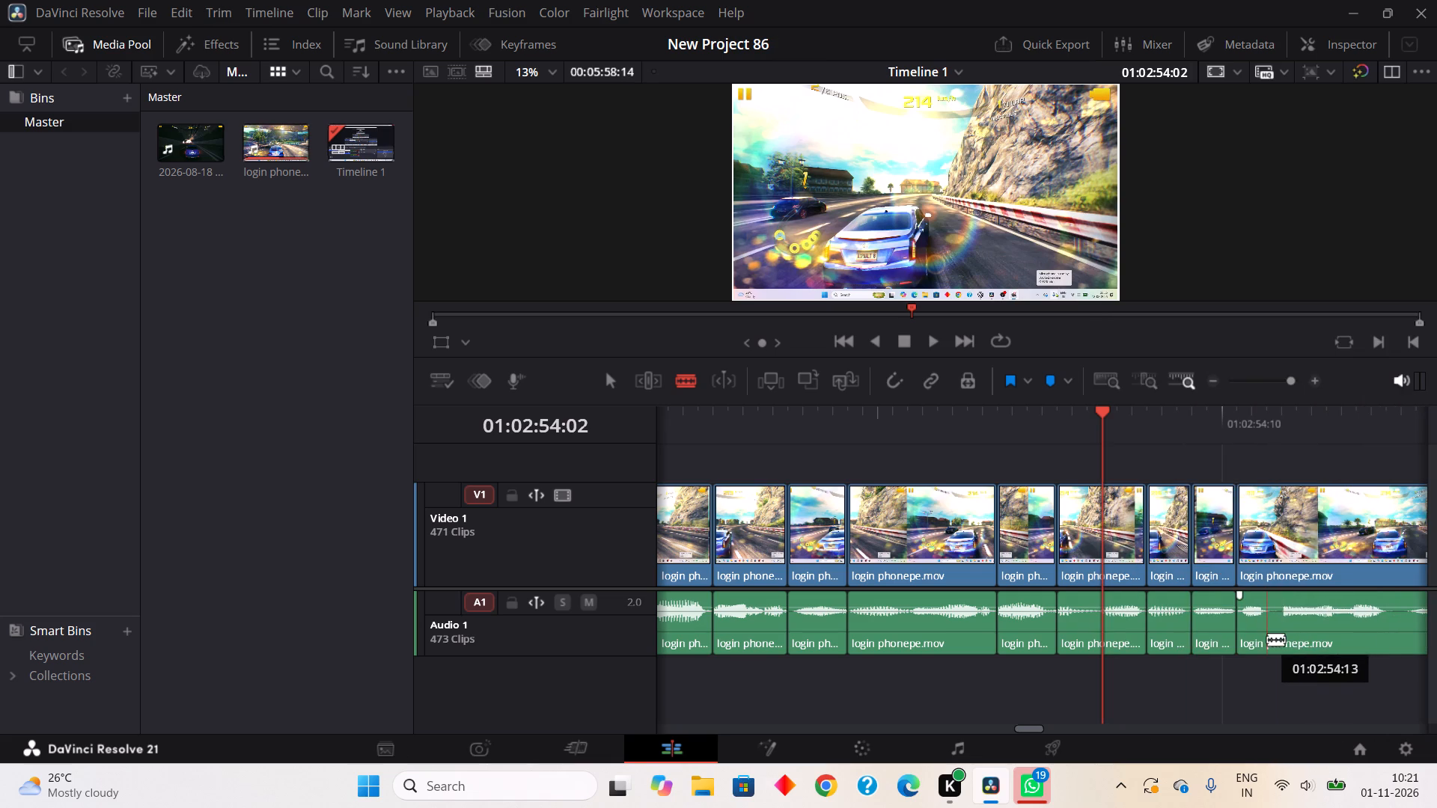
# Split Audio 1 at about 01:02:54:13 and 01:02:54:14, and Ripple Cut the quiet piece between.
pyautogui.click(1267, 639)
pyautogui.click(1290, 646)
pyautogui.rightClick(1277, 639)
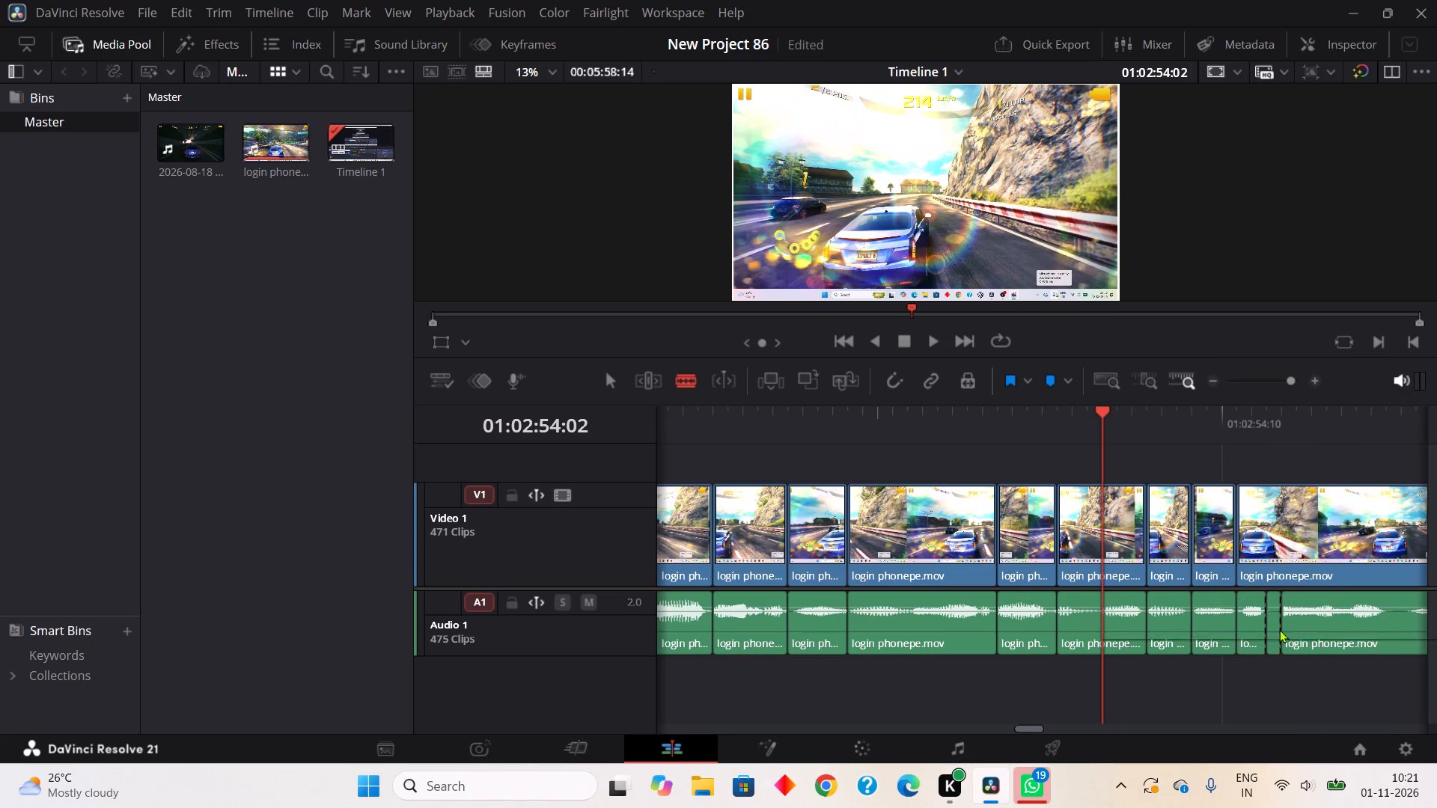
pyautogui.click(1162, 308)
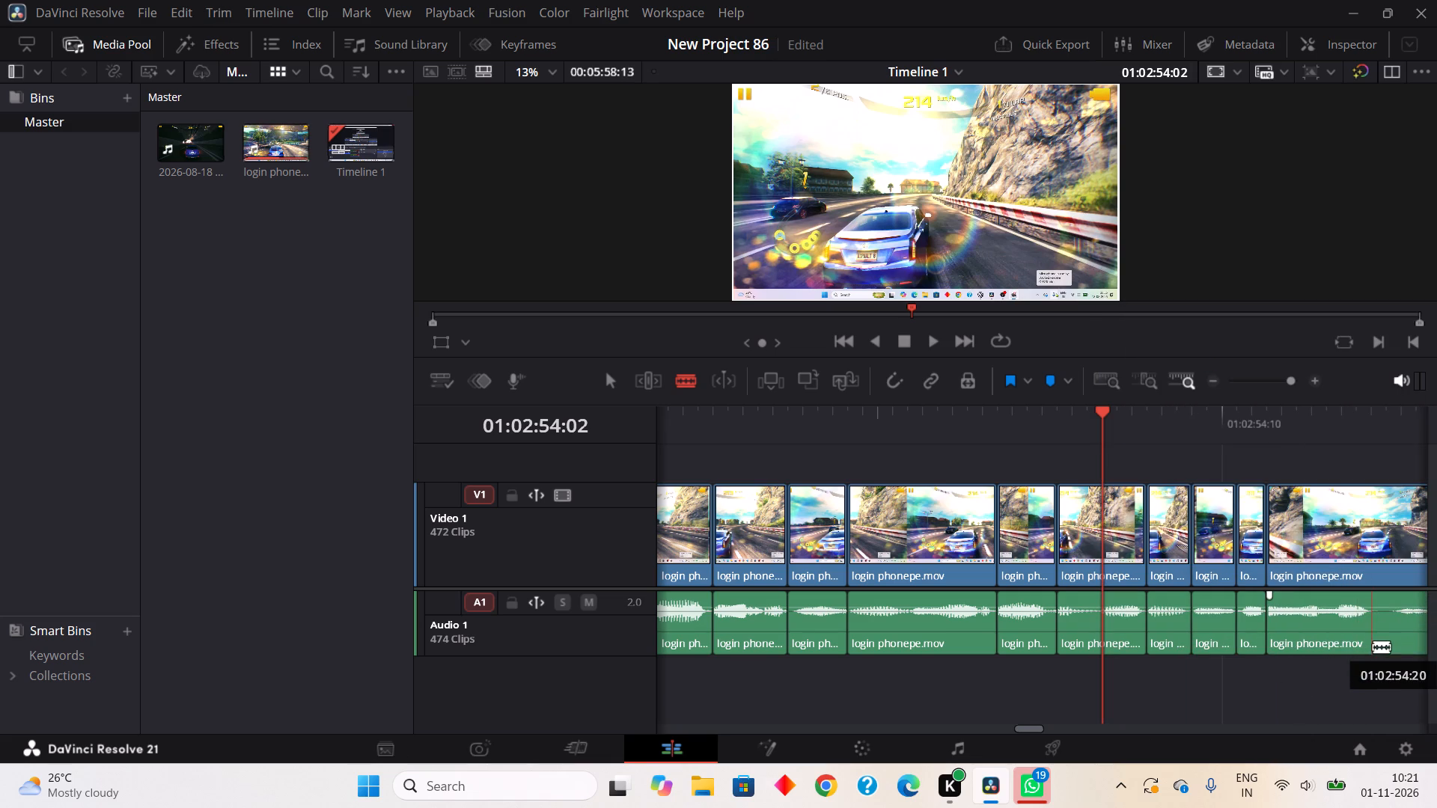
# Split Audio 1 at about 01:02:54:20 and 01:02:54:22, and Ripple Cut the quiet piece between.
pyautogui.click(1375, 649)
pyautogui.click(1407, 643)
pyautogui.rightClick(1395, 641)
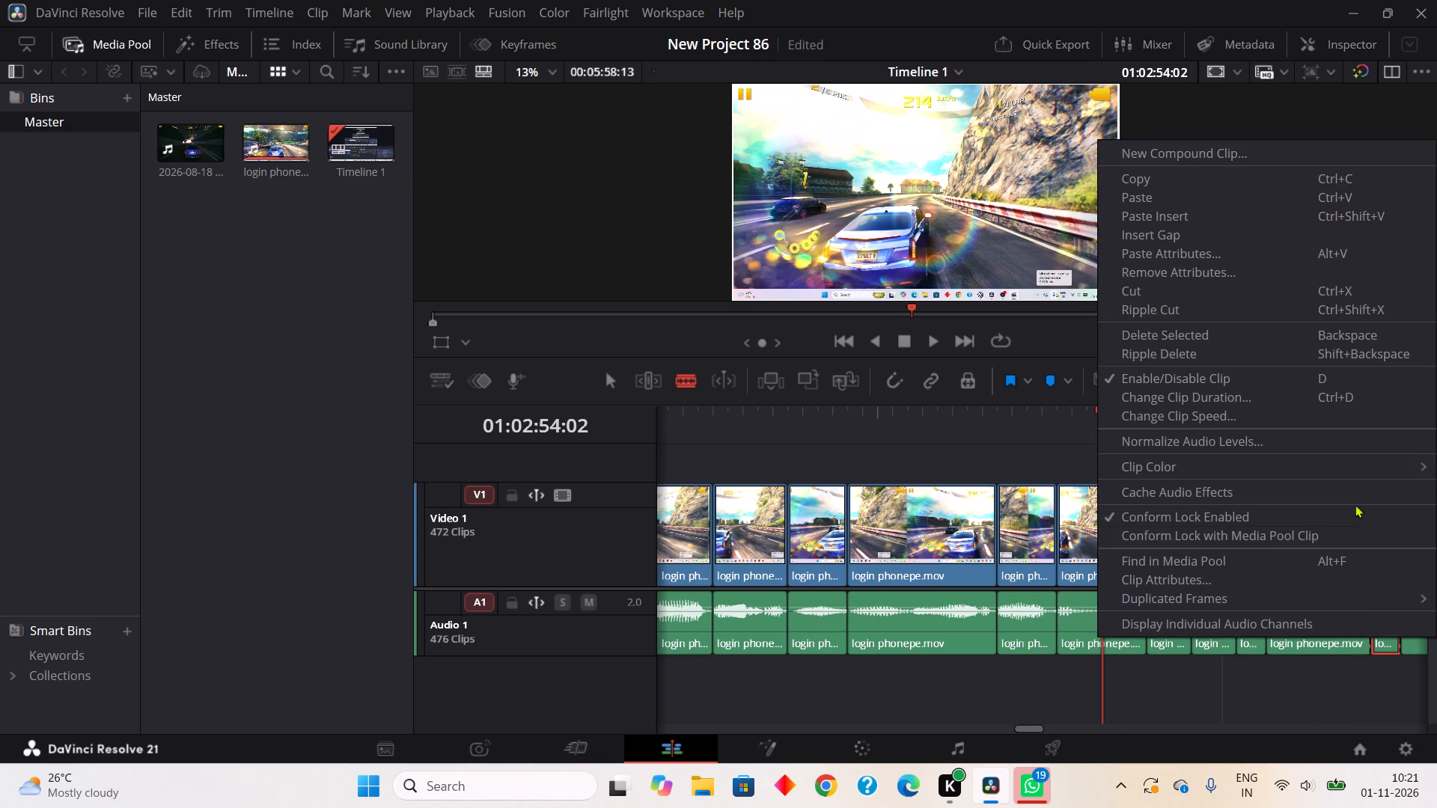
pyautogui.click(1195, 311)
# Play on to about 01:02:55:03, split Audio 1 at about 01:02:55:07 and 01:02:55:09, and Ripple Cut the quiet piece between.
pyautogui.click(937, 338)
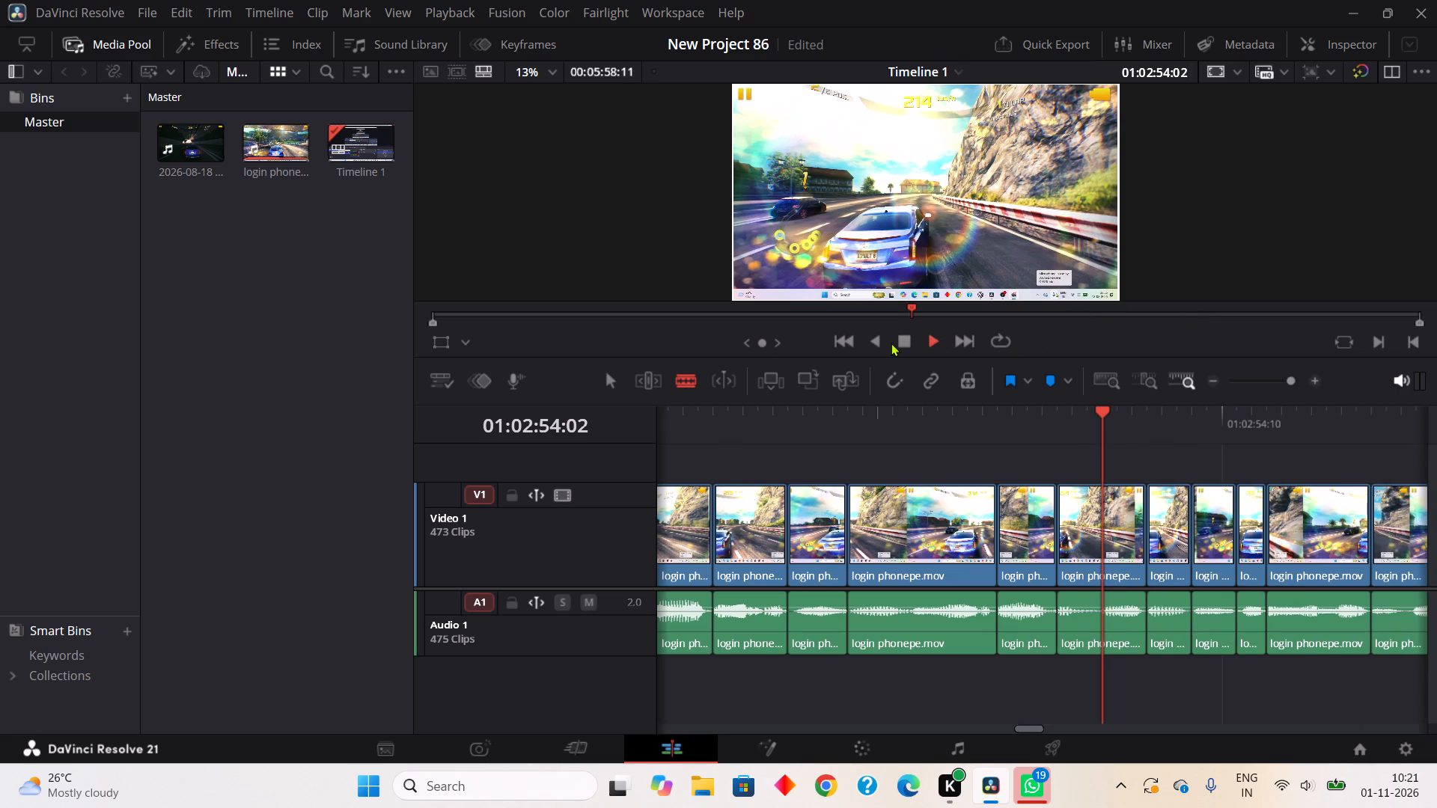
pyautogui.click(903, 342)
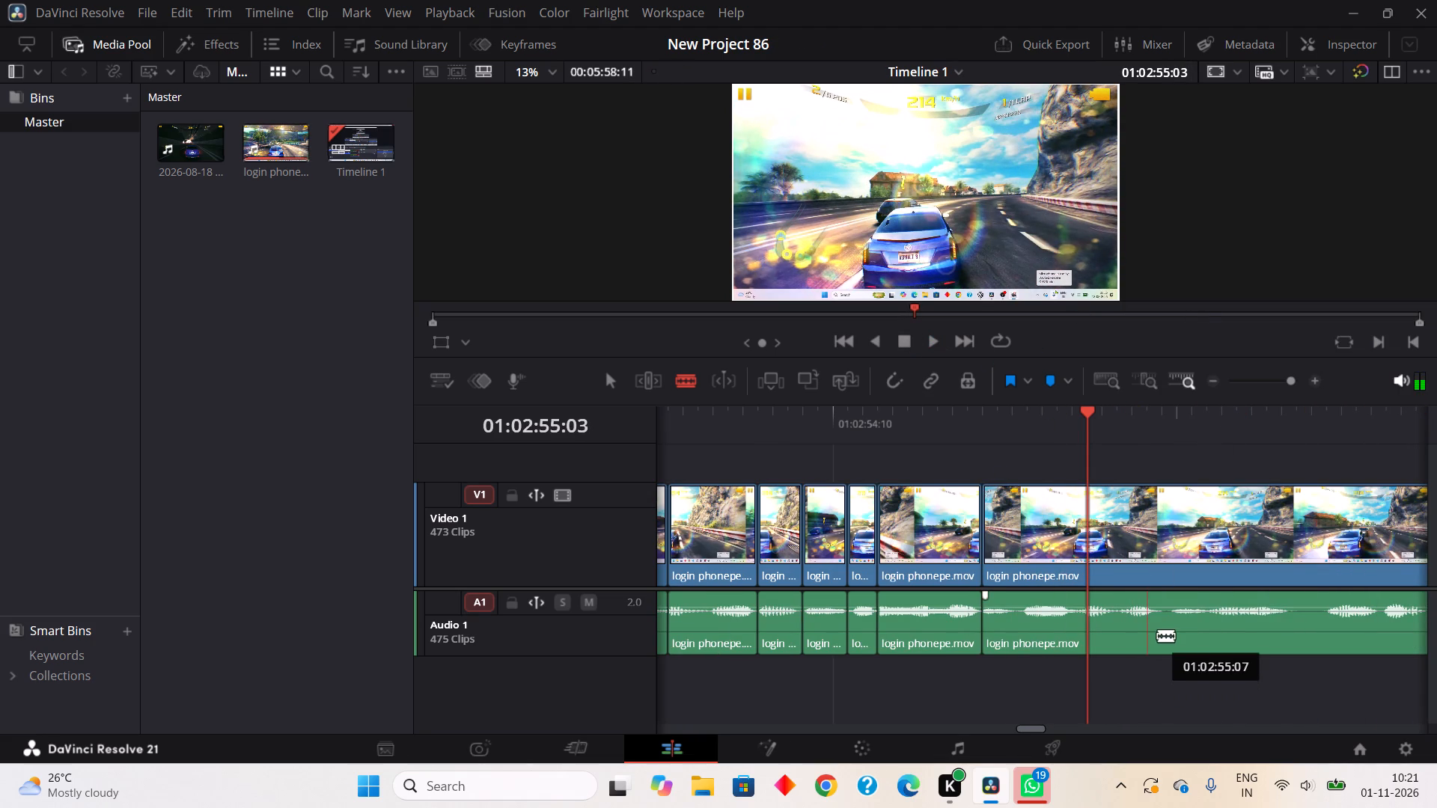
pyautogui.click(1157, 635)
pyautogui.click(1180, 634)
pyautogui.rightClick(1163, 635)
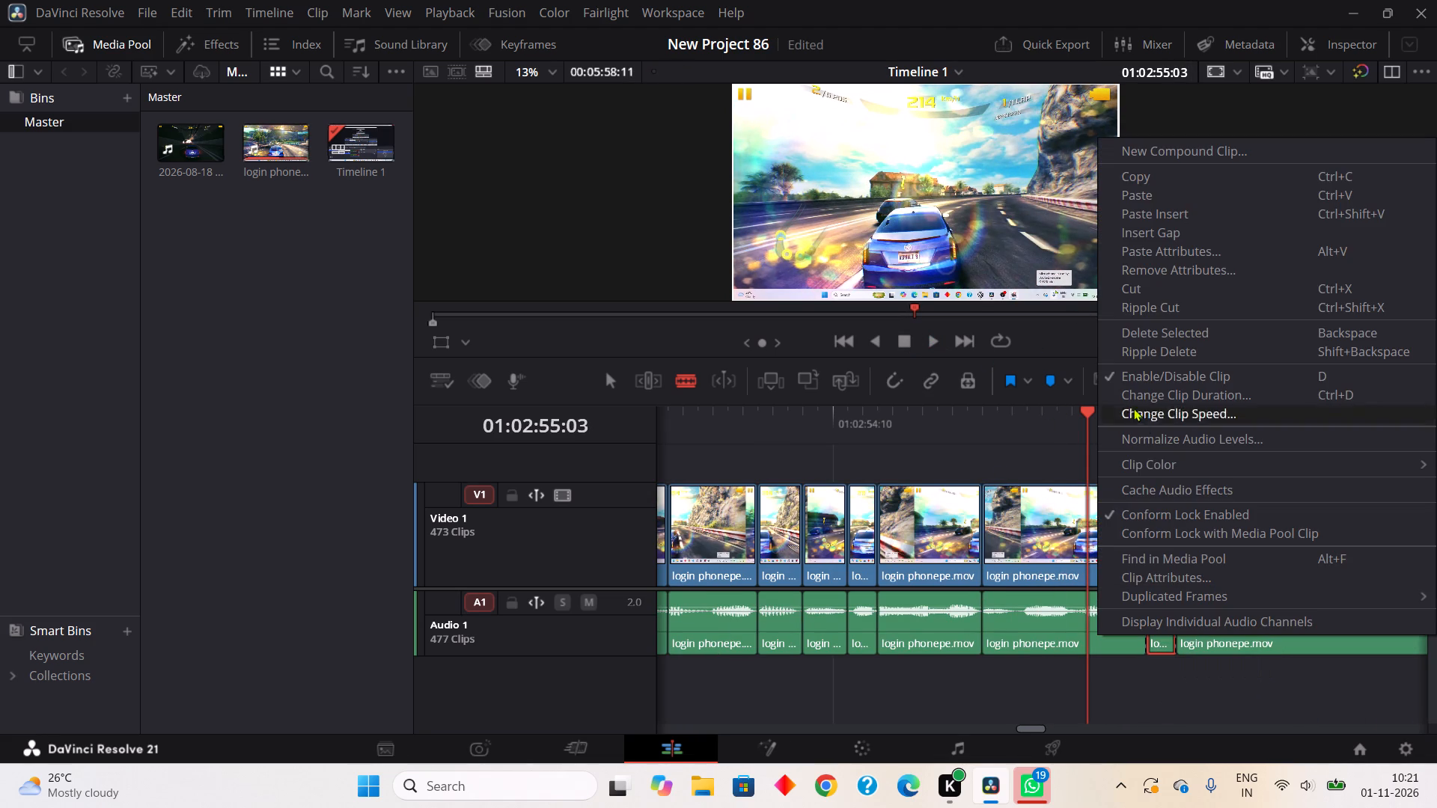
pyautogui.click(1149, 299)
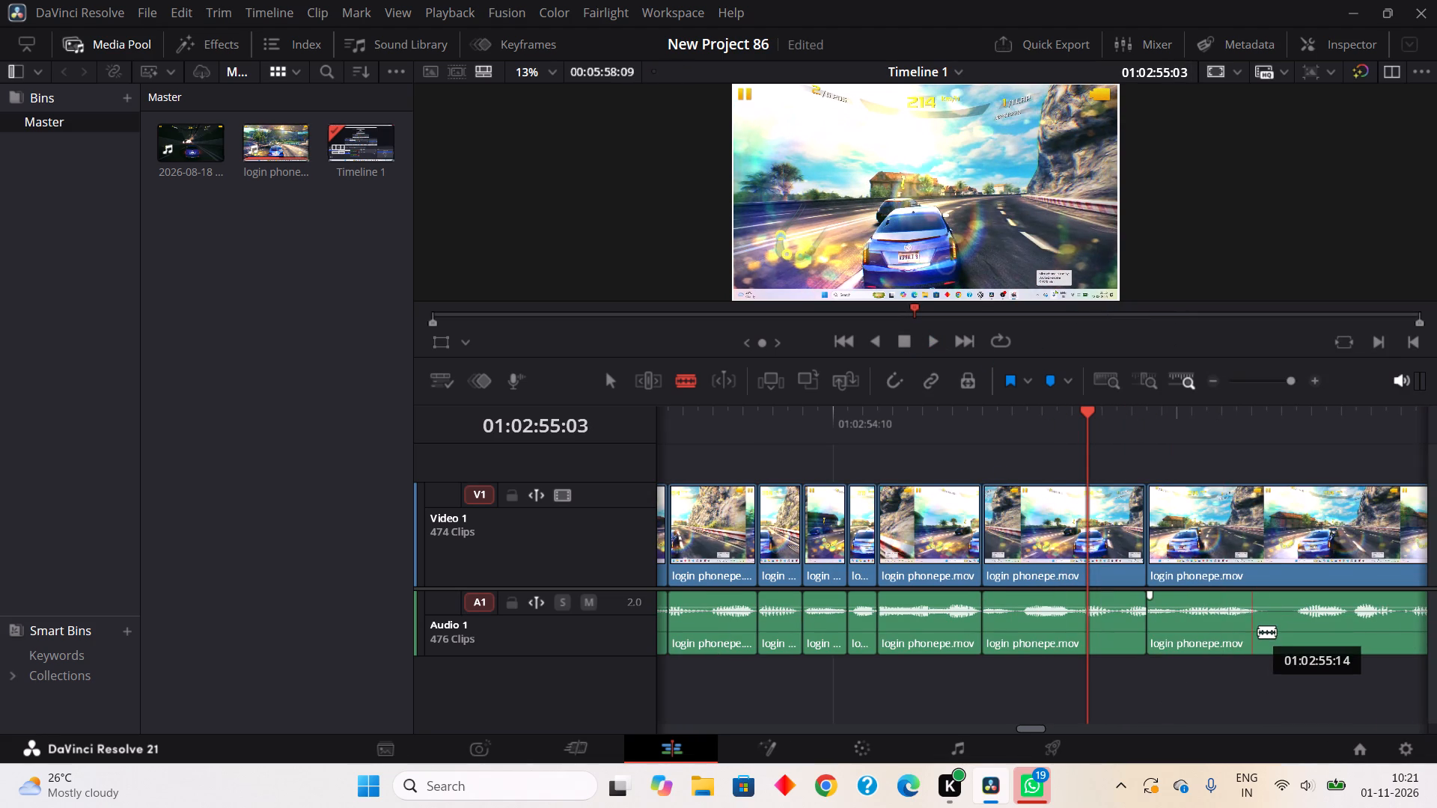
# Split Audio 1 at about 01:02:55:14 and 01:02:55:17, and Ripple Cut the quiet piece between.
pyautogui.click(1258, 631)
pyautogui.click(1306, 641)
pyautogui.rightClick(1306, 642)
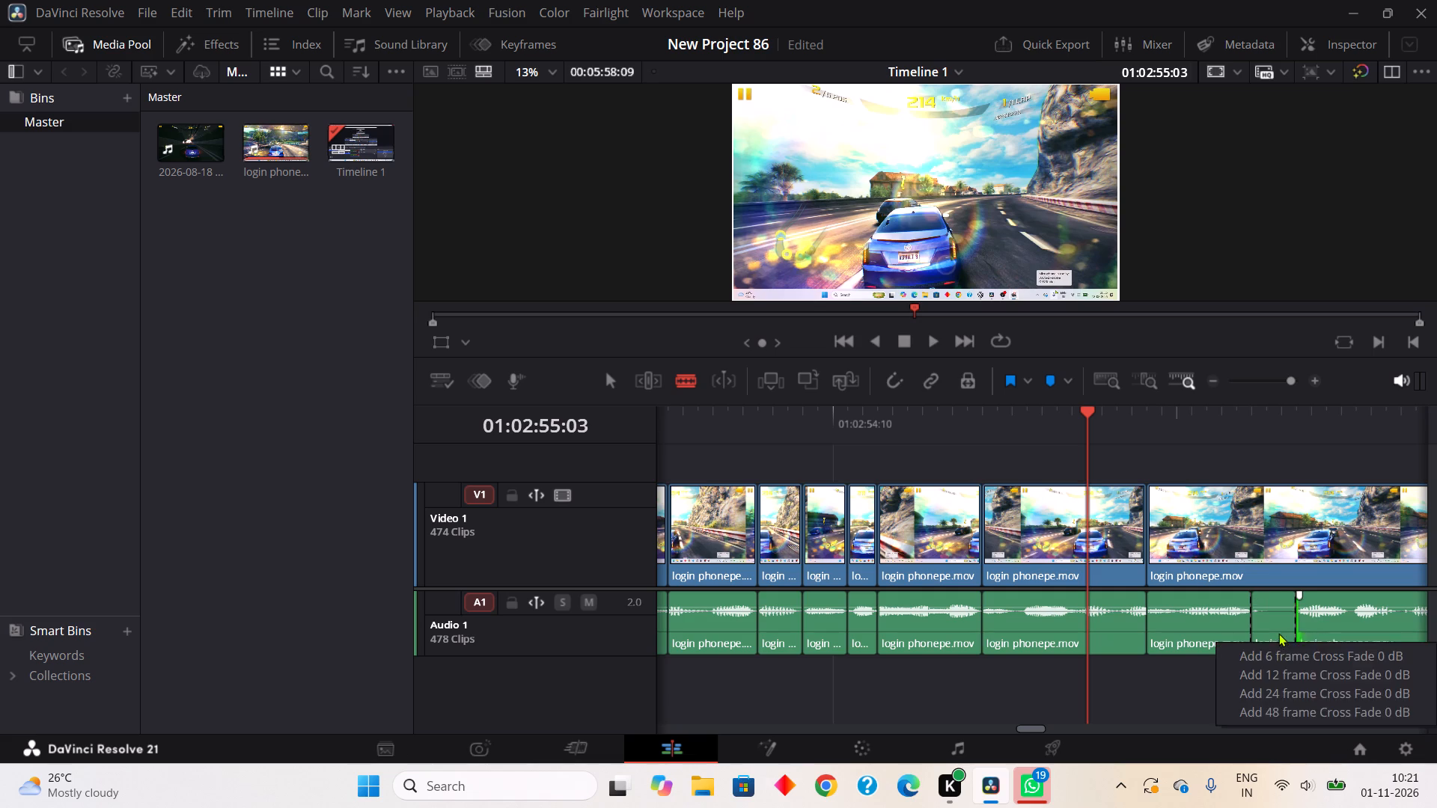
pyautogui.rightClick(1278, 633)
pyautogui.click(1230, 310)
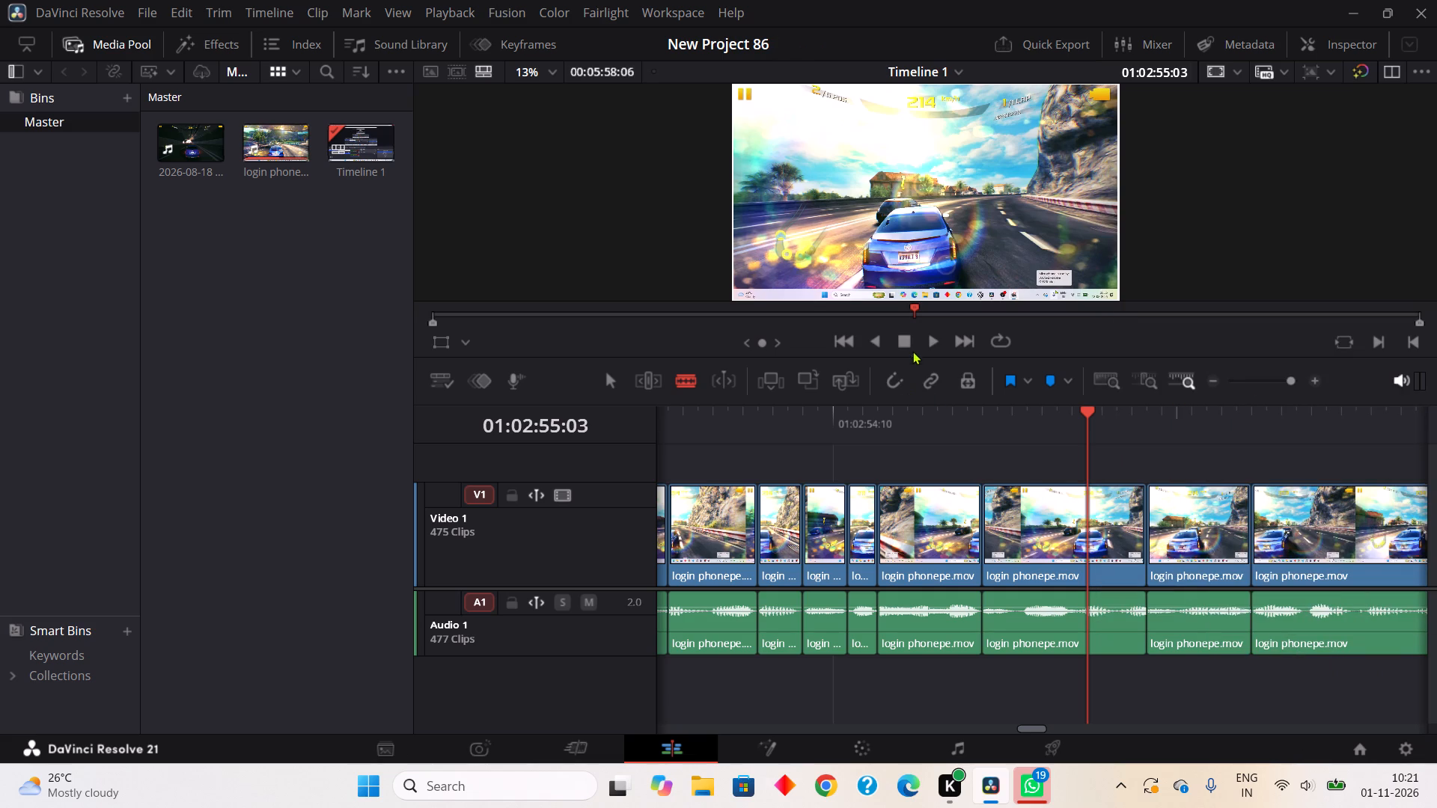
# Play on to about 01:02:56:10, split Audio 1 at about 01:02:57:01 and 01:02:57:02, and Ripple Cut the quiet piece between.
pyautogui.click(930, 340)
pyautogui.click(903, 337)
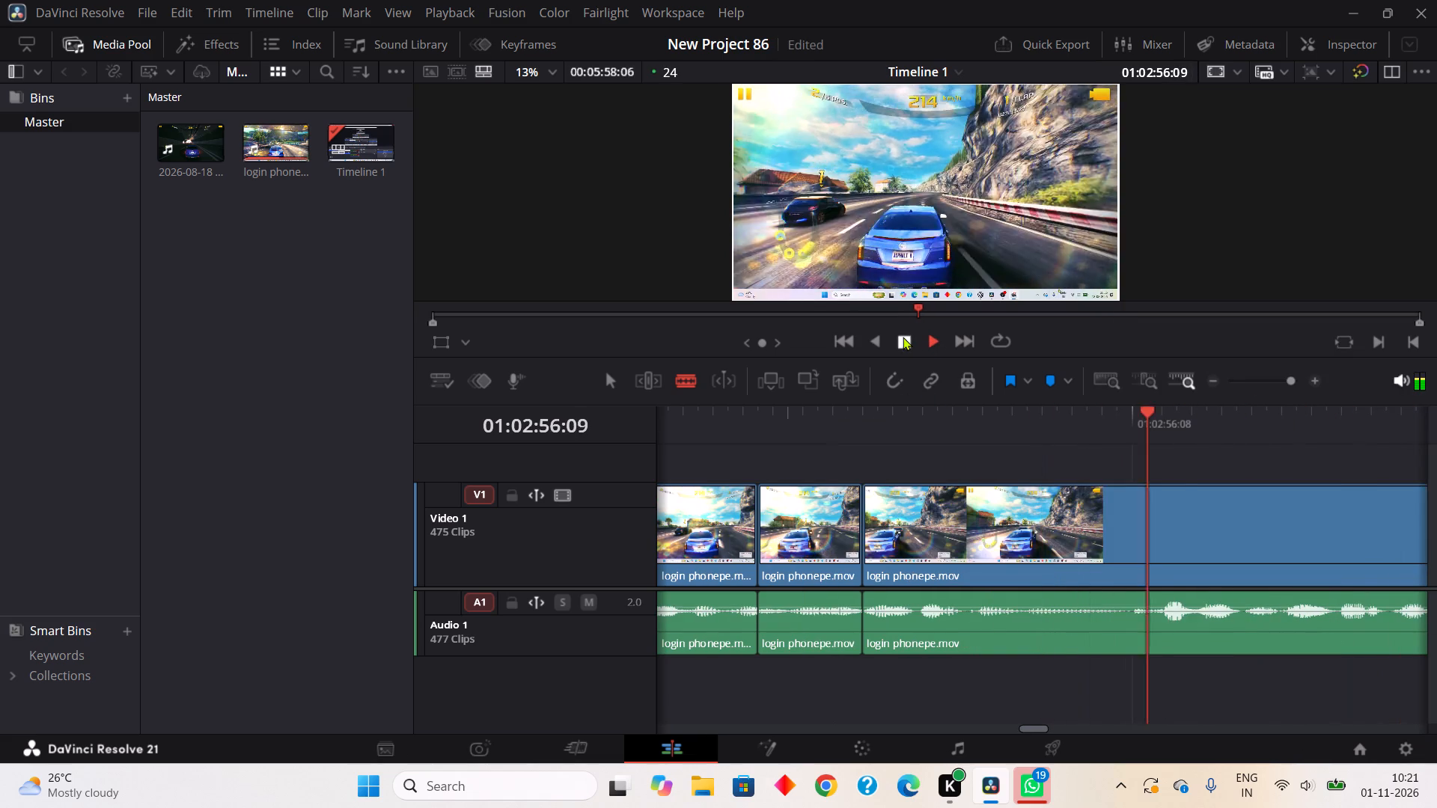
pyautogui.click(1391, 632)
pyautogui.click(1411, 637)
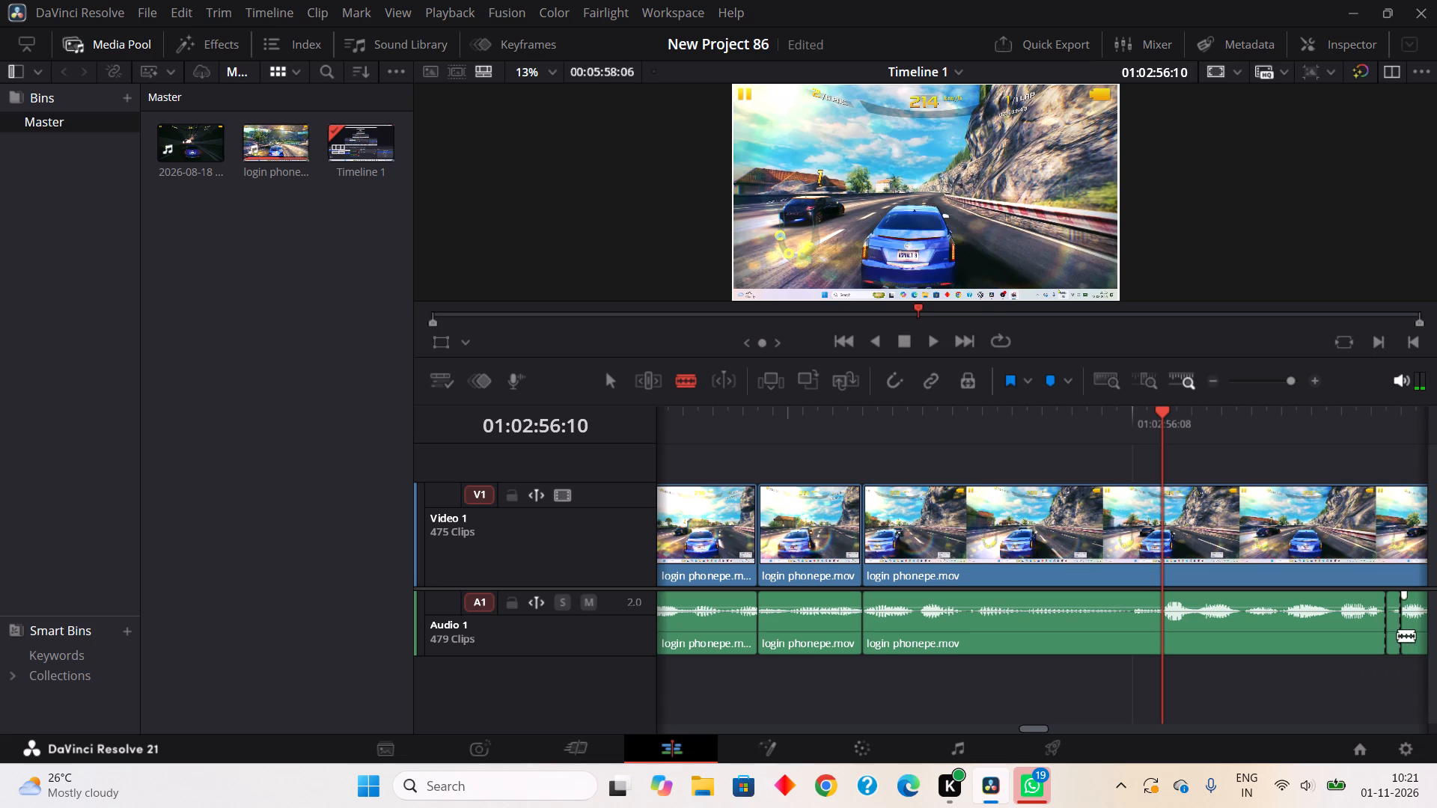
pyautogui.rightClick(1397, 635)
pyautogui.moveTo(1140, 287); pyautogui.dragTo(1144, 300)
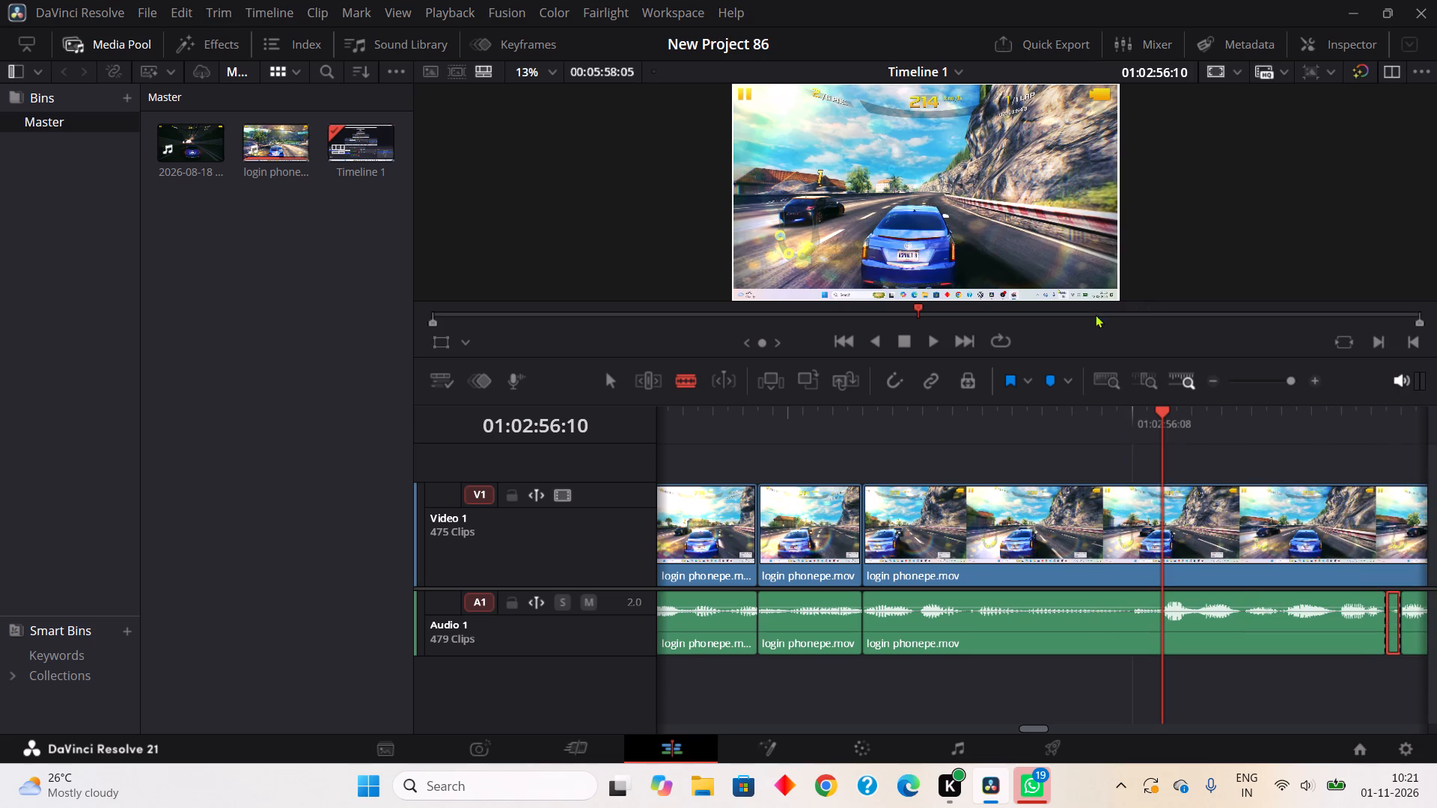
# Play on to about 01:02:57:14, split Audio 1 at about 01:02:57:16 and 01:02:57:20, and Ripple Cut the quiet piece between.
pyautogui.click(937, 346)
pyautogui.click(903, 338)
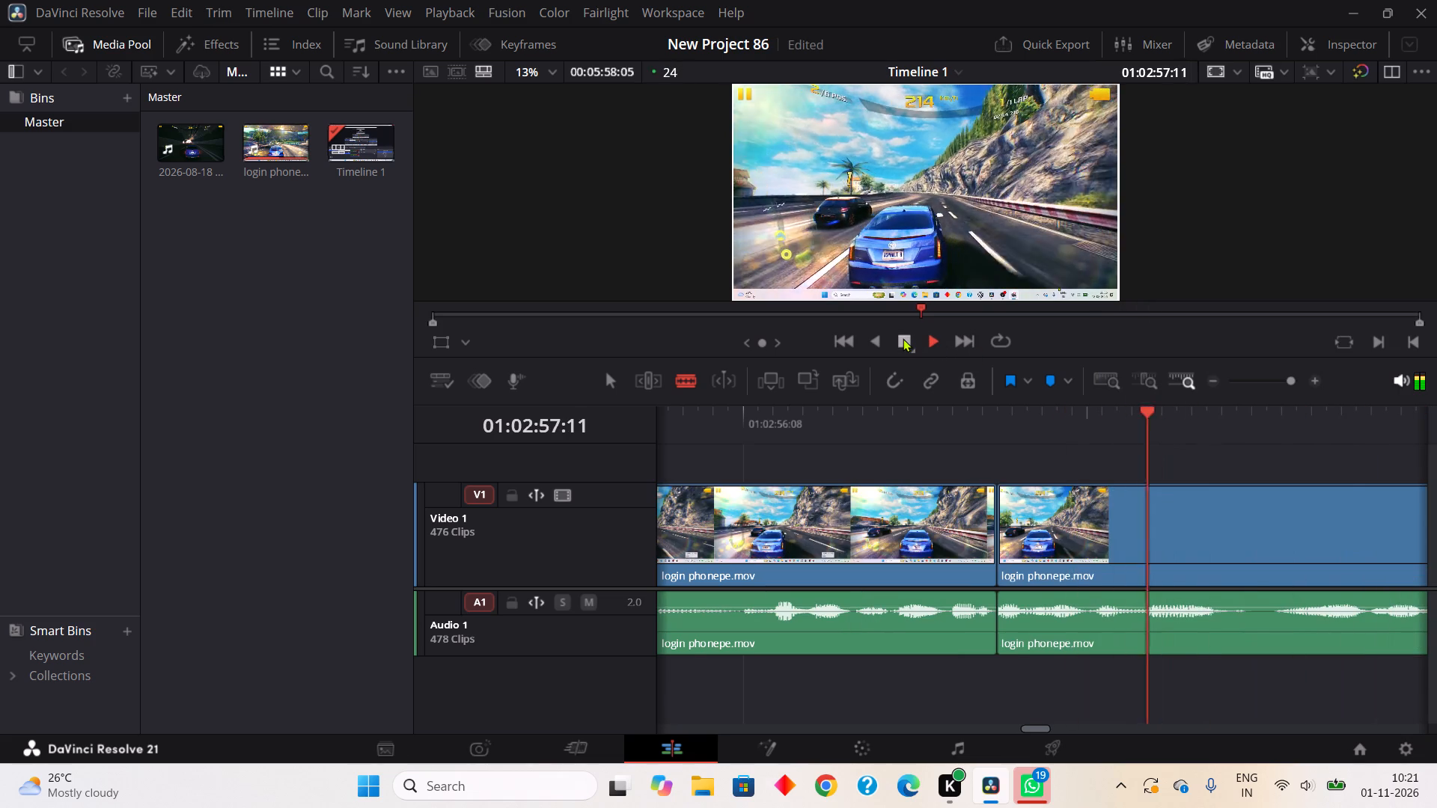
pyautogui.click(1234, 616)
pyautogui.click(1283, 625)
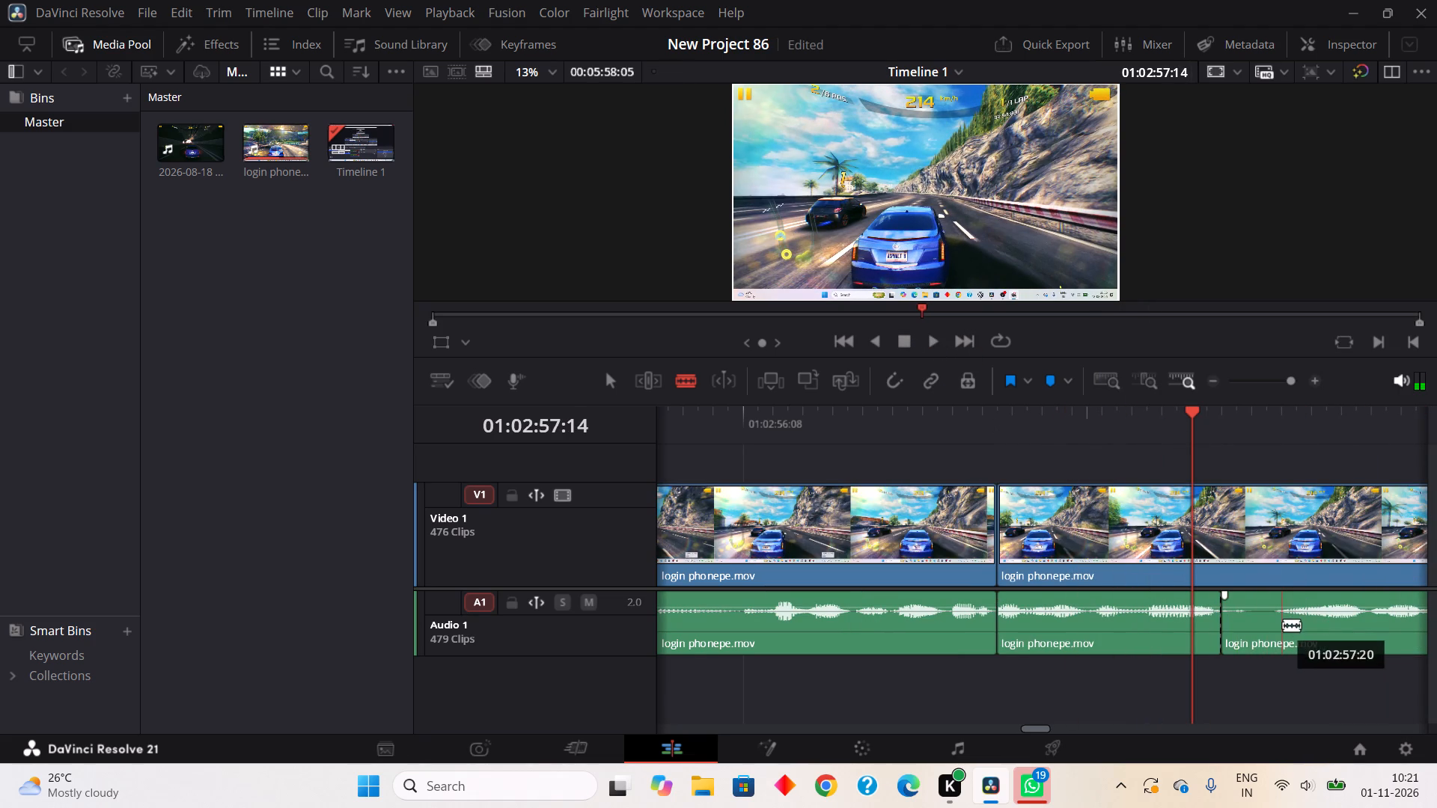
pyautogui.rightClick(1267, 627)
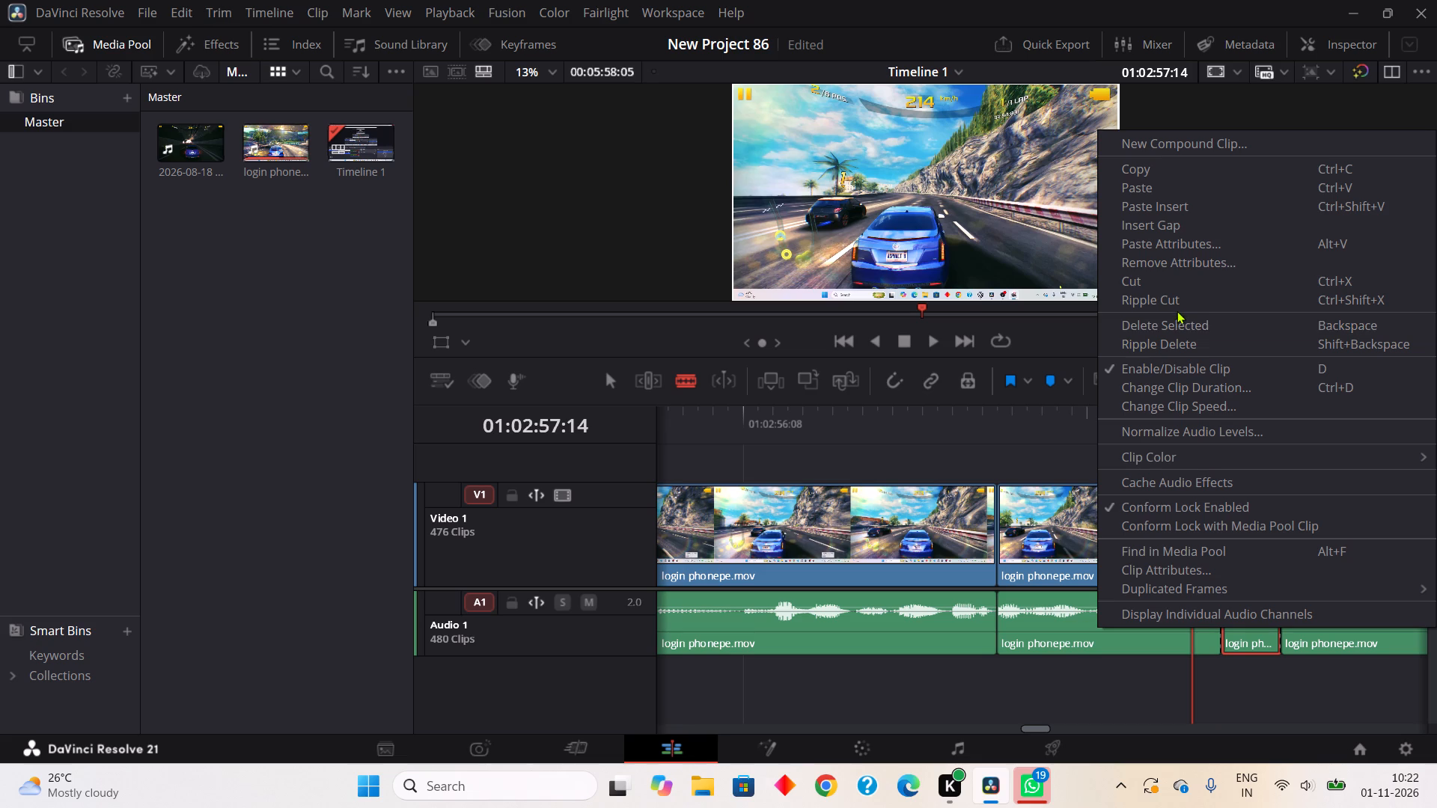
pyautogui.click(1176, 304)
# Play on to about 01:02:58:10, split Audio 1 at about 01:02:58:11 and 01:02:58:14, and Ripple Cut the quiet piece between.
pyautogui.click(937, 343)
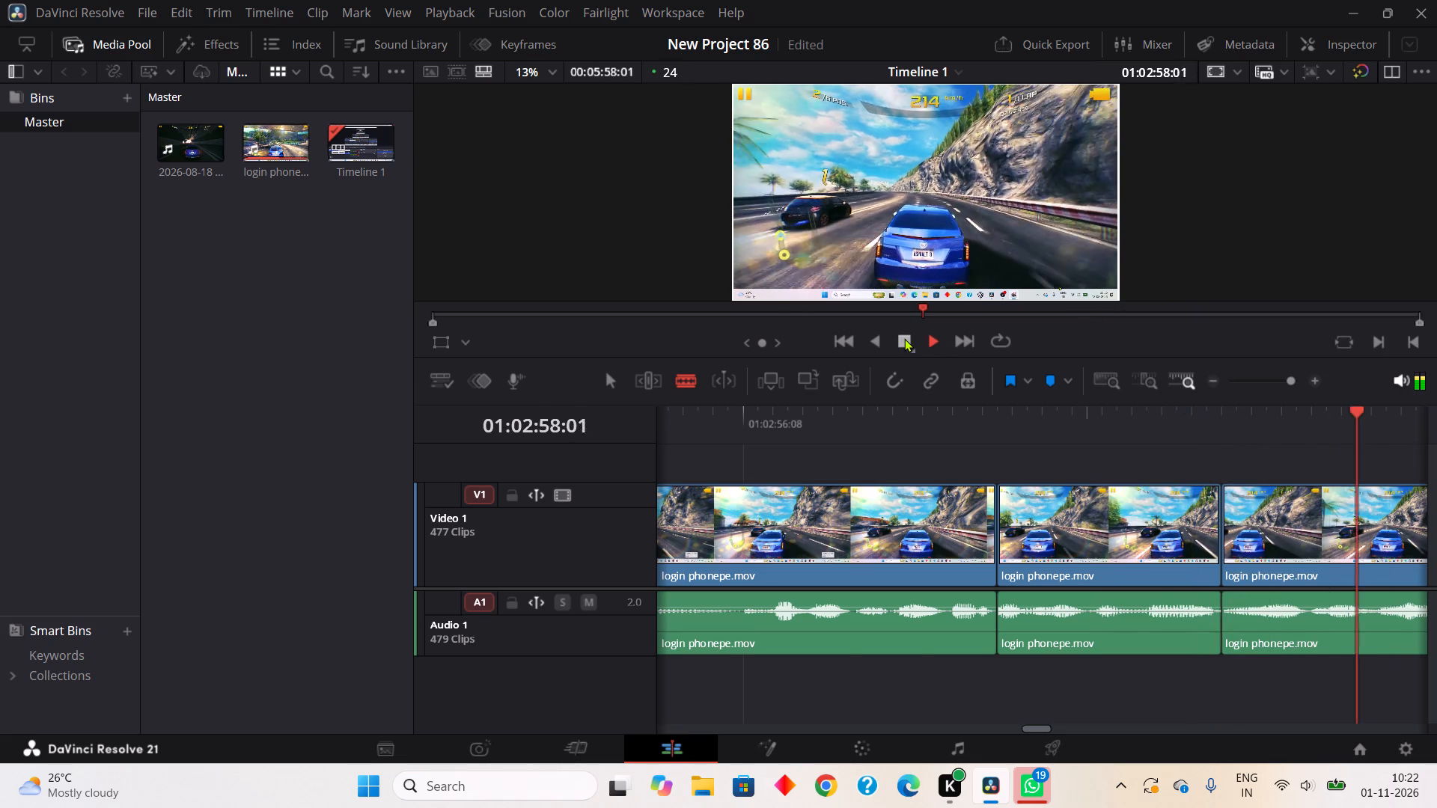
pyautogui.click(906, 338)
pyautogui.click(1123, 637)
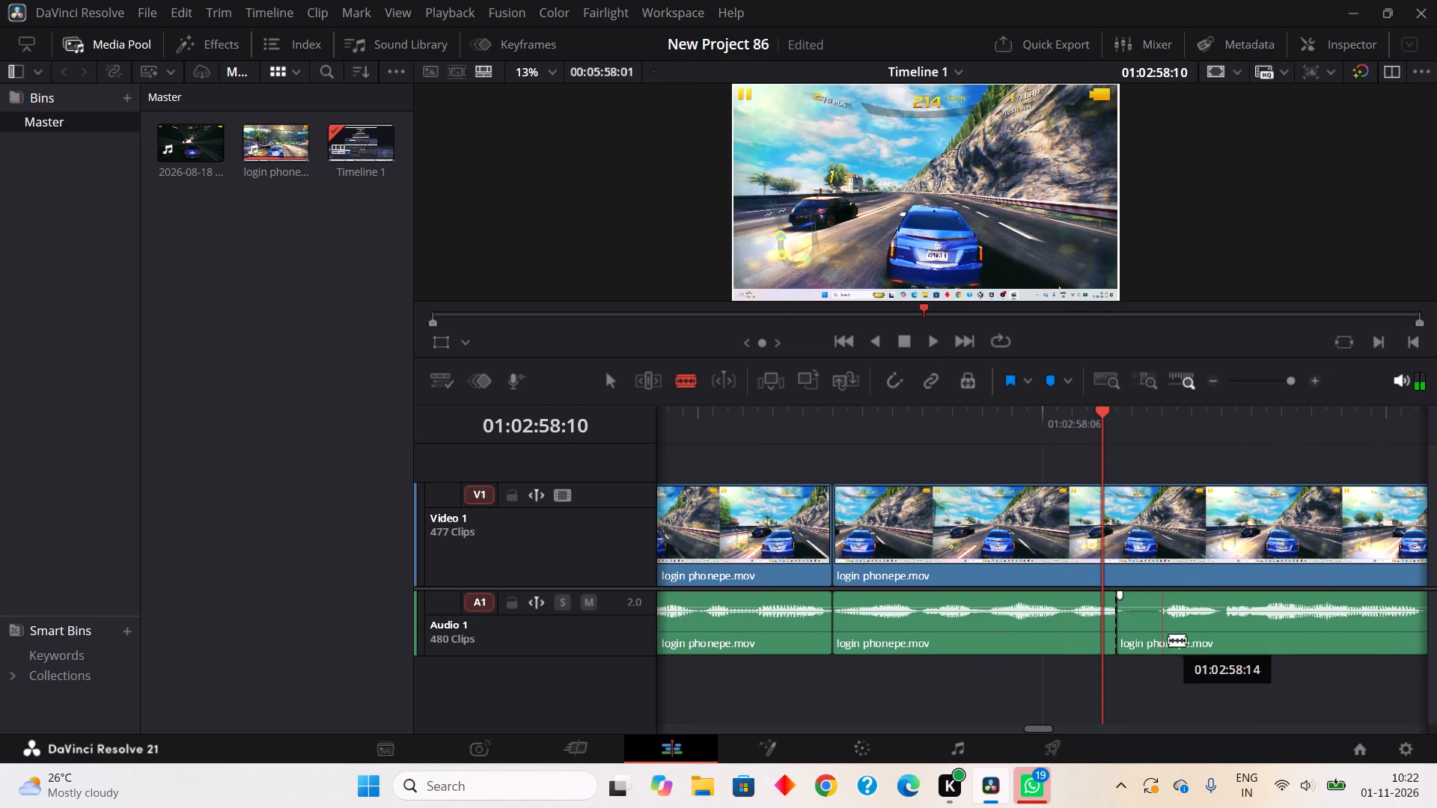
pyautogui.click(1168, 640)
pyautogui.rightClick(1144, 626)
pyautogui.click(1144, 296)
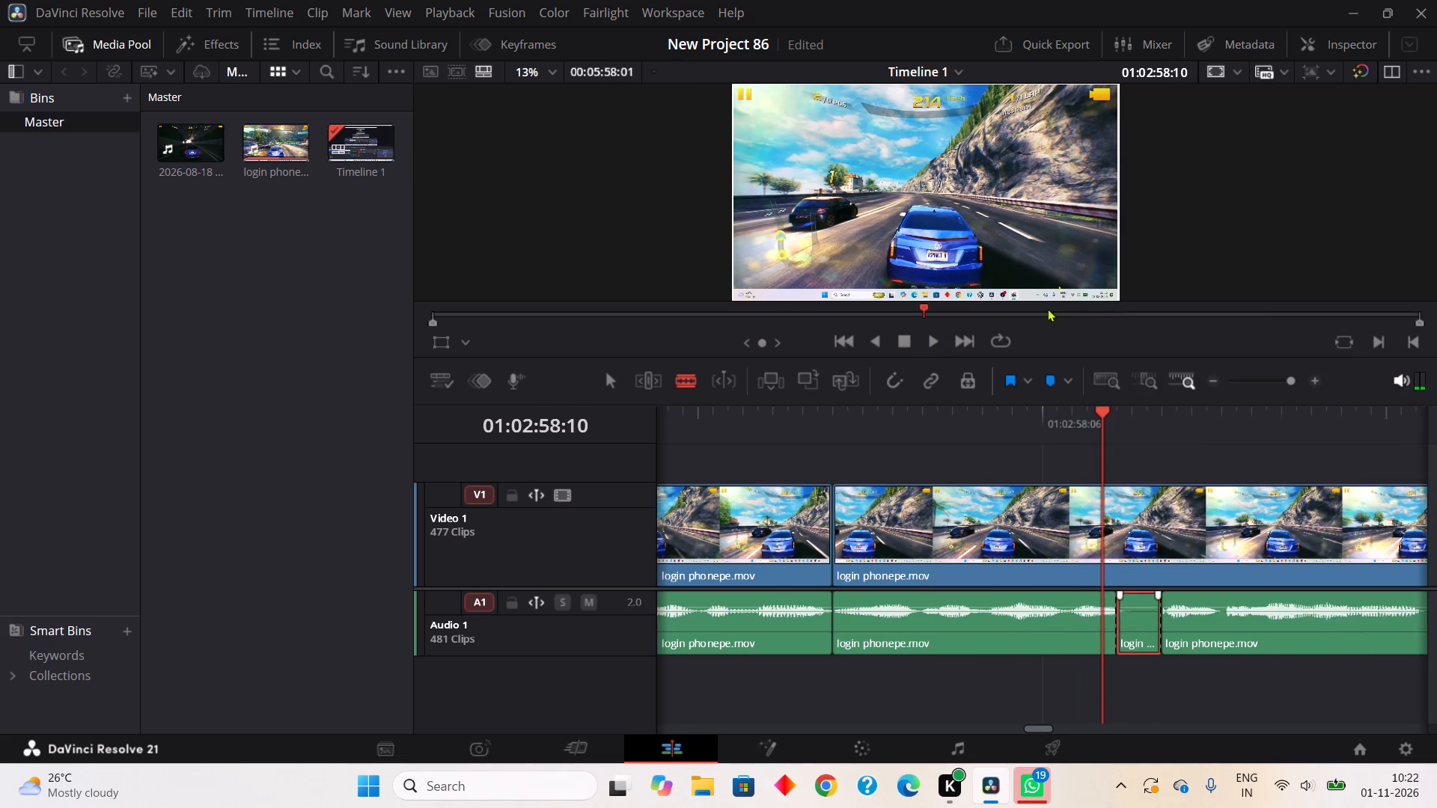
# Split Audio 1 at about 01:02:59:04 and 01:02:59:06, and Ripple Cut the quiet piece between.
pyautogui.click(1379, 642)
pyautogui.click(1408, 634)
pyautogui.rightClick(1384, 634)
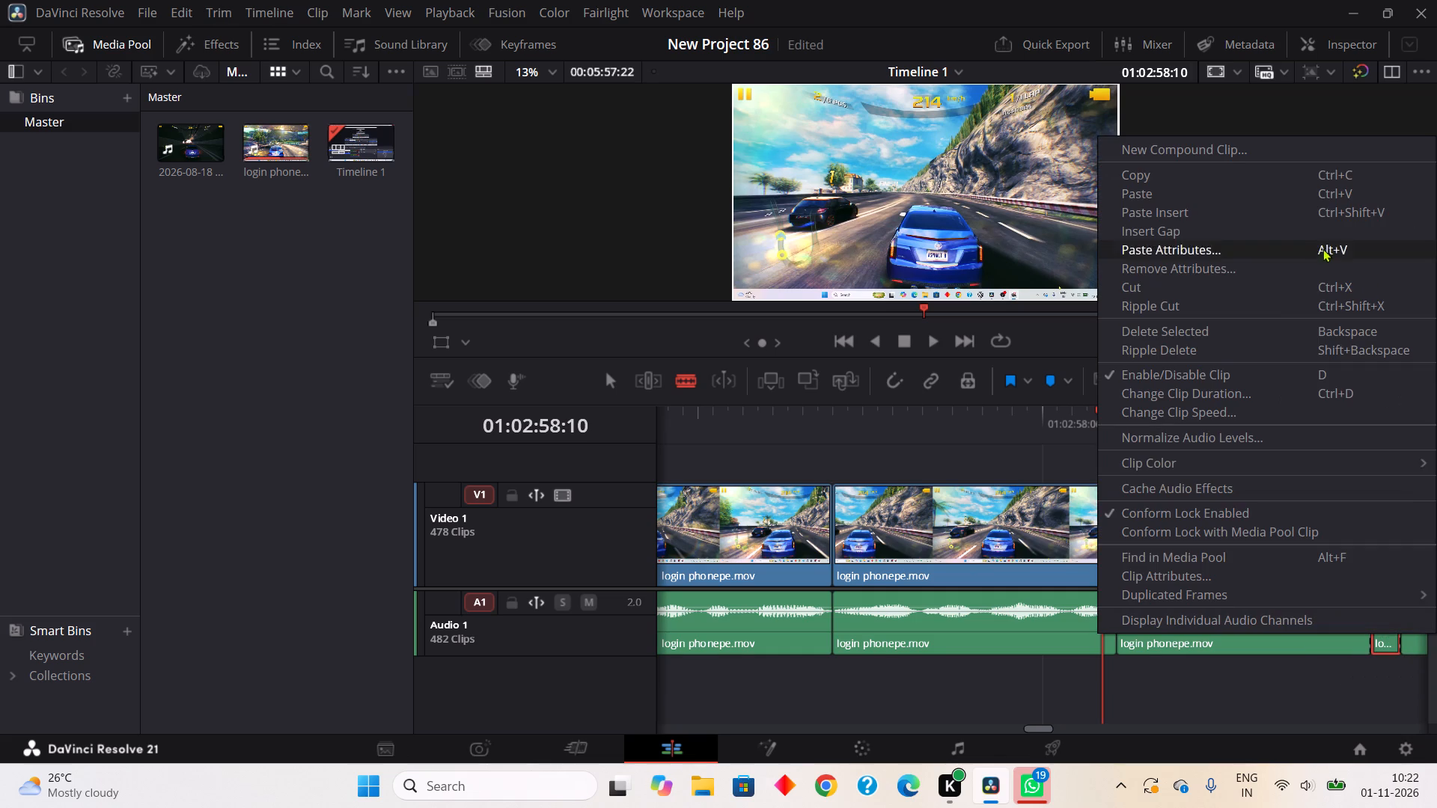
pyautogui.click(1275, 304)
# Play on to about 01:02:59:16, split Audio 1 at about 01:02:59:08 and 01:02:59:09, and Ripple Cut the quiet piece between.
pyautogui.click(935, 334)
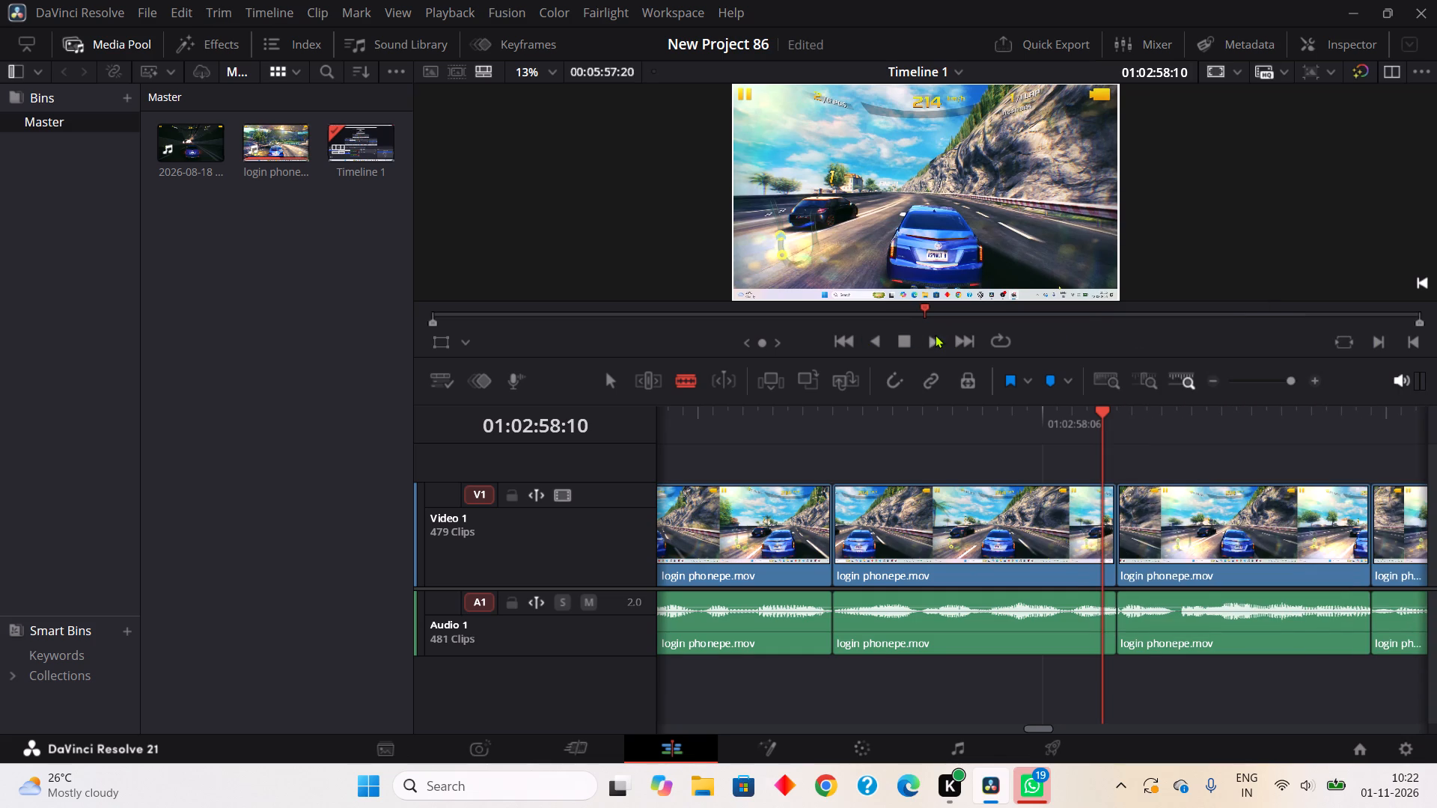
pyautogui.click(912, 341)
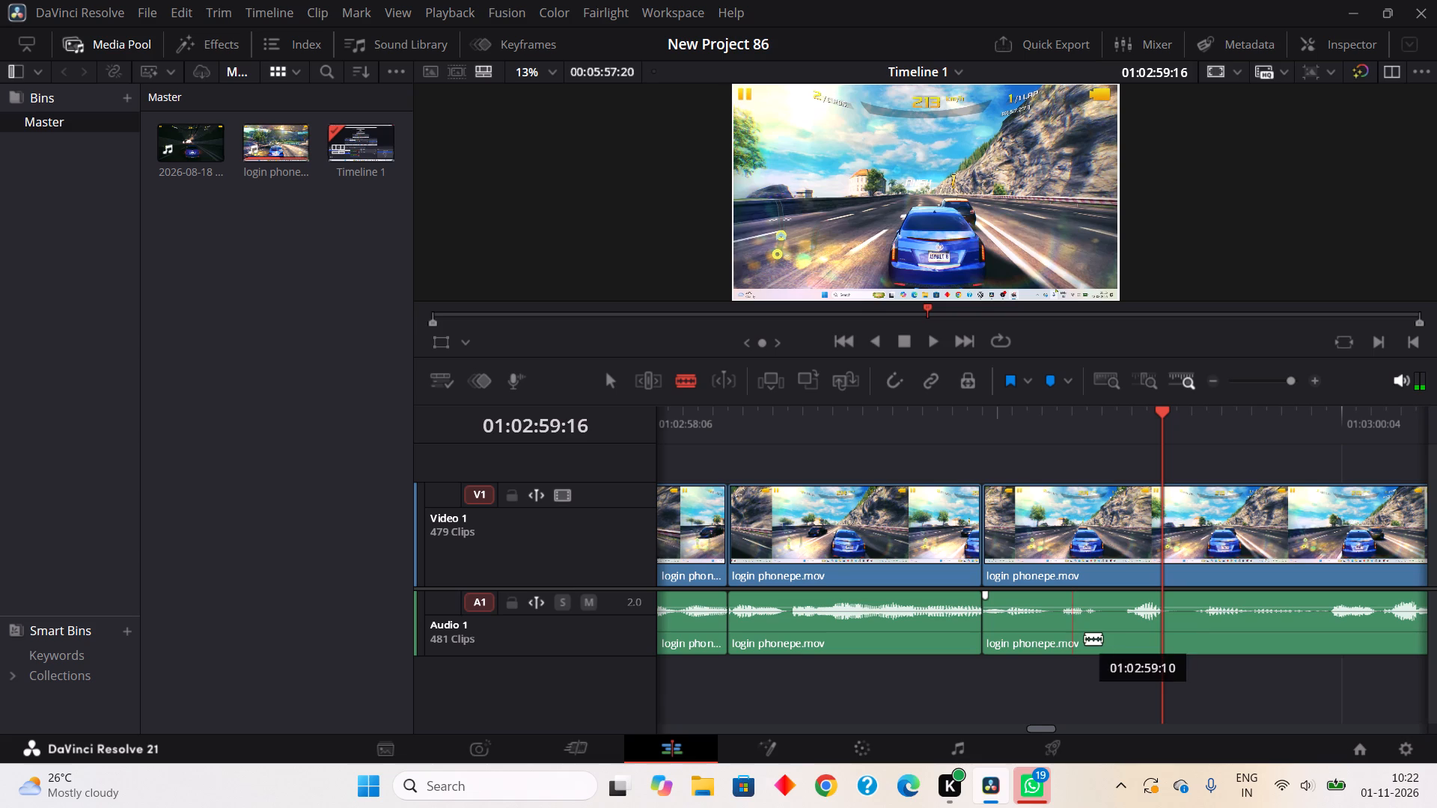
pyautogui.click(1049, 642)
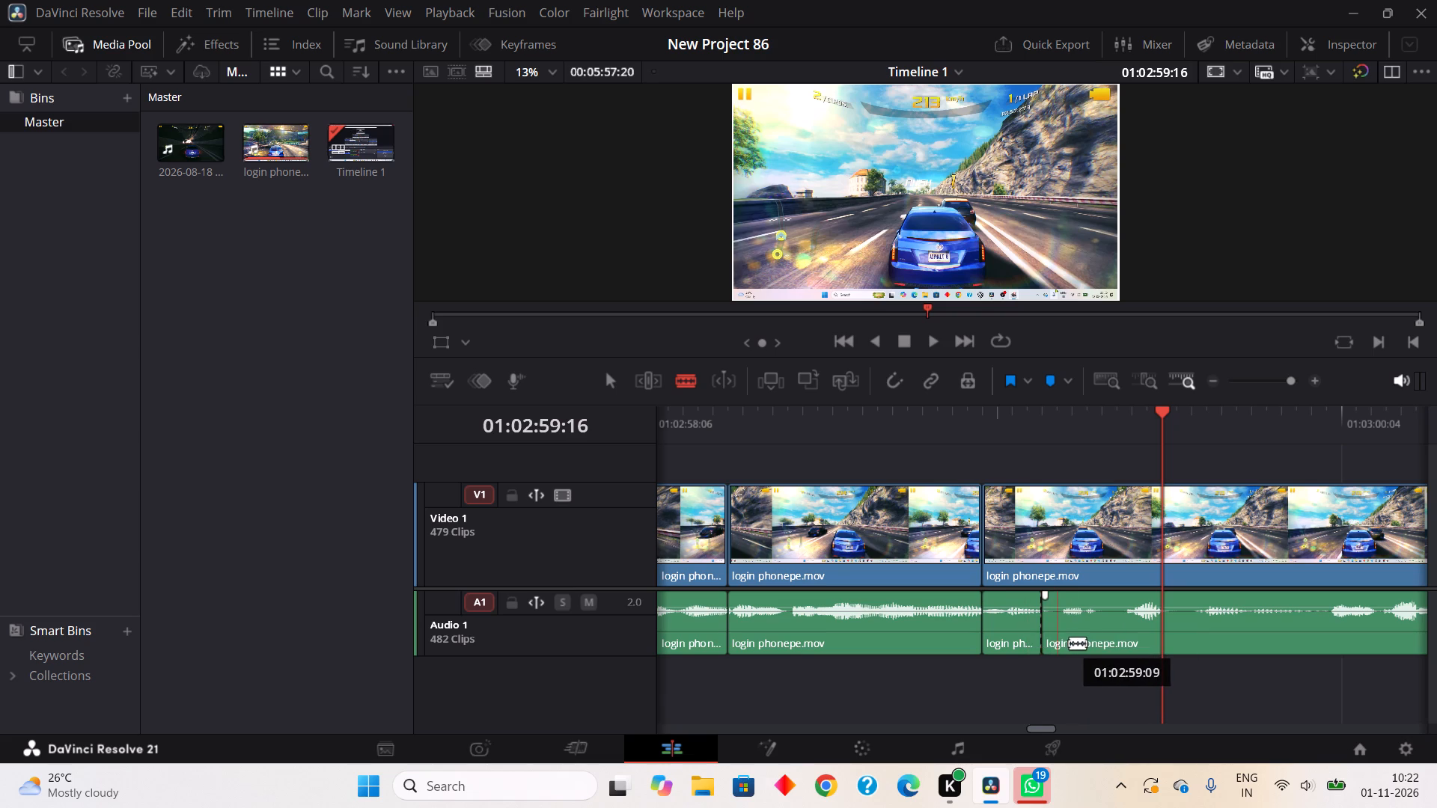
pyautogui.click(1067, 643)
pyautogui.rightClick(1054, 644)
pyautogui.click(1077, 316)
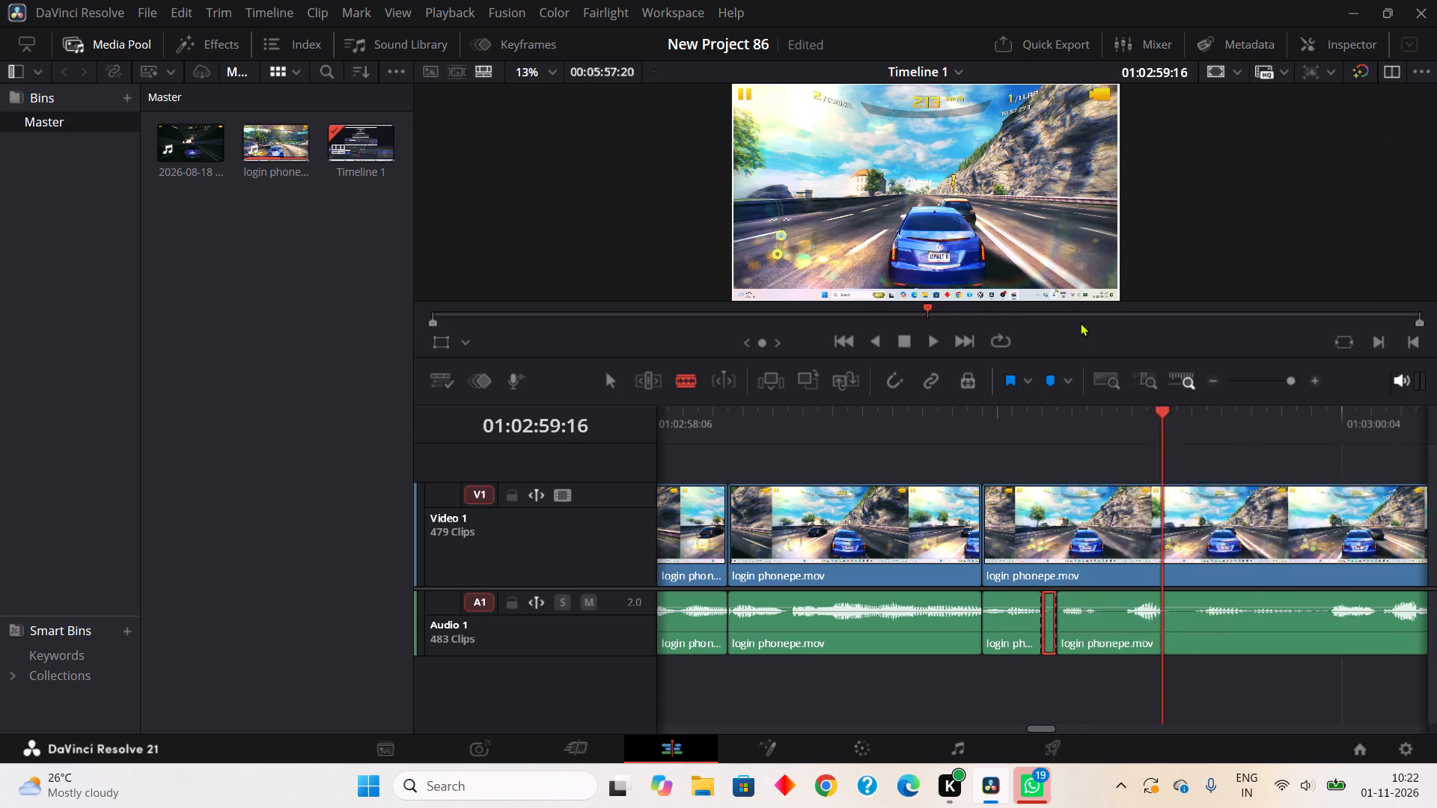
# Split Audio 1 at about 01:02:59:11 and 01:02:59:13, and Ripple Cut the quiet piece between.
pyautogui.click(1087, 639)
pyautogui.click(1117, 631)
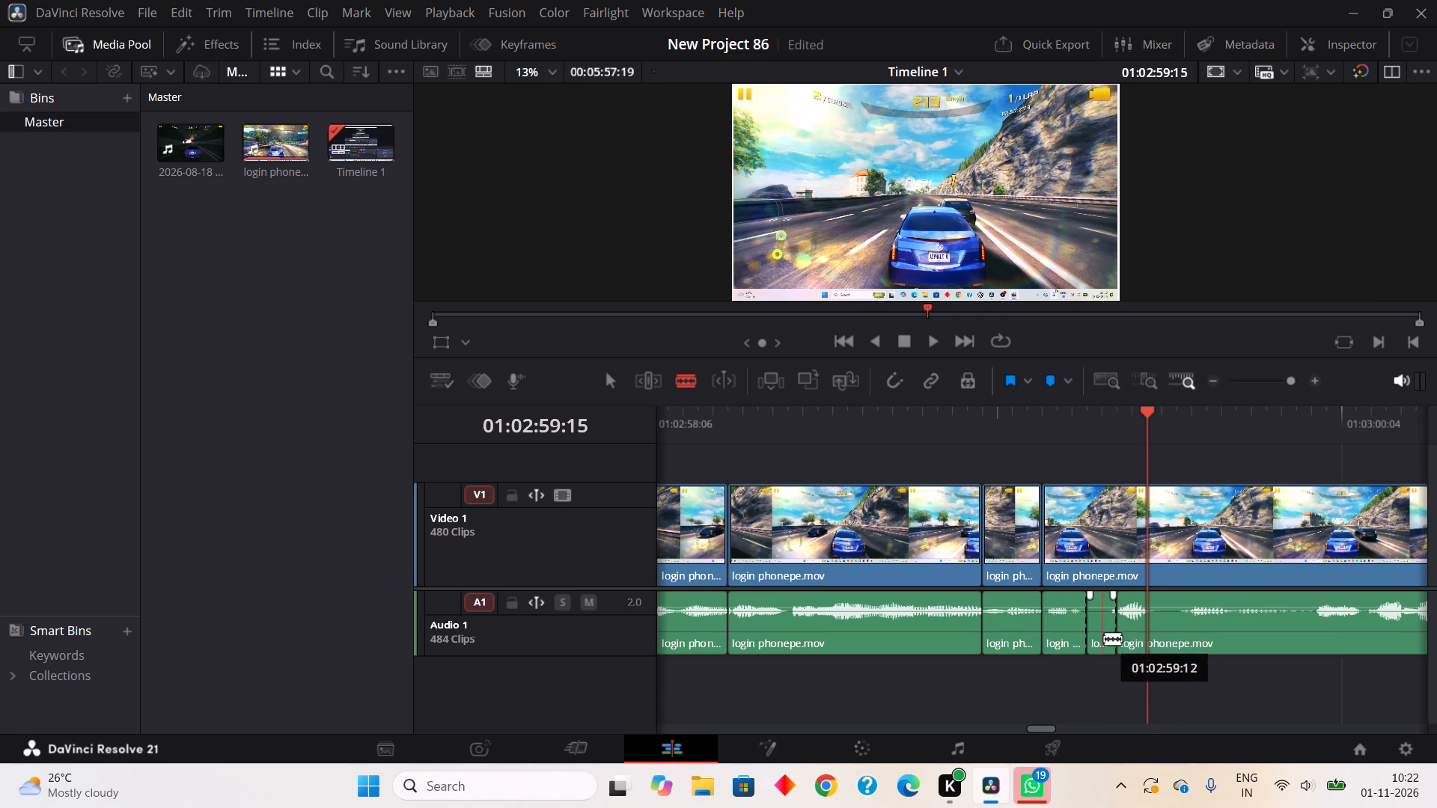
pyautogui.rightClick(1102, 642)
pyautogui.click(1153, 315)
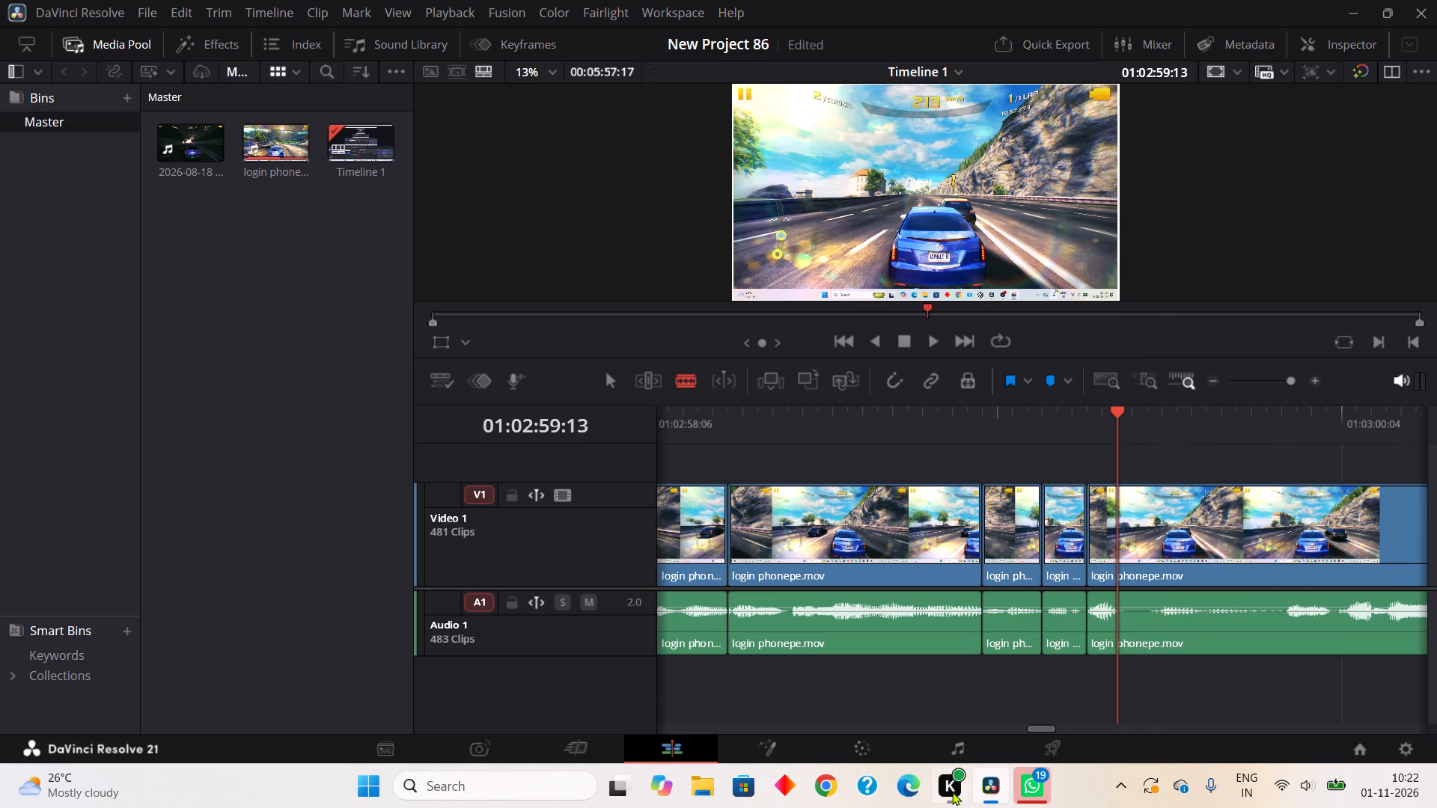